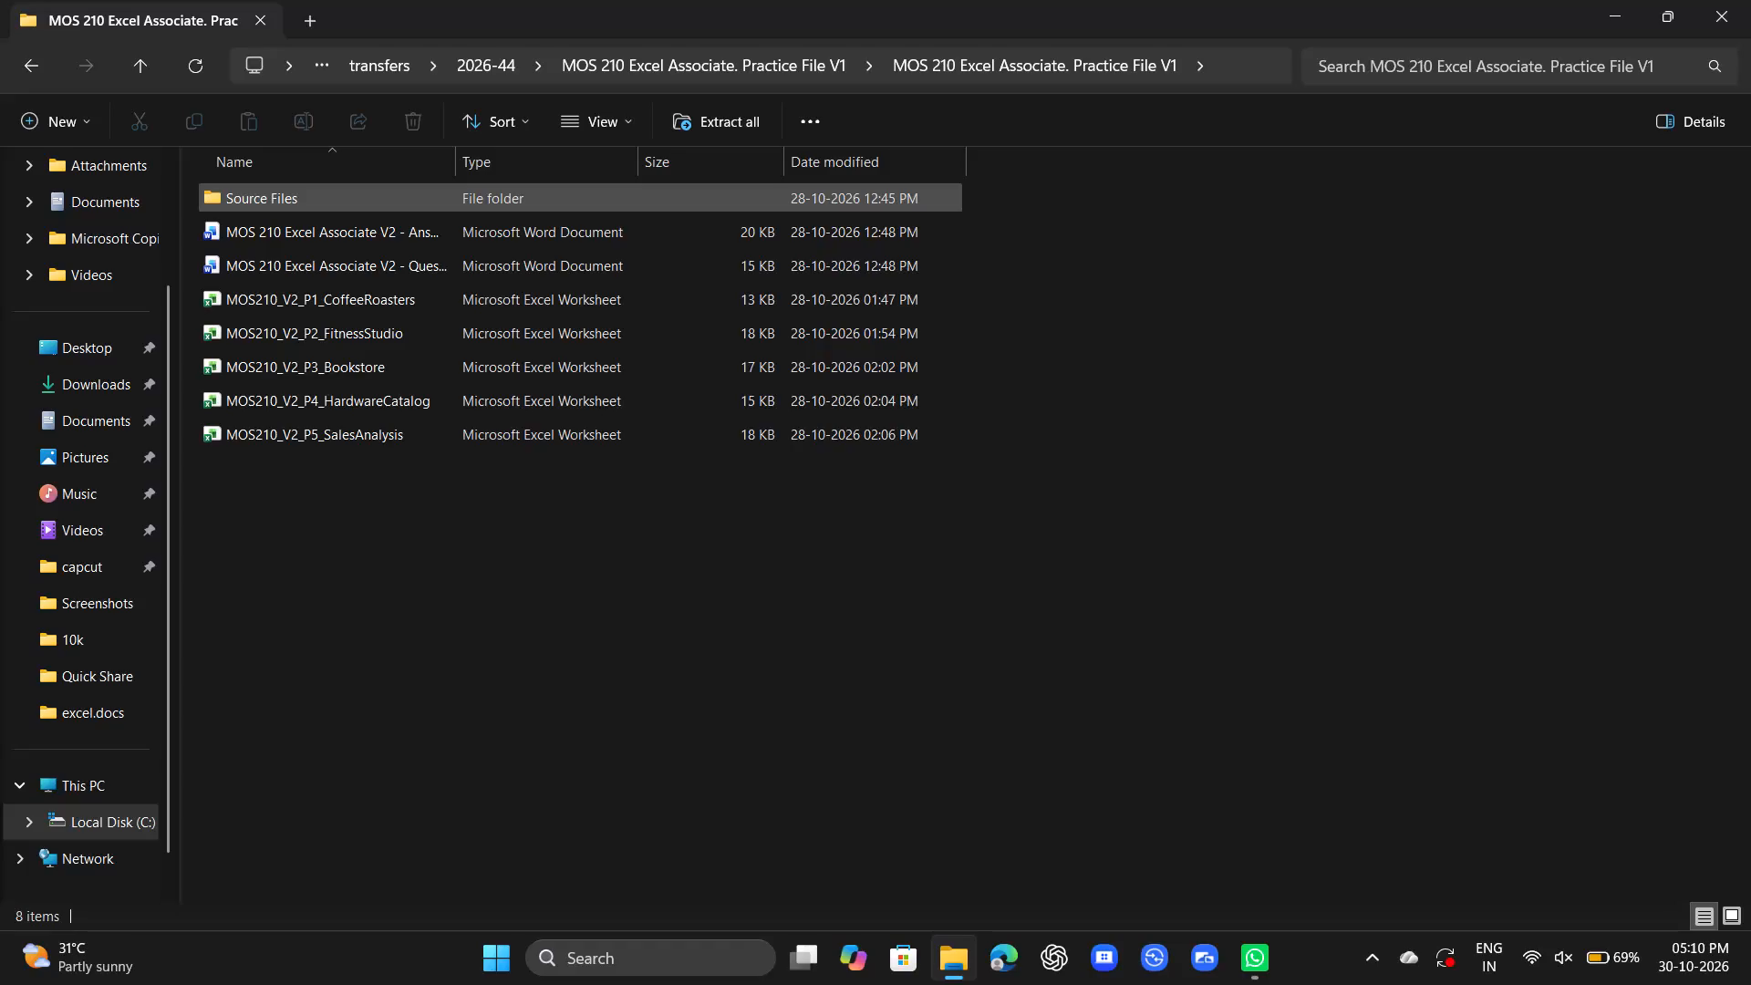
# Open the "MOS 210 Excel Associate V2 - Ans..." document in Word, making Word the permanent choice for .docx files.
pyautogui.doubleClick(523, 232)
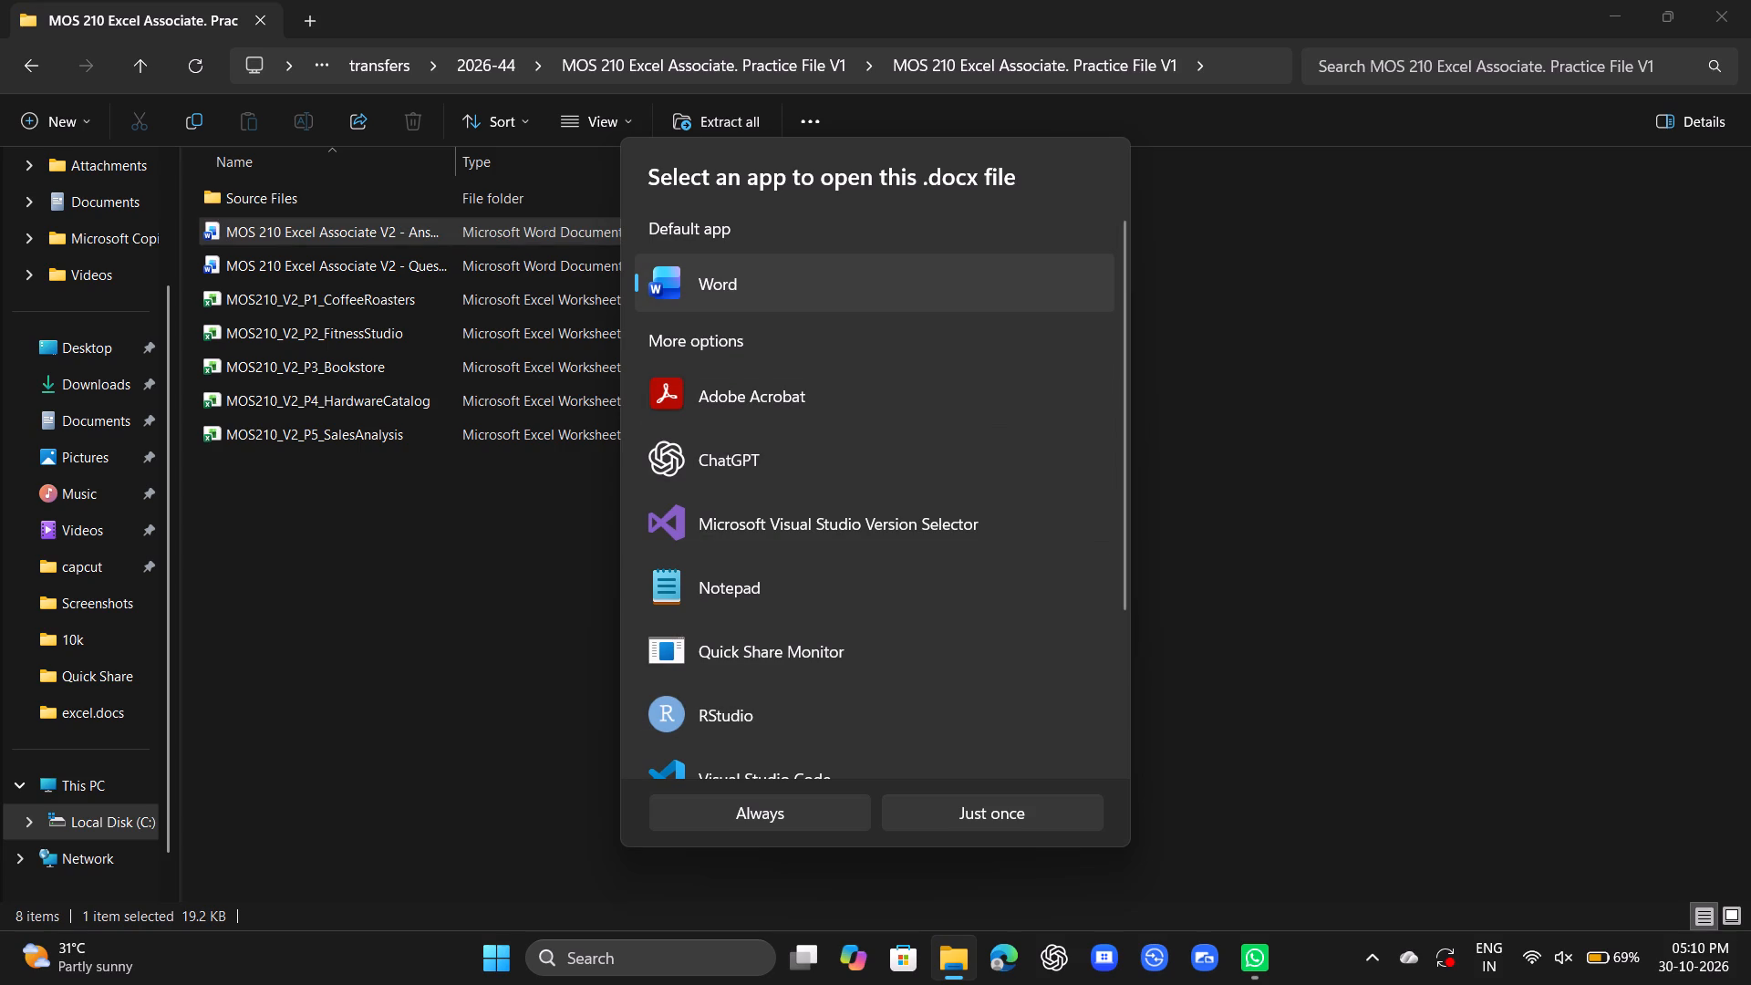
pyautogui.click(750, 821)
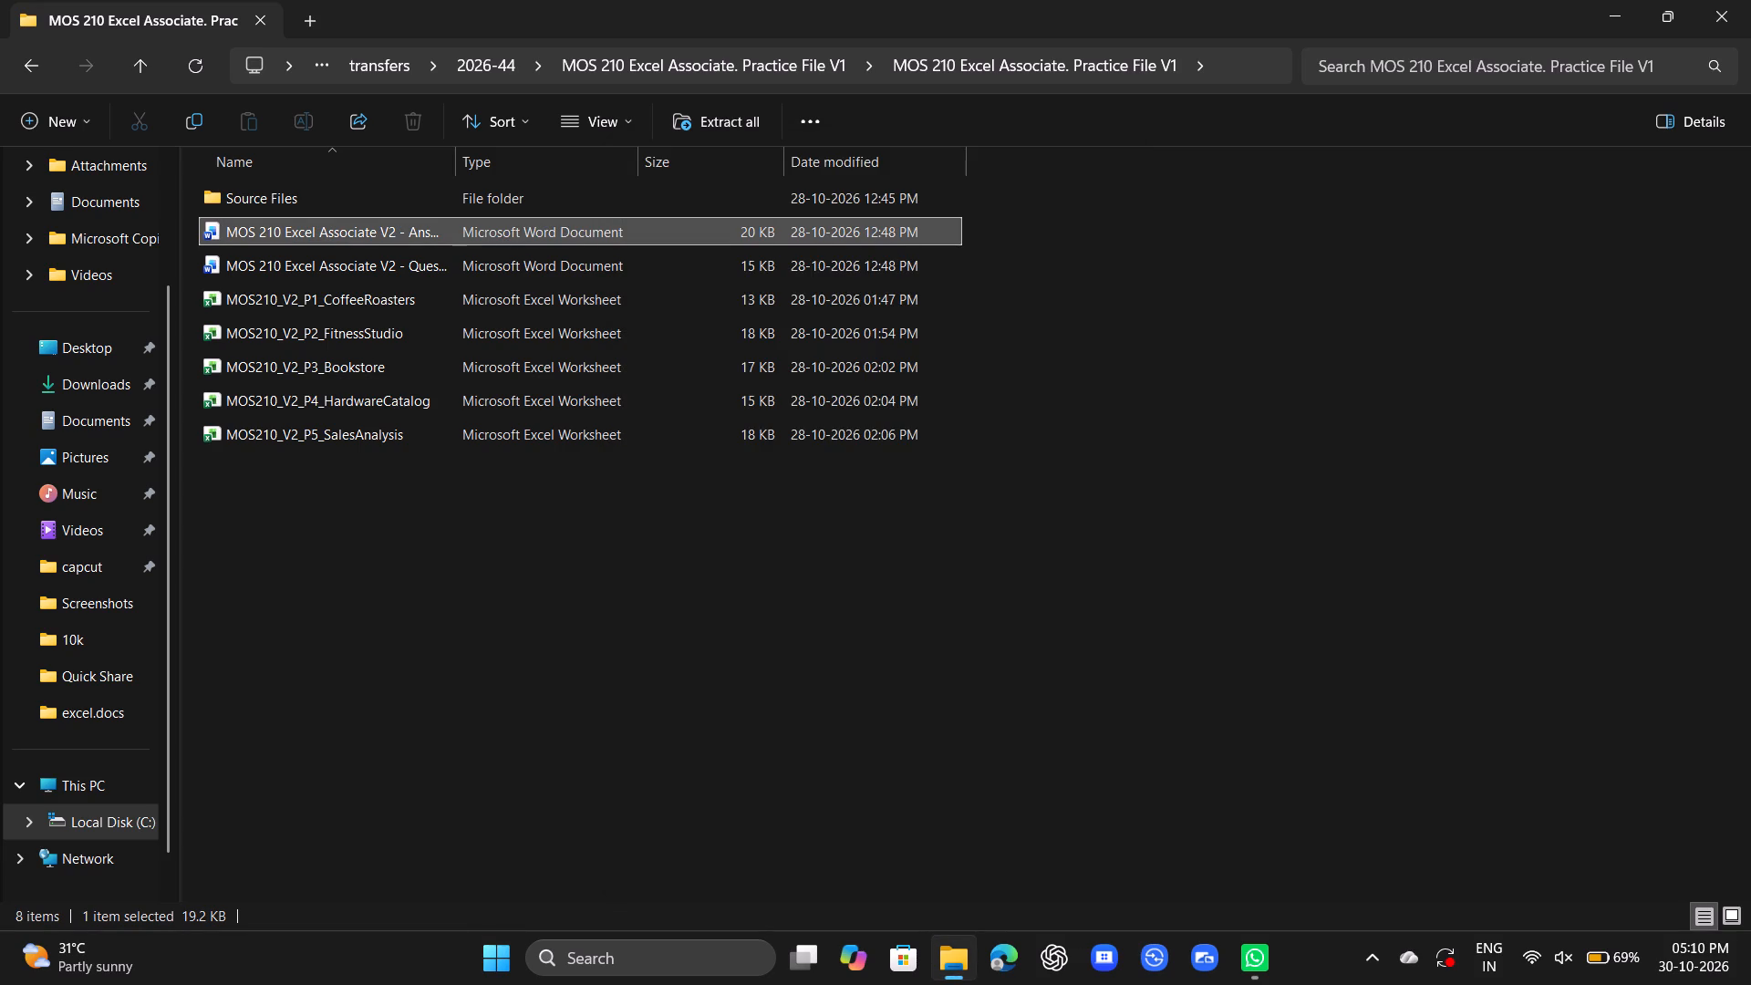
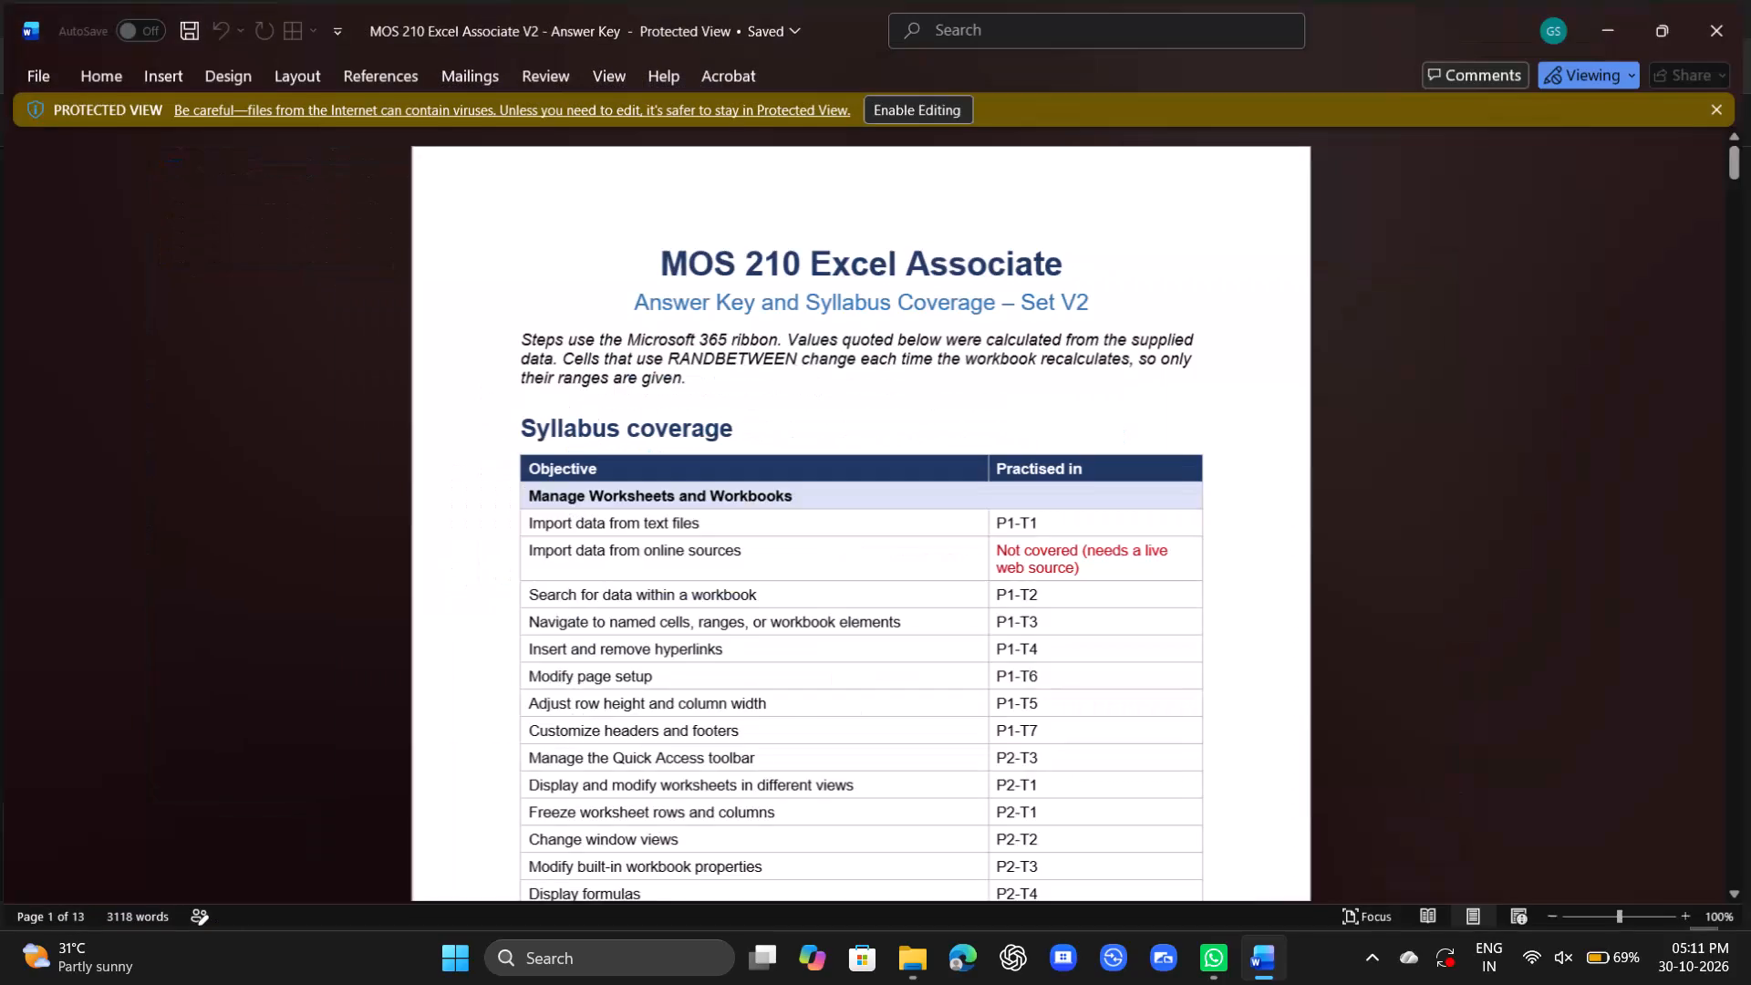
# Read through the answer key's syllabus coverage table, from Manage Worksheets and Workbooks to the Manage Charts objectives.
pyautogui.scroll(-3, 981, 511)
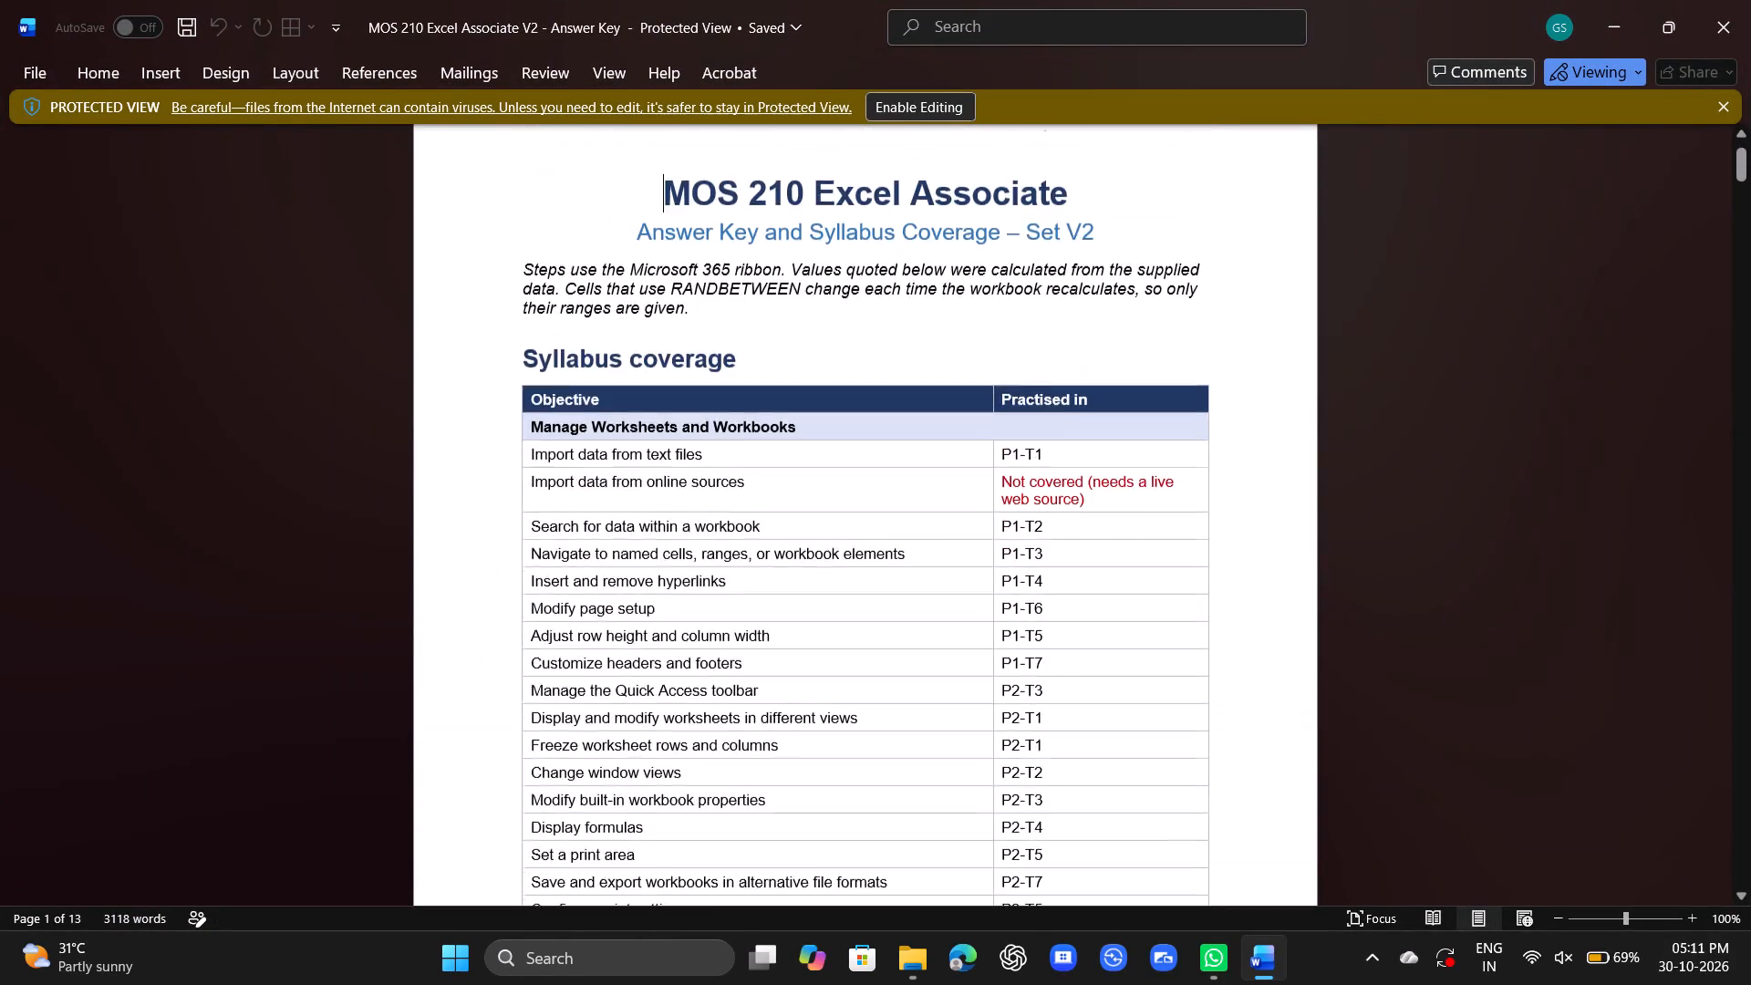
pyautogui.scroll(-1, 981, 511)
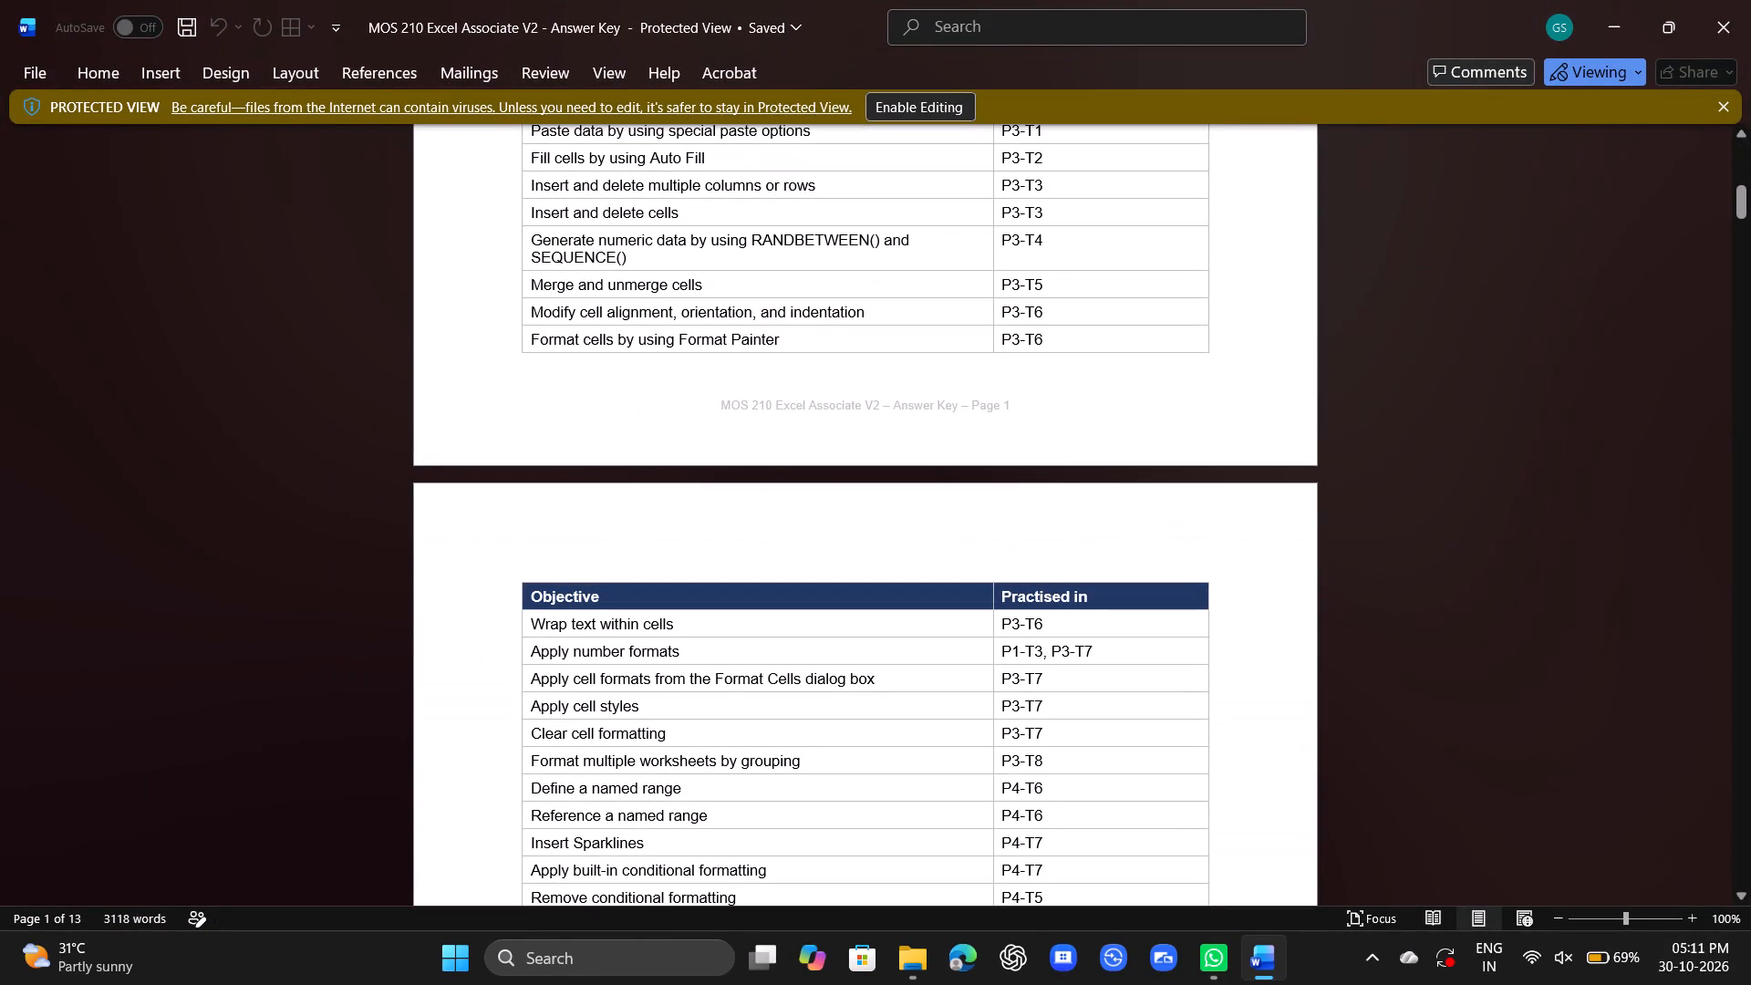
pyautogui.scroll(-3, 981, 511)
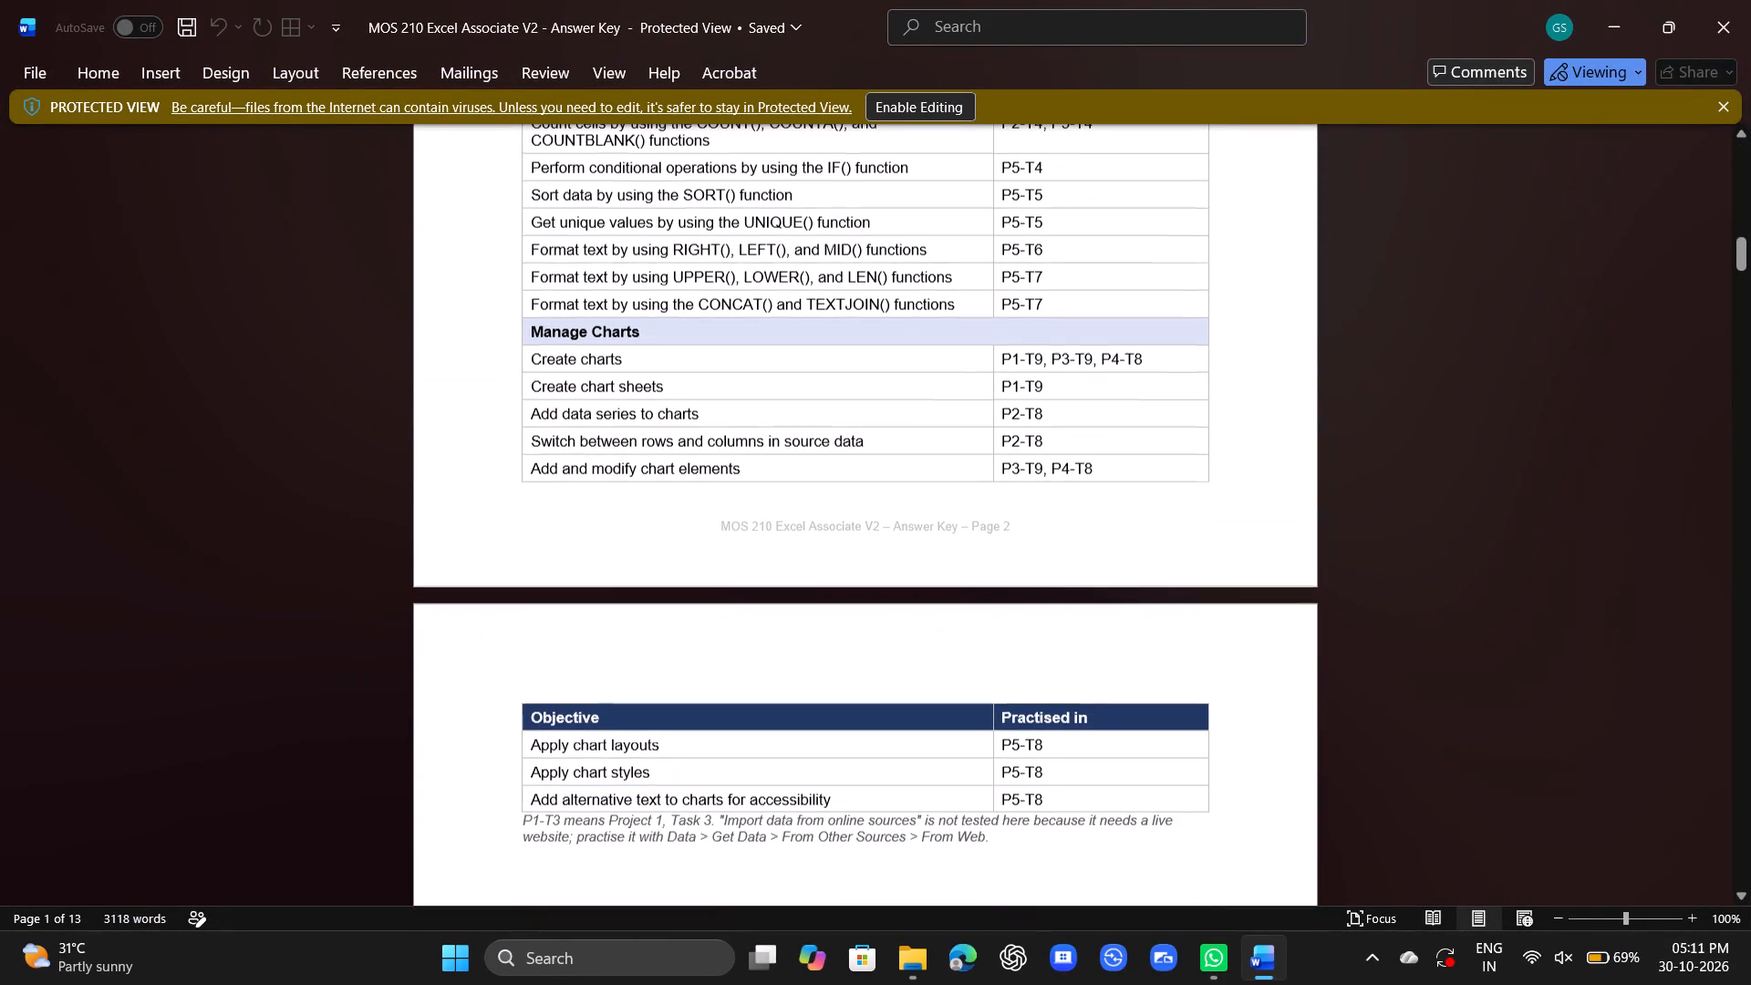
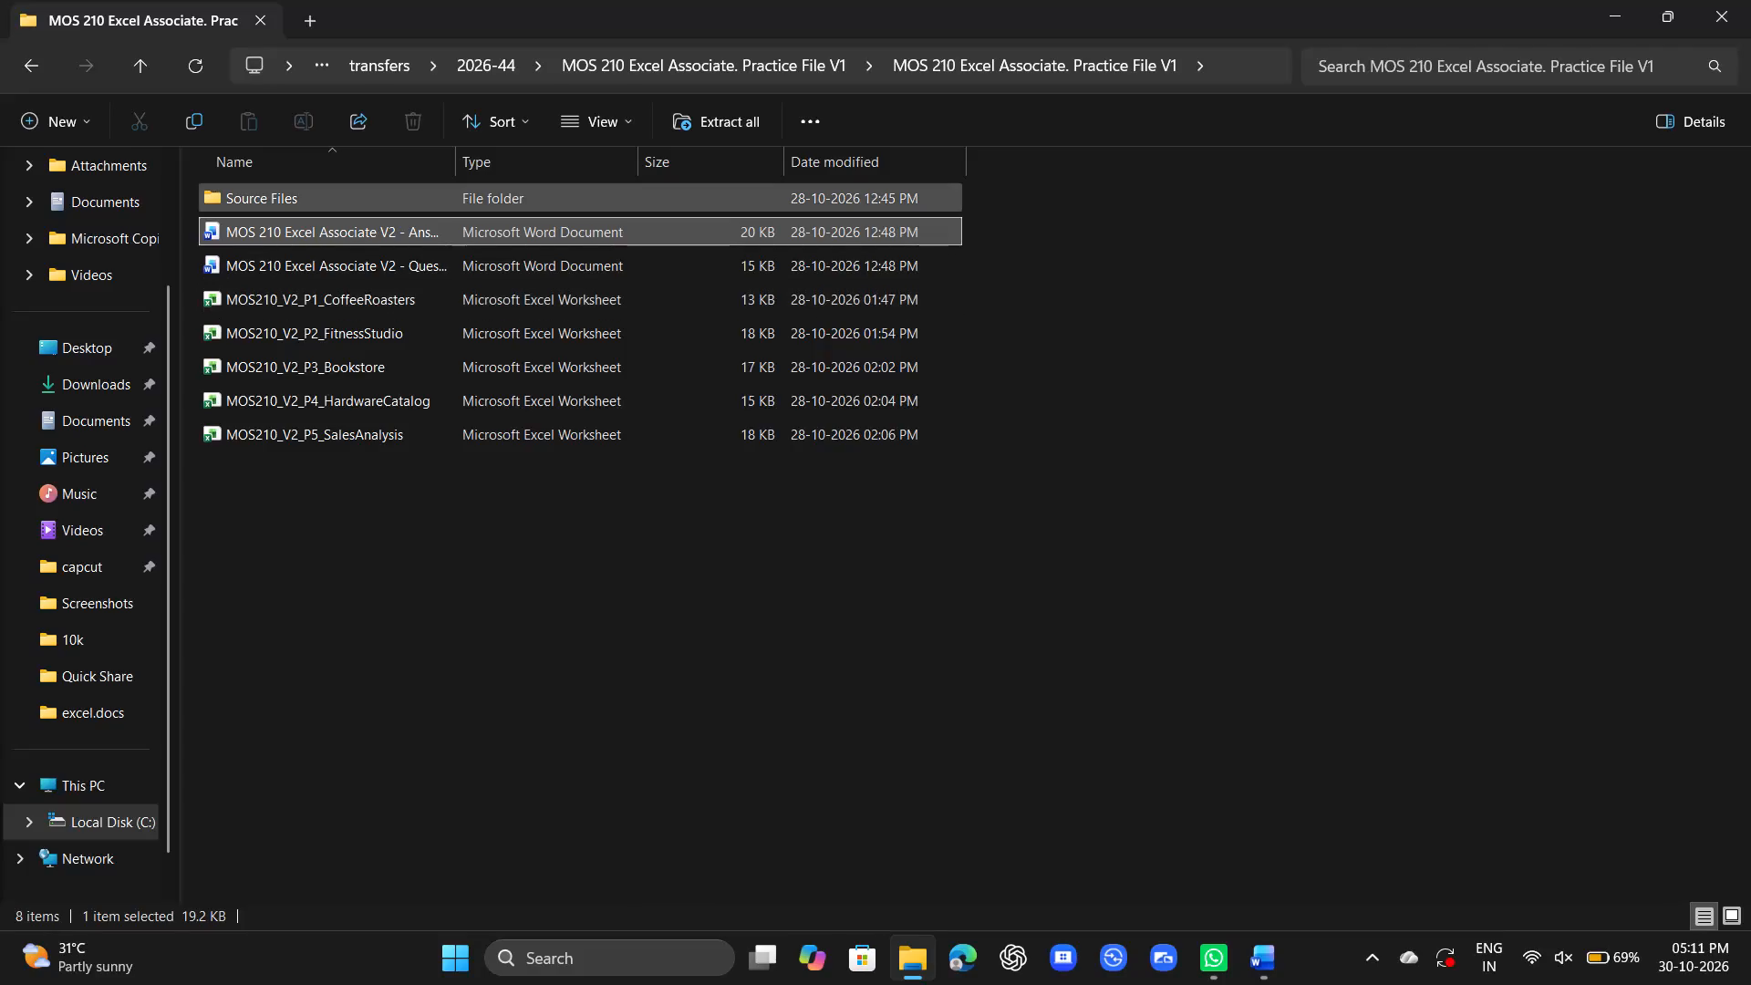
# Open the MOS210_V2_P1_CoffeeRoasters workbook with Excel as the app always used for .xlsx files, and enable editing.
pyautogui.click(432, 204)
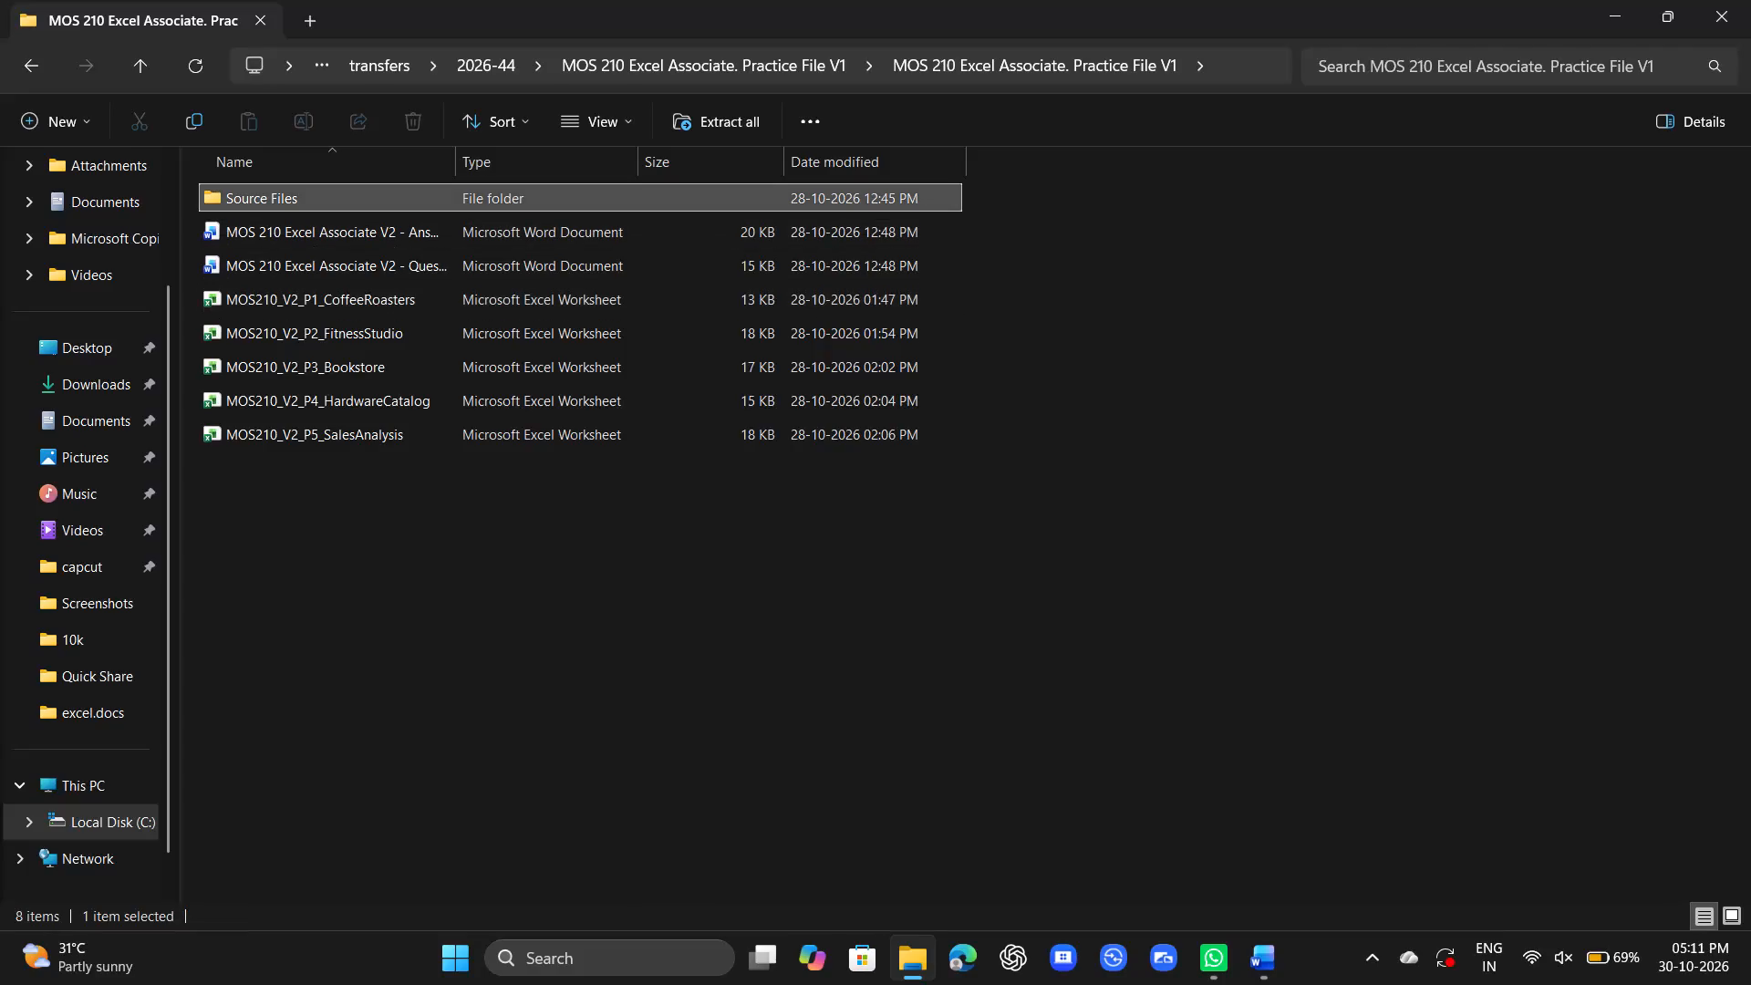
pyautogui.click(432, 204)
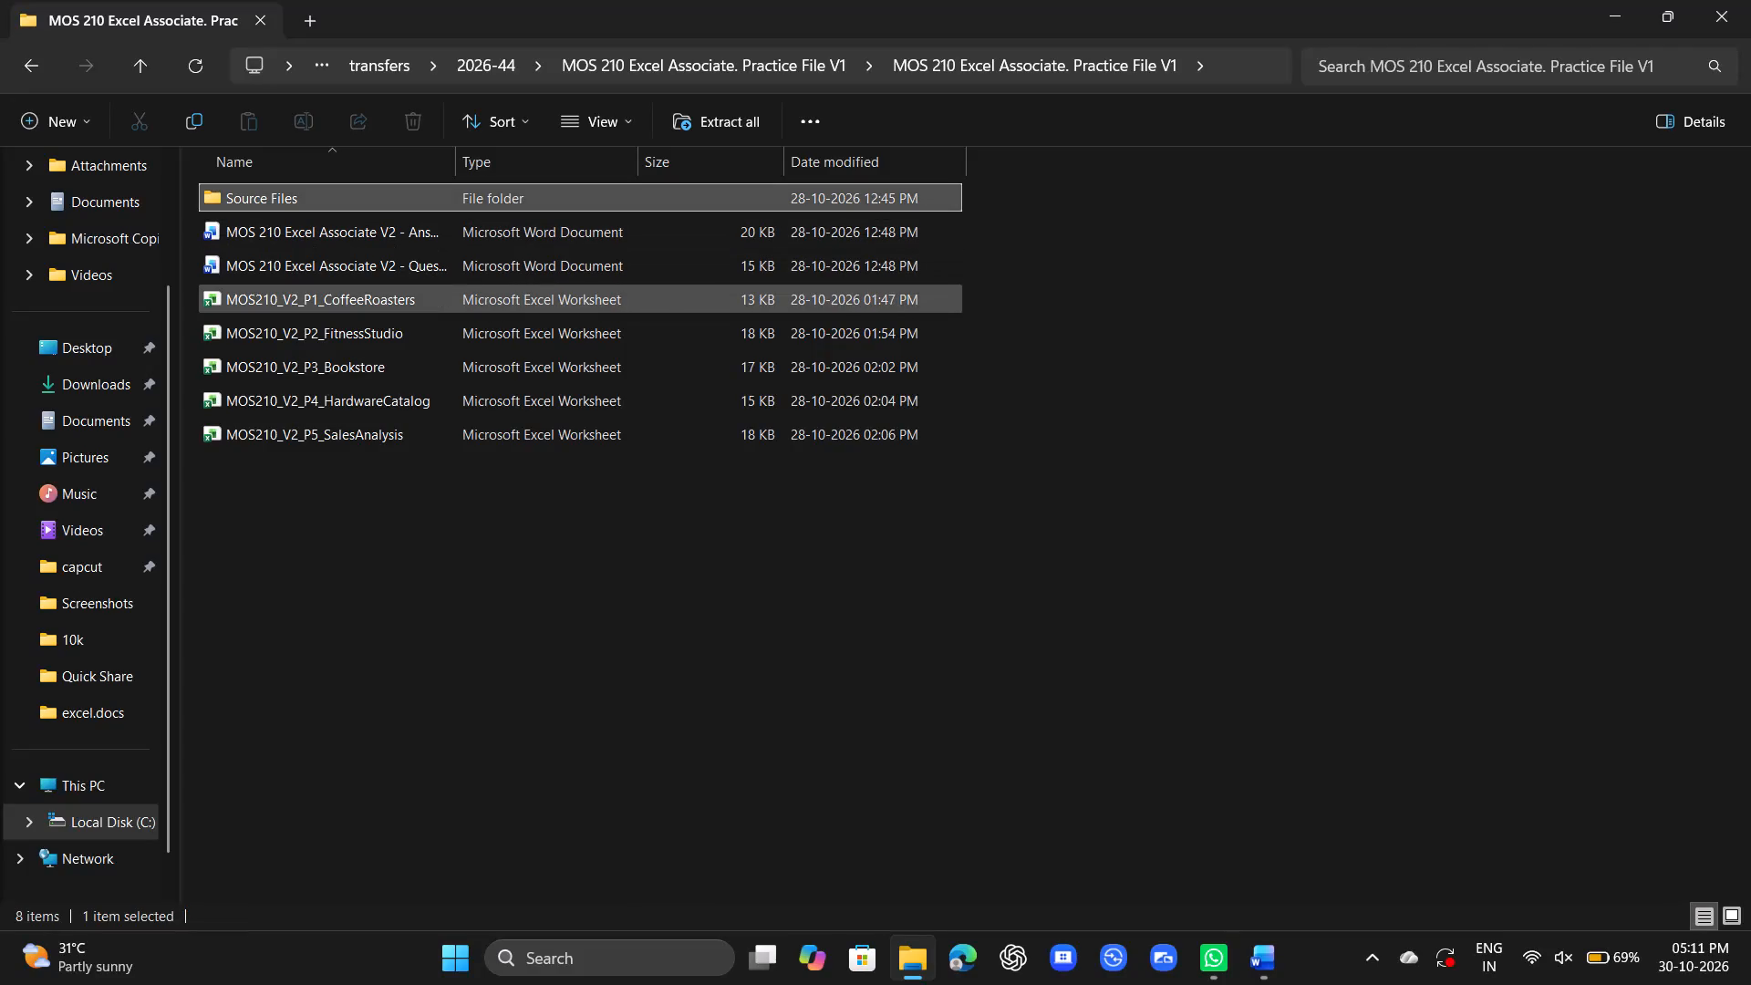
pyautogui.doubleClick(408, 305)
pyautogui.doubleClick(408, 305)
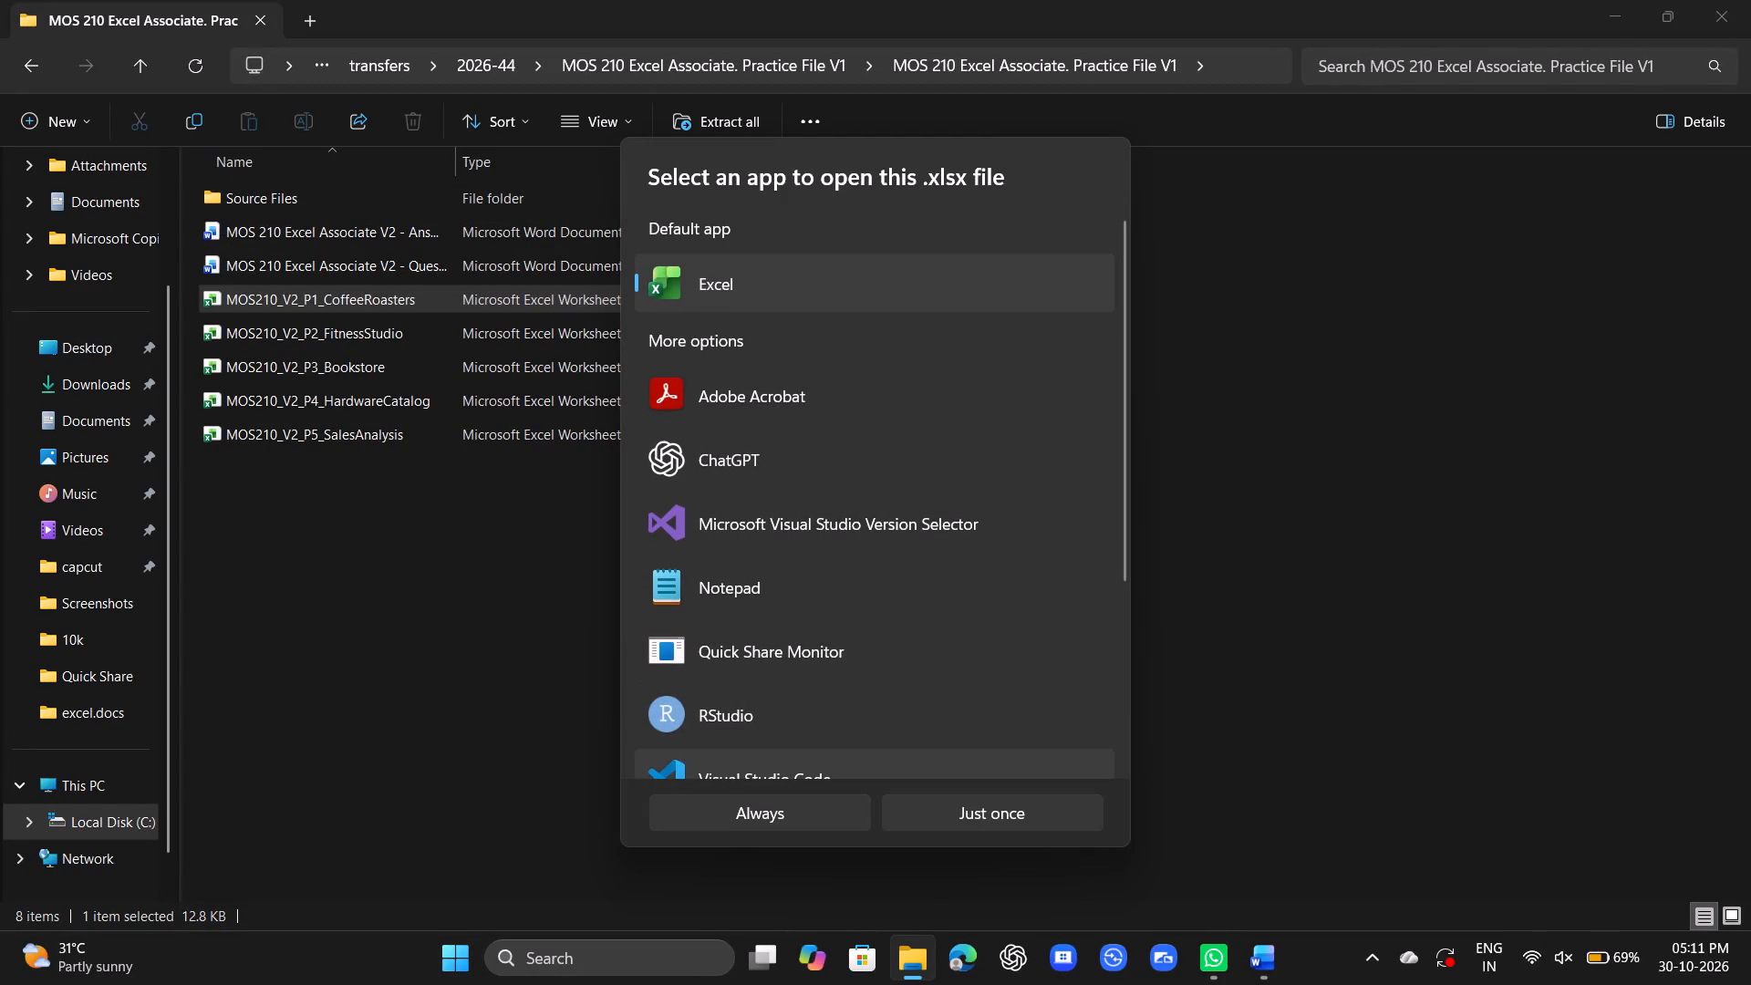
pyautogui.click(714, 800)
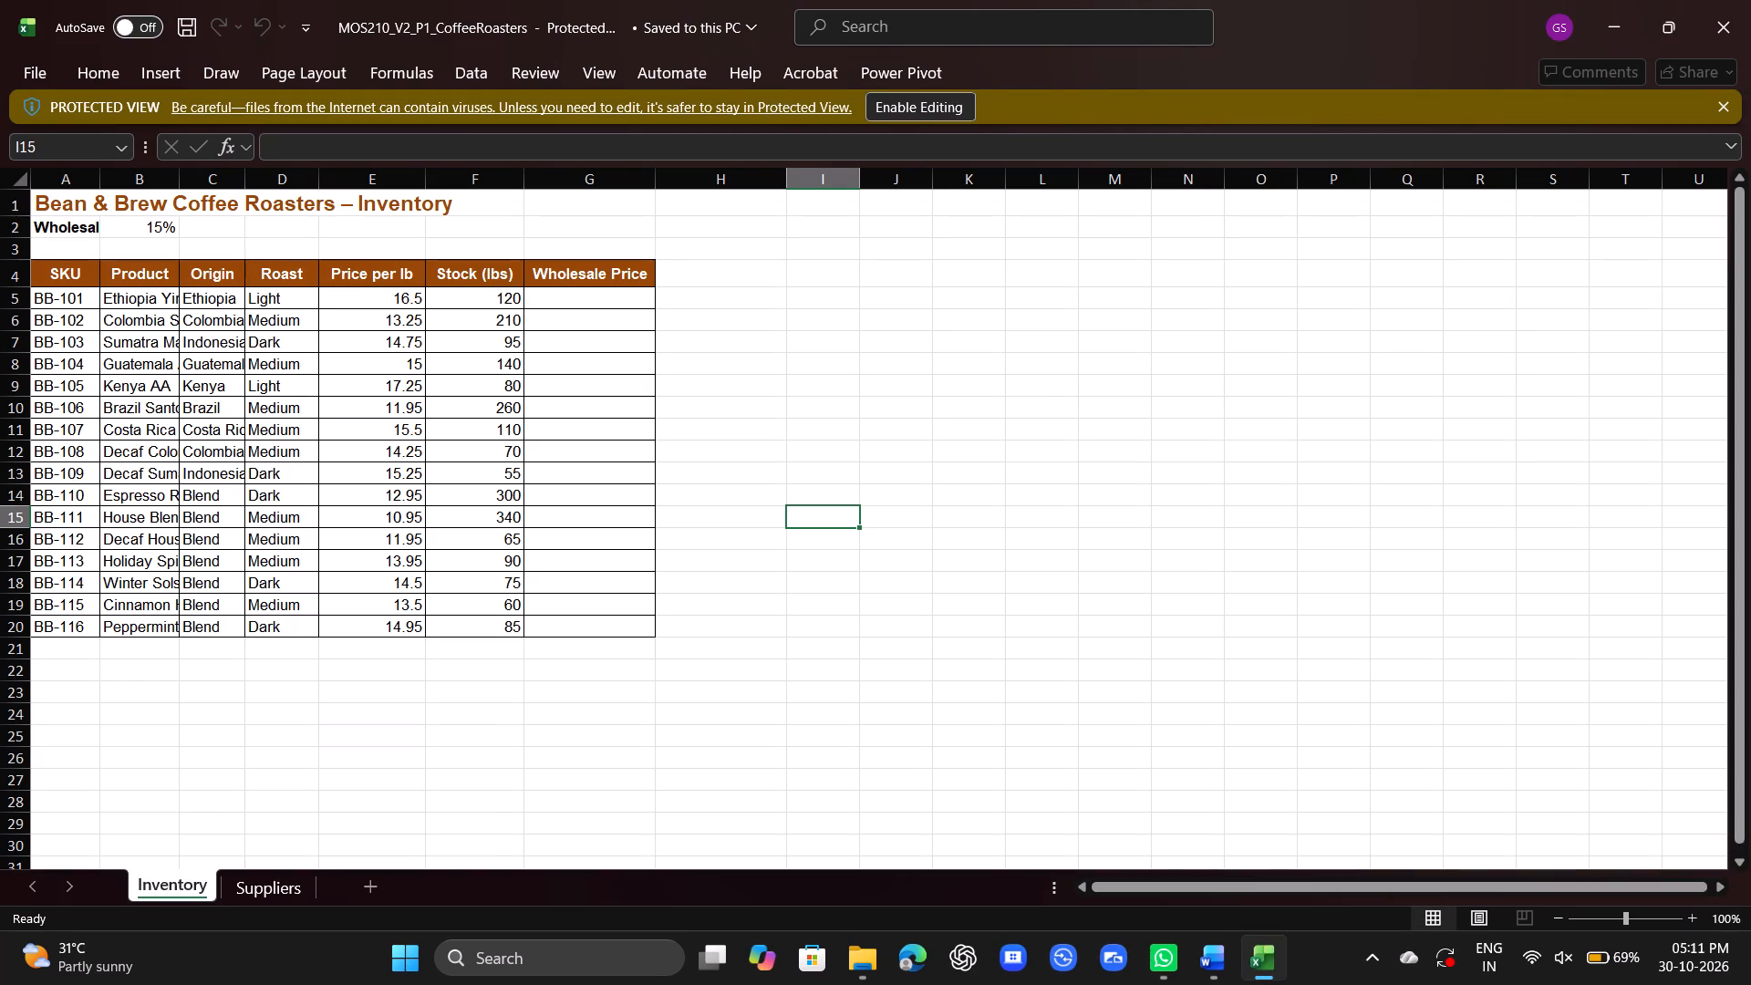
pyautogui.click(920, 109)
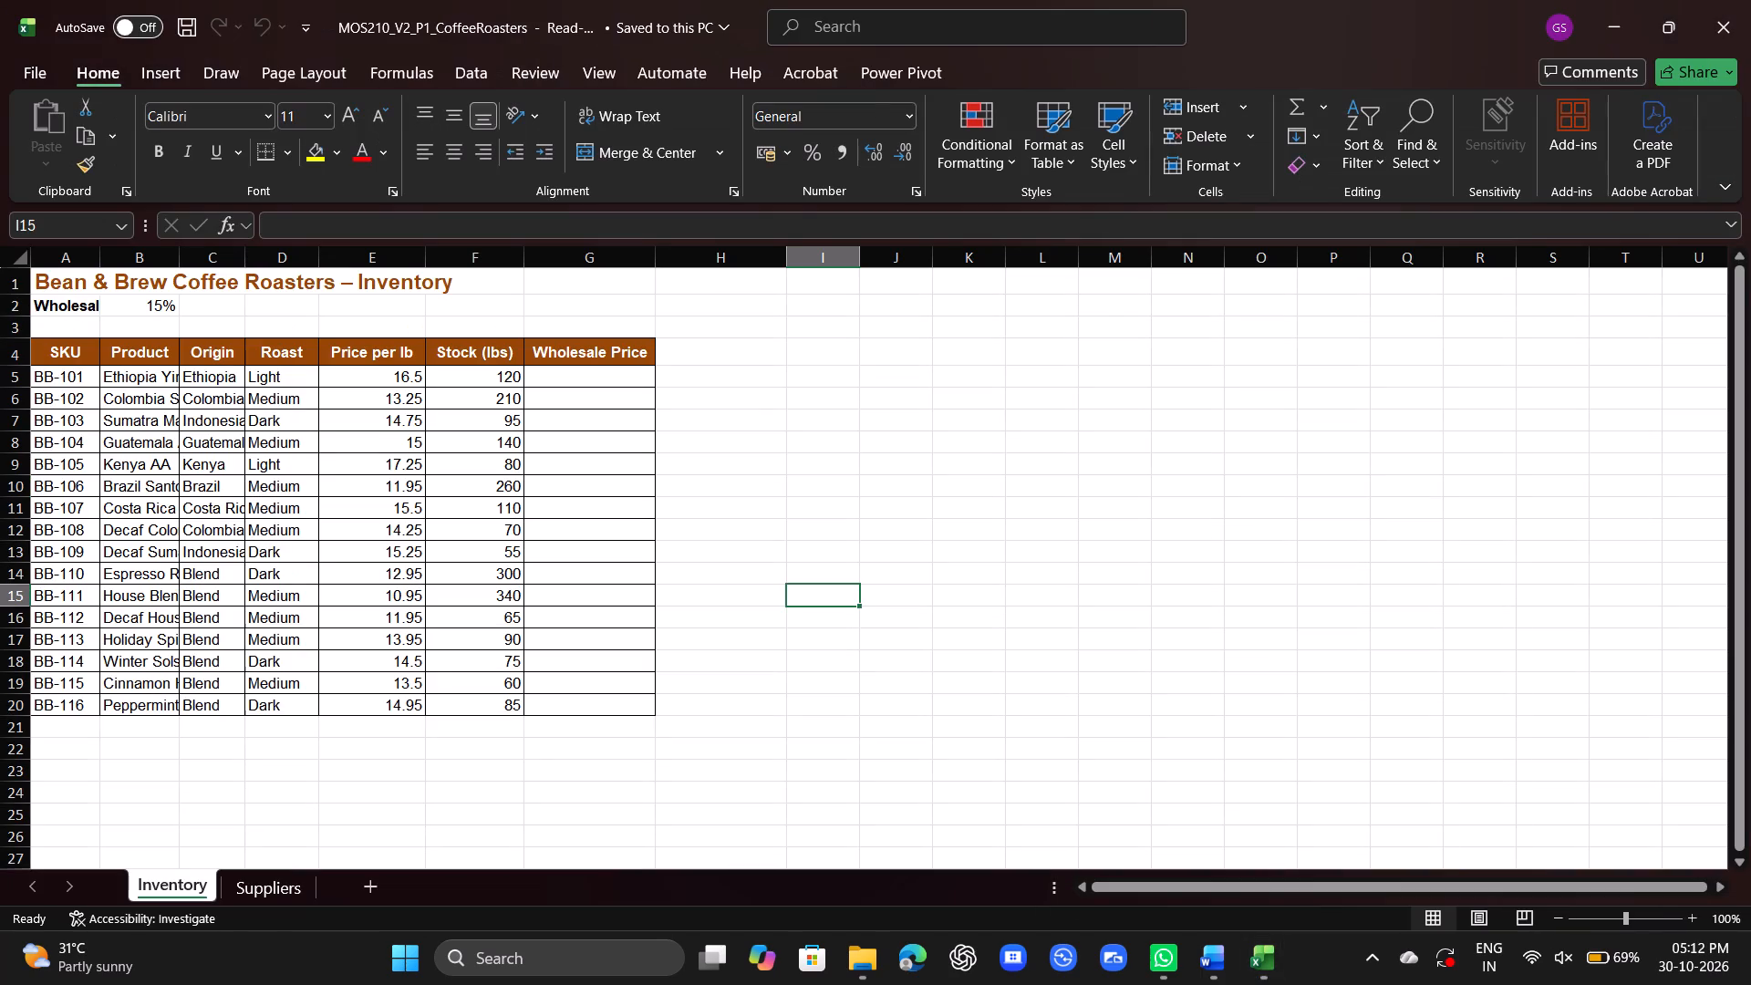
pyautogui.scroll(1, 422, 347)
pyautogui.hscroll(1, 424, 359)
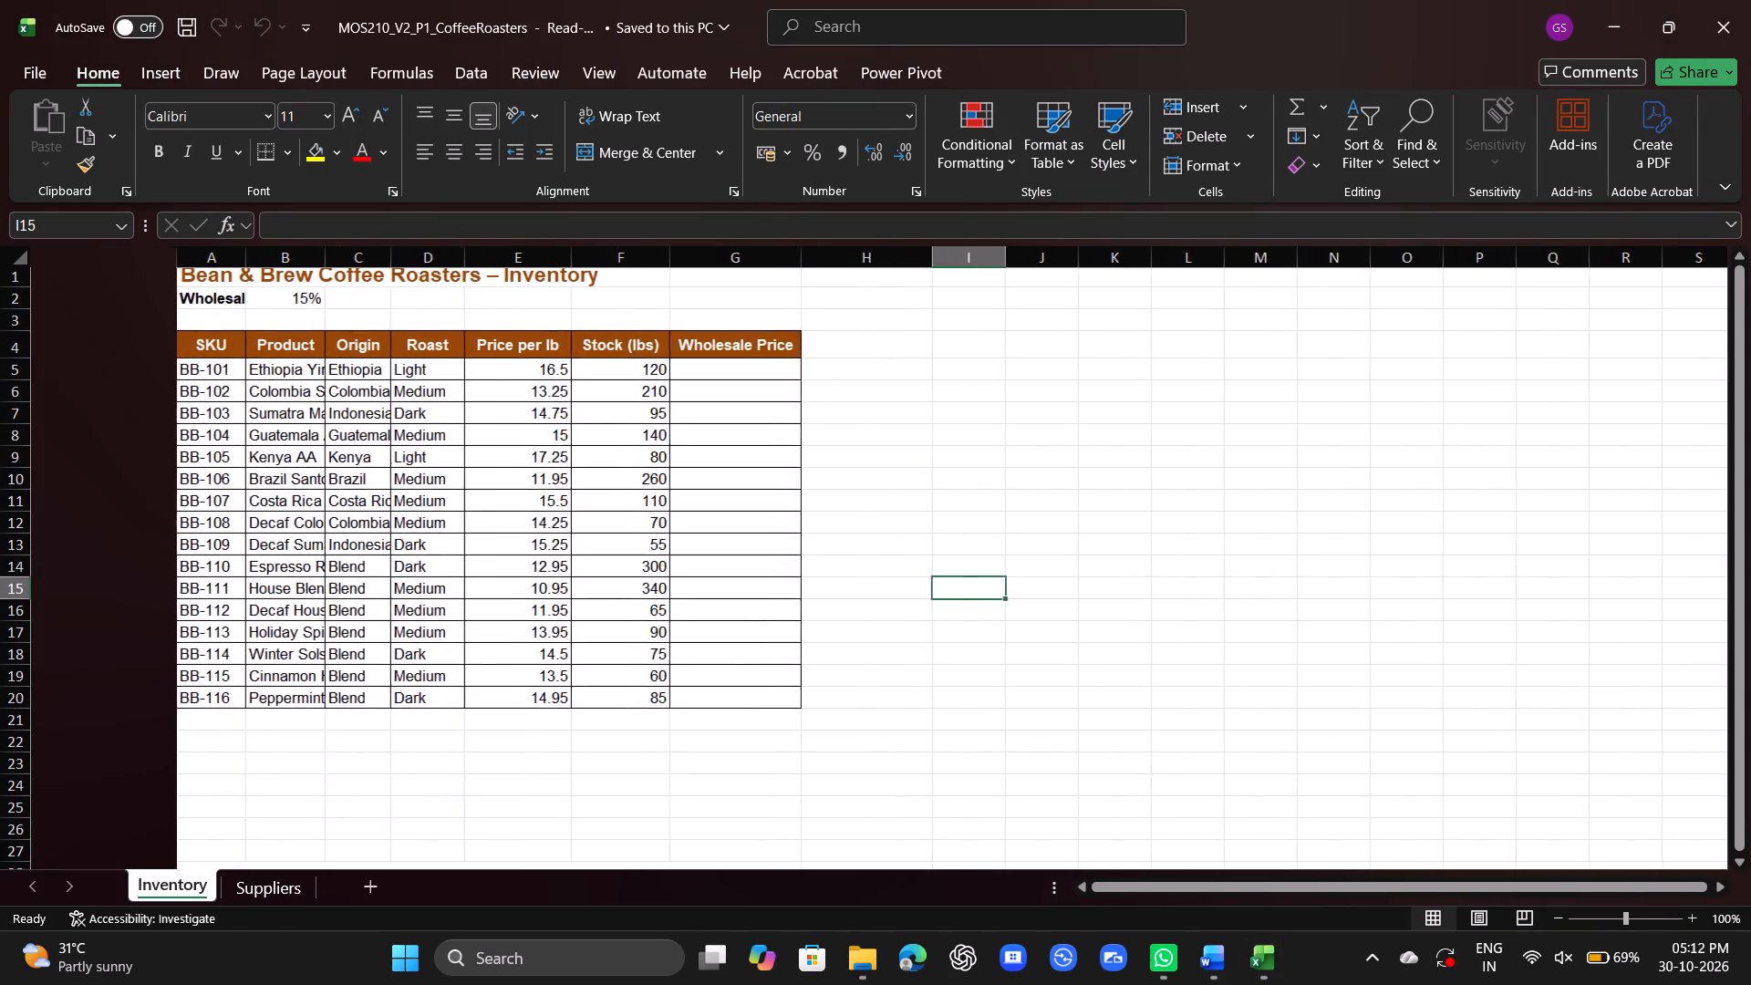
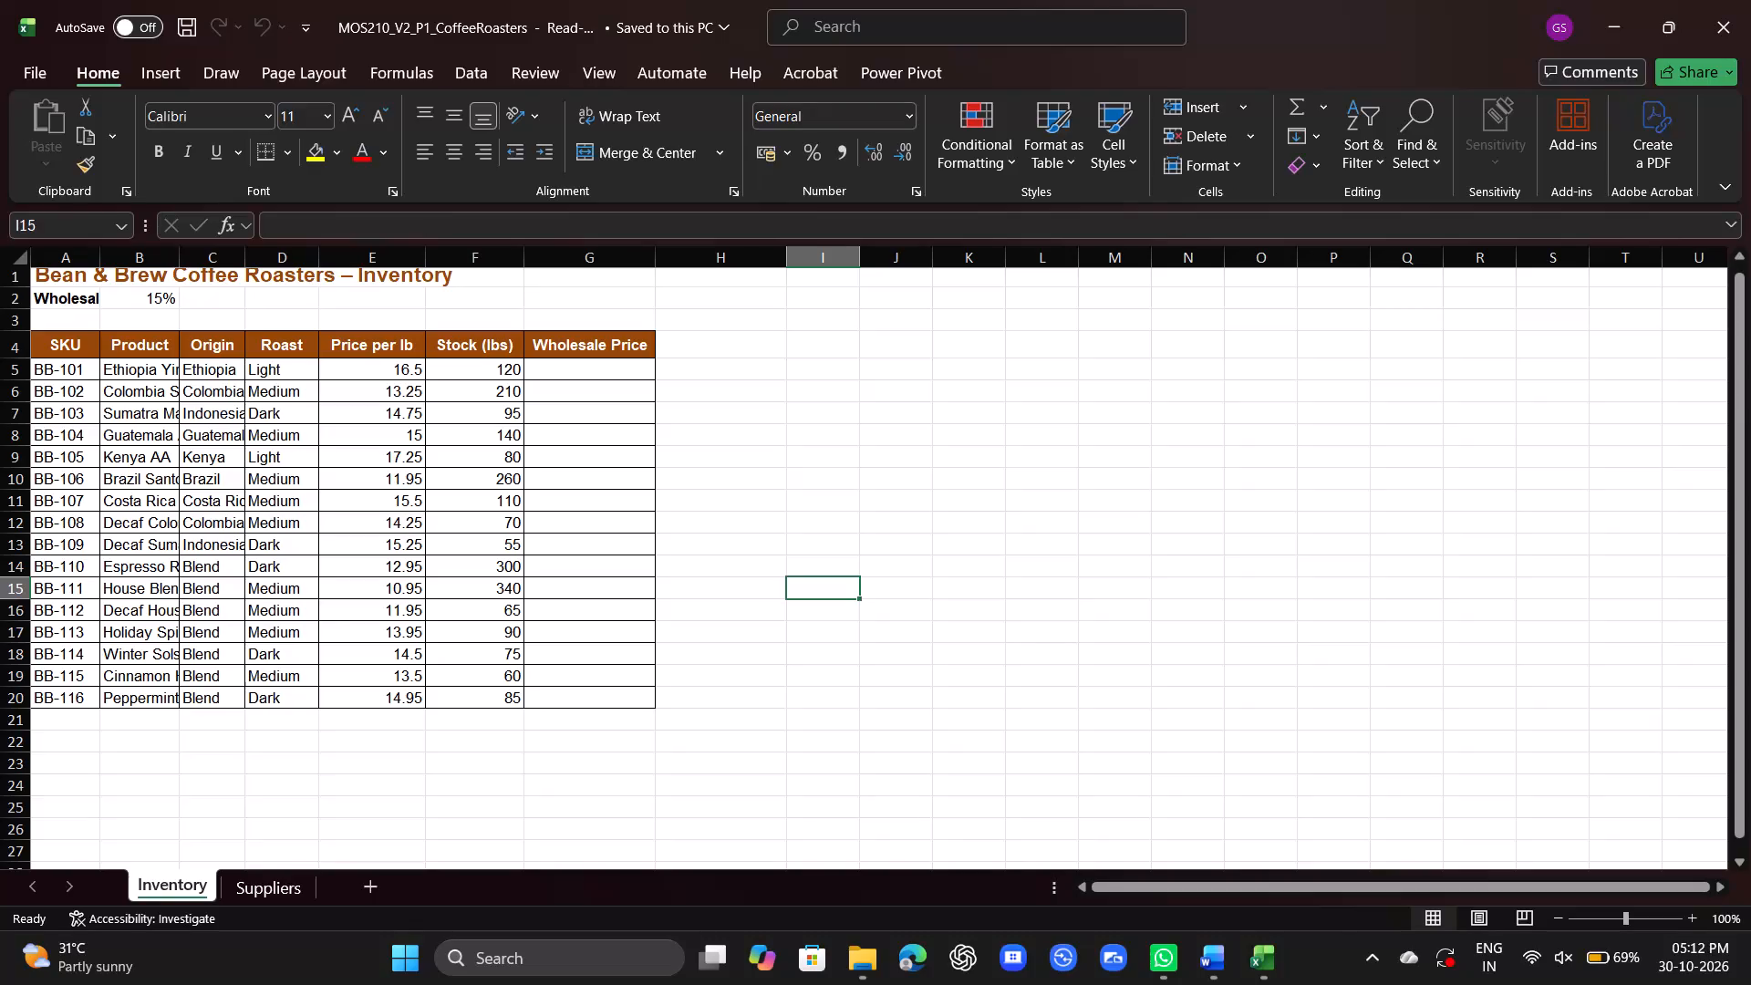
# Switch to the File Explorer window showing the MOS 210 Excel Associate practice files.
pyautogui.click(1221, 963)
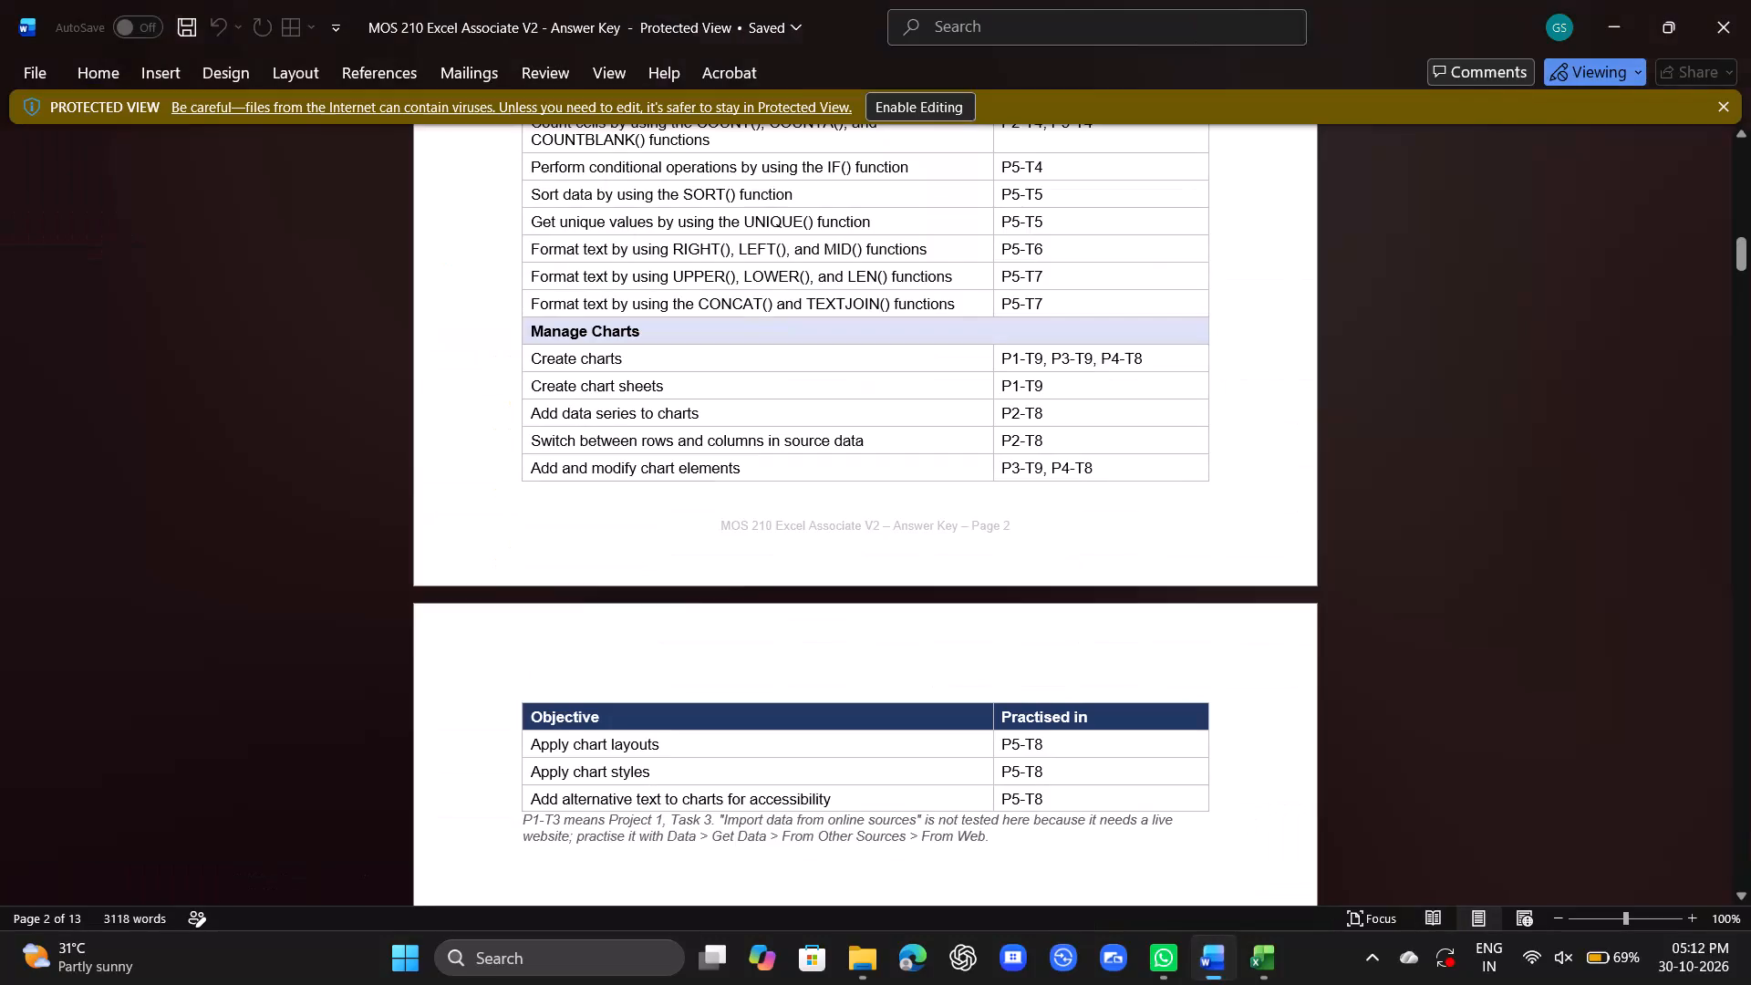
pyautogui.click(863, 979)
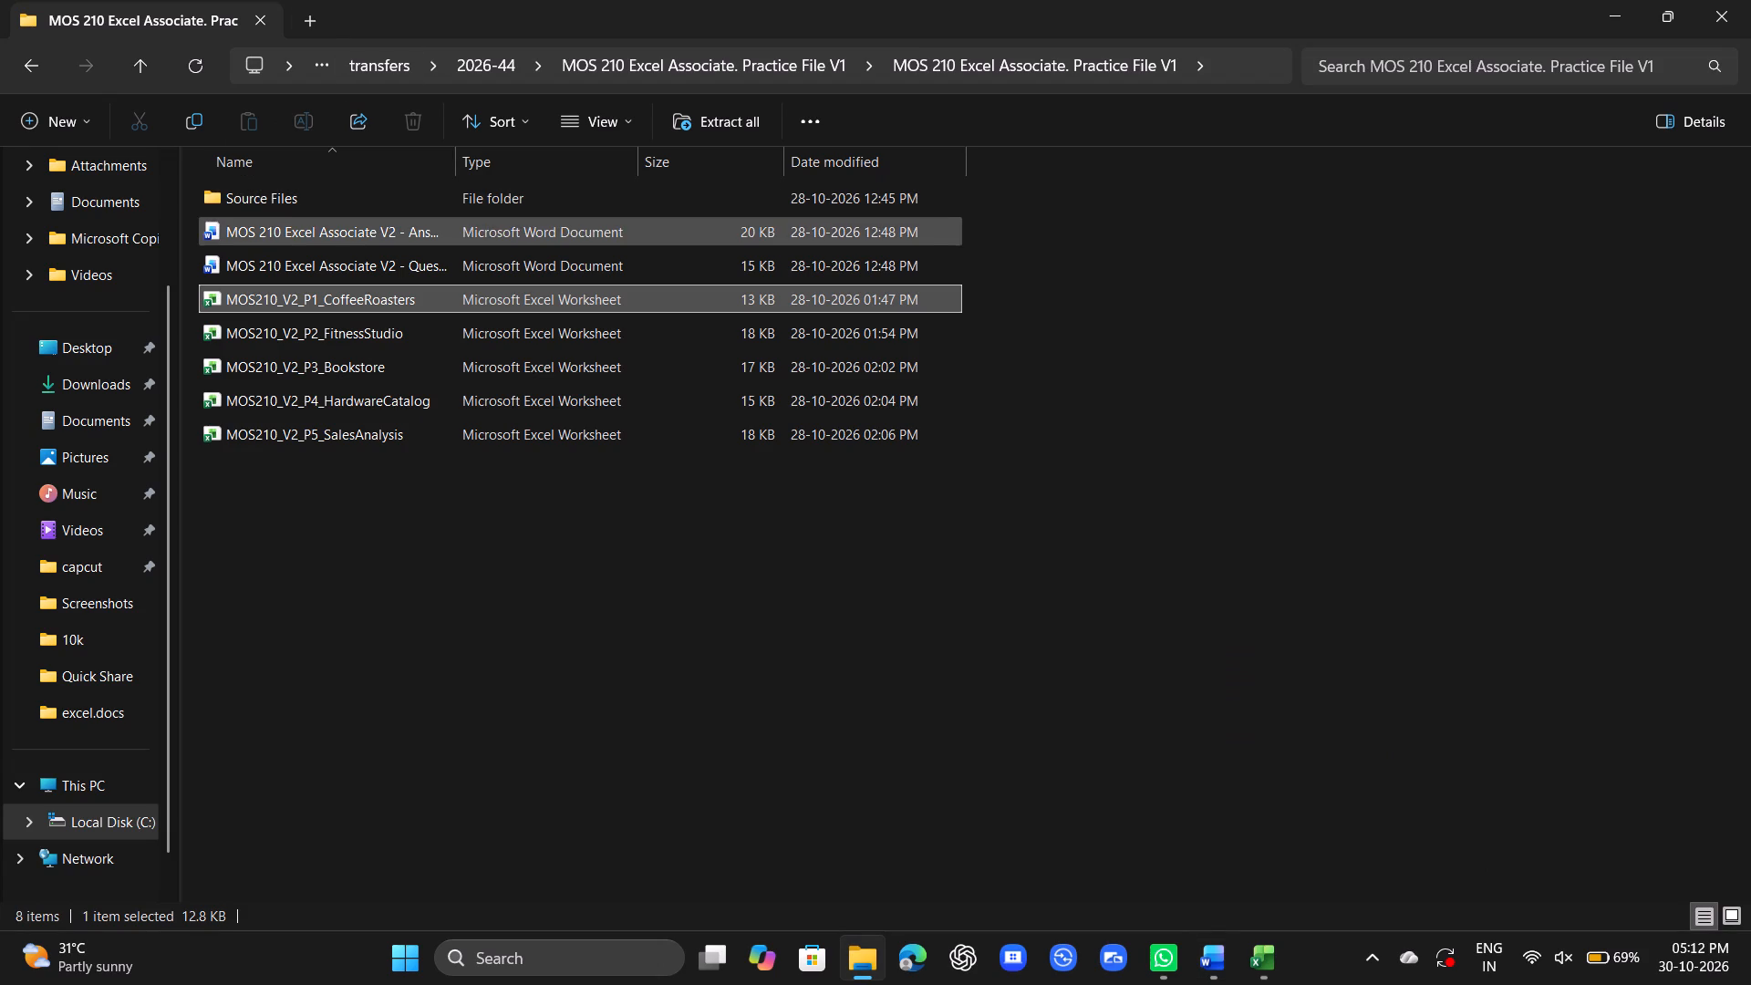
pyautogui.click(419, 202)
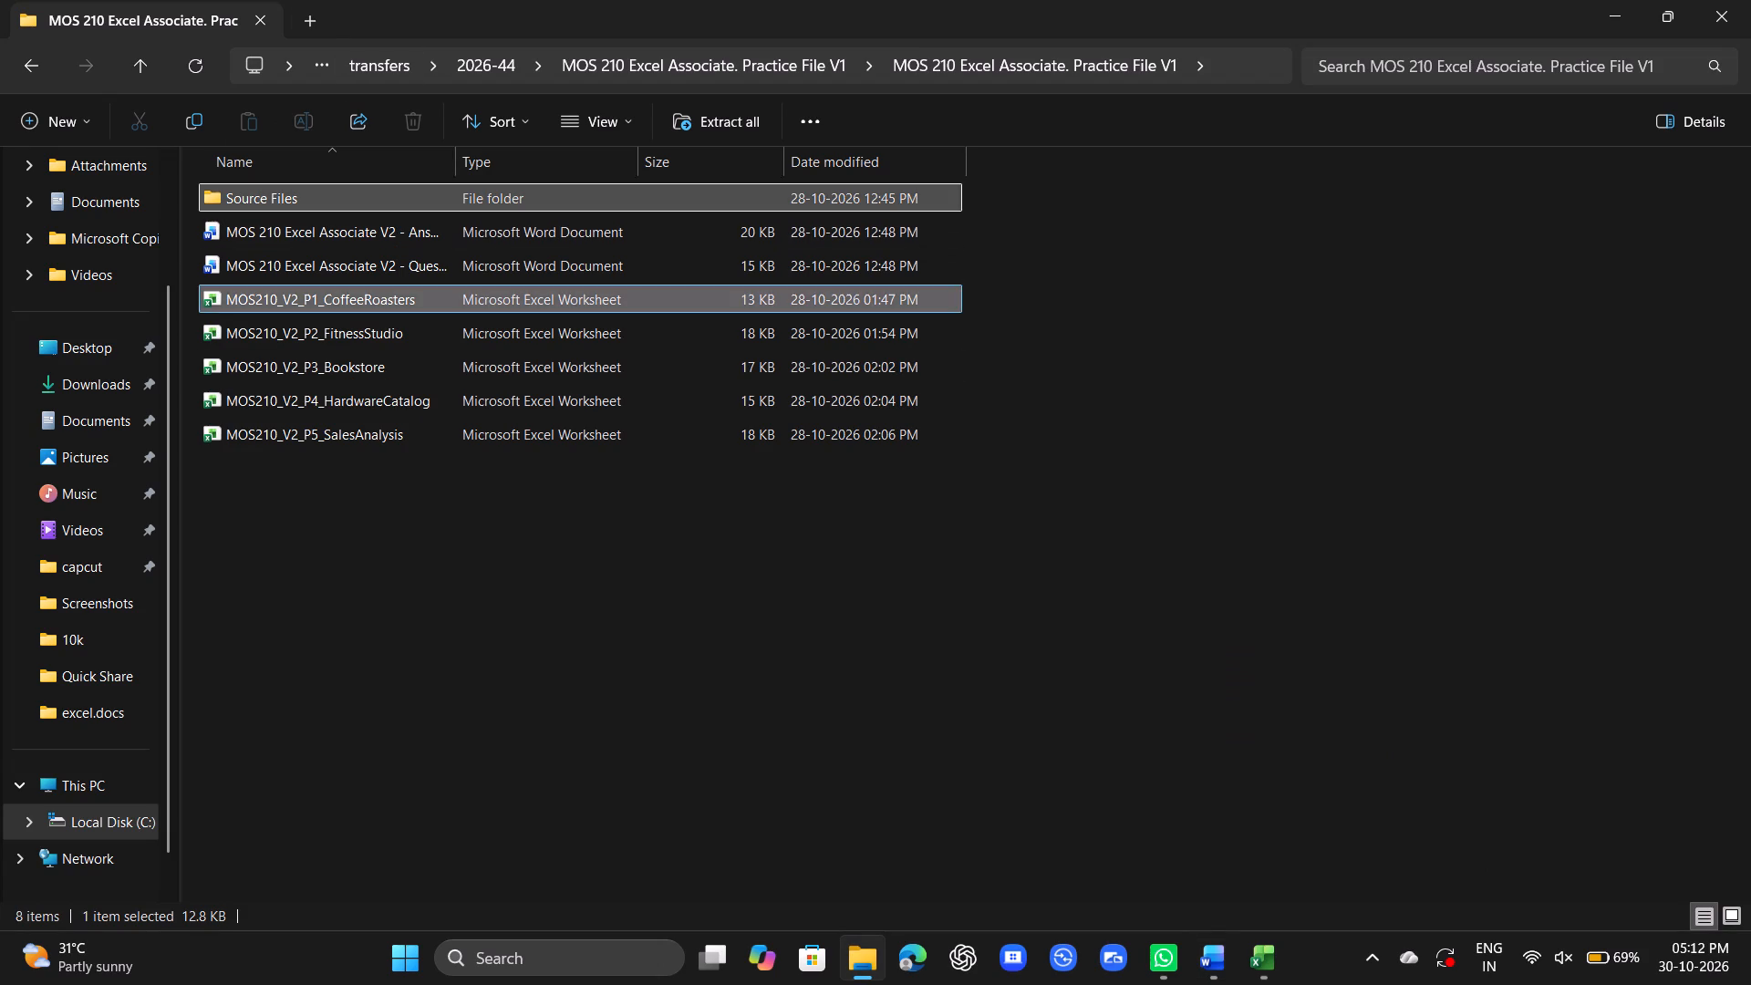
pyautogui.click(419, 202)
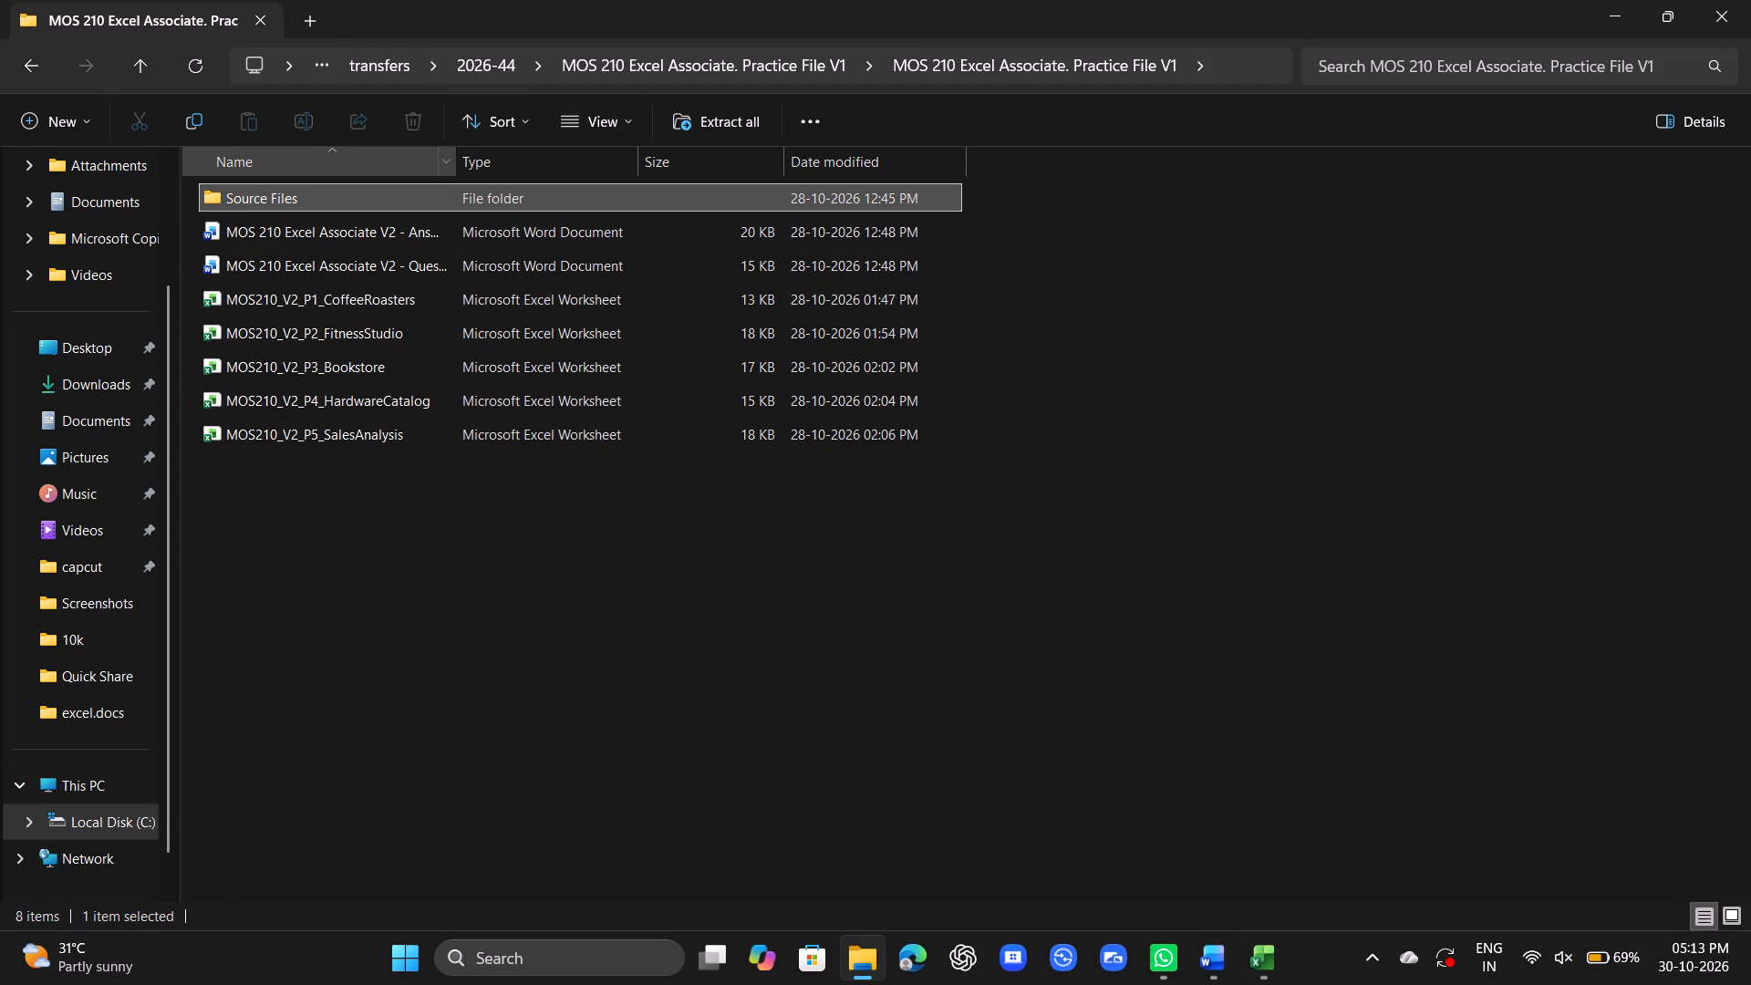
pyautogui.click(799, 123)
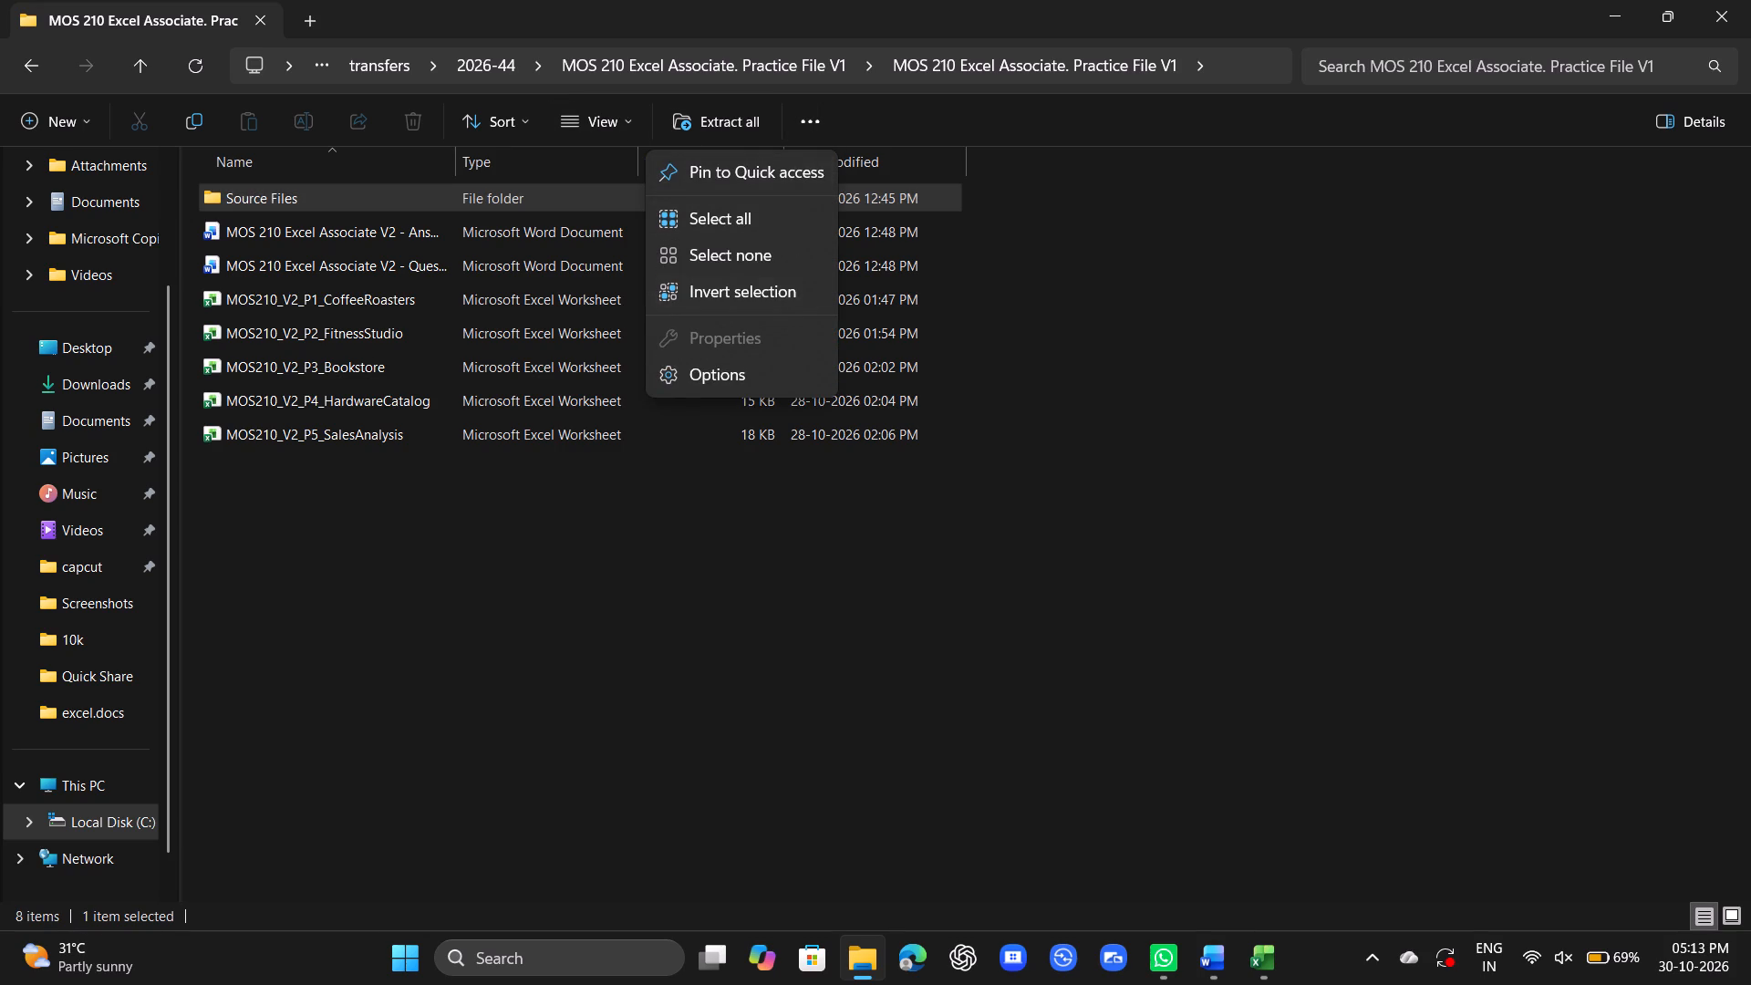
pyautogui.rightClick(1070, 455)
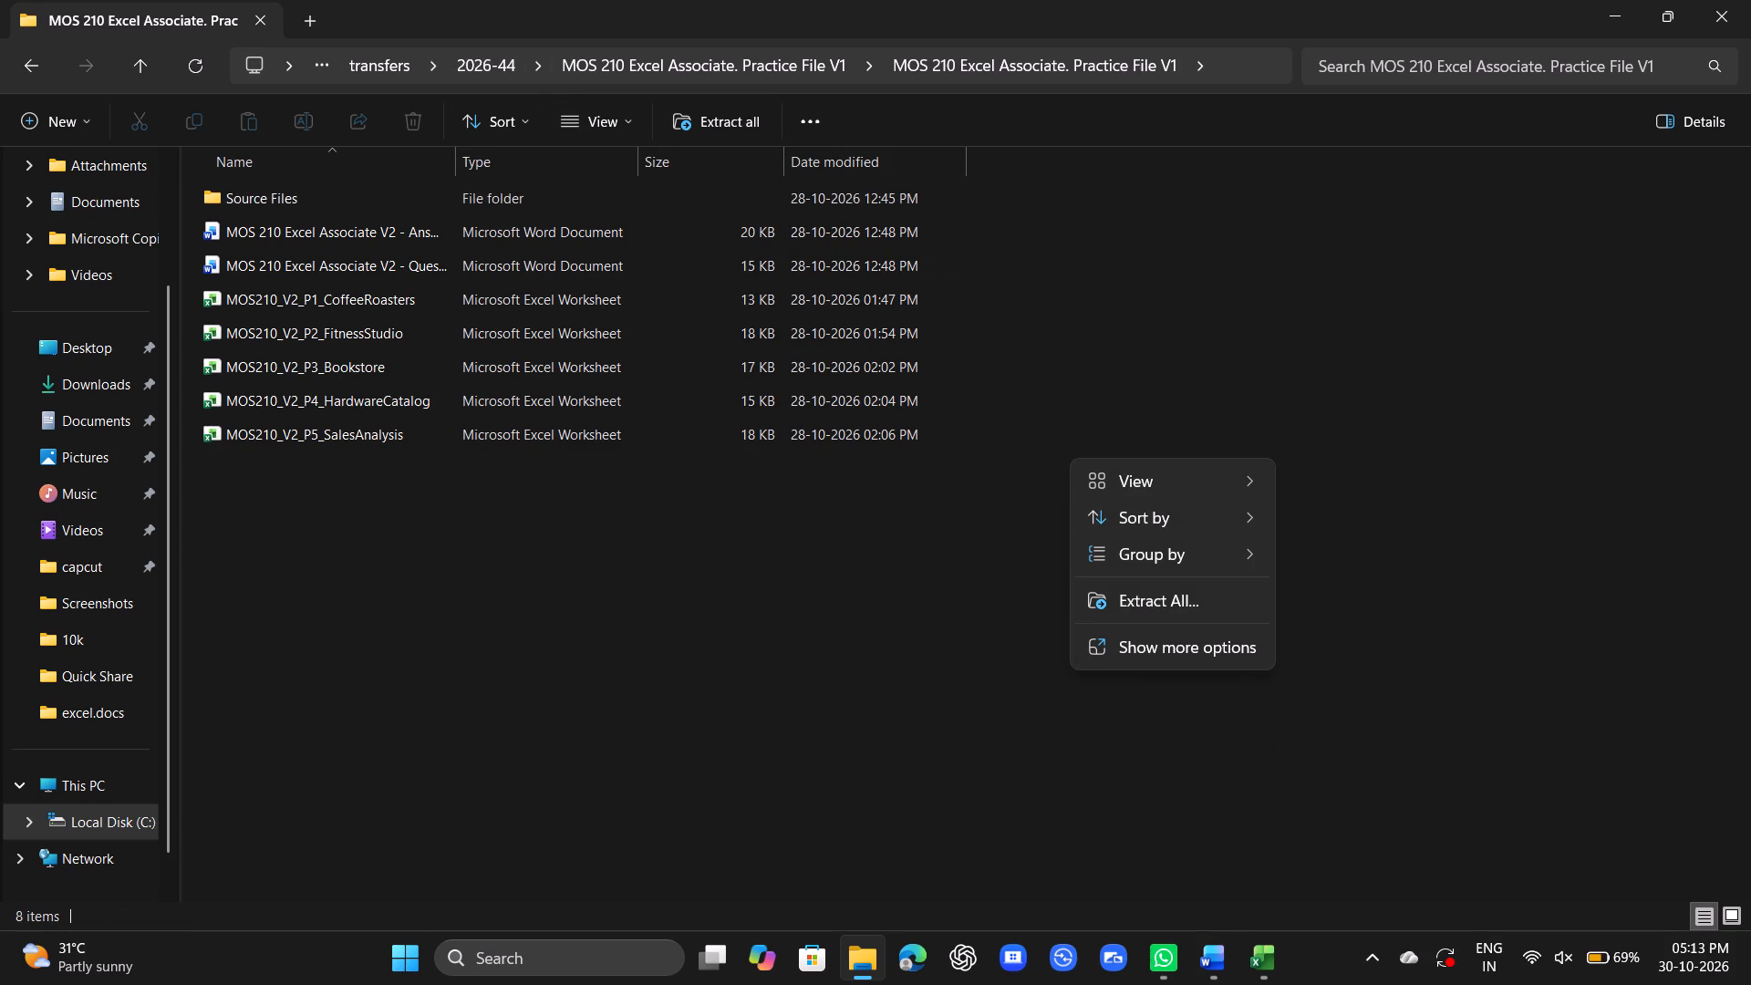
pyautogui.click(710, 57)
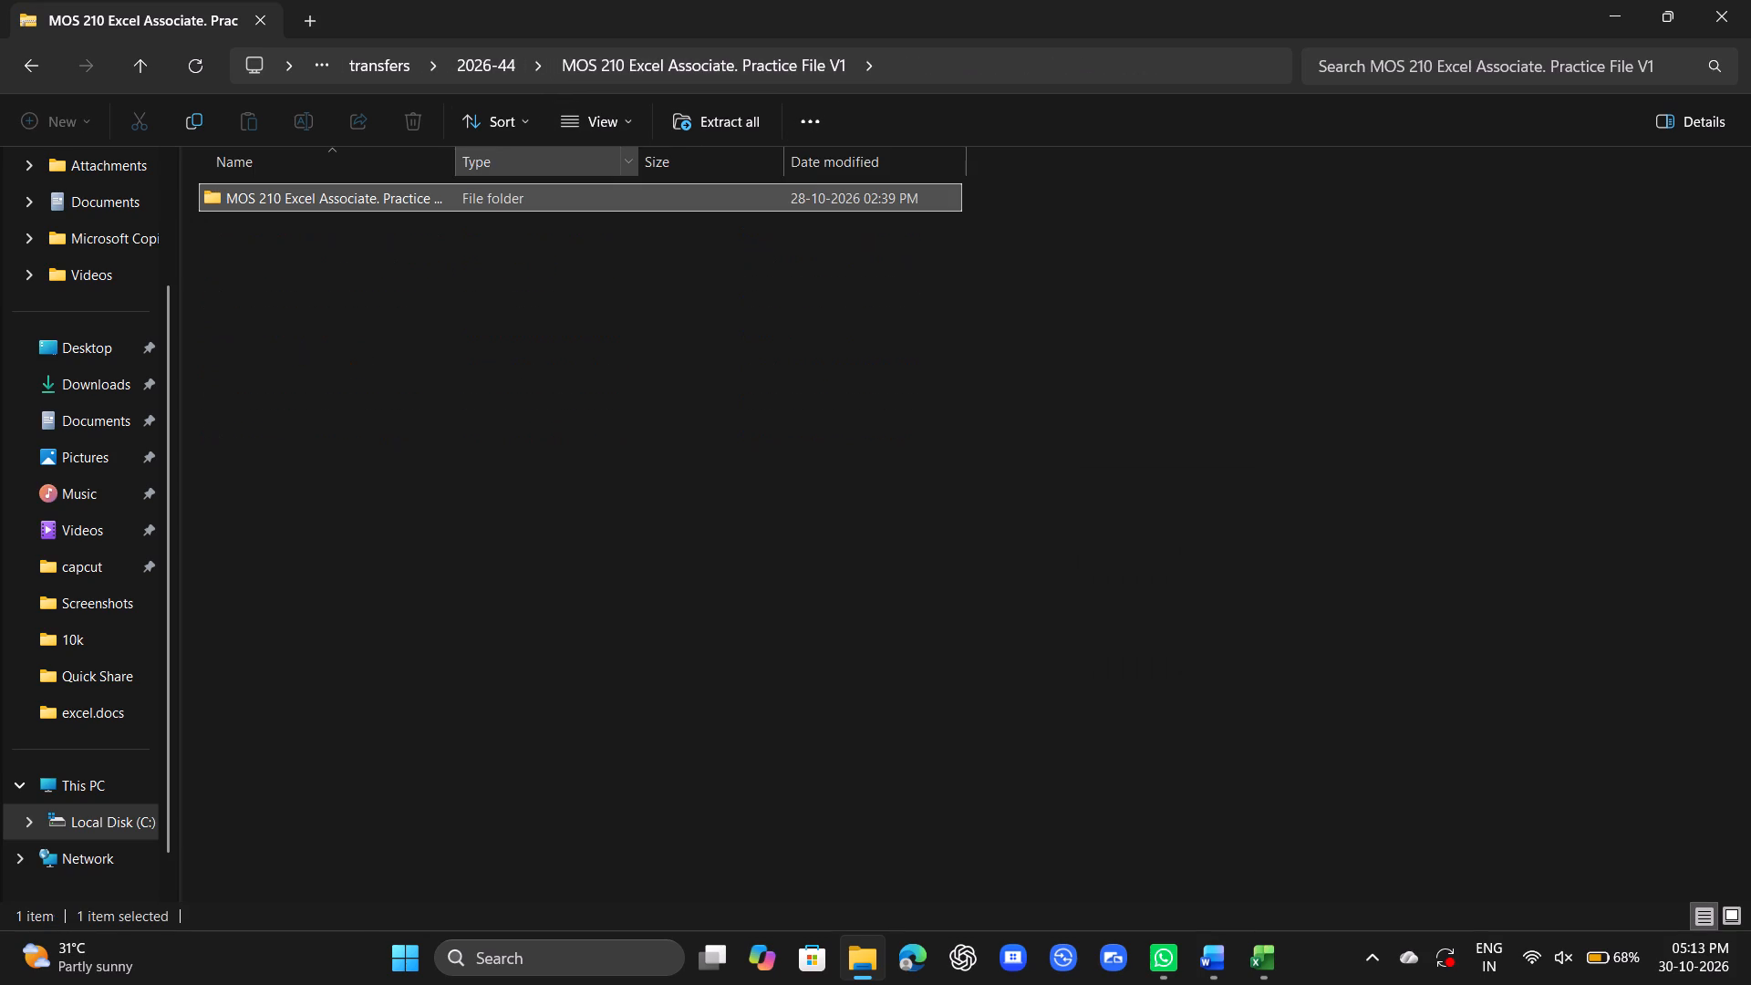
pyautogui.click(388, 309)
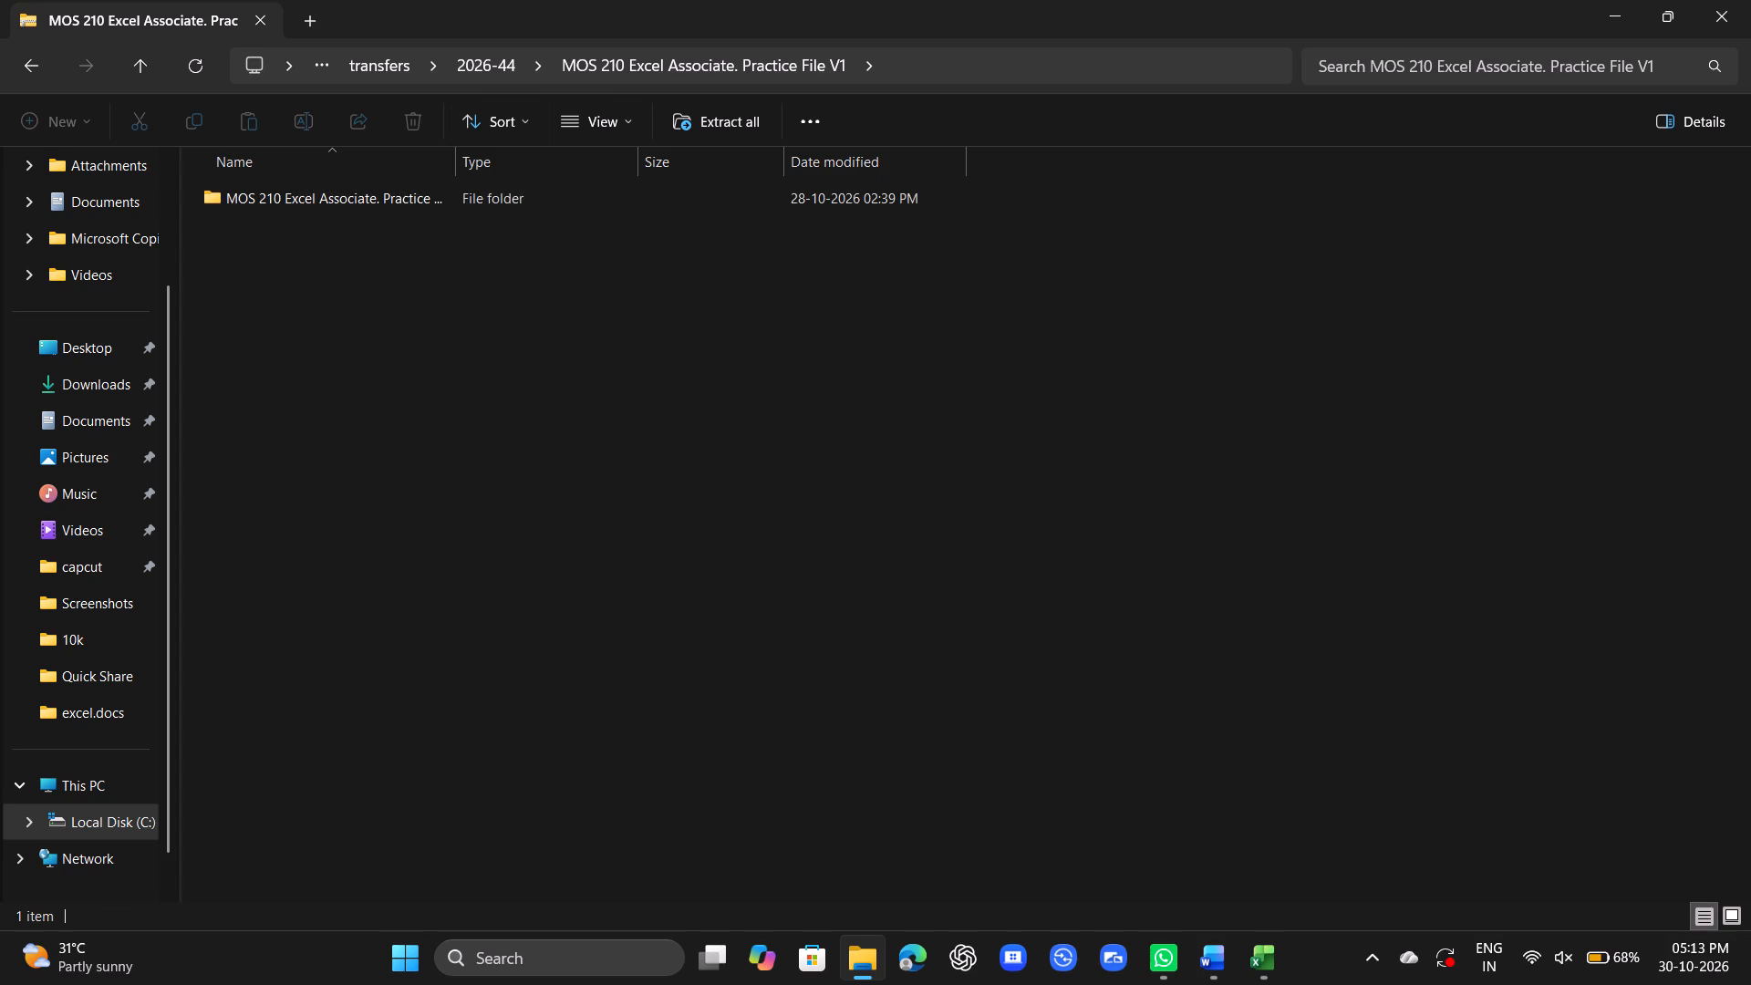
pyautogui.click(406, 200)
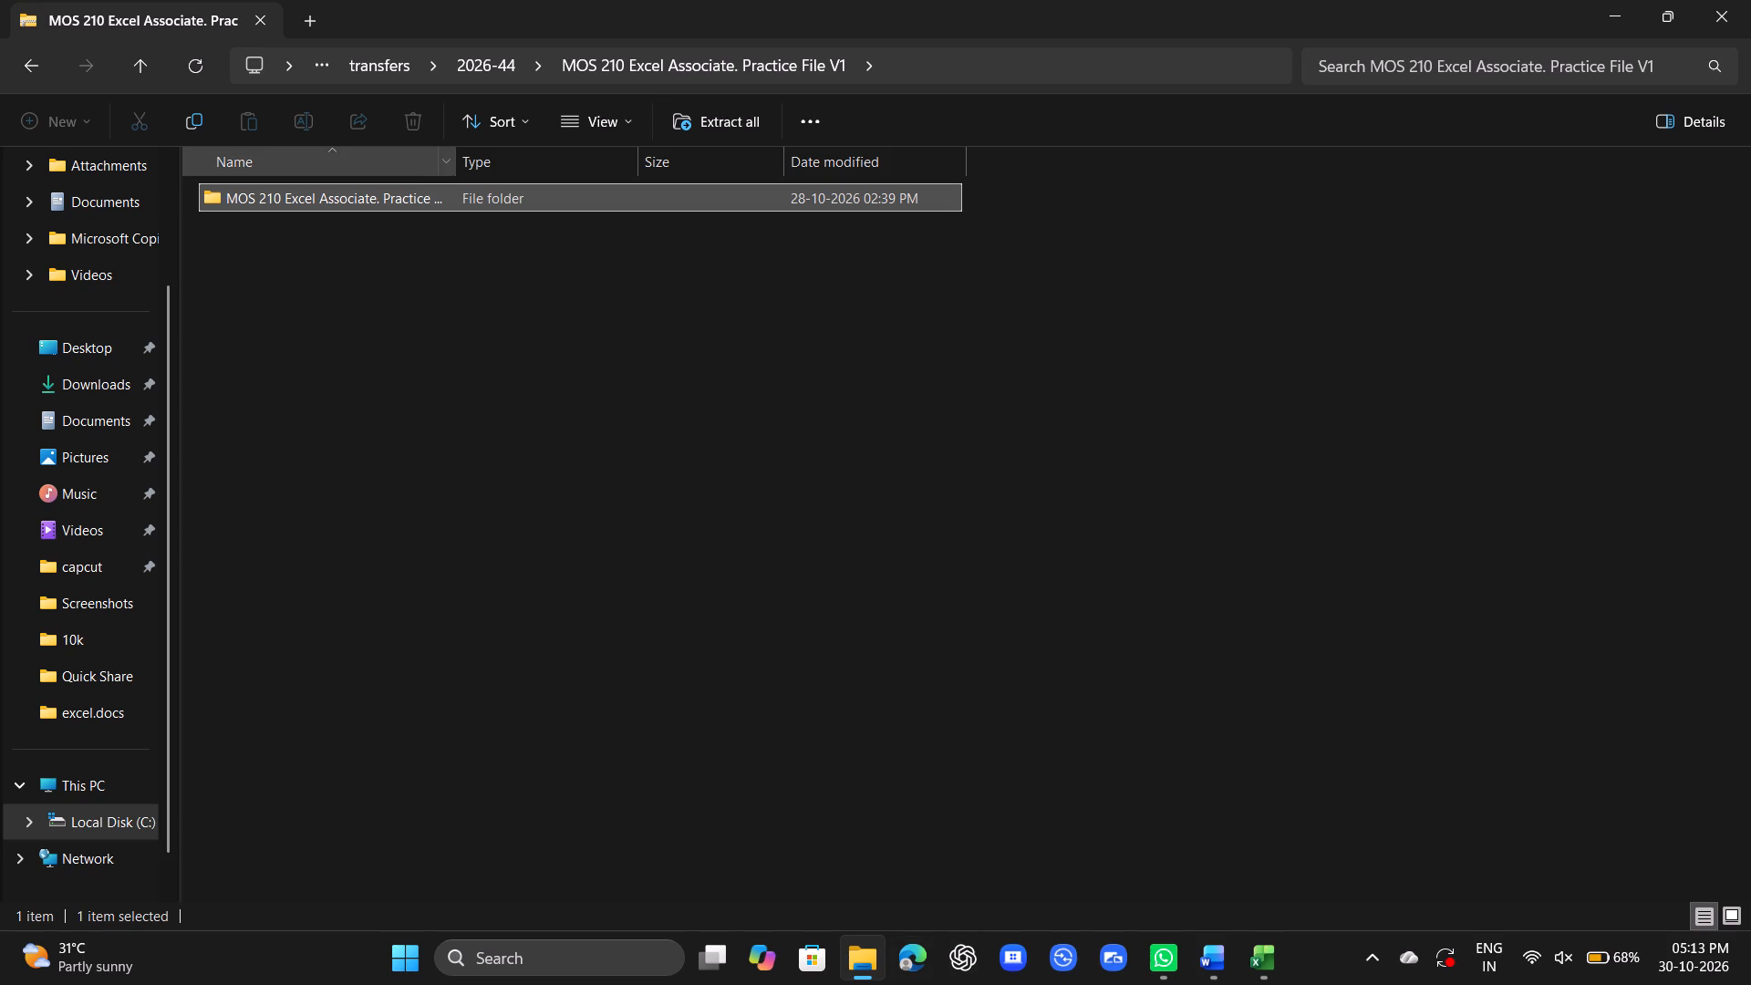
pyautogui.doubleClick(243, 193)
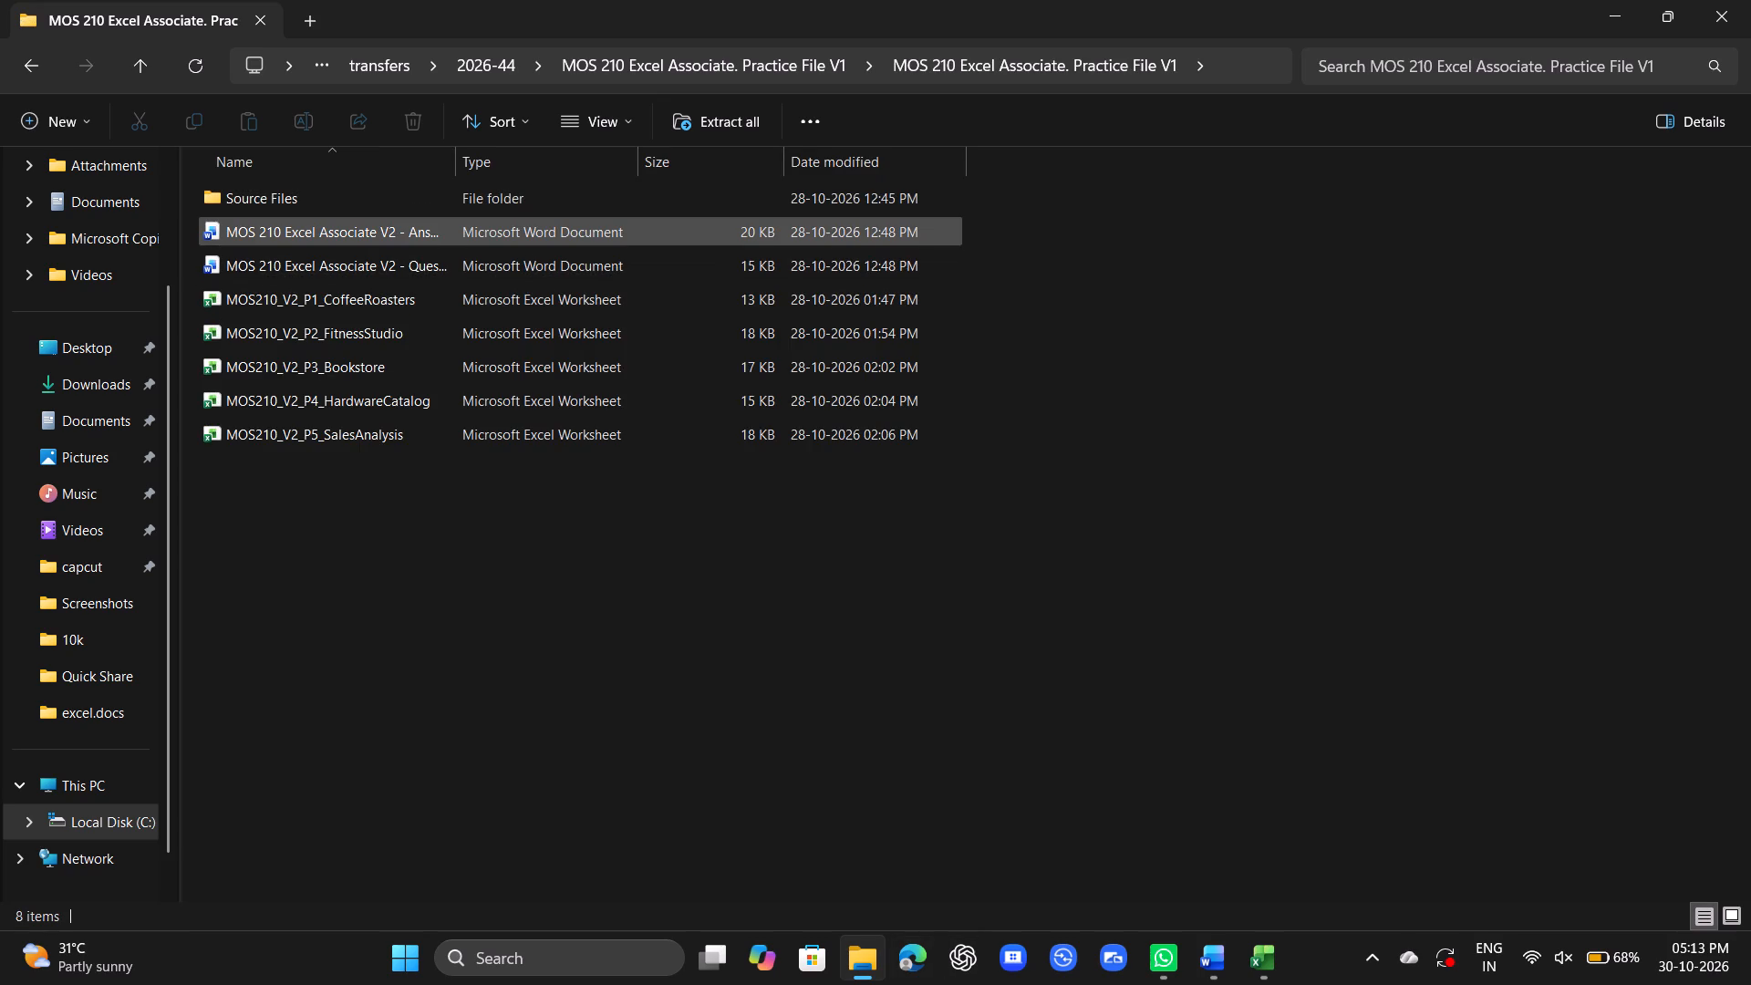
# Open the MOS 210 Excel Associate V2 - Questions document and find the Project 1 – Bean & Brew Coffee Roasters tasks.
pyautogui.doubleClick(368, 254)
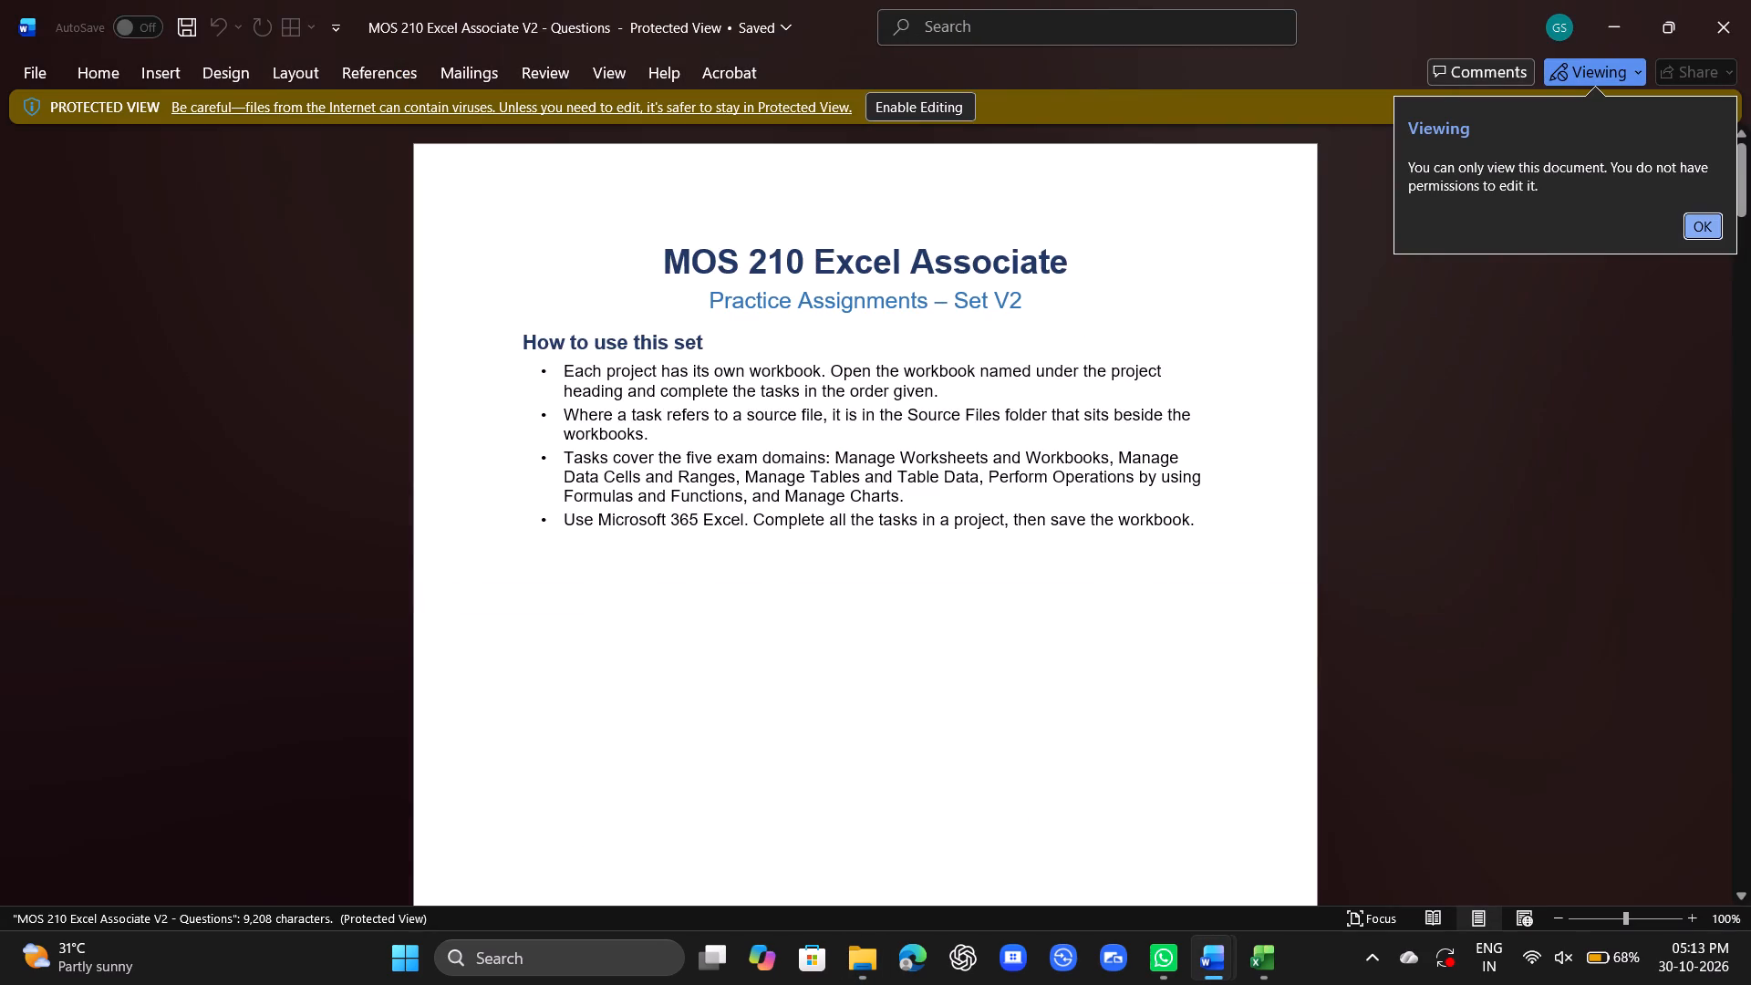
pyautogui.scroll(-6, 949, 420)
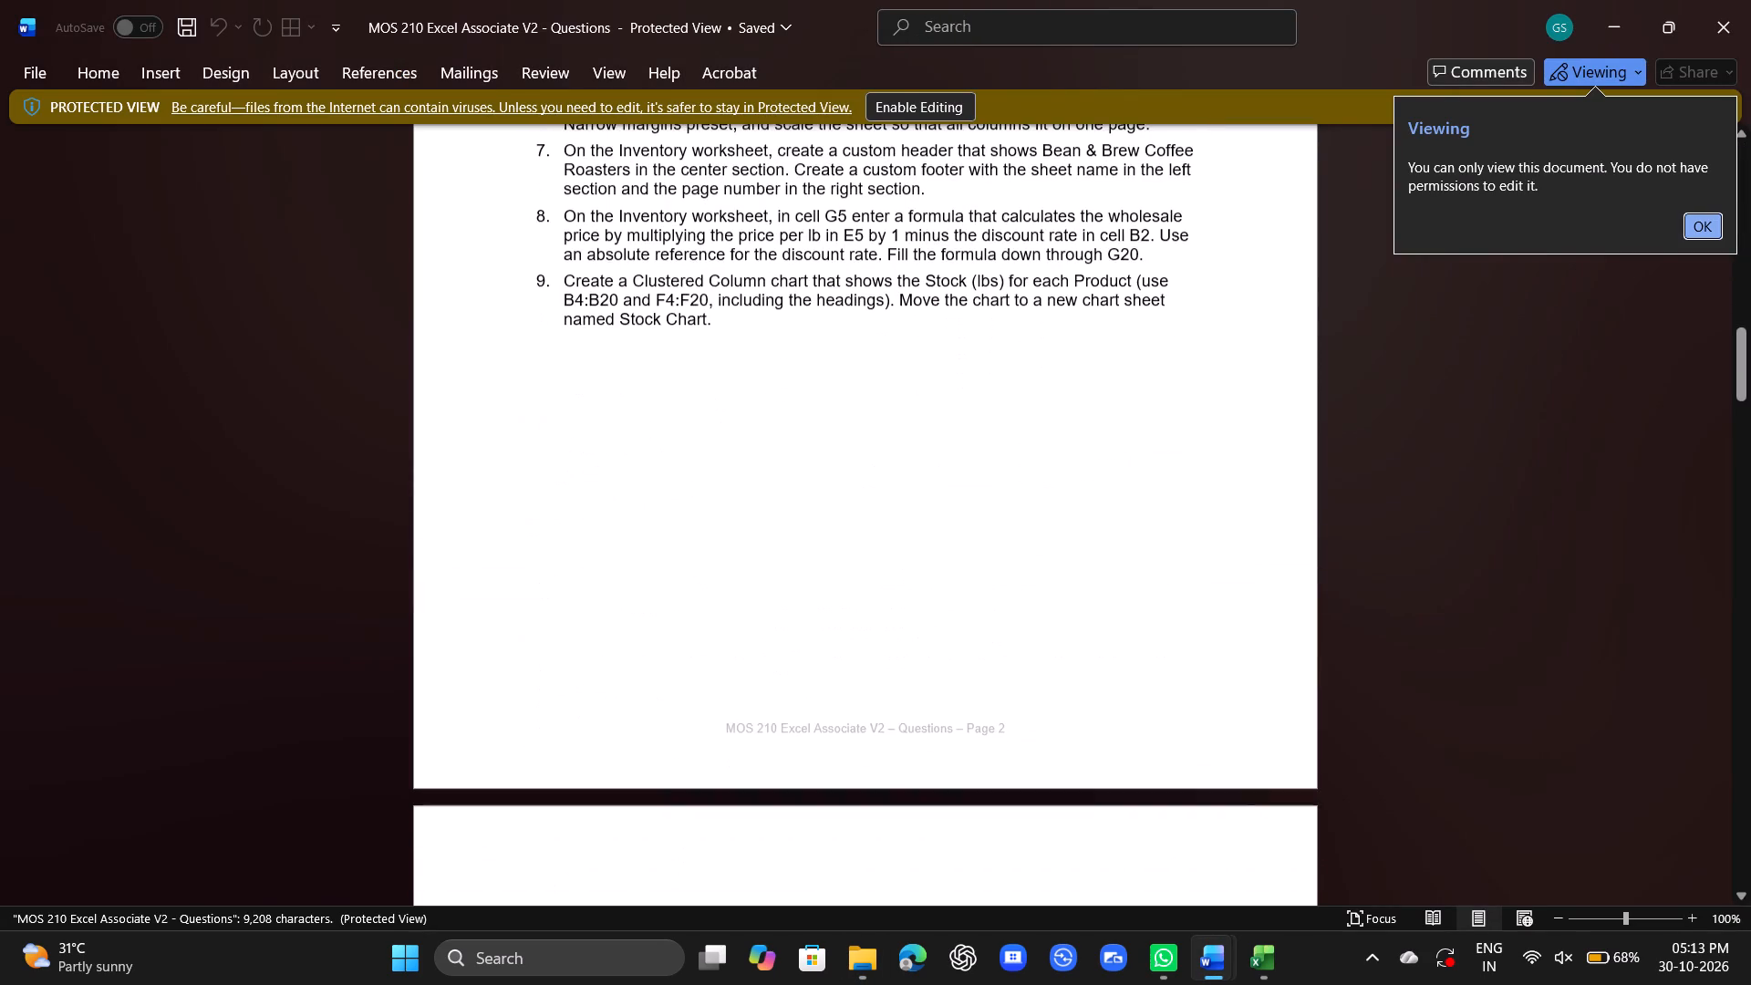
pyautogui.scroll(10, 949, 420)
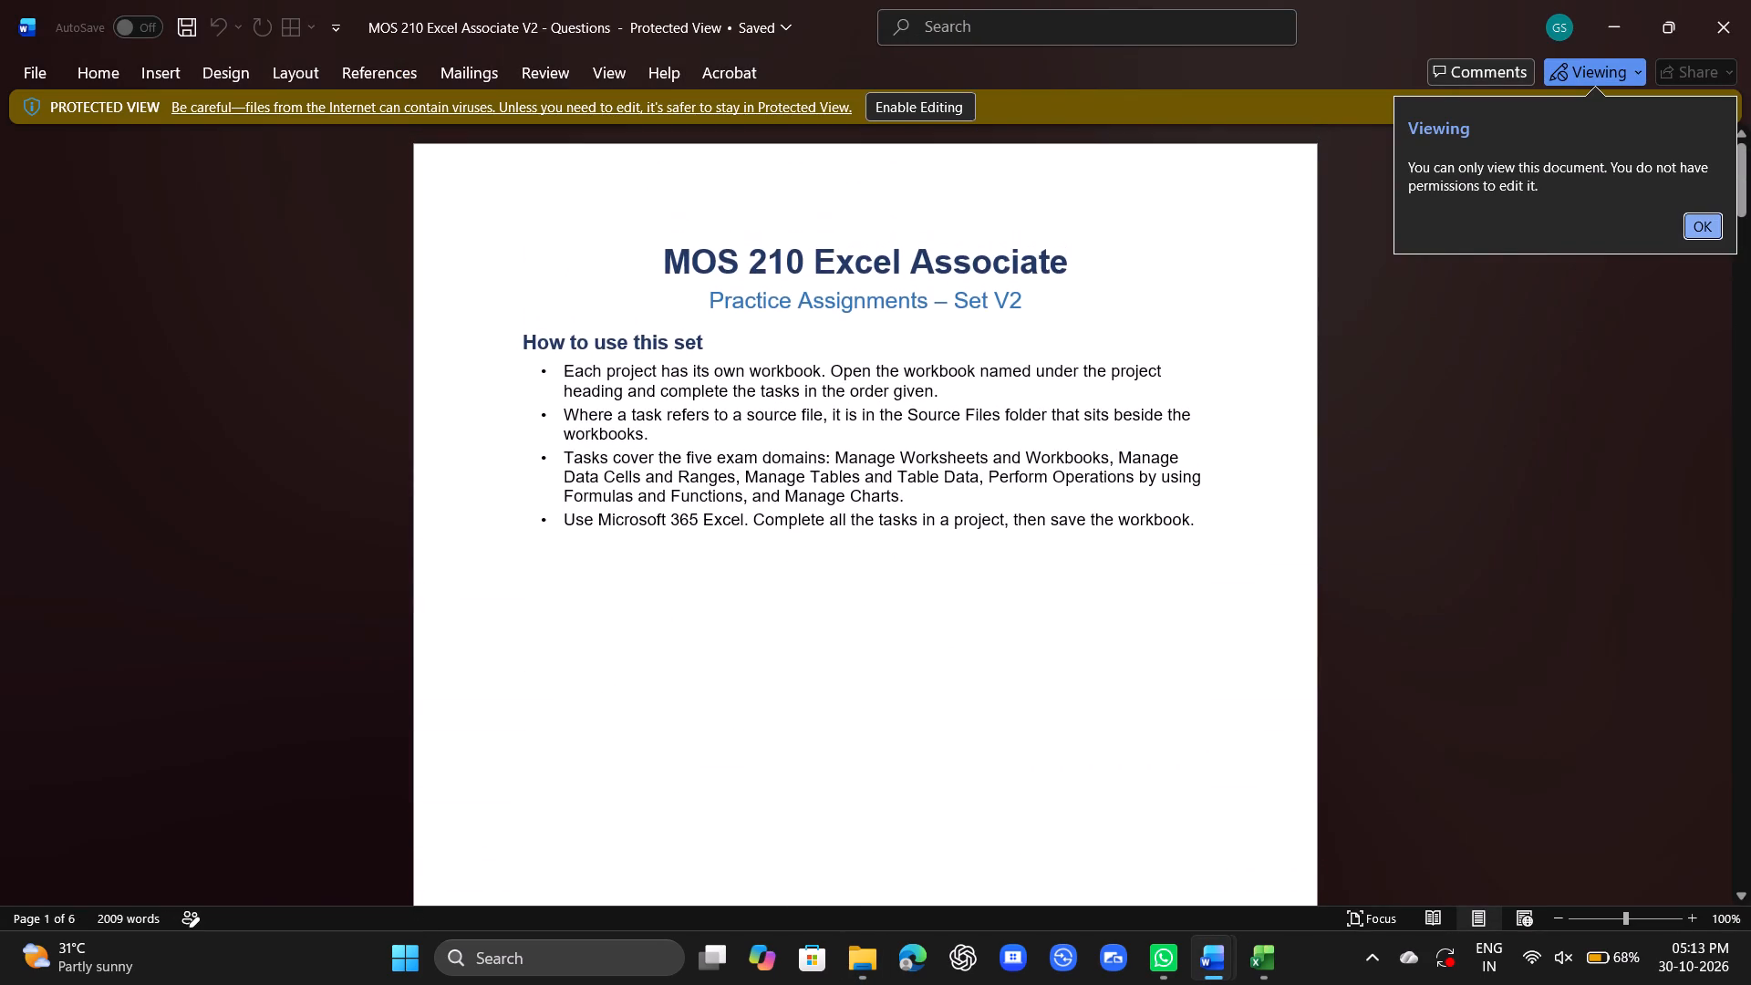
pyautogui.scroll(-6, 949, 420)
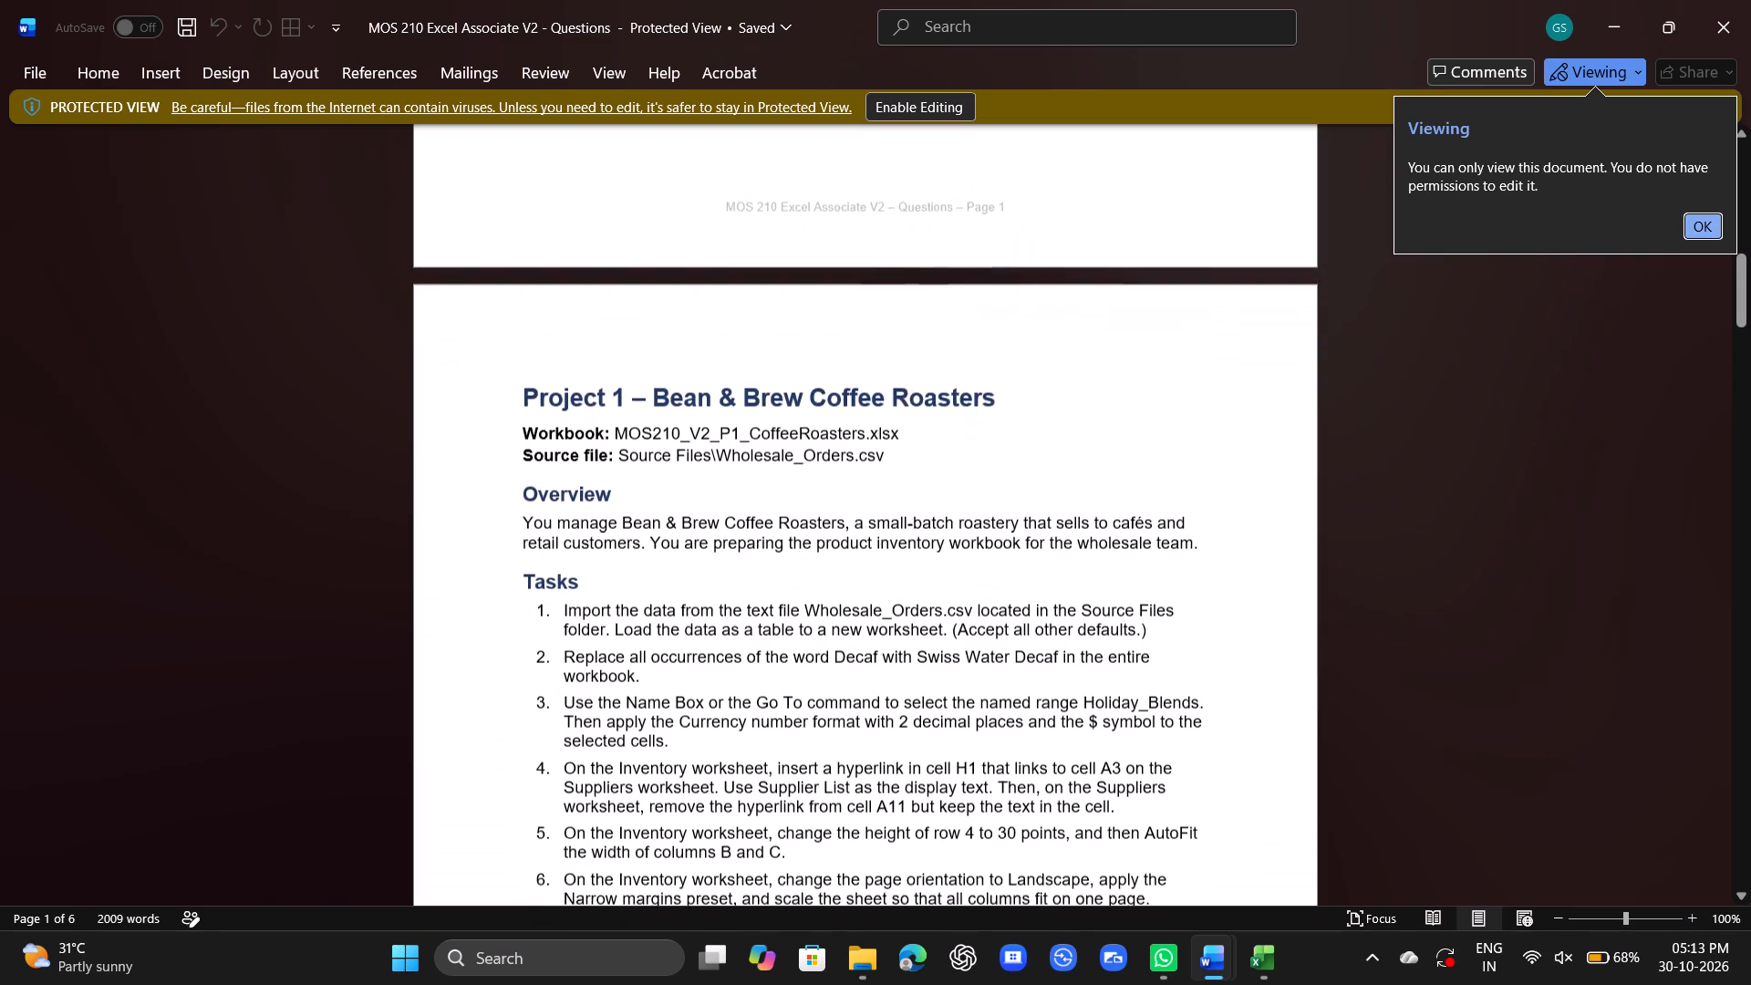
pyautogui.scroll(-1, 949, 420)
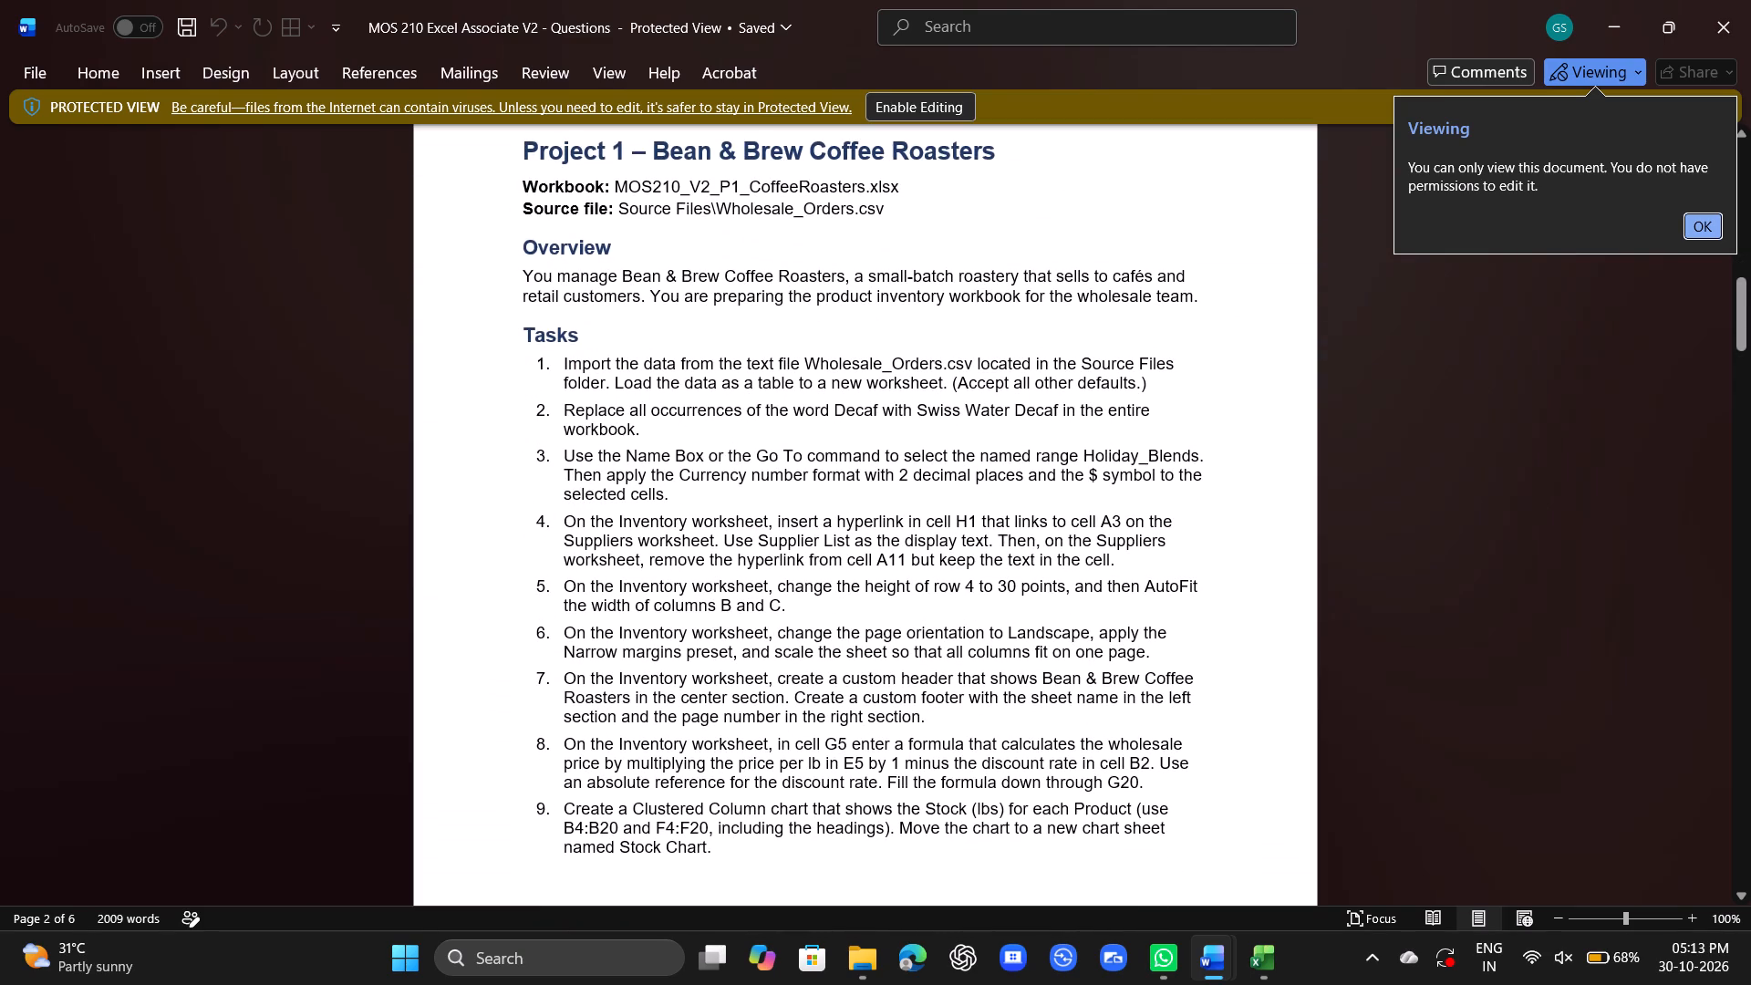
# Close the Answer Key and arrange the CoffeeRoasters workbook side by side with the Questions document, workbook first.
pyautogui.click(1663, 5)
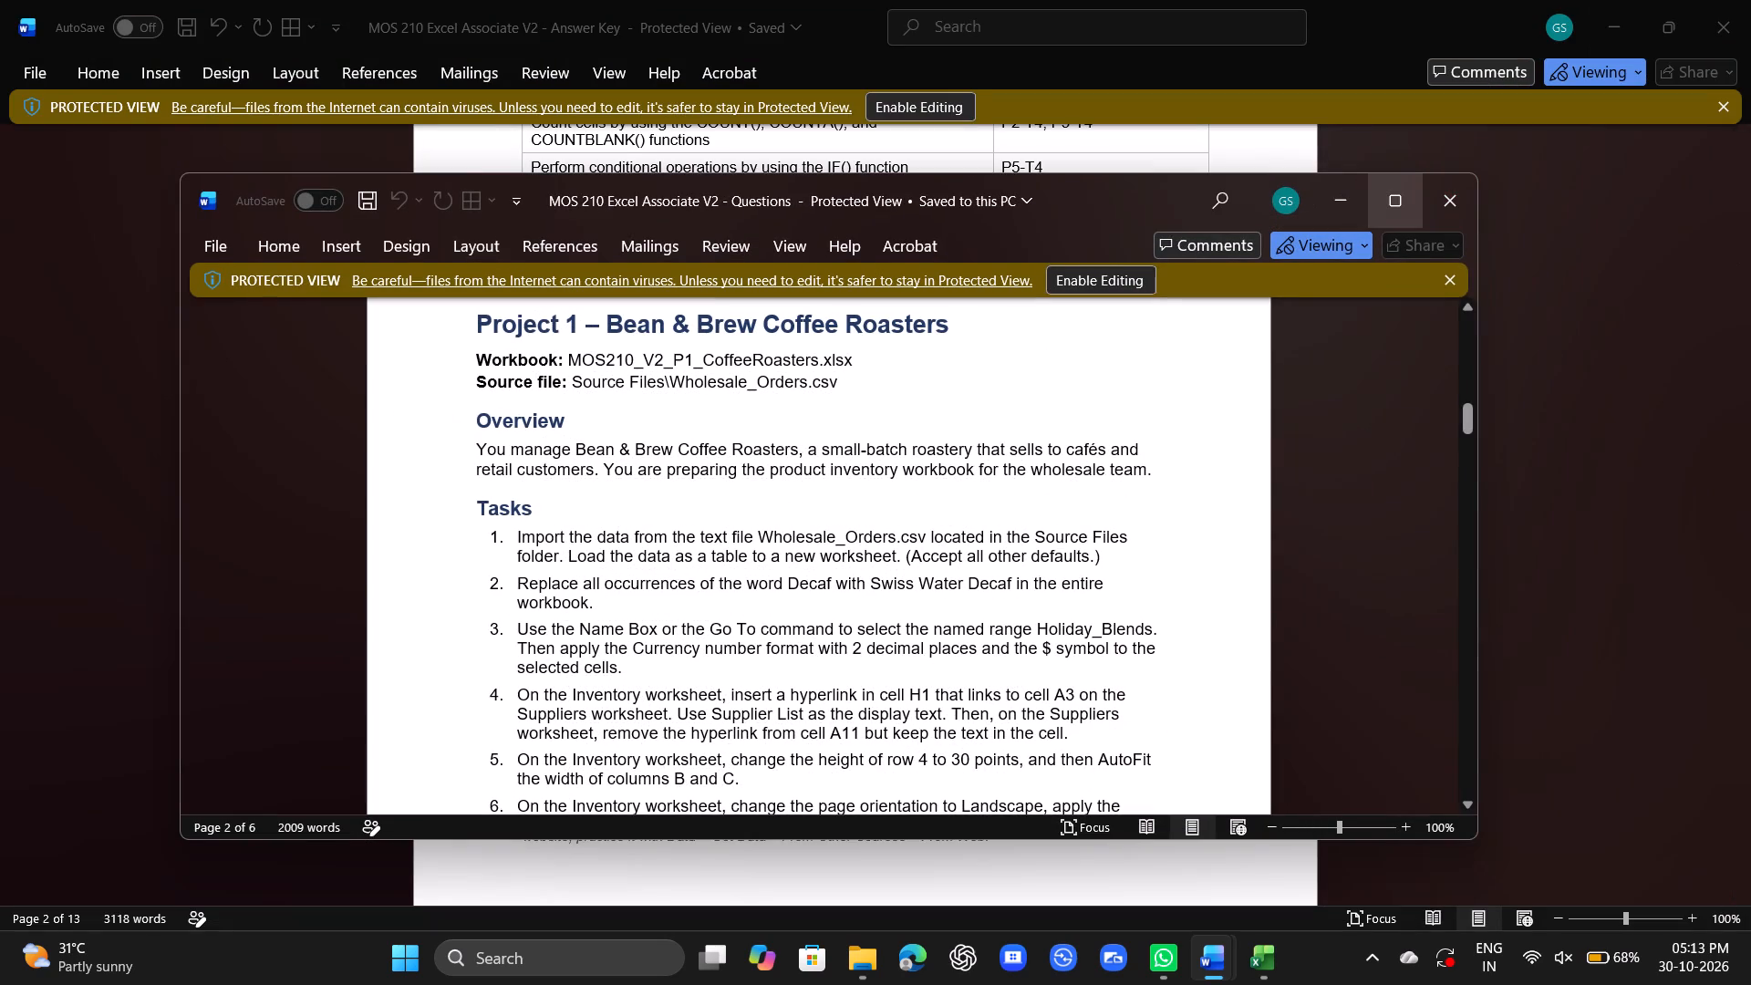
pyautogui.click(1311, 246)
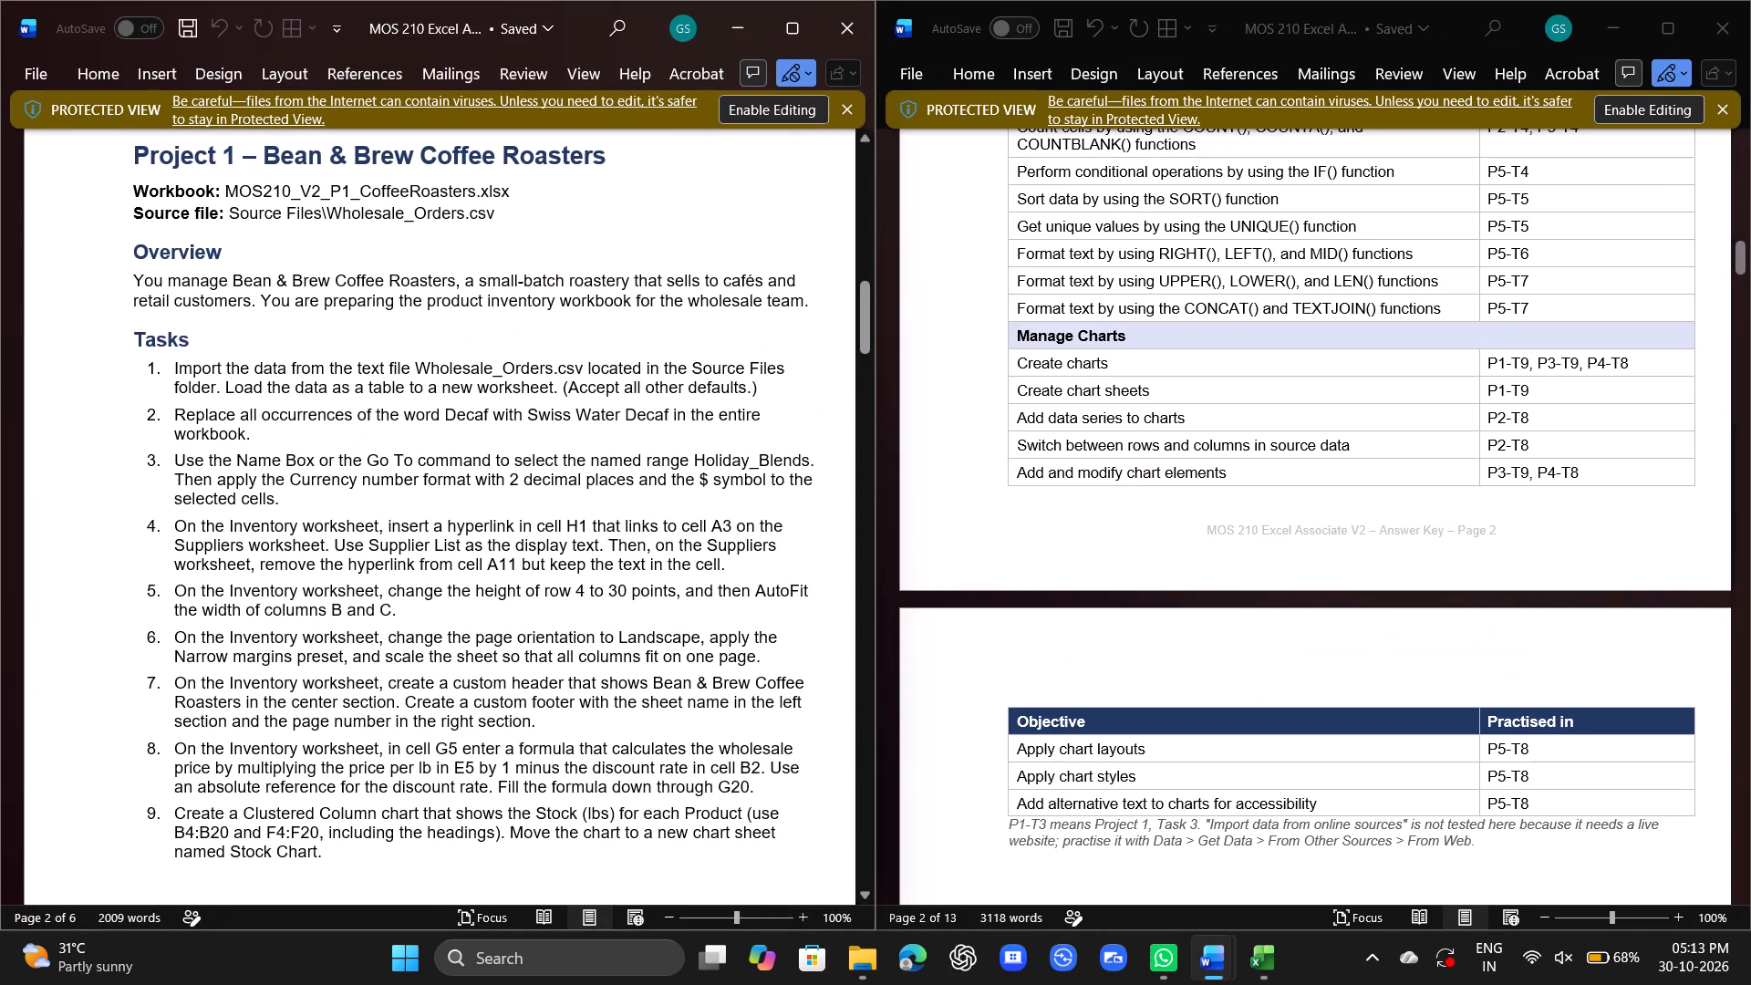
pyautogui.click(1735, 6)
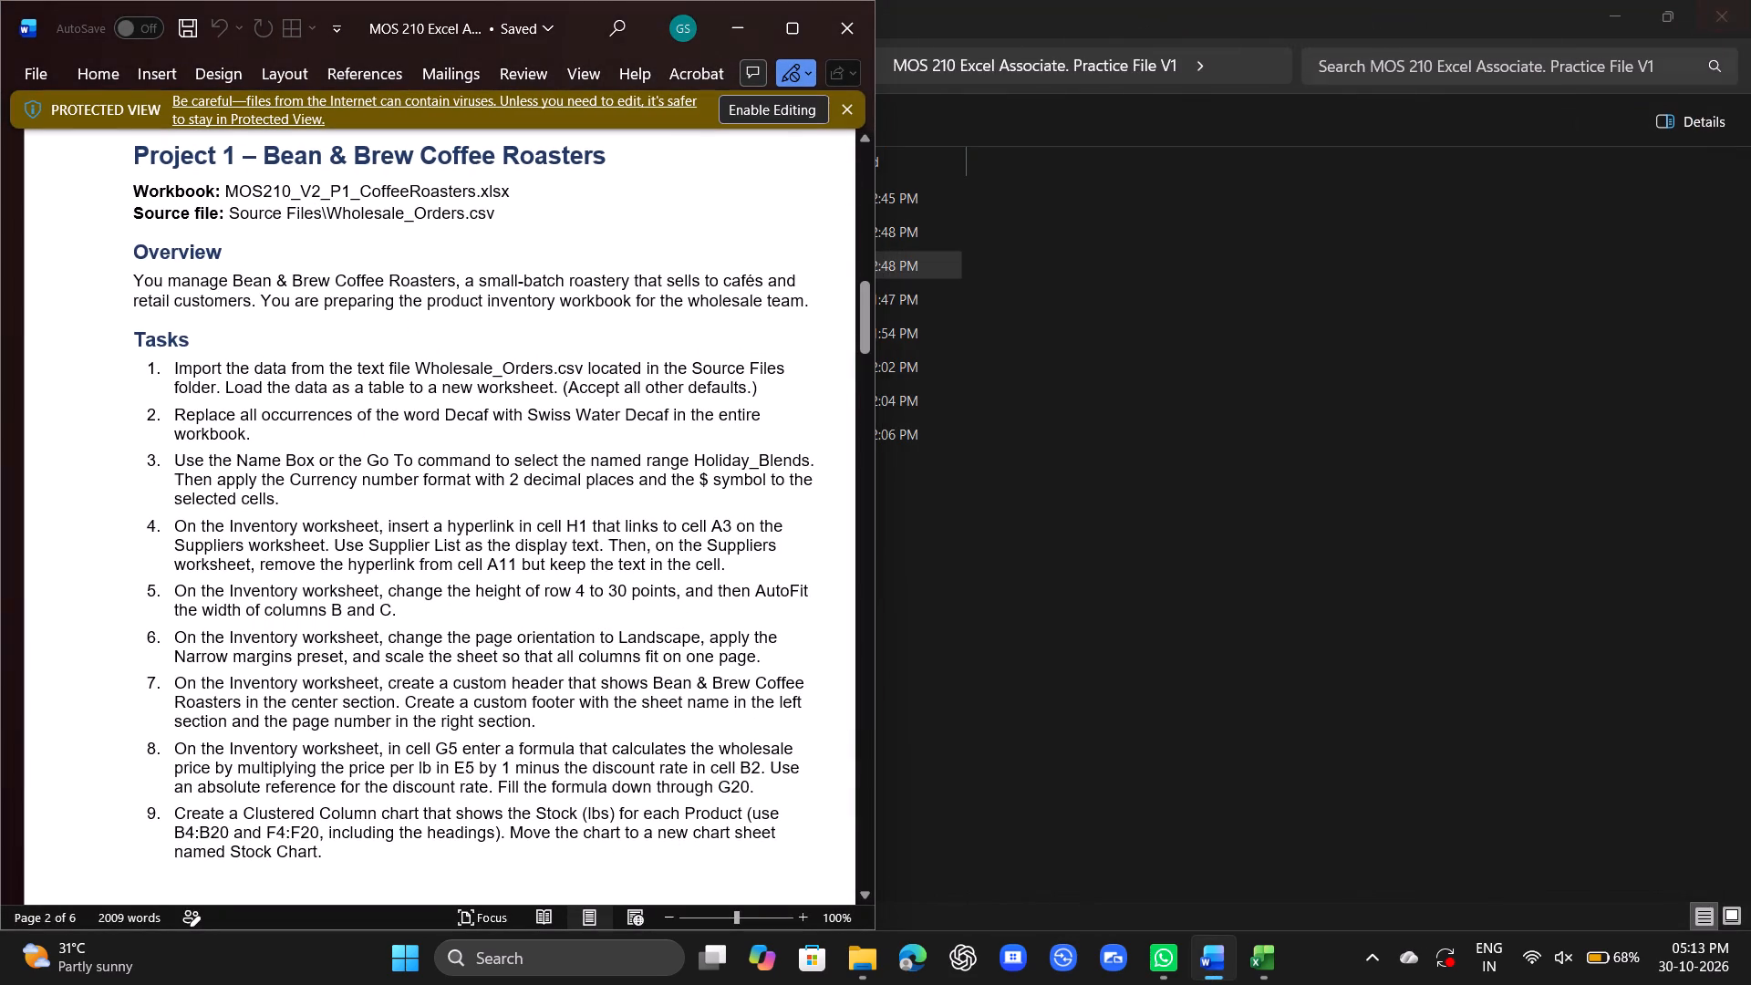
pyautogui.click(1626, 14)
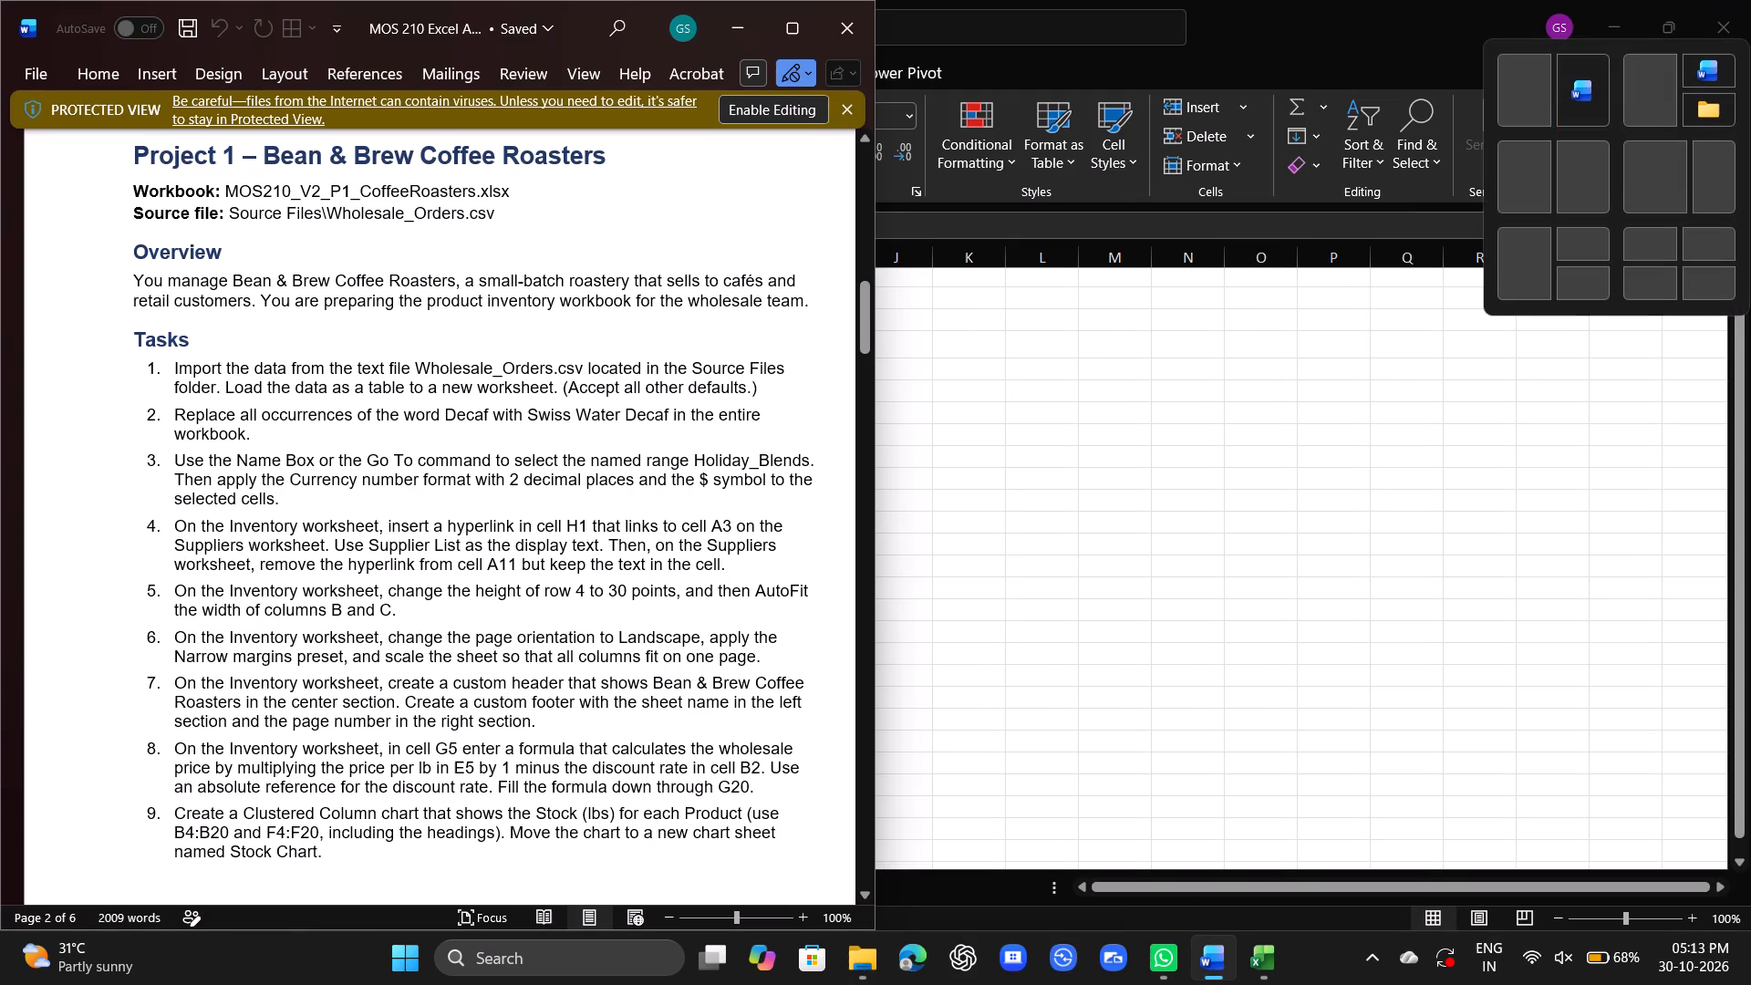
pyautogui.click(1533, 74)
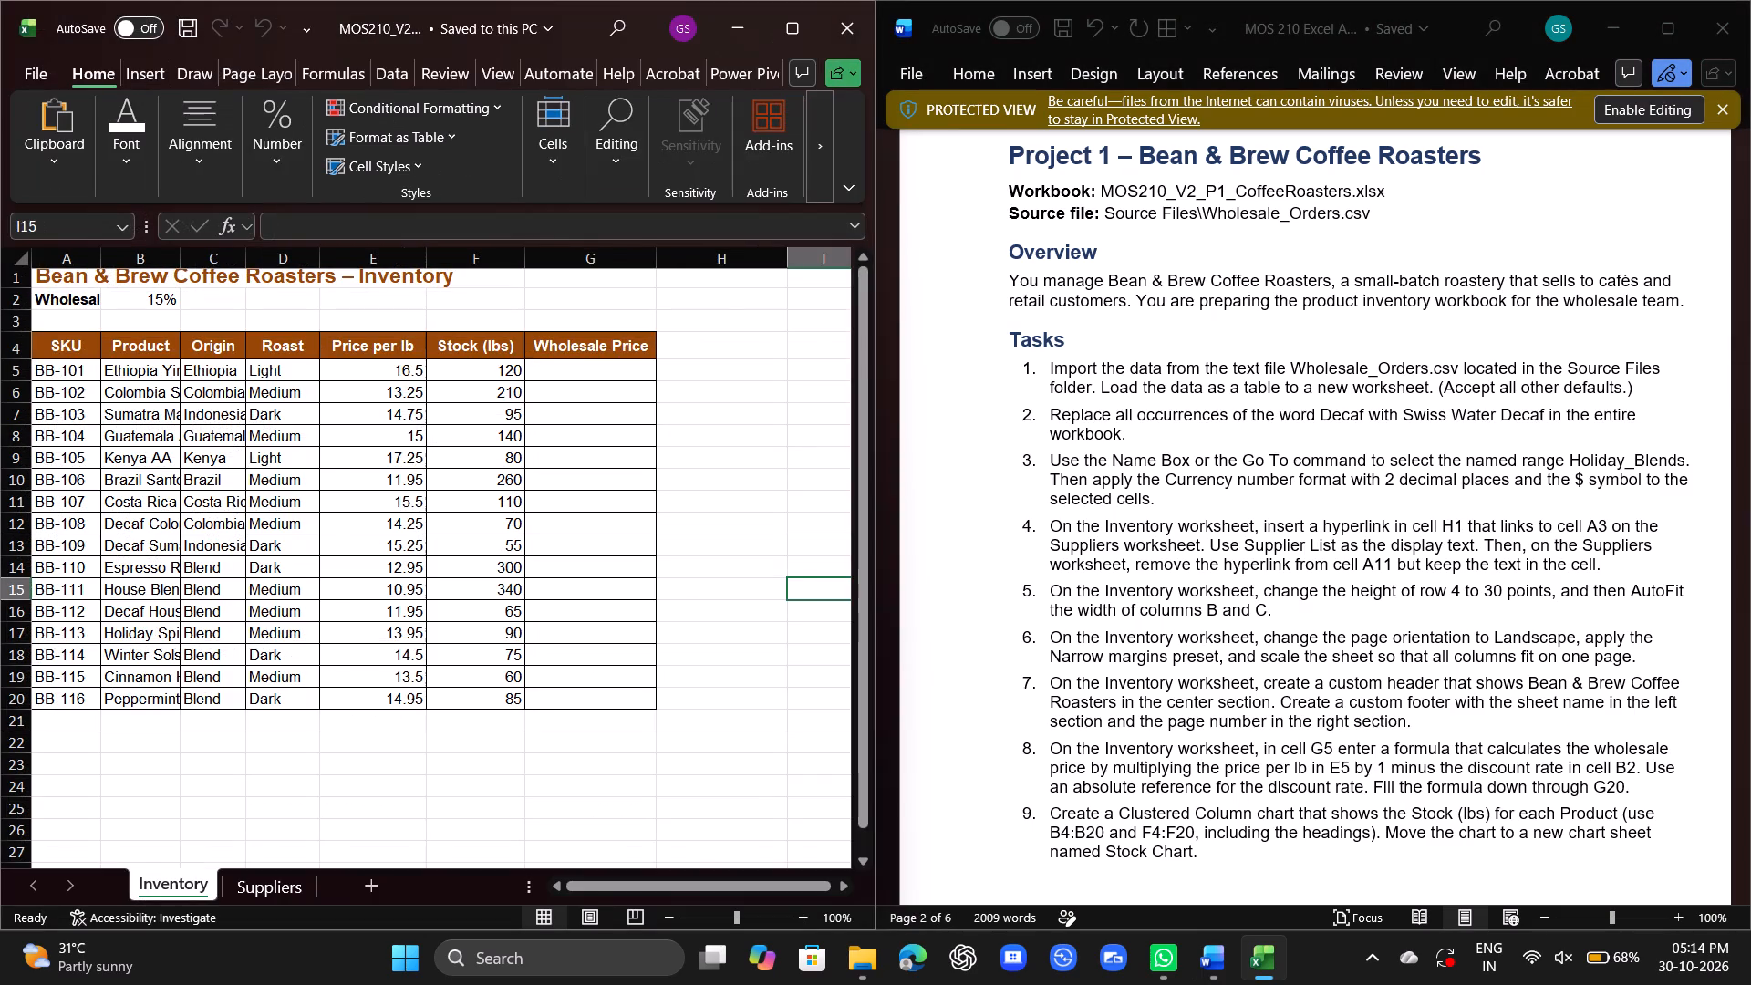
pyautogui.hscroll(1, 478, 446)
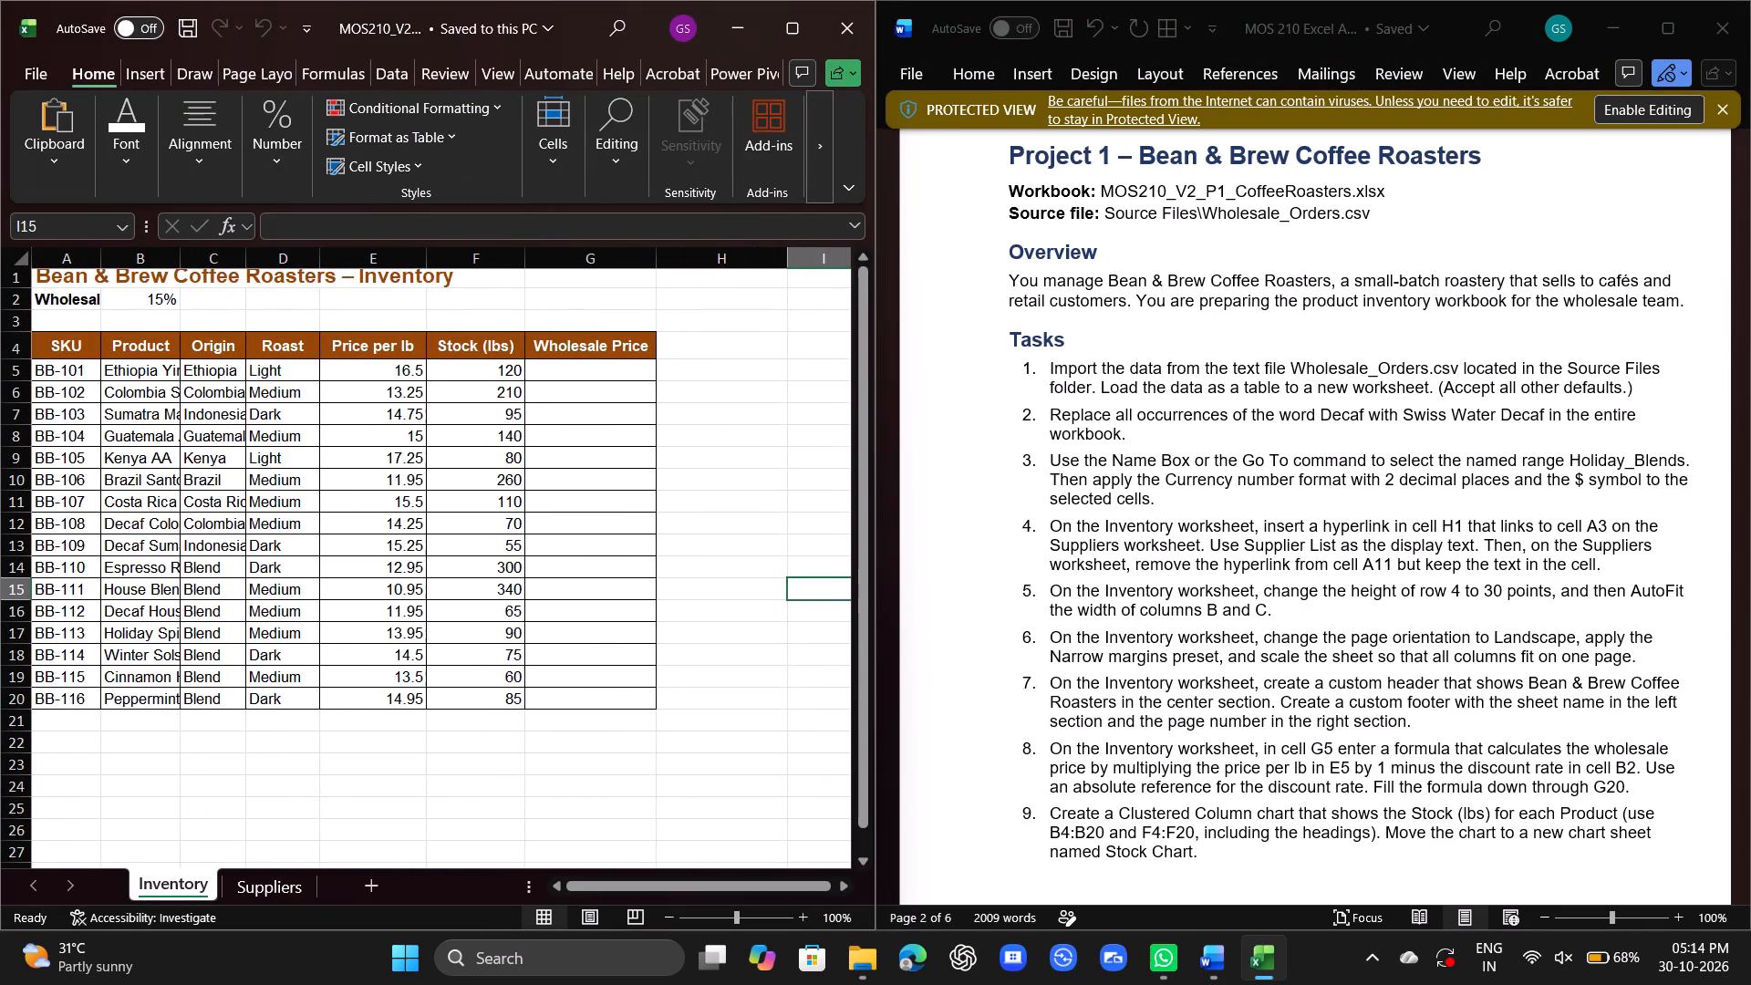
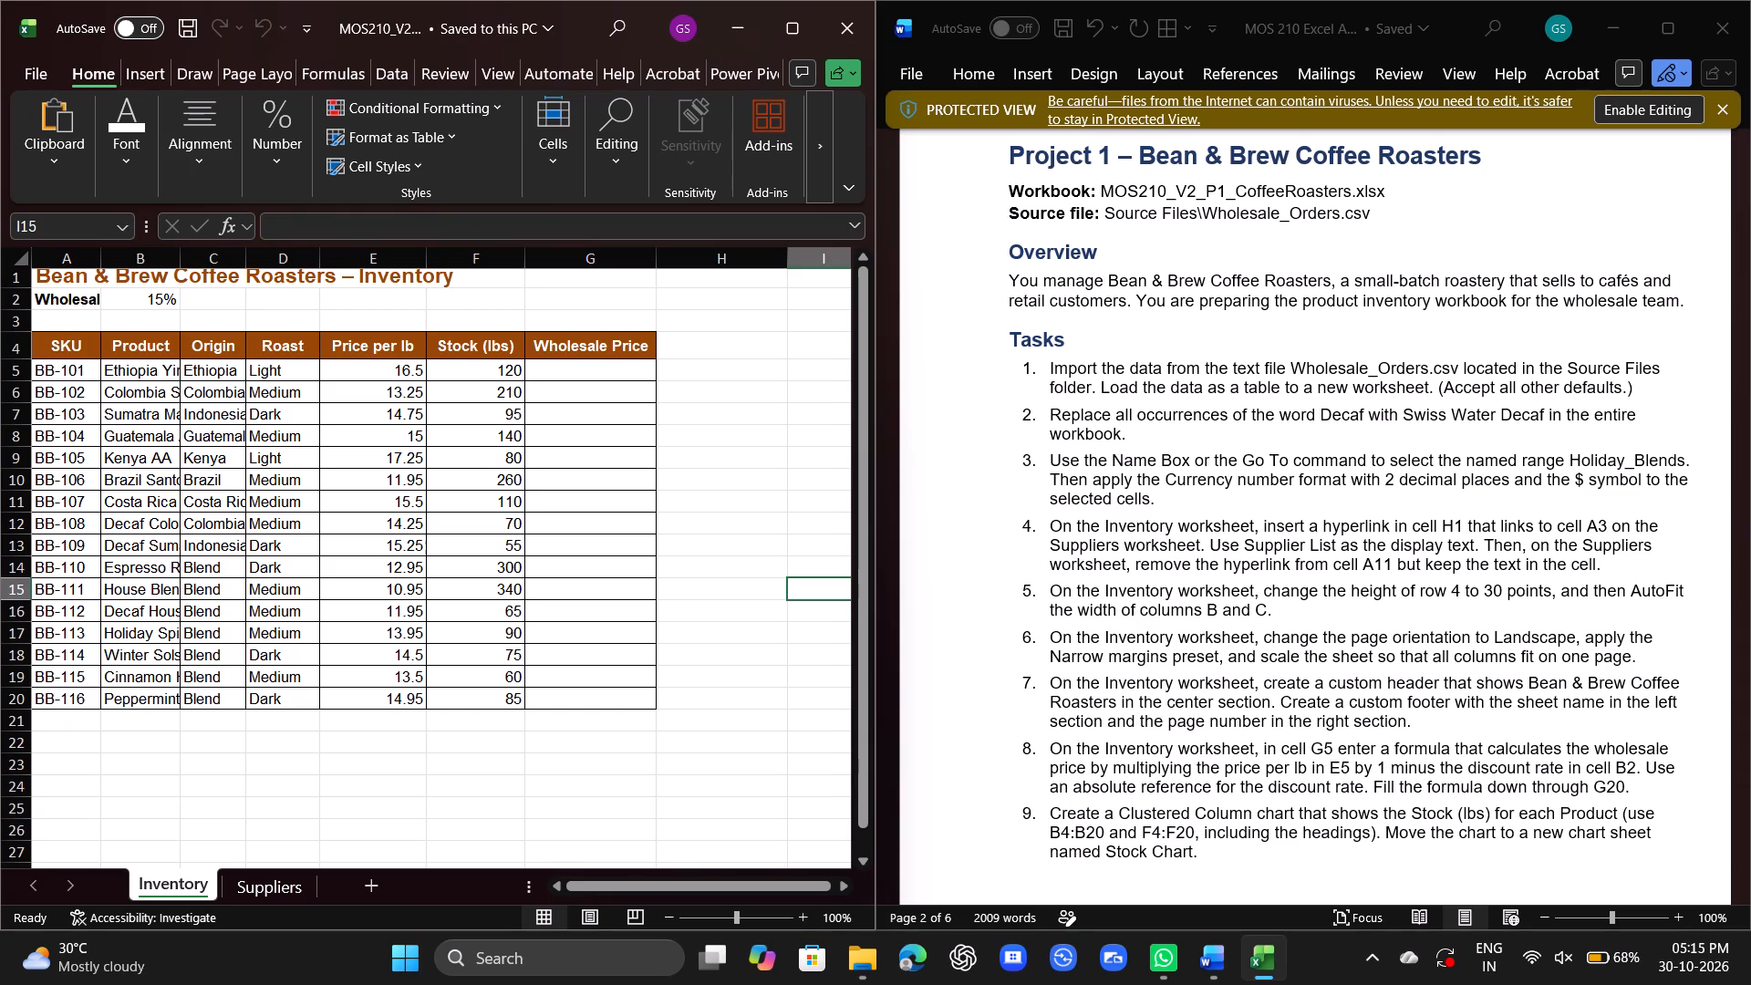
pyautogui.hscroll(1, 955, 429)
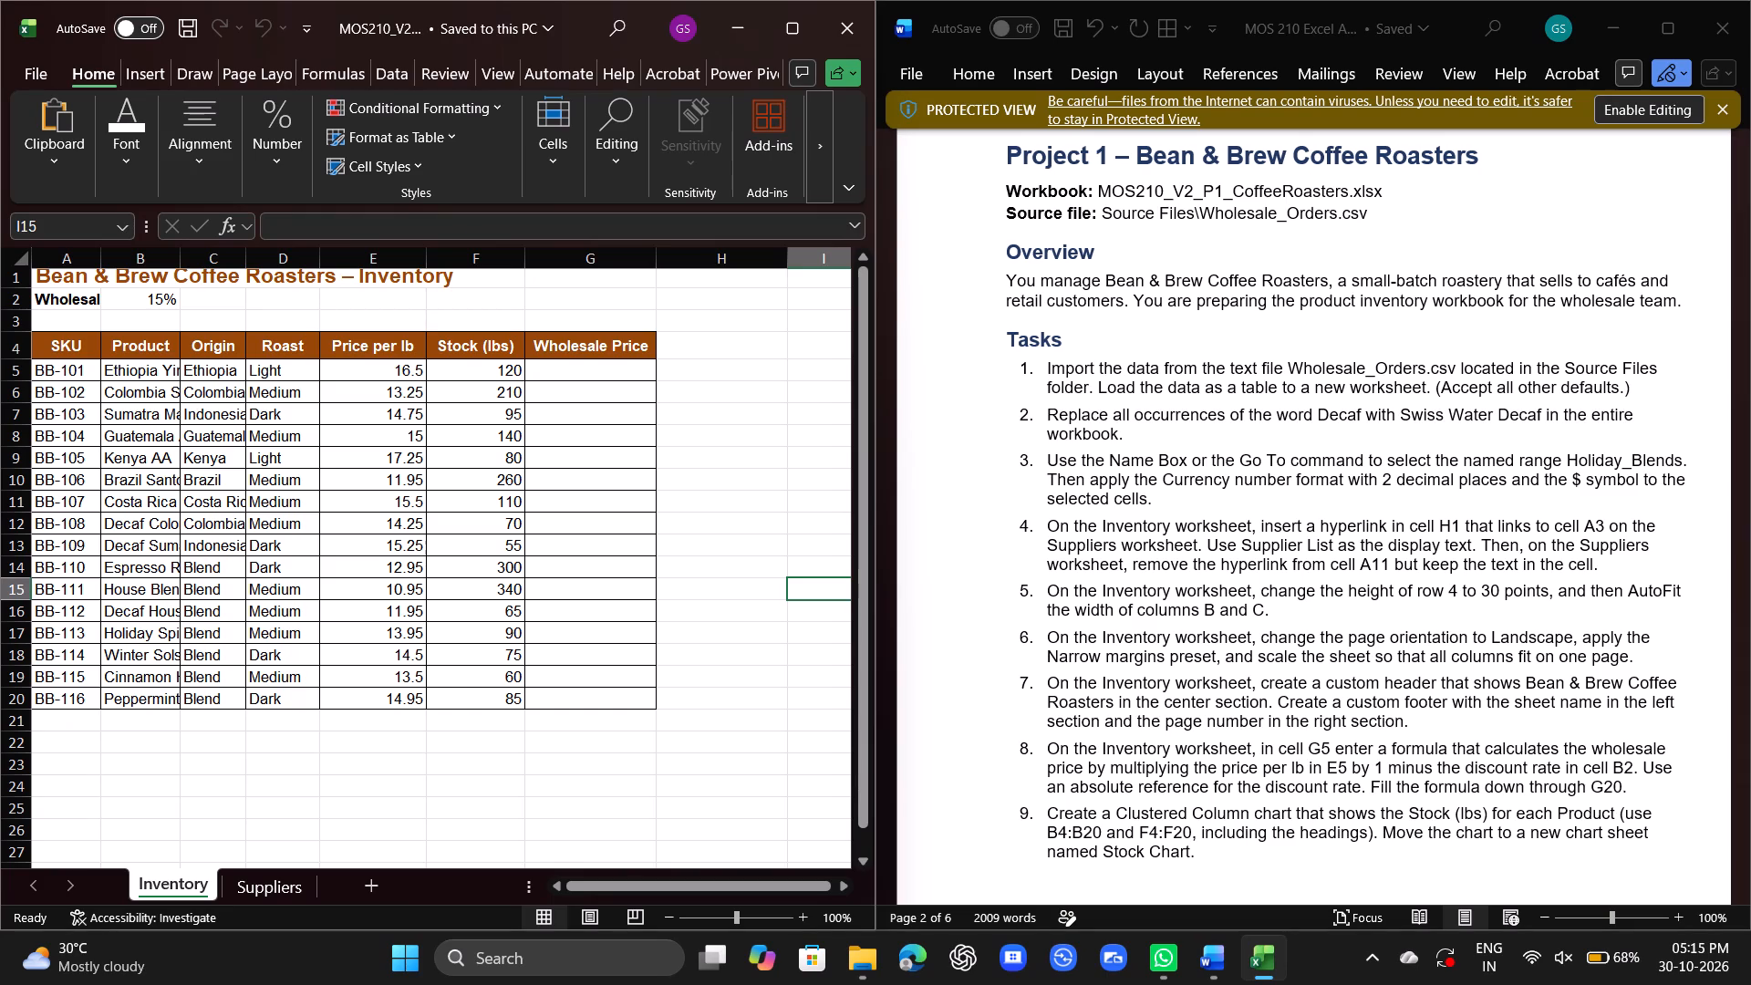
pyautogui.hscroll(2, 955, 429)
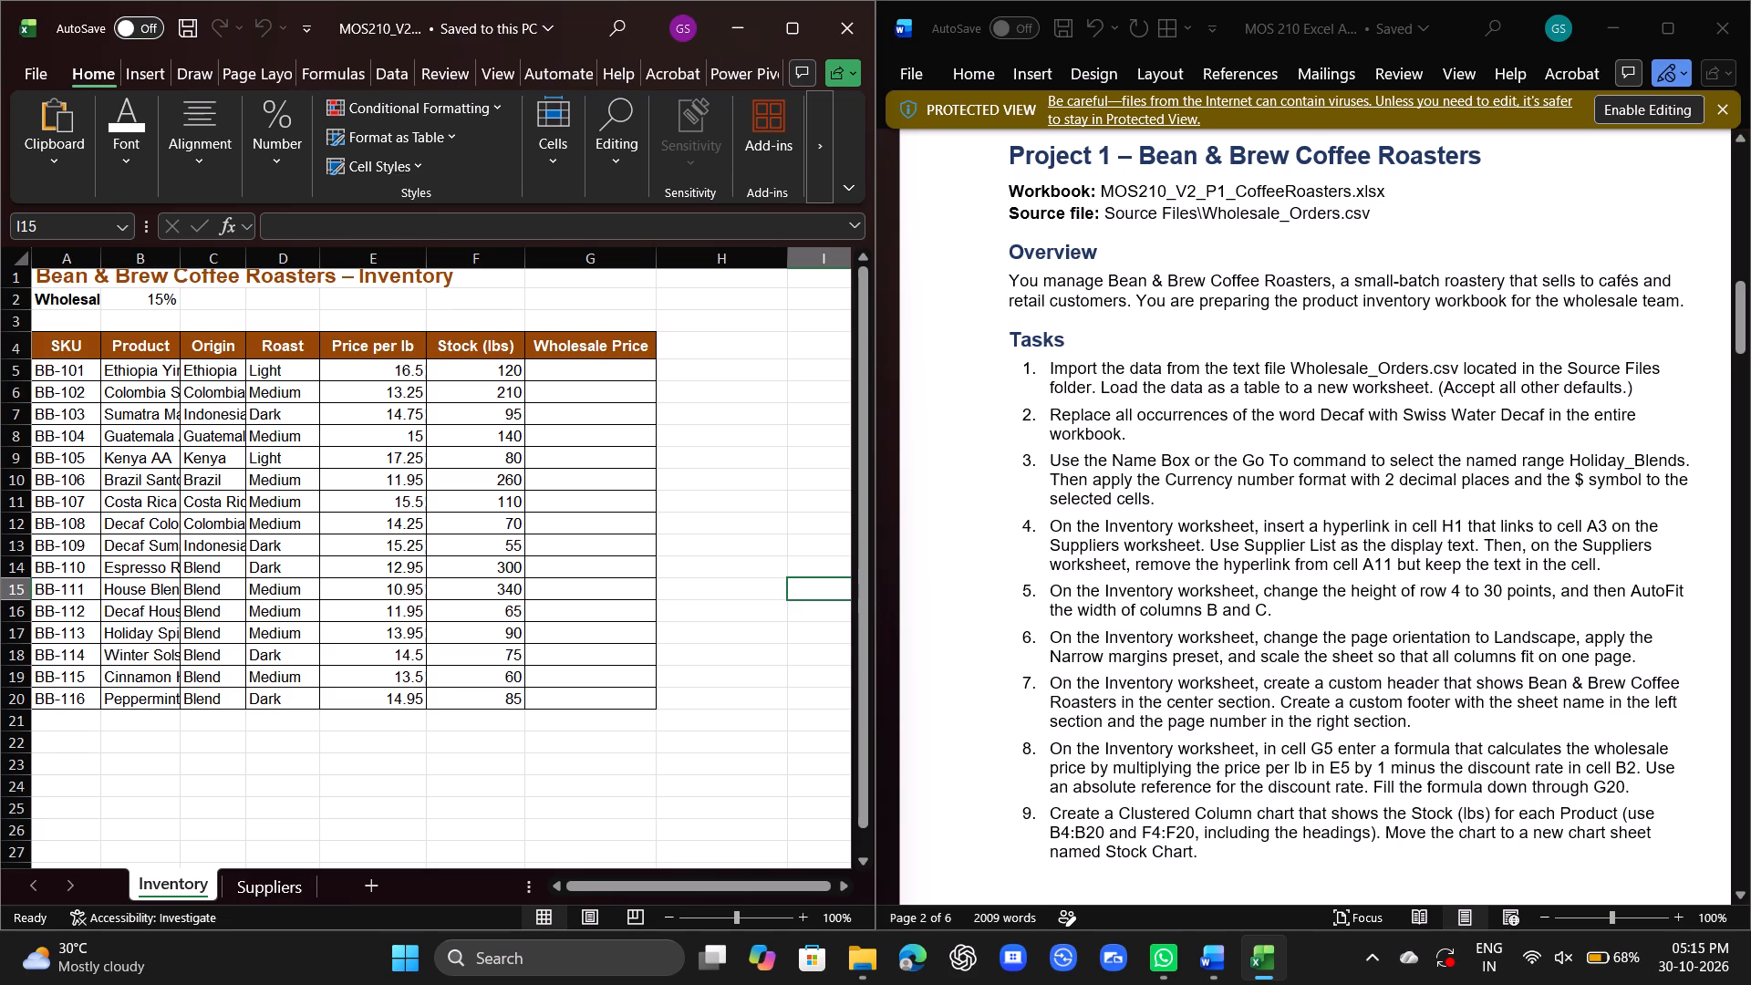
pyautogui.click(864, 962)
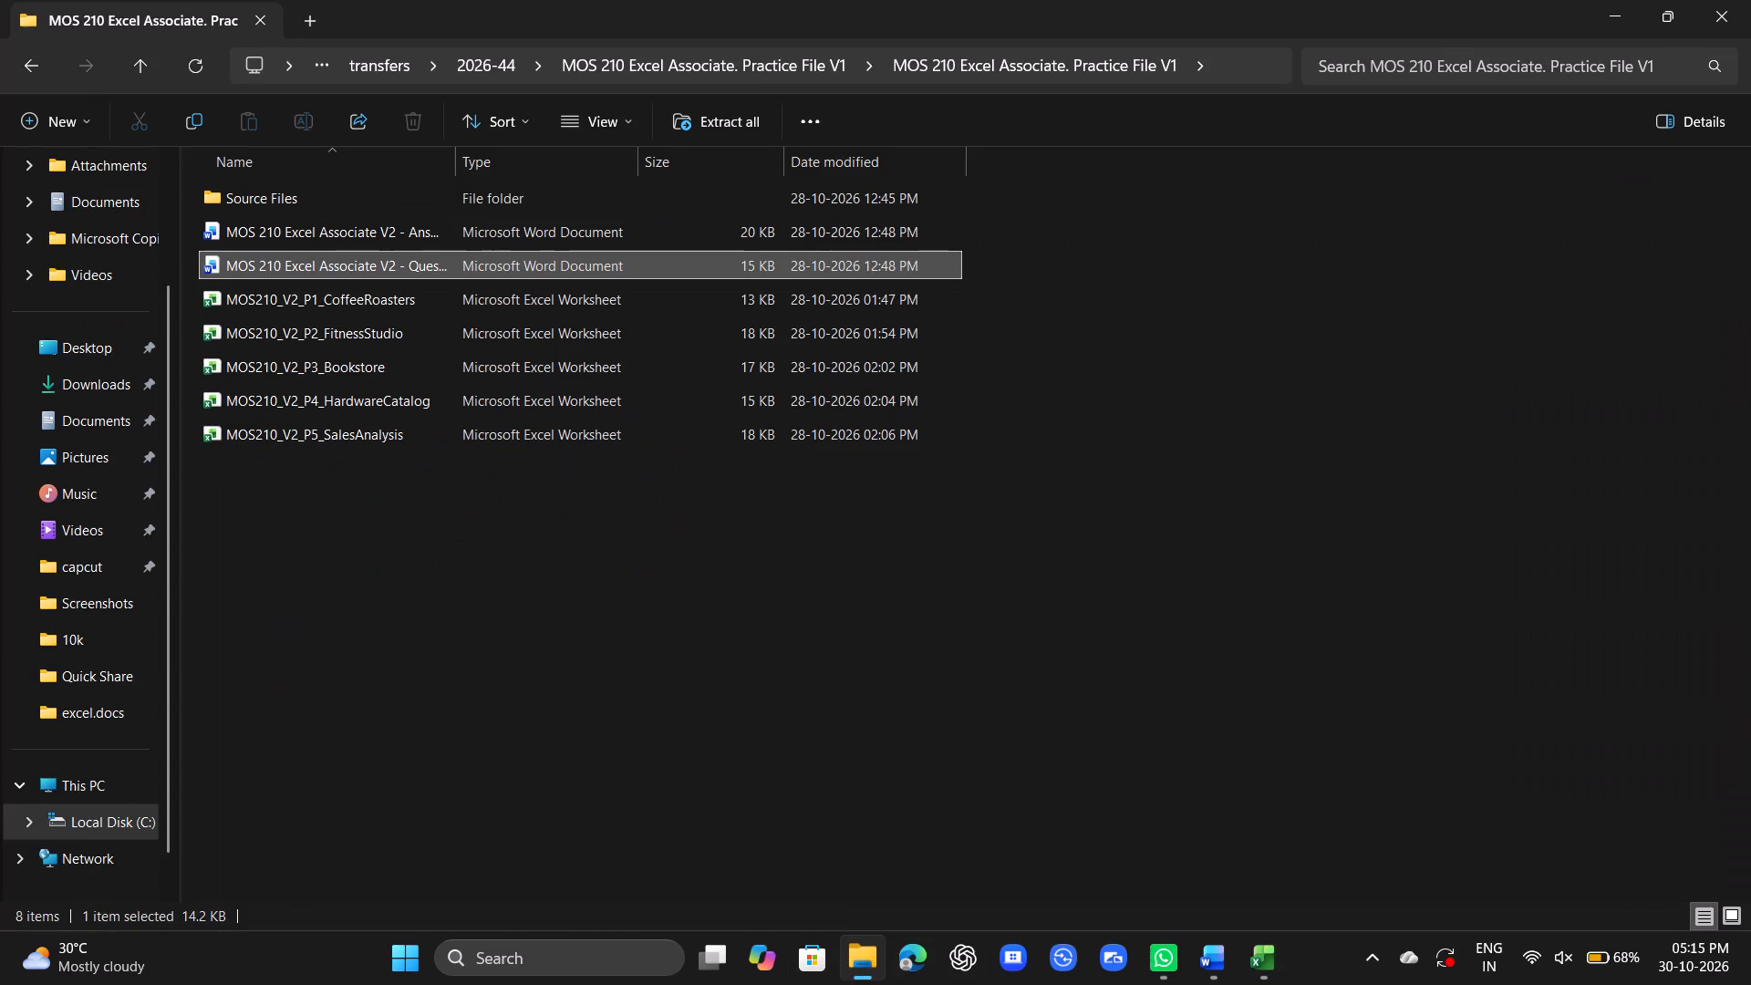
pyautogui.click(379, 202)
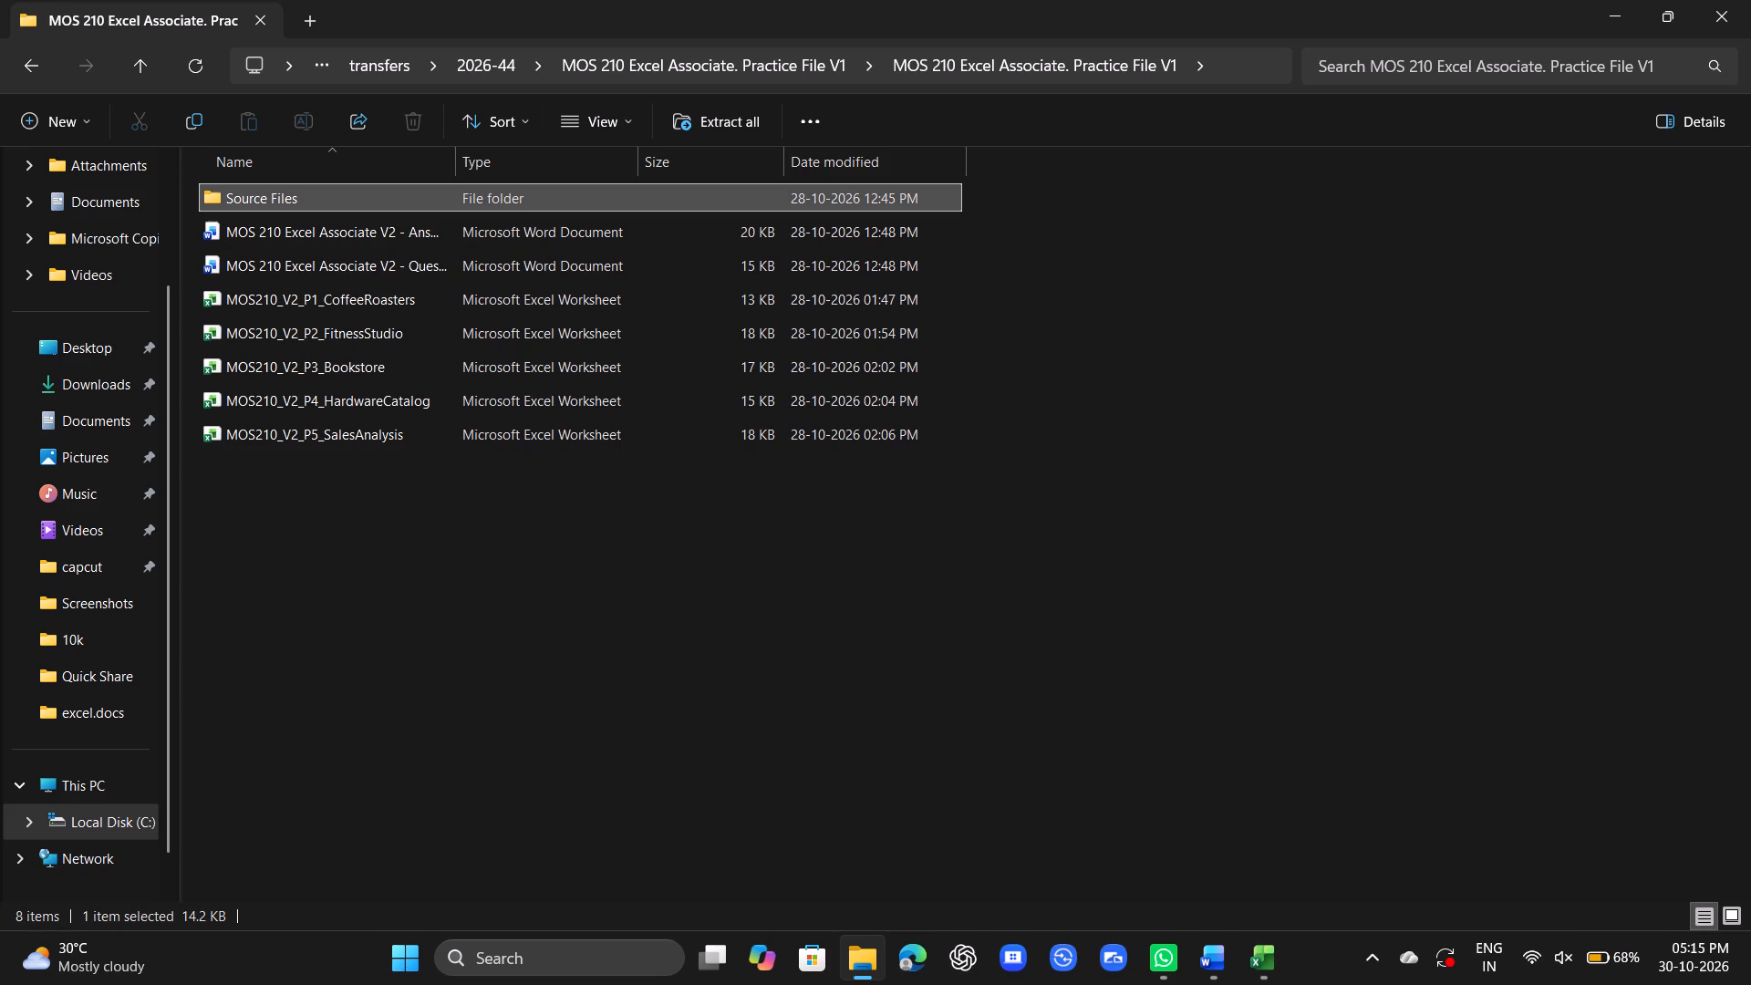
pyautogui.click(545, 494)
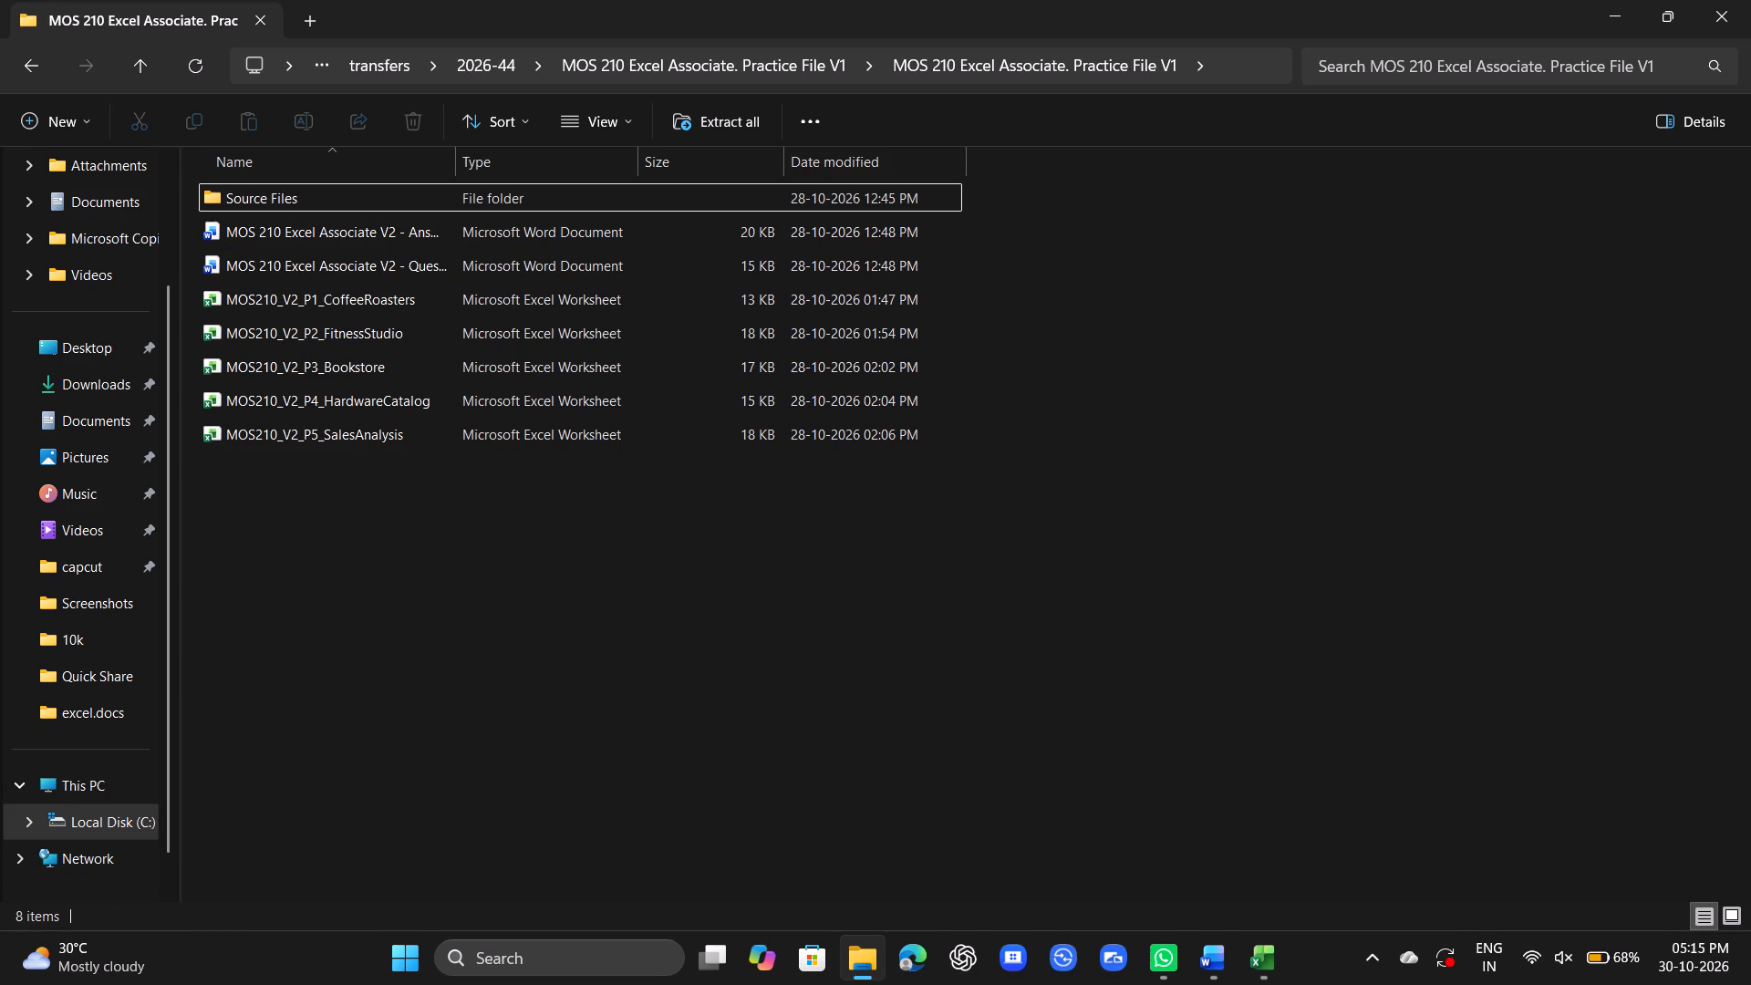
pyautogui.click(380, 303)
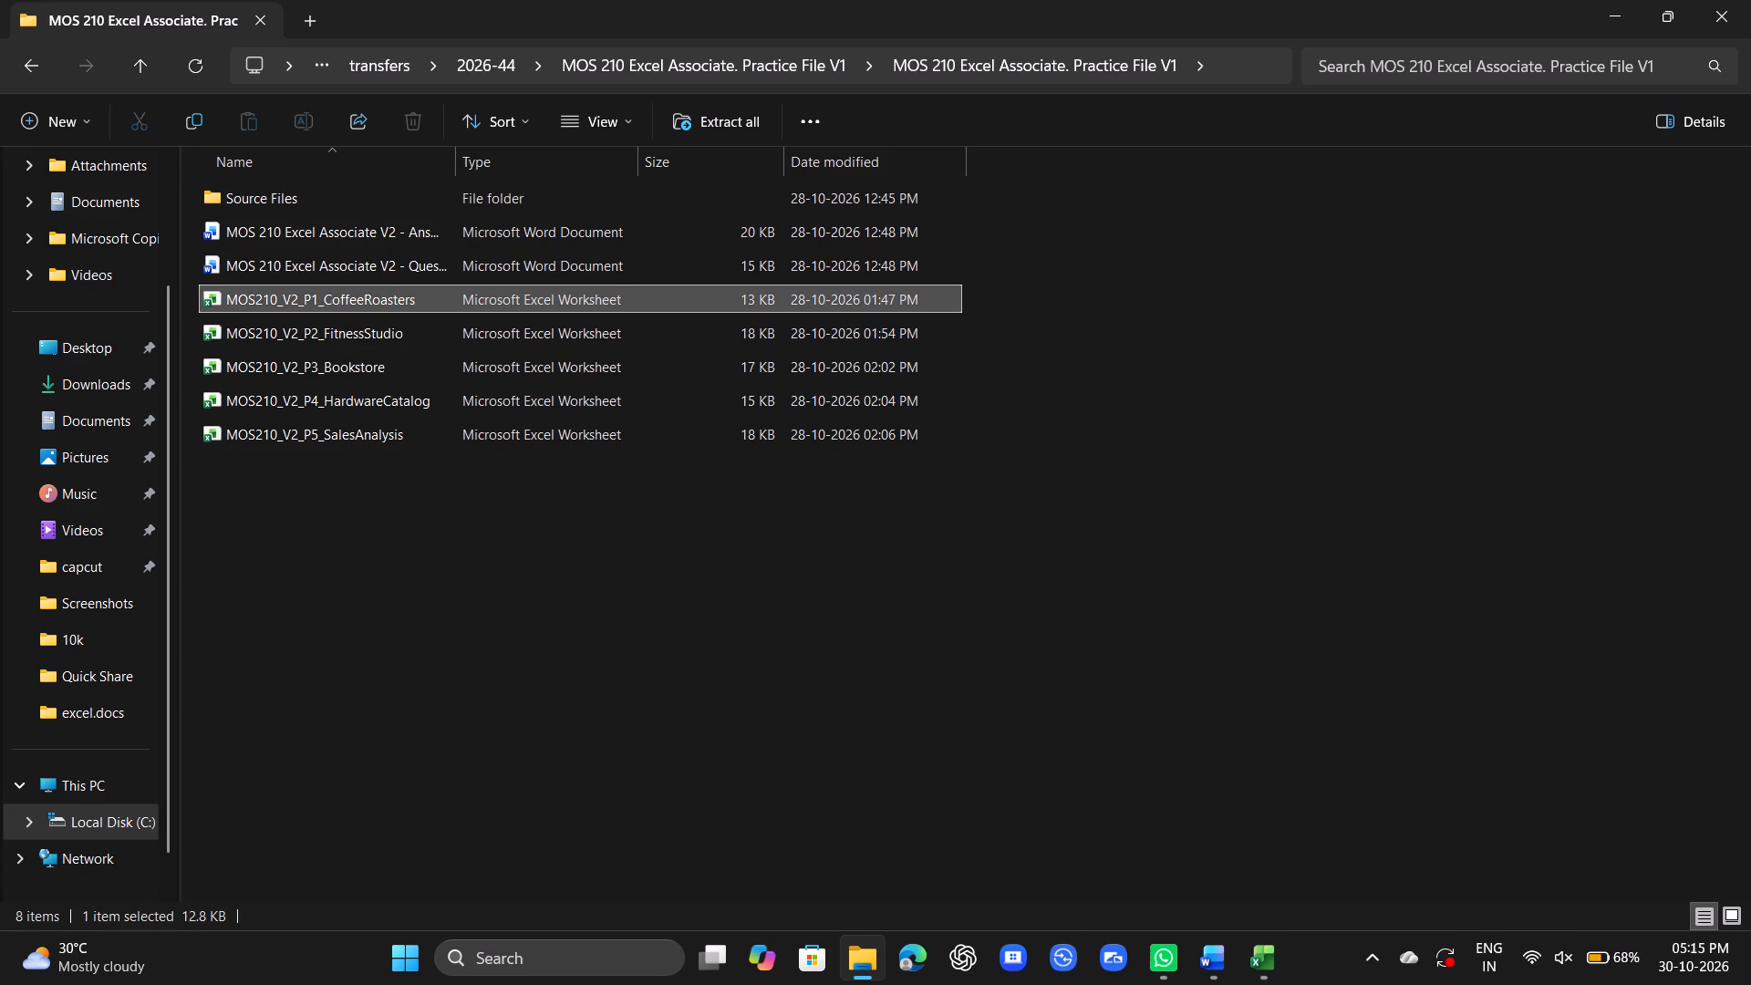
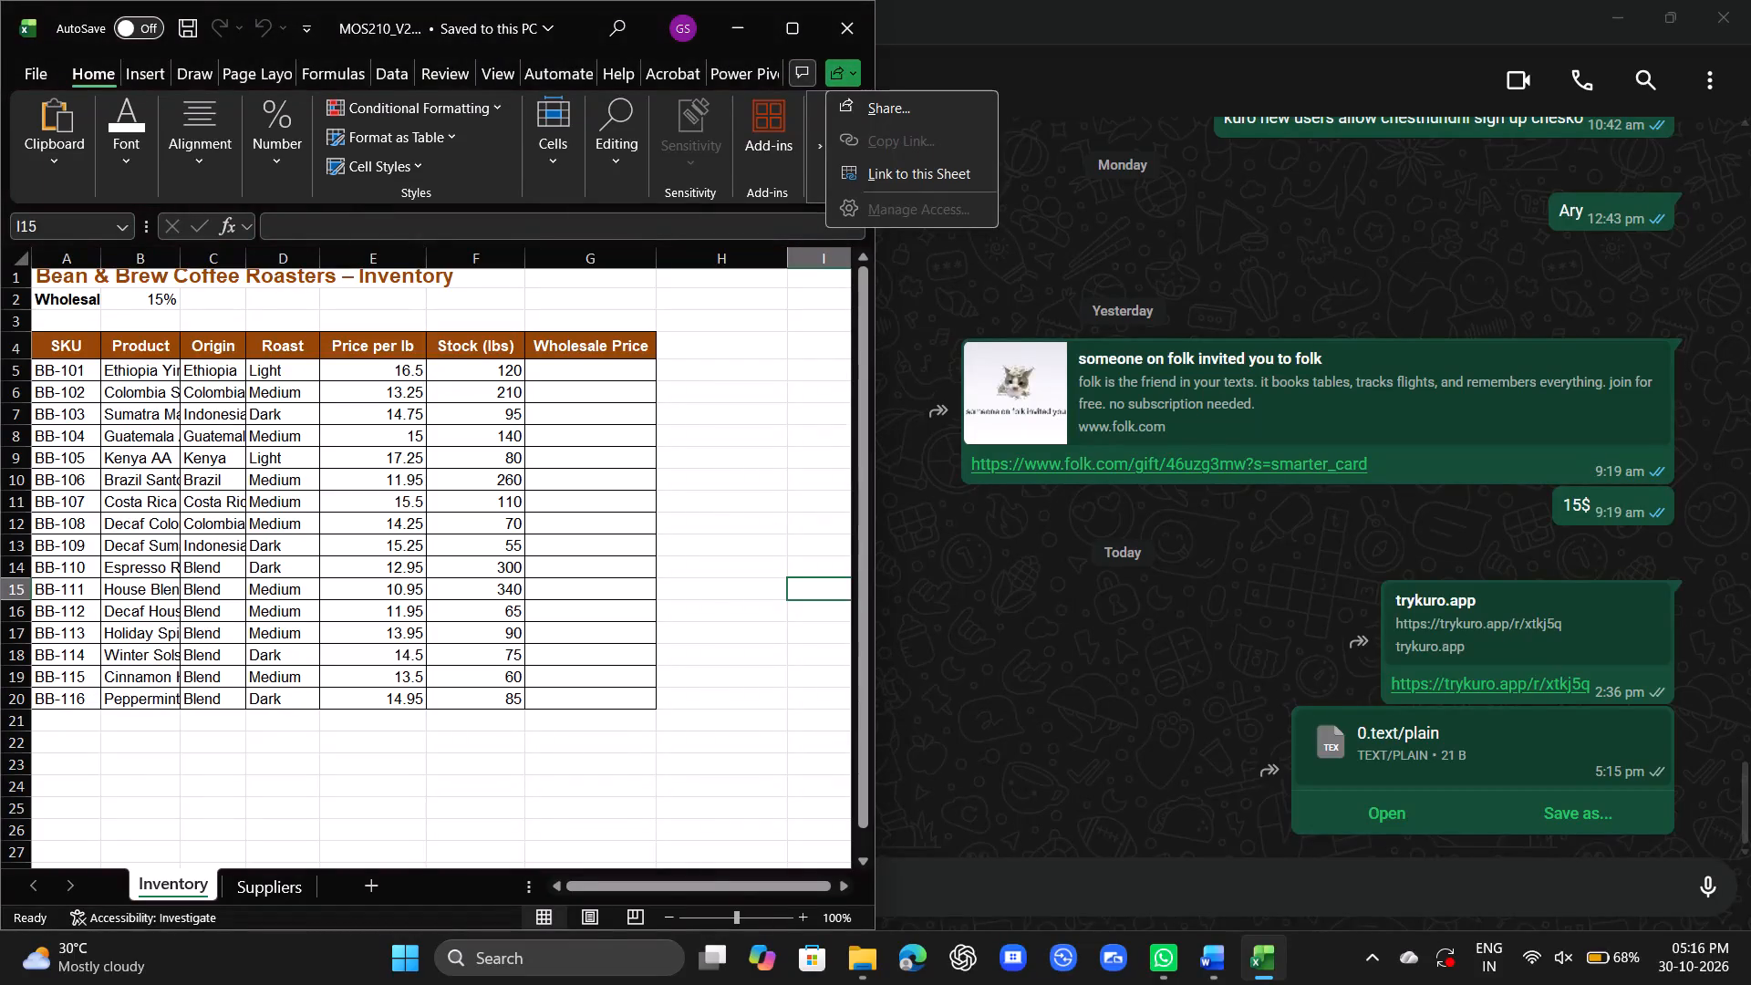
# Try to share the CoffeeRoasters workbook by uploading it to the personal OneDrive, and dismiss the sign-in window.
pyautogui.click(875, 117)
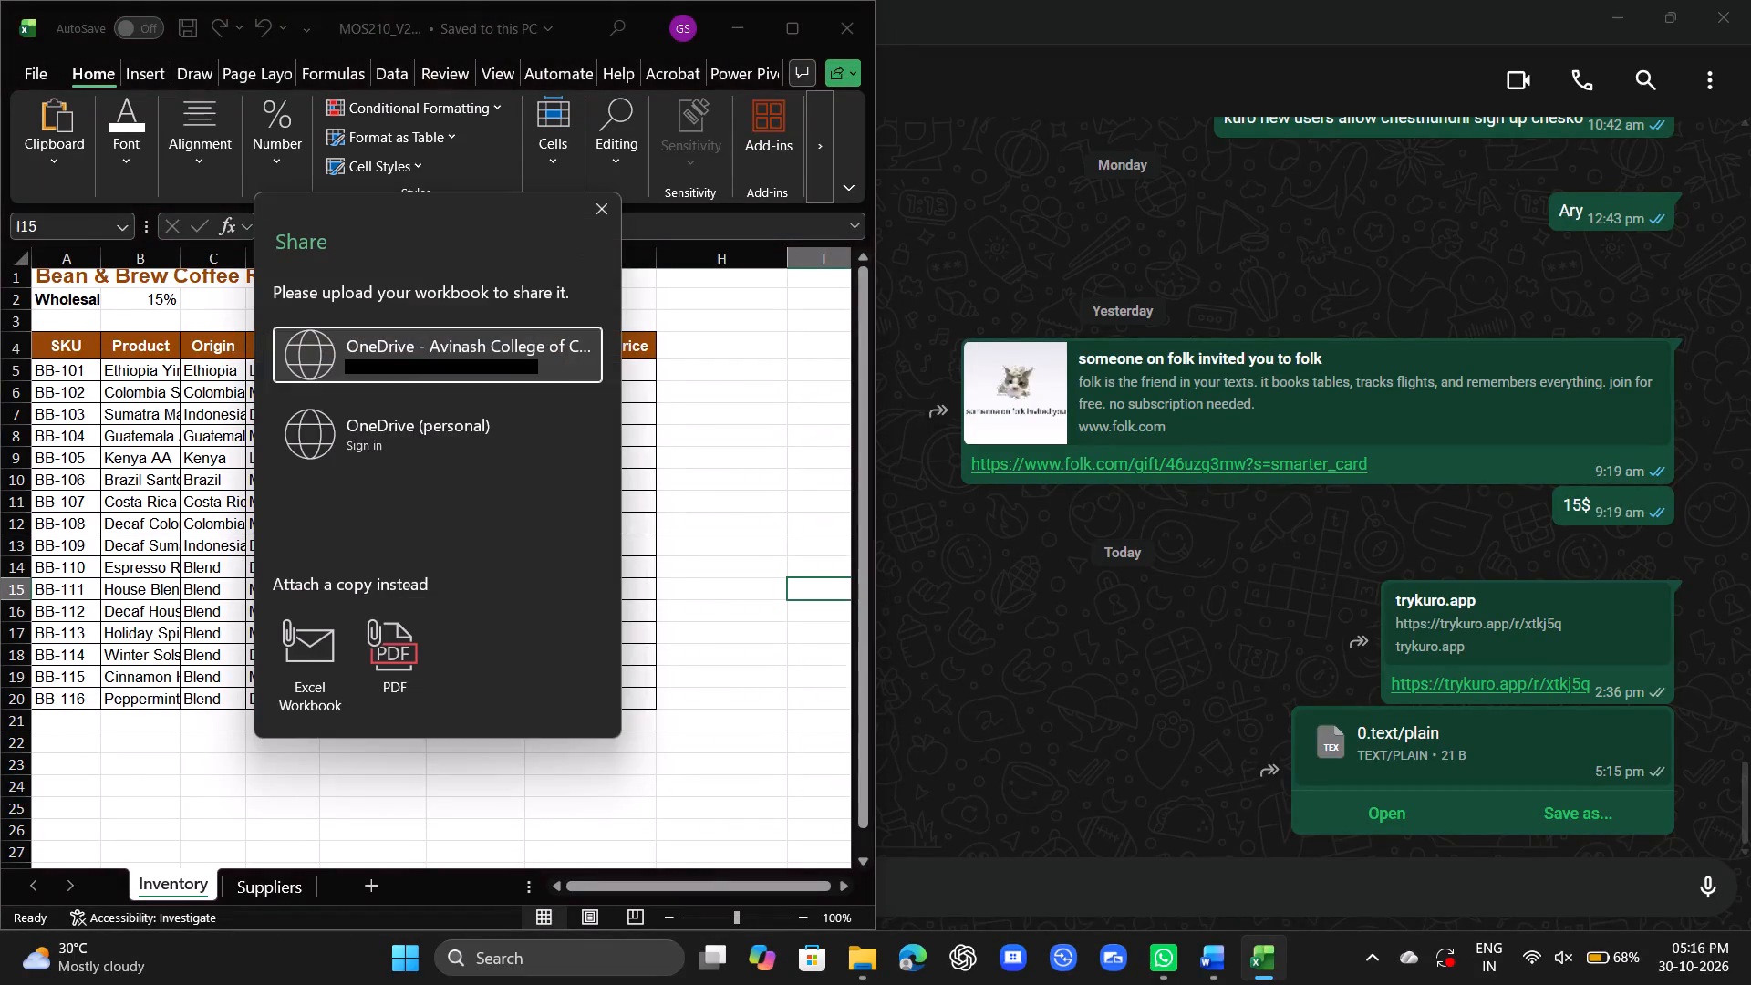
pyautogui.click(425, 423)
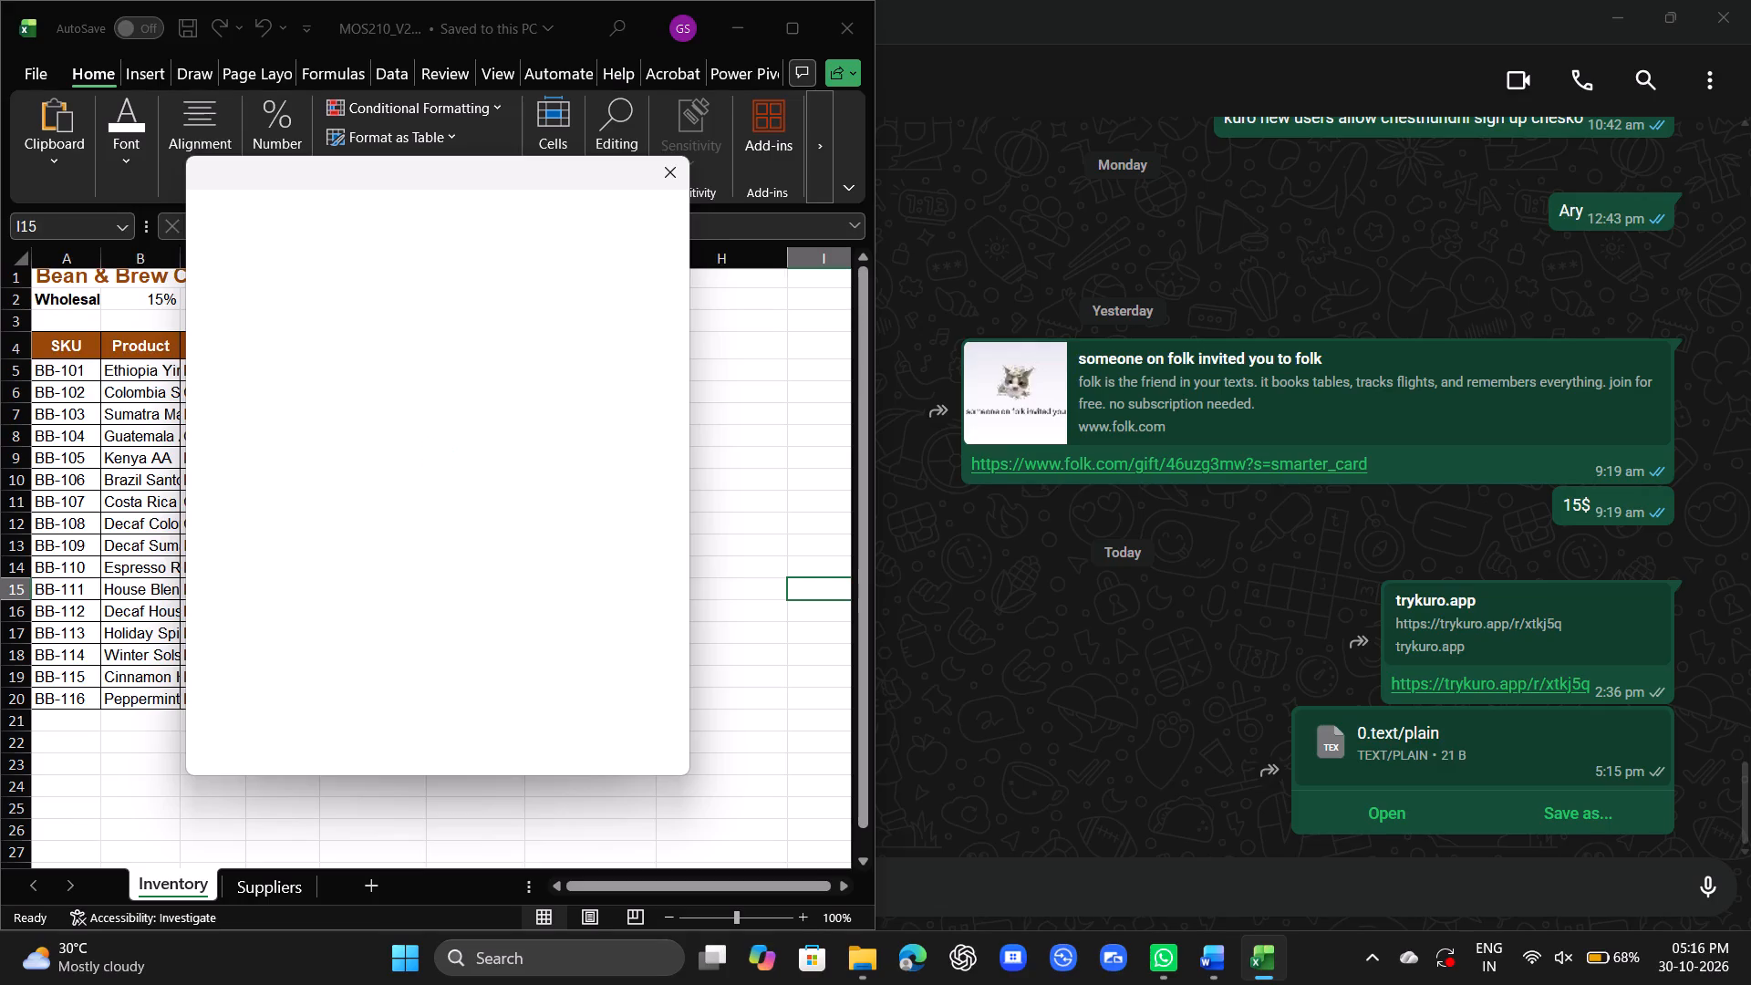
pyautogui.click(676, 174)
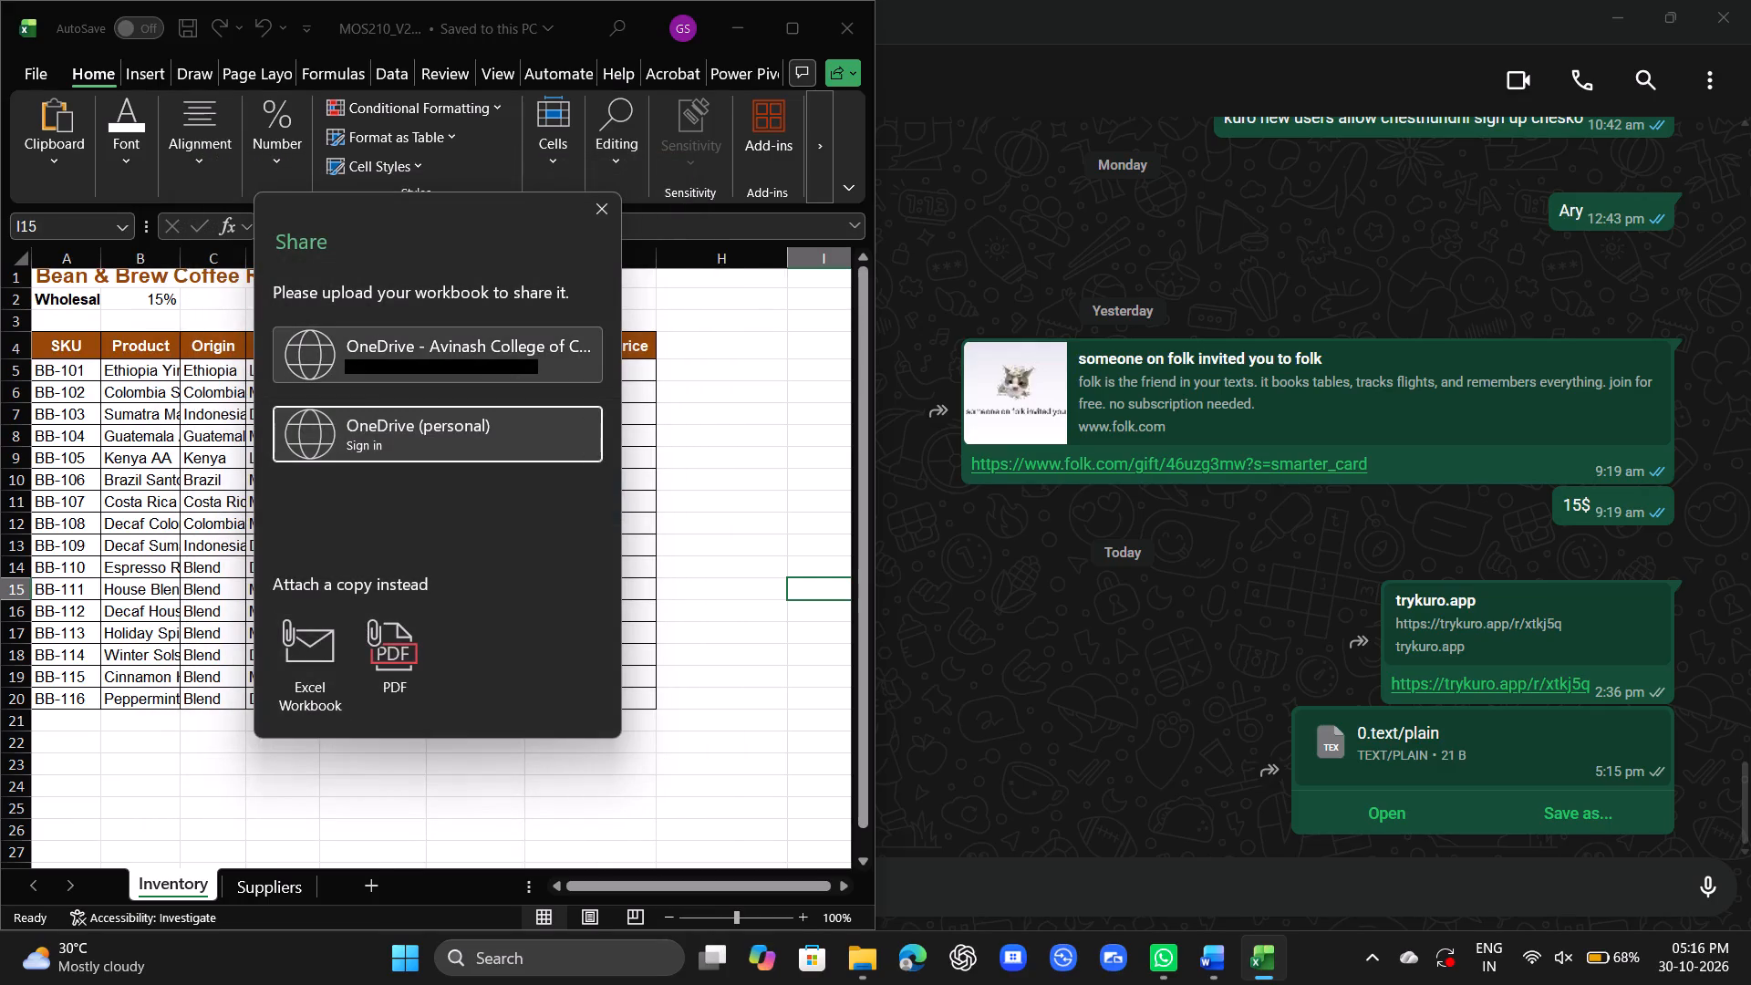
# Upload the CoffeeRoasters workbook to the Avinash College OneDrive for sharing, and close the sharing window without sending an invitation.
pyautogui.click(411, 361)
pyautogui.doubleClick(411, 361)
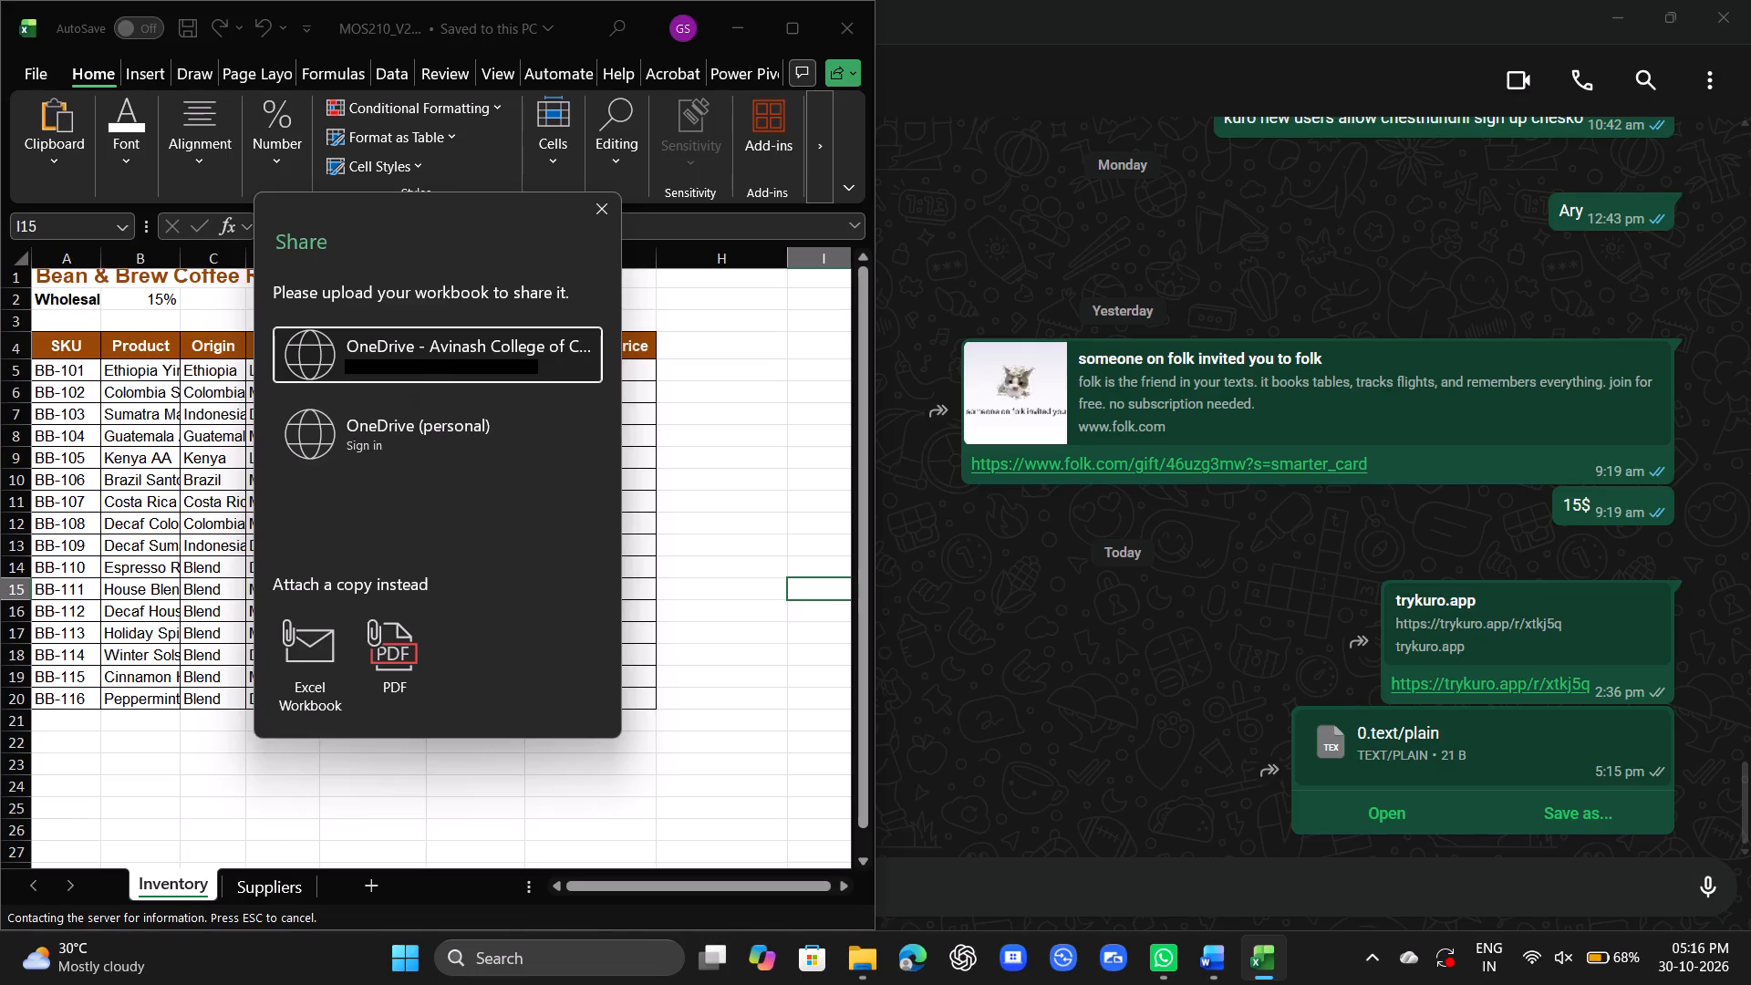
pyautogui.tripleClick(411, 361)
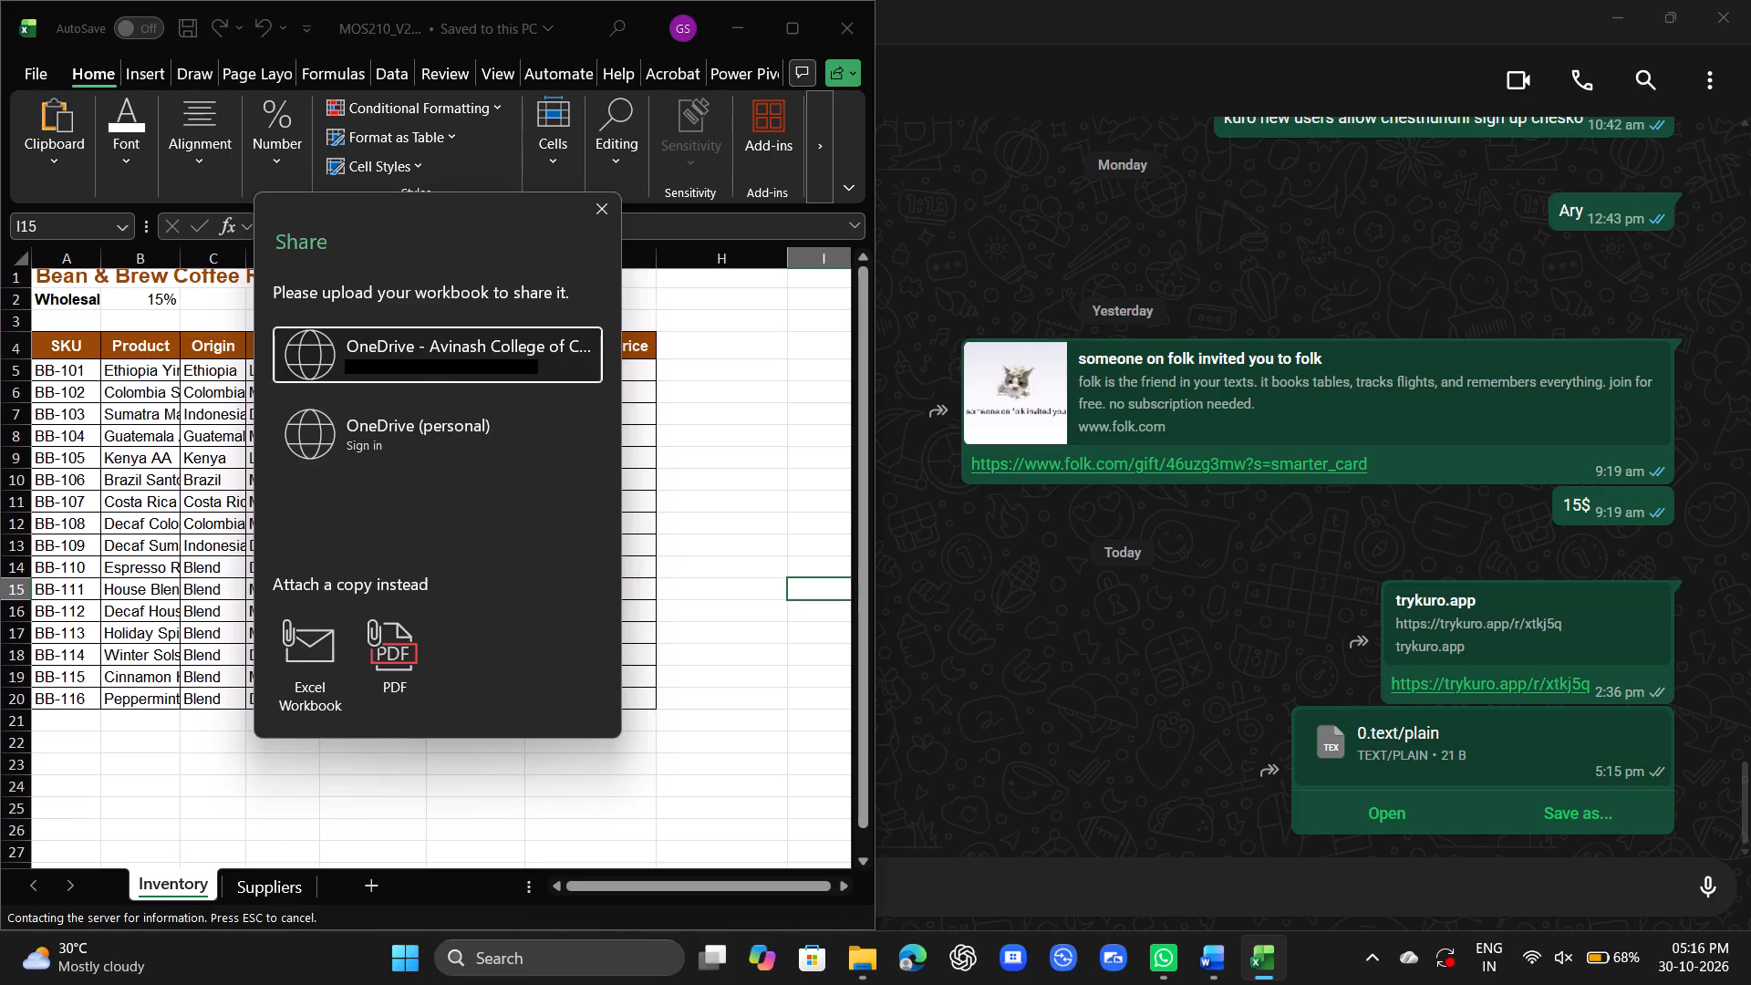
pyautogui.tripleClick(411, 361)
pyautogui.click(411, 361)
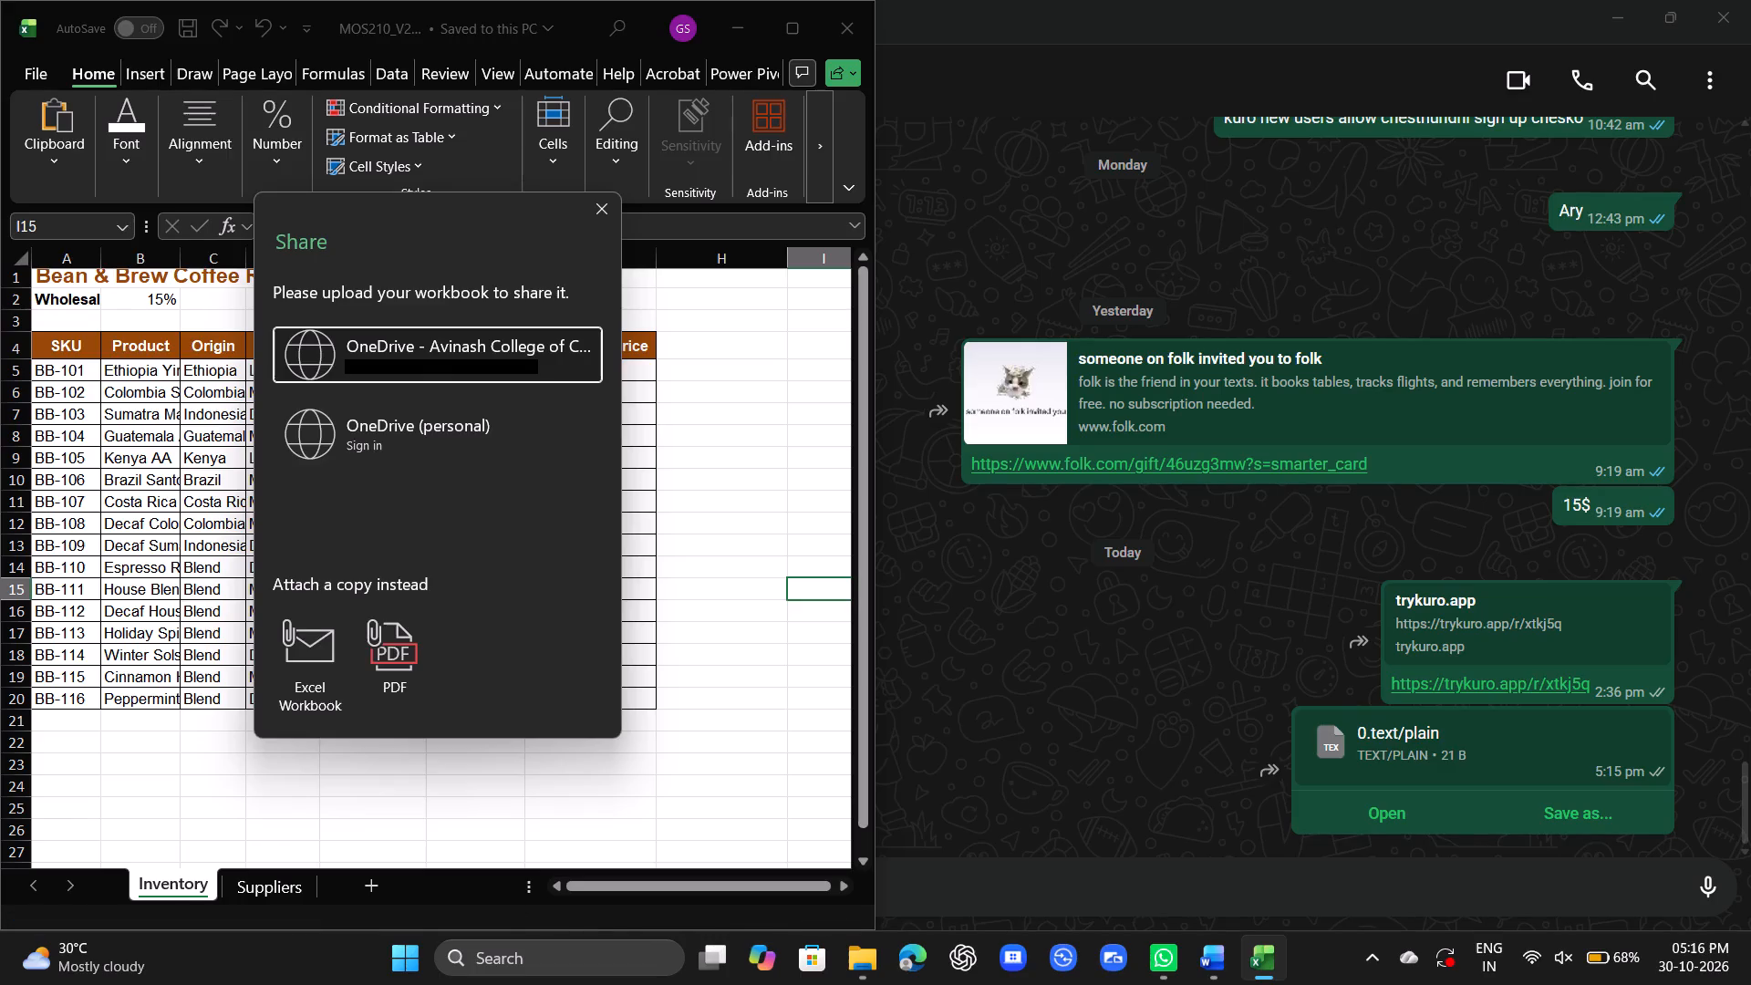
pyautogui.click(411, 361)
pyautogui.moveTo(411, 361); pyautogui.dragTo(386, 377)
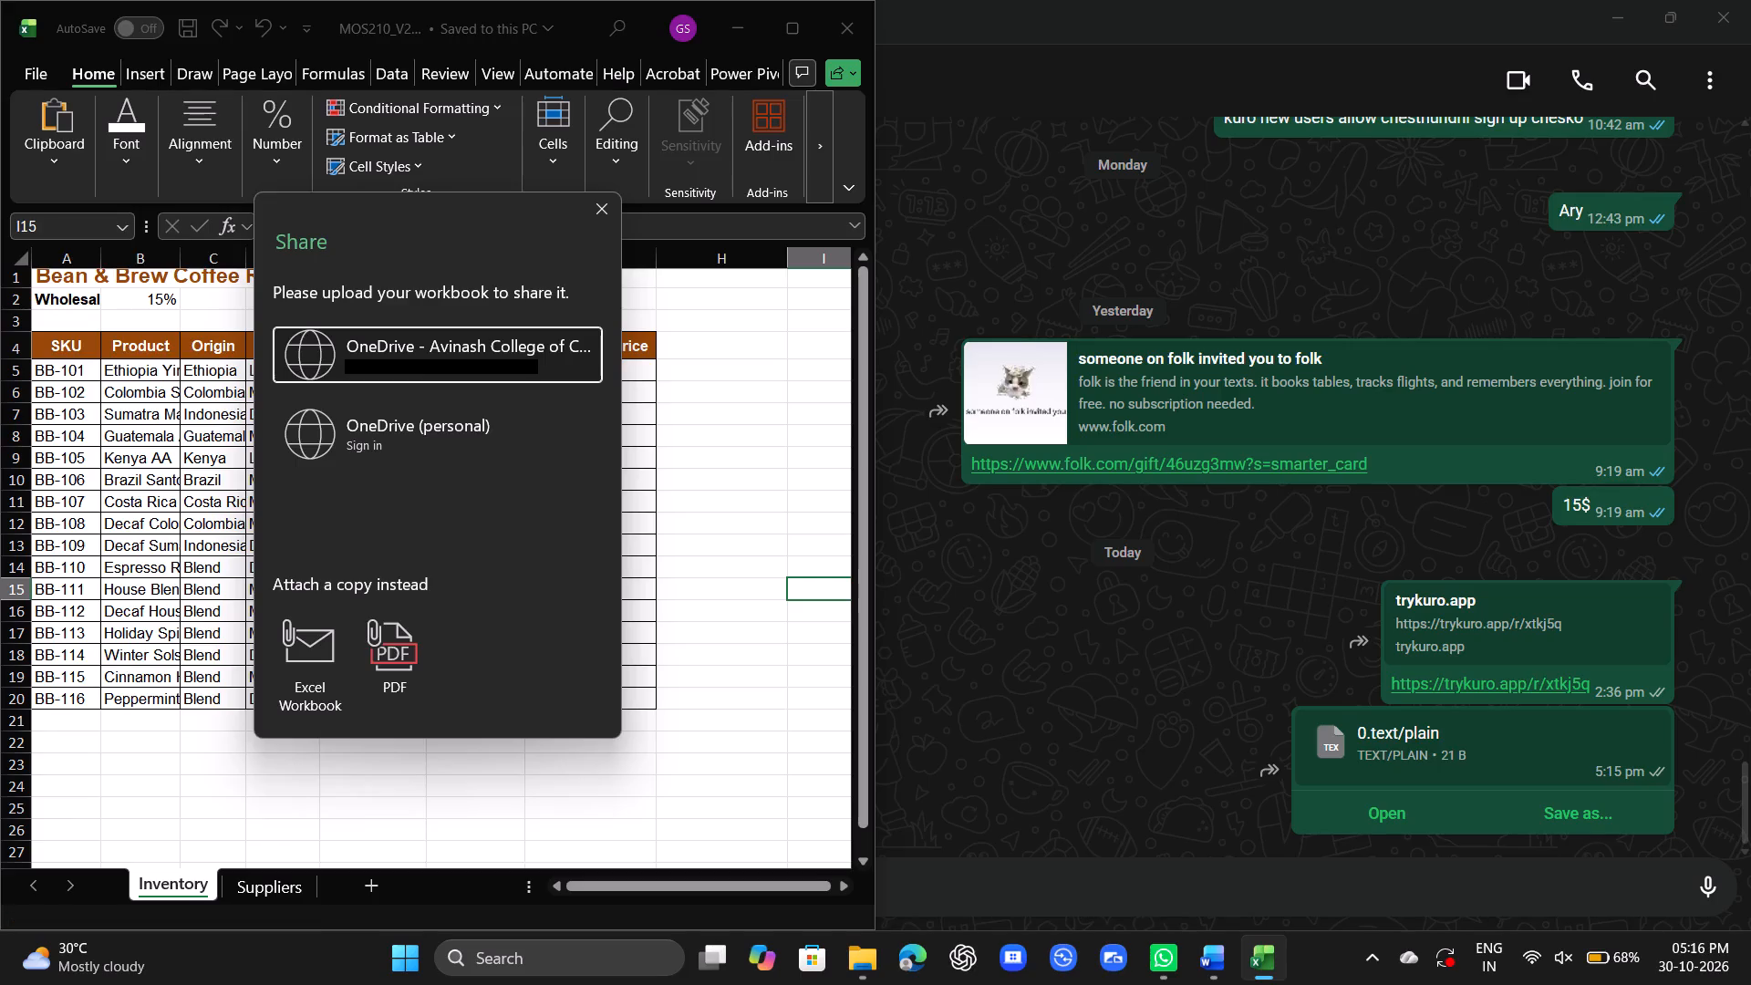
pyautogui.click(386, 377)
pyautogui.tripleClick(428, 343)
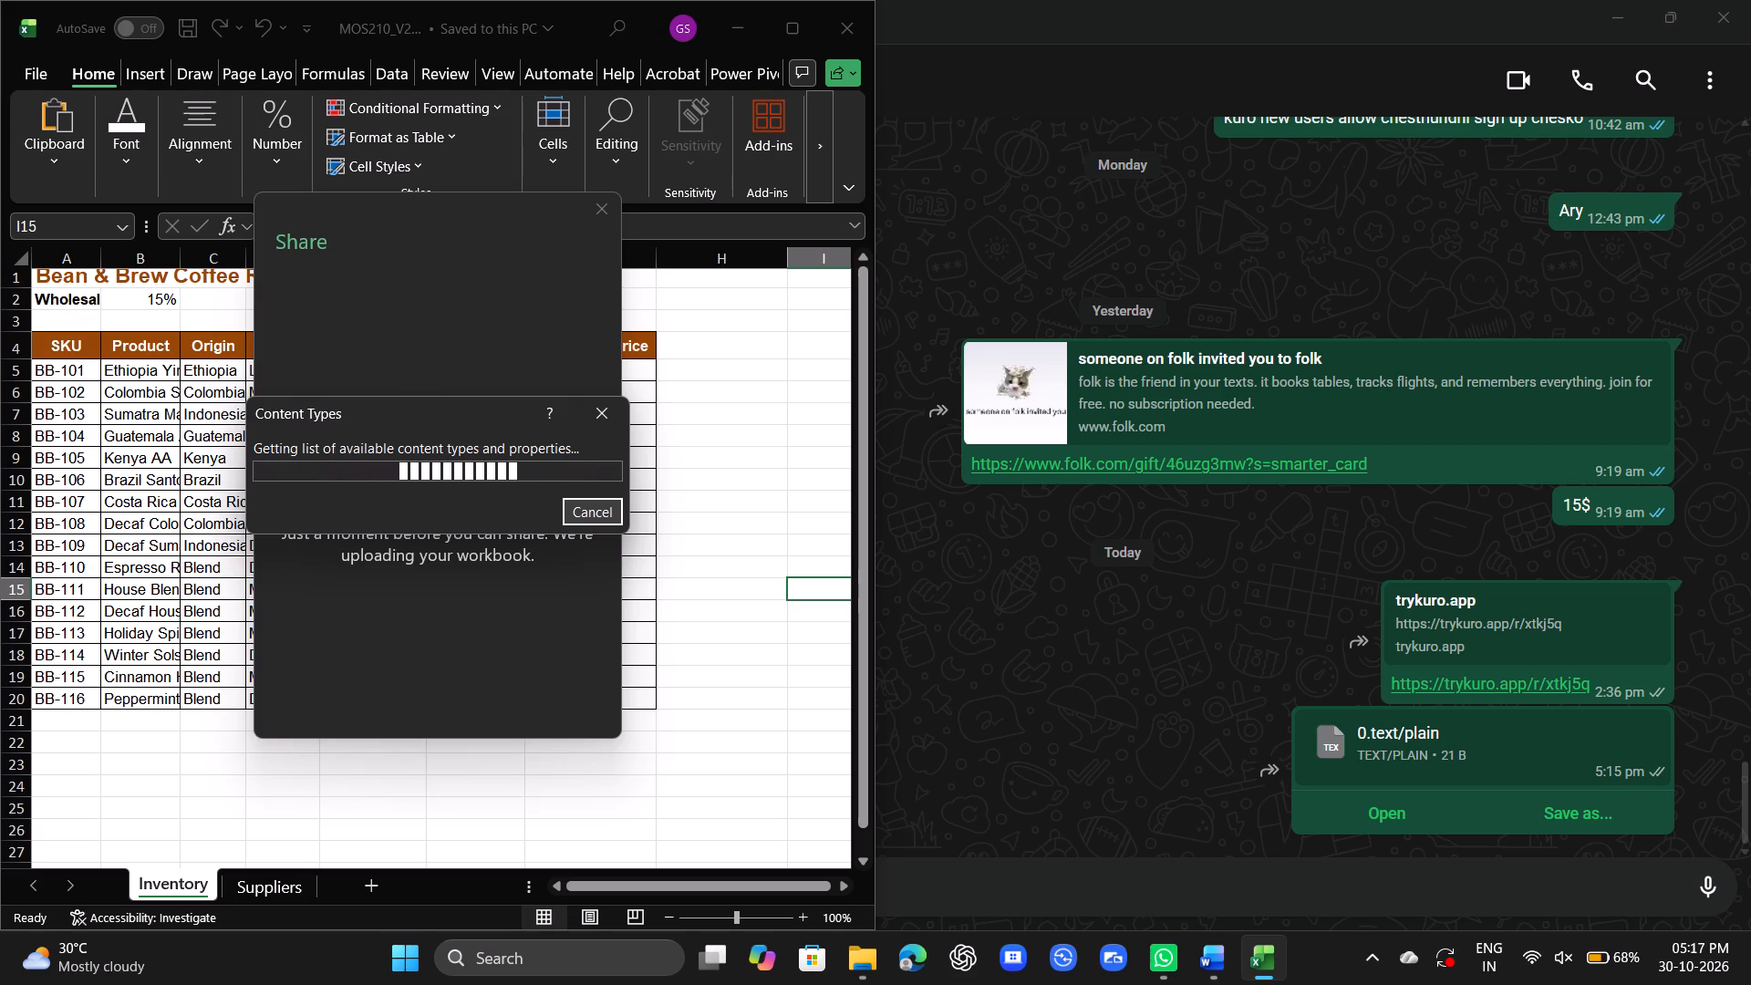
pyautogui.click(428, 343)
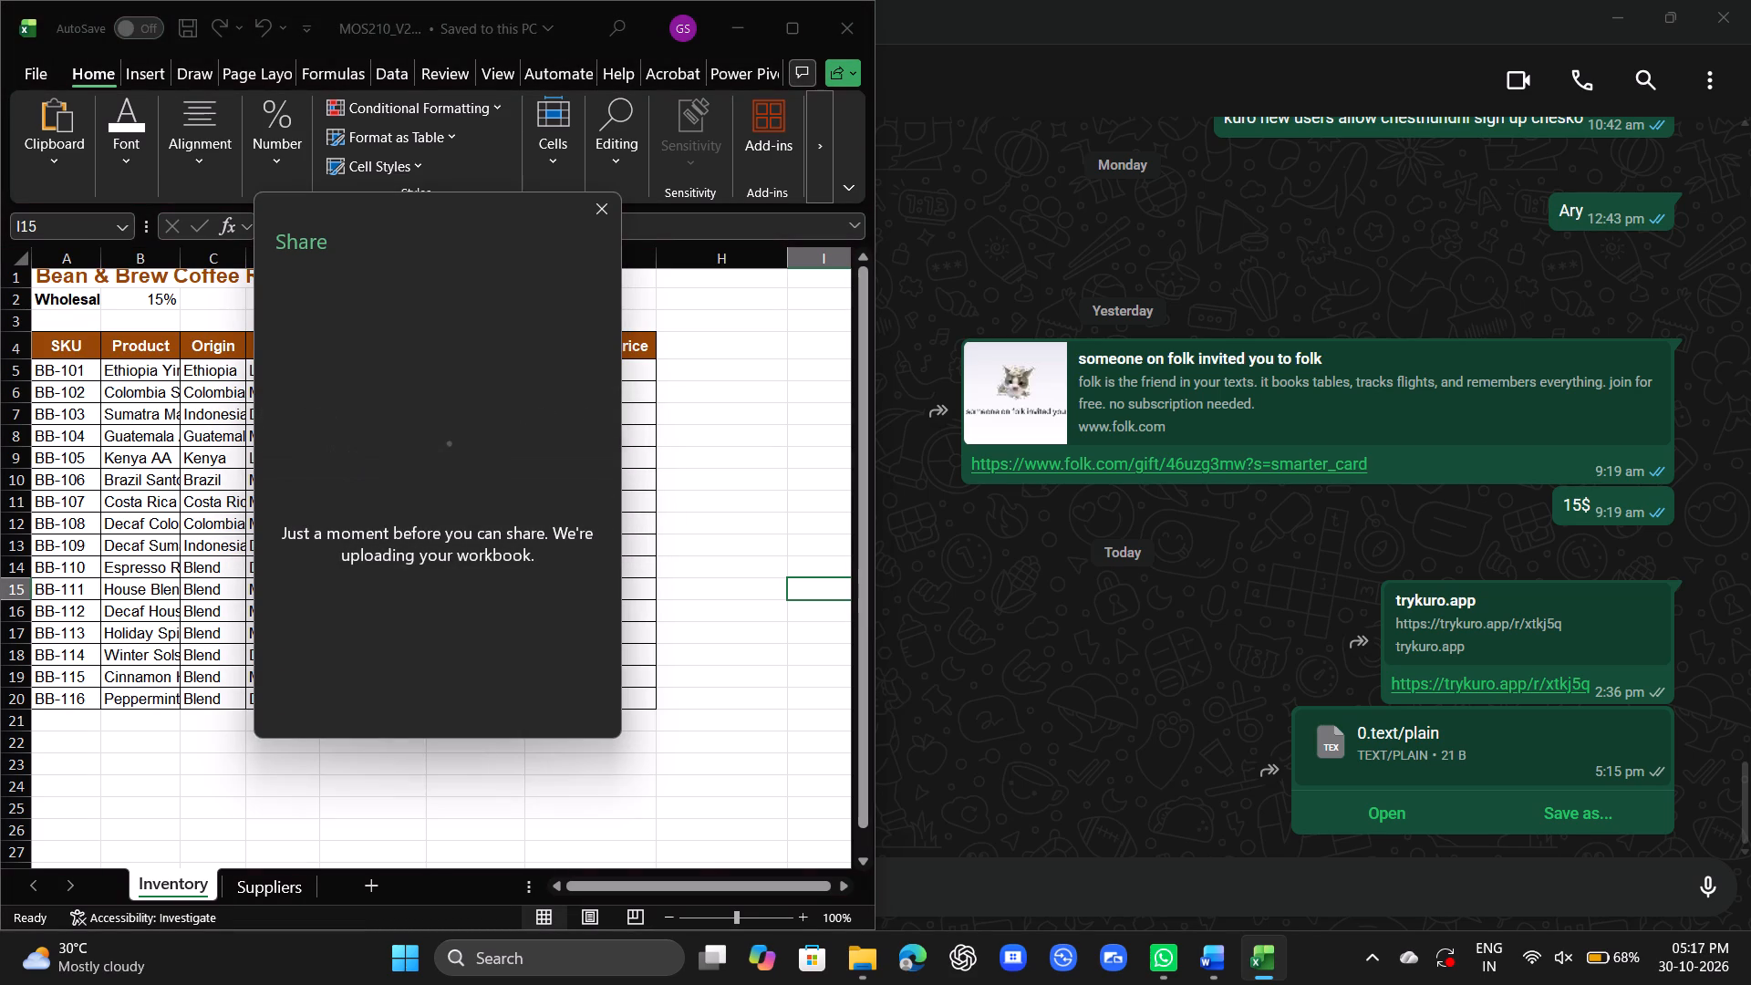
pyautogui.click(428, 343)
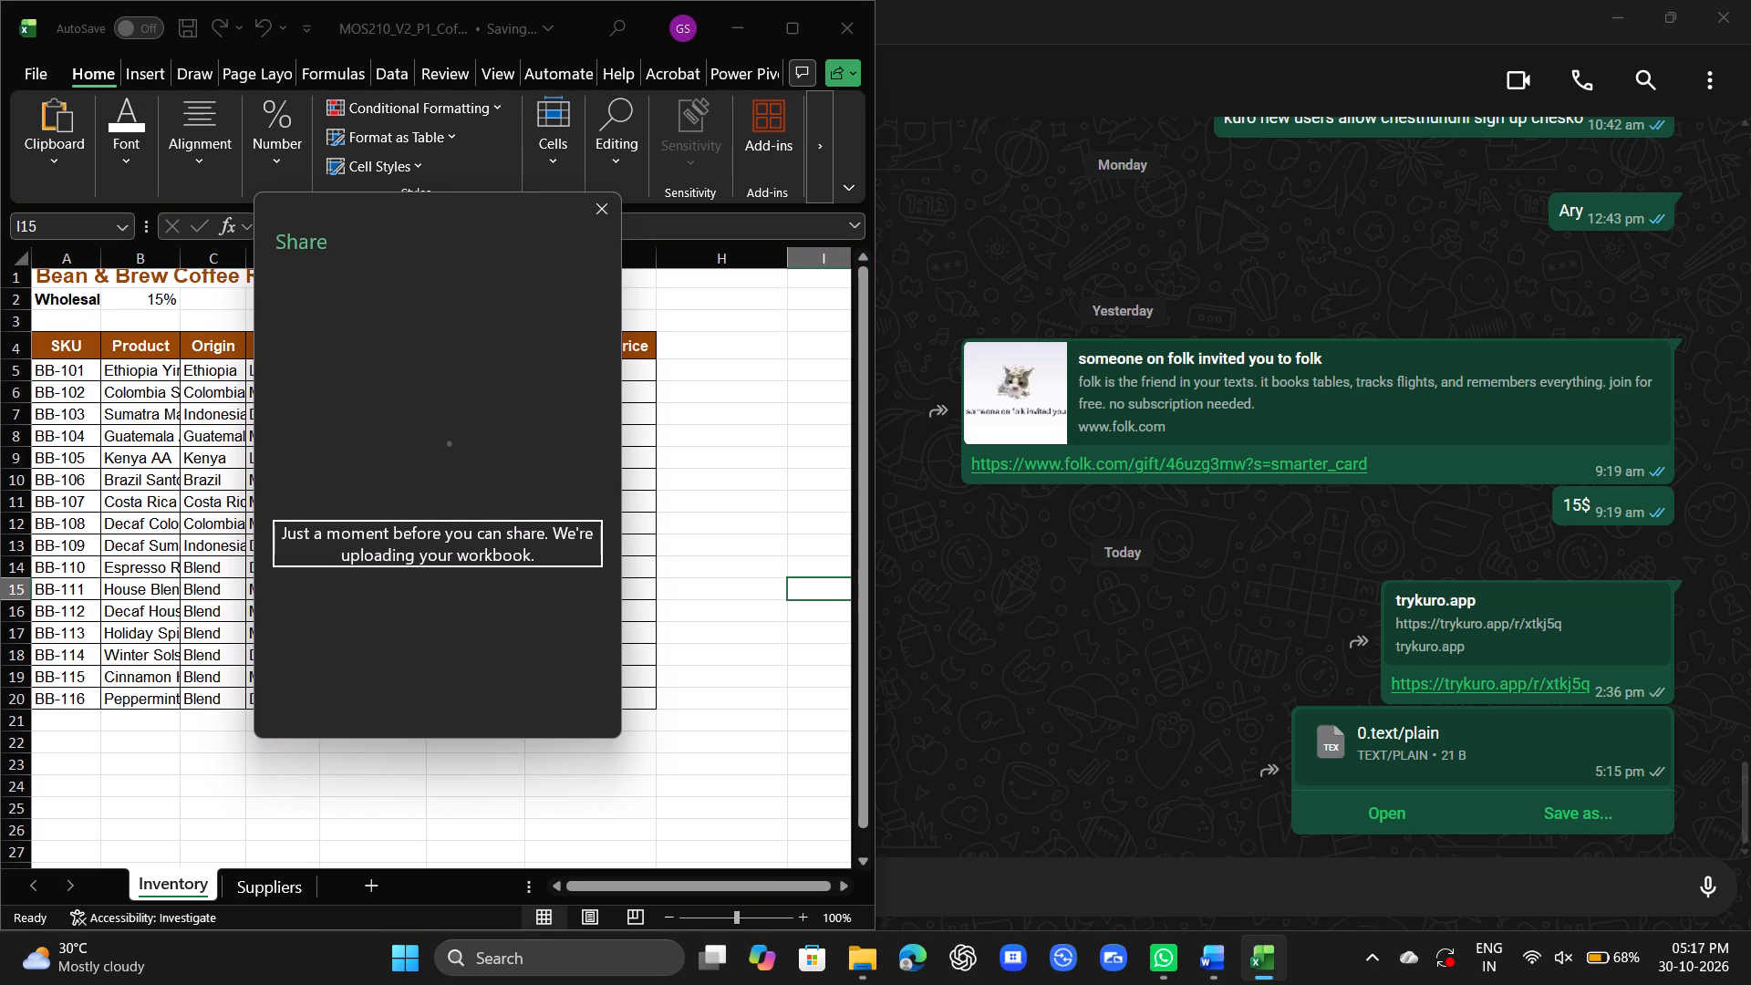
pyautogui.click(428, 343)
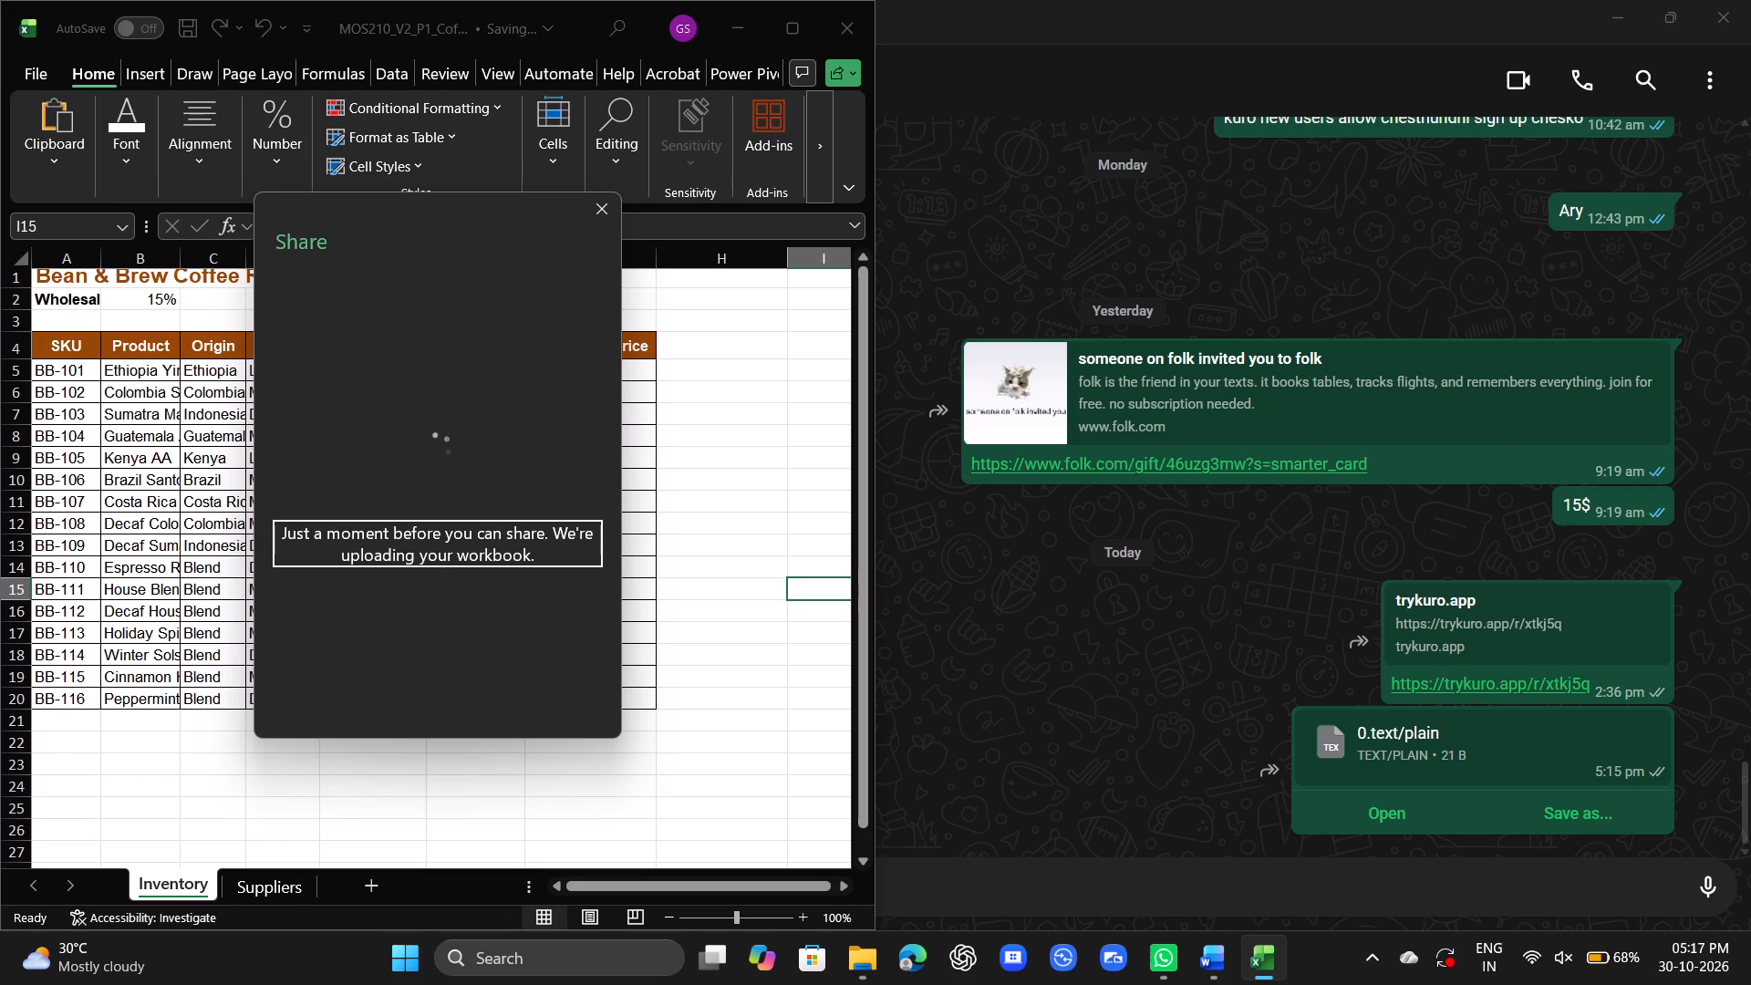
pyautogui.click(428, 343)
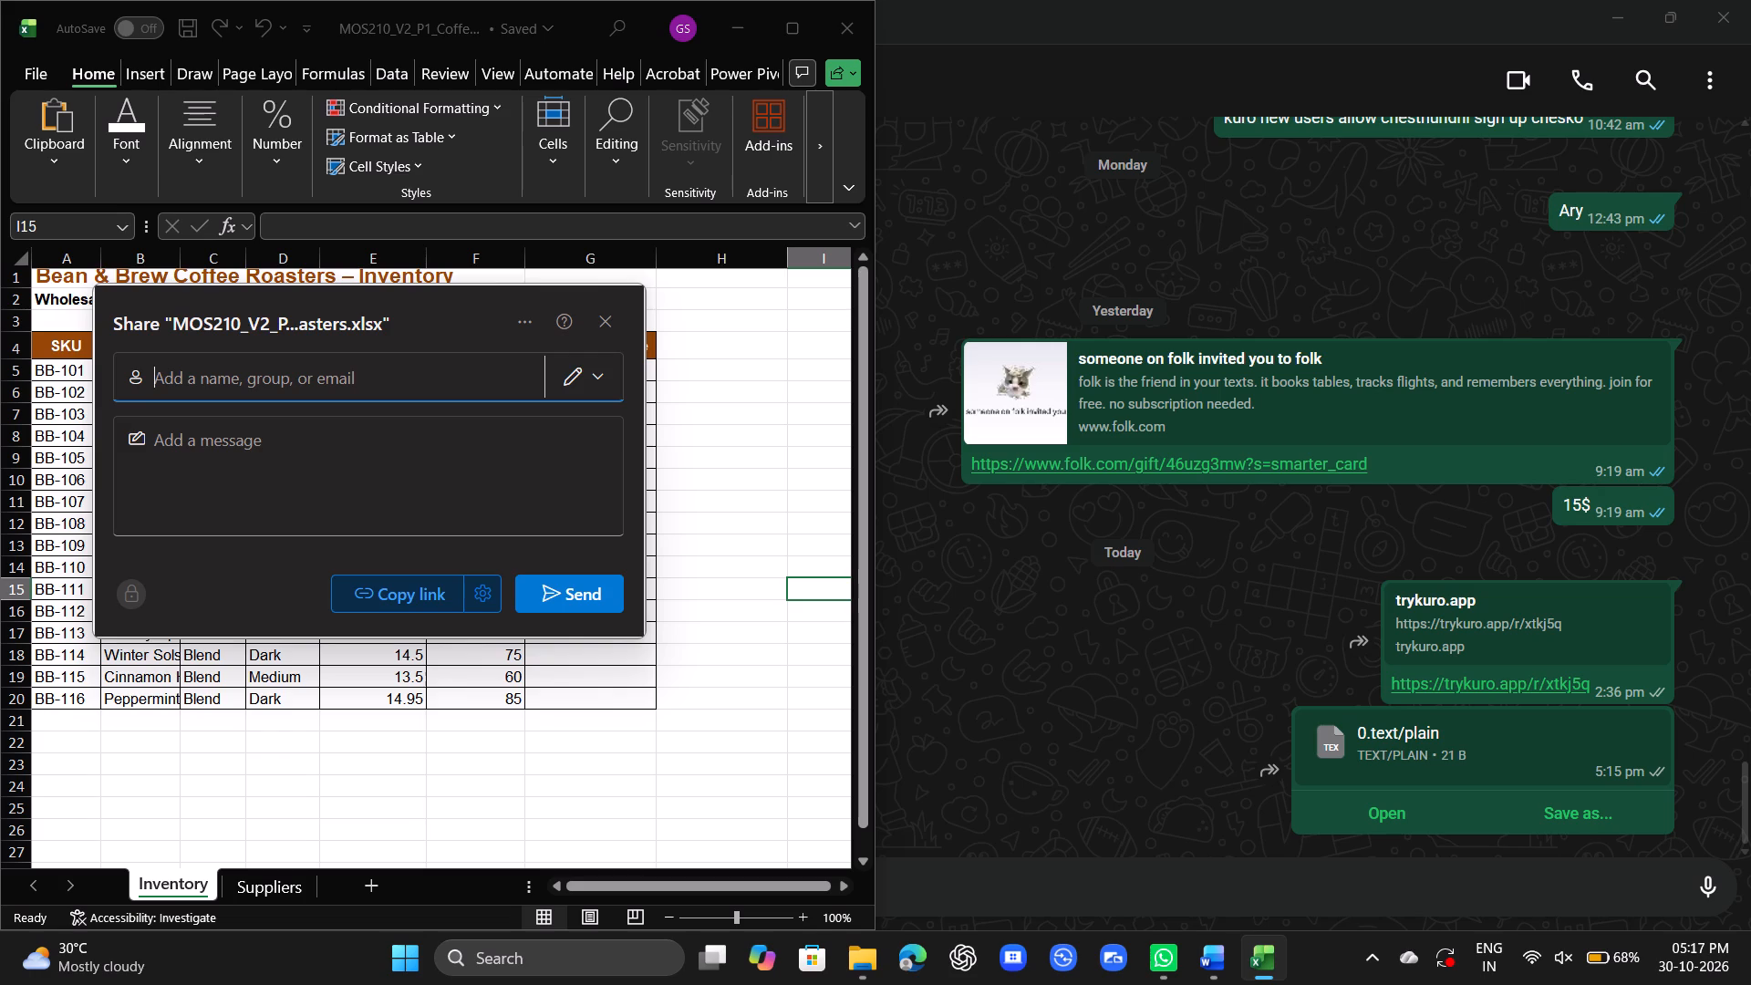
pyautogui.click(618, 317)
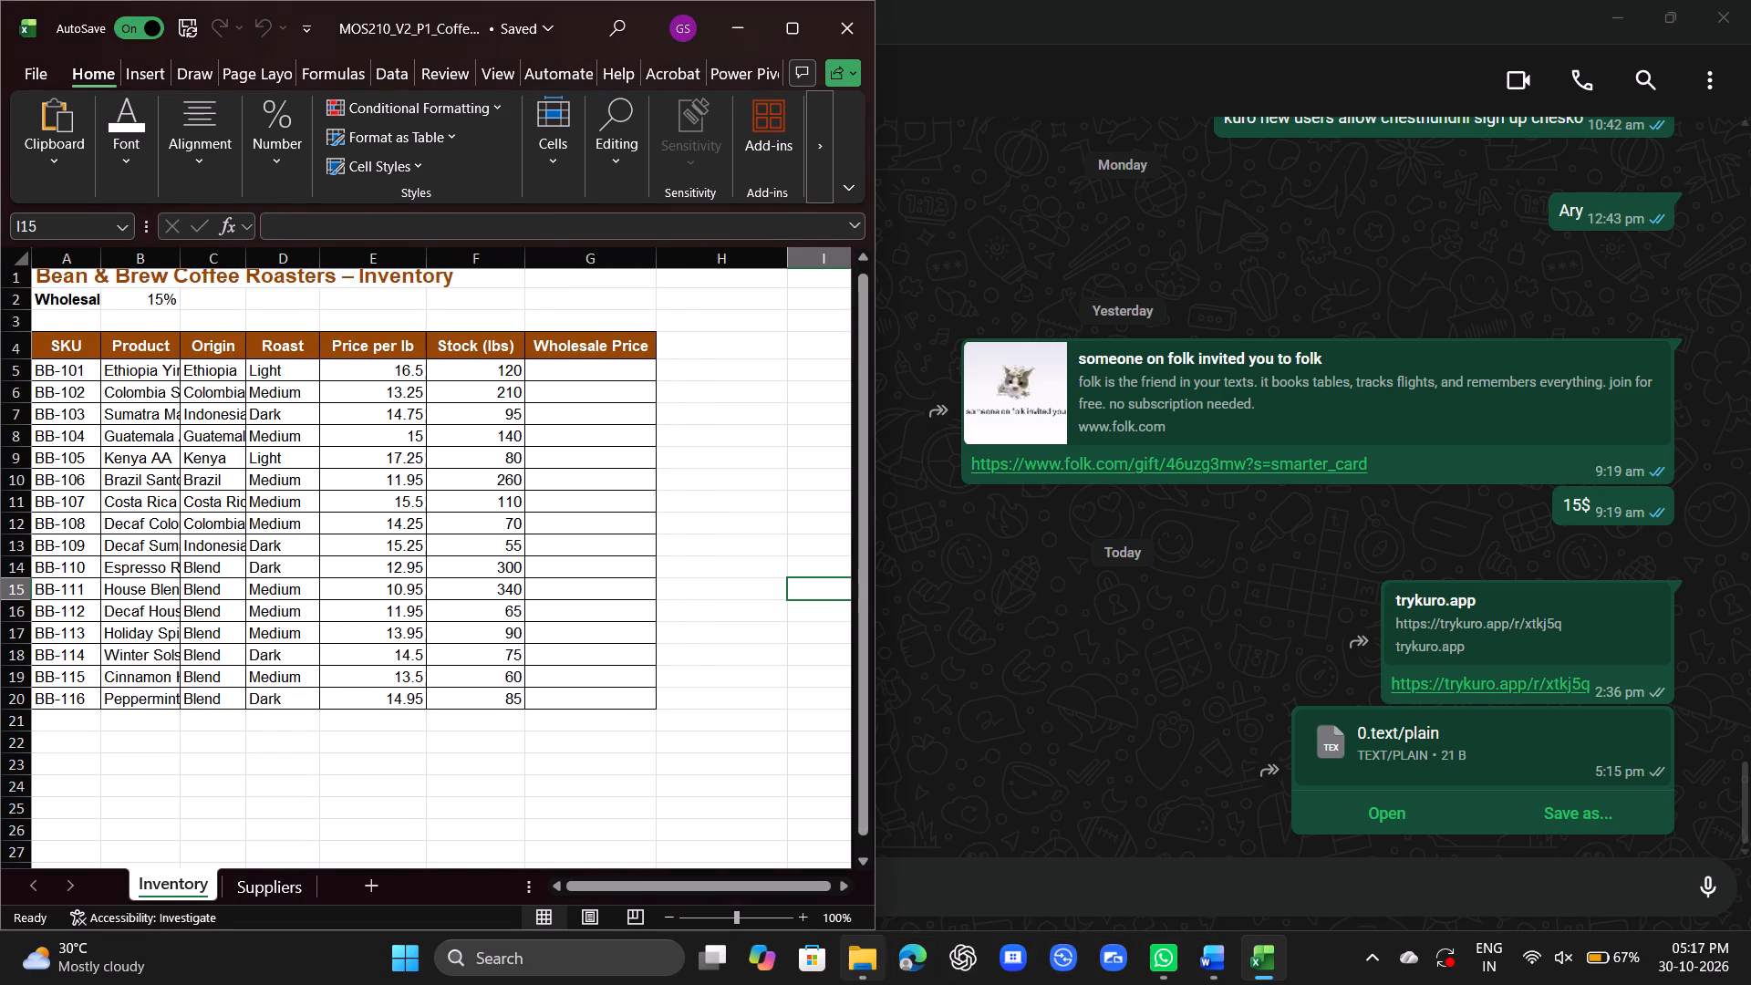
# Switch to File Explorer and copy the Source Files folder from the MOS 210 Excel Associate practice folder.
pyautogui.click(865, 959)
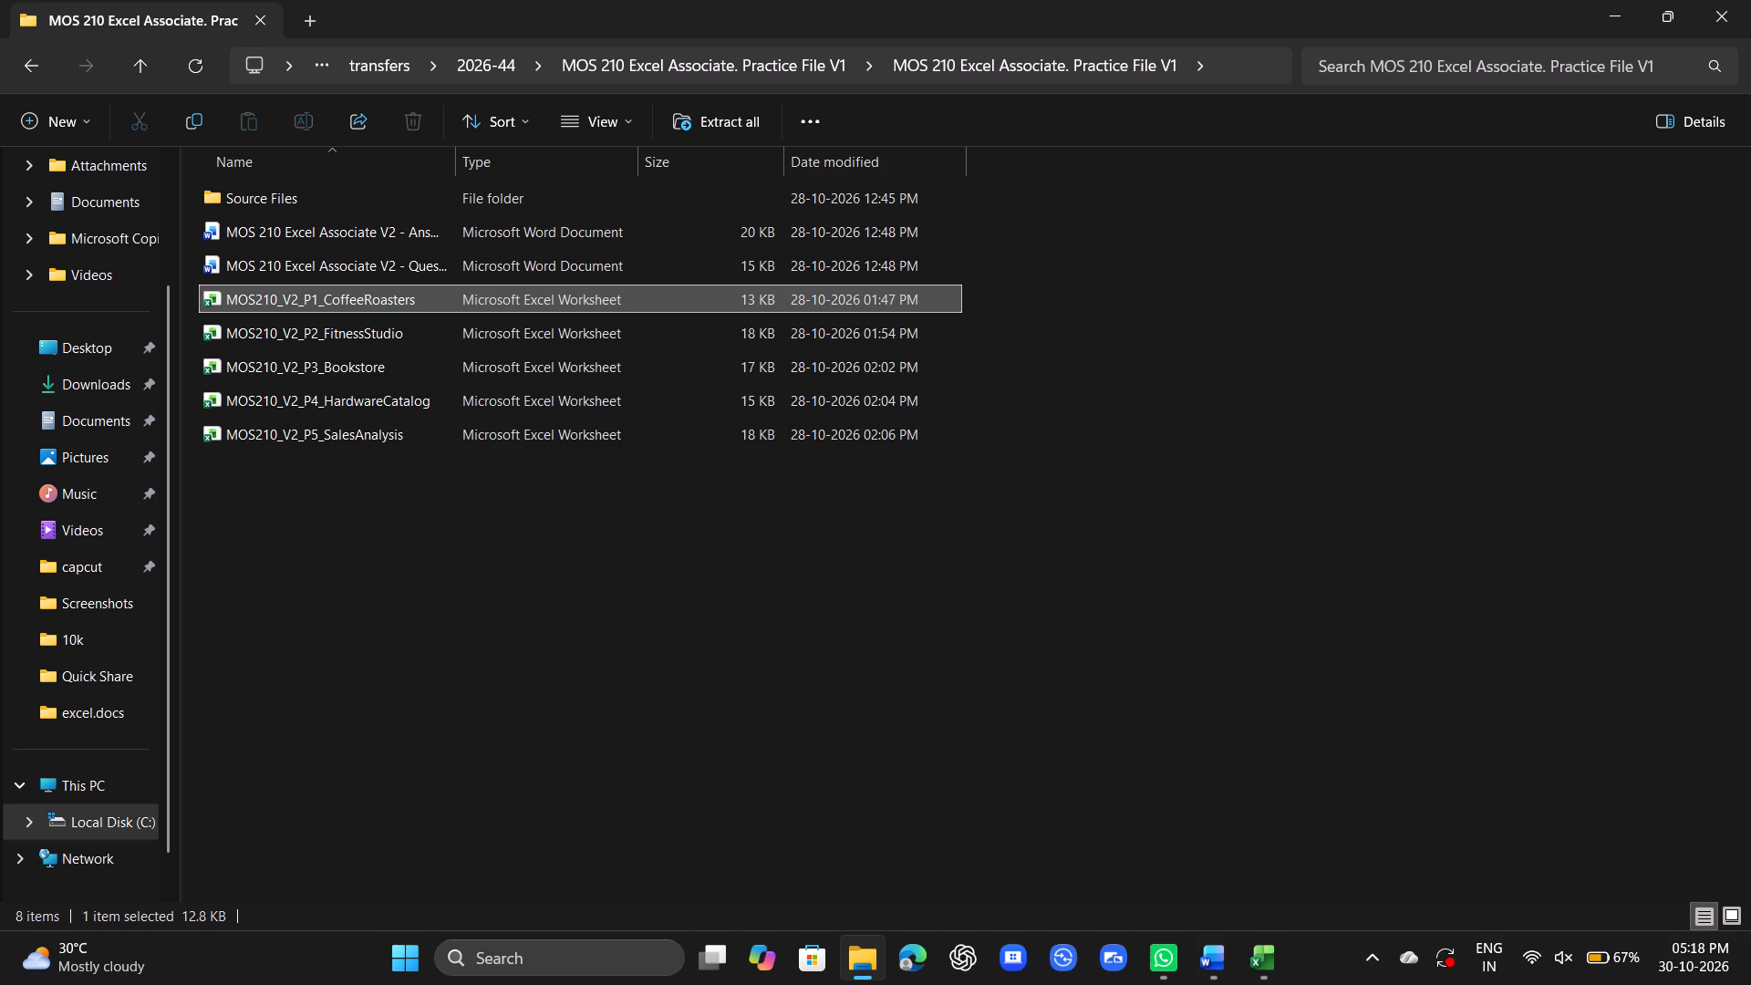
pyautogui.click(1372, 529)
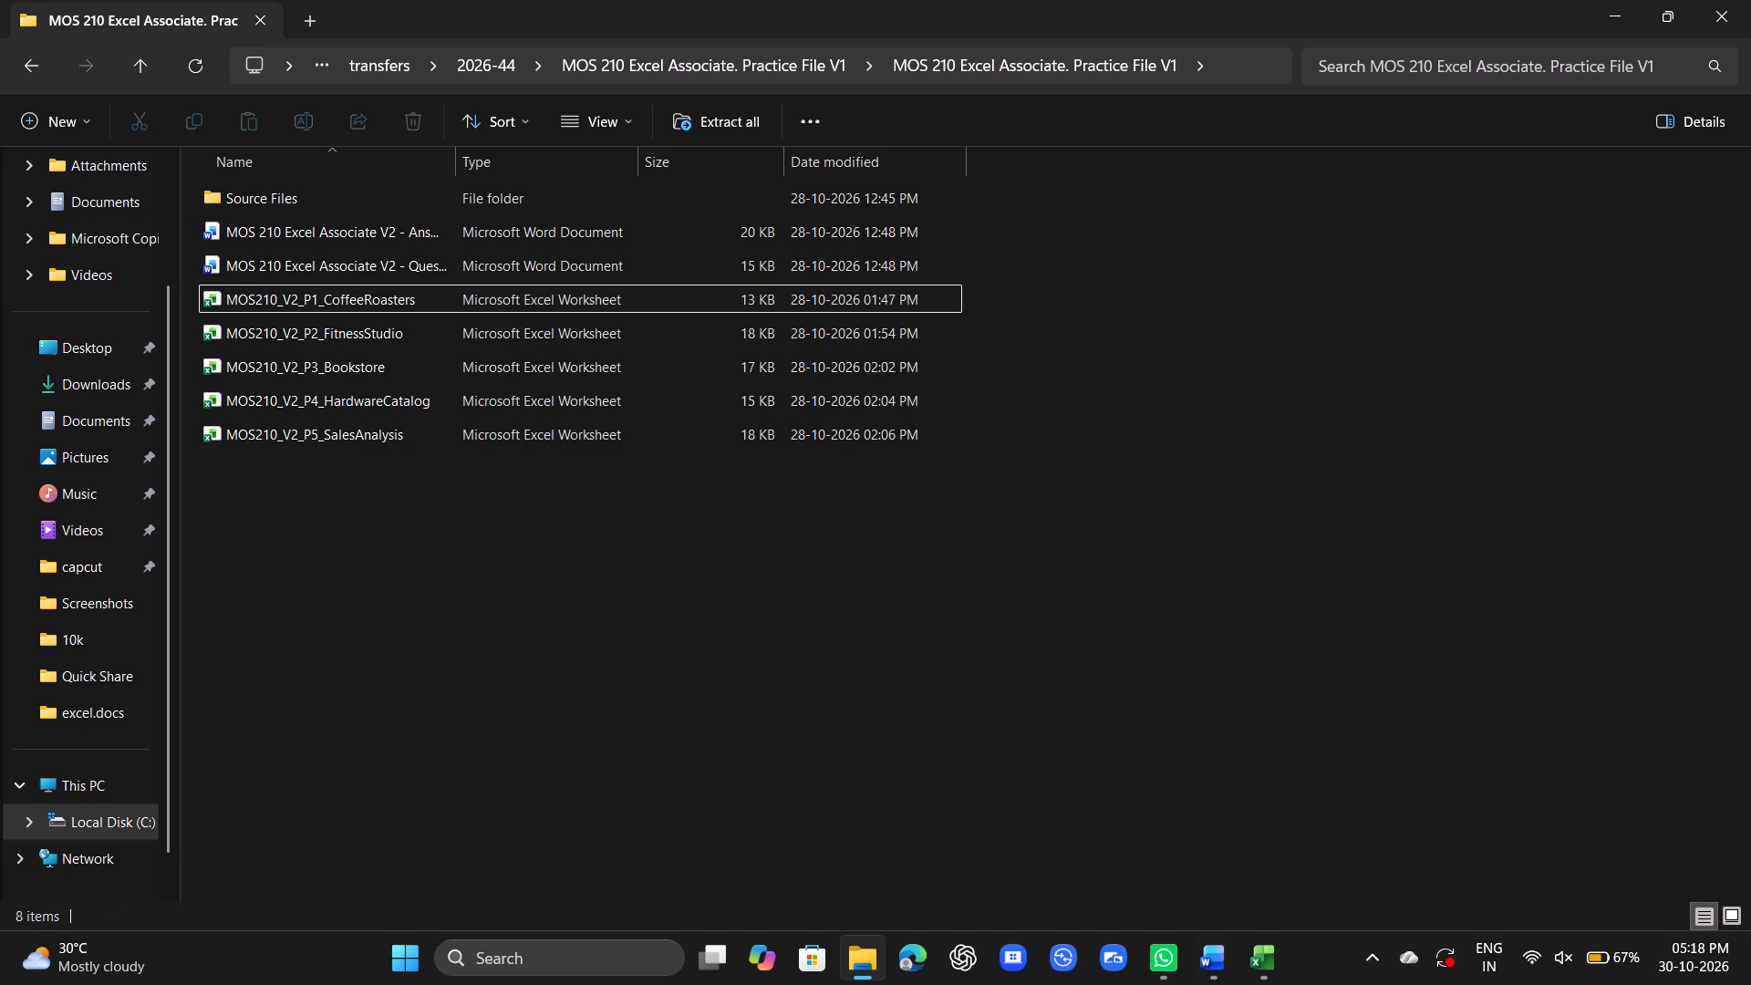
pyautogui.click(364, 186)
pyautogui.click(364, 186)
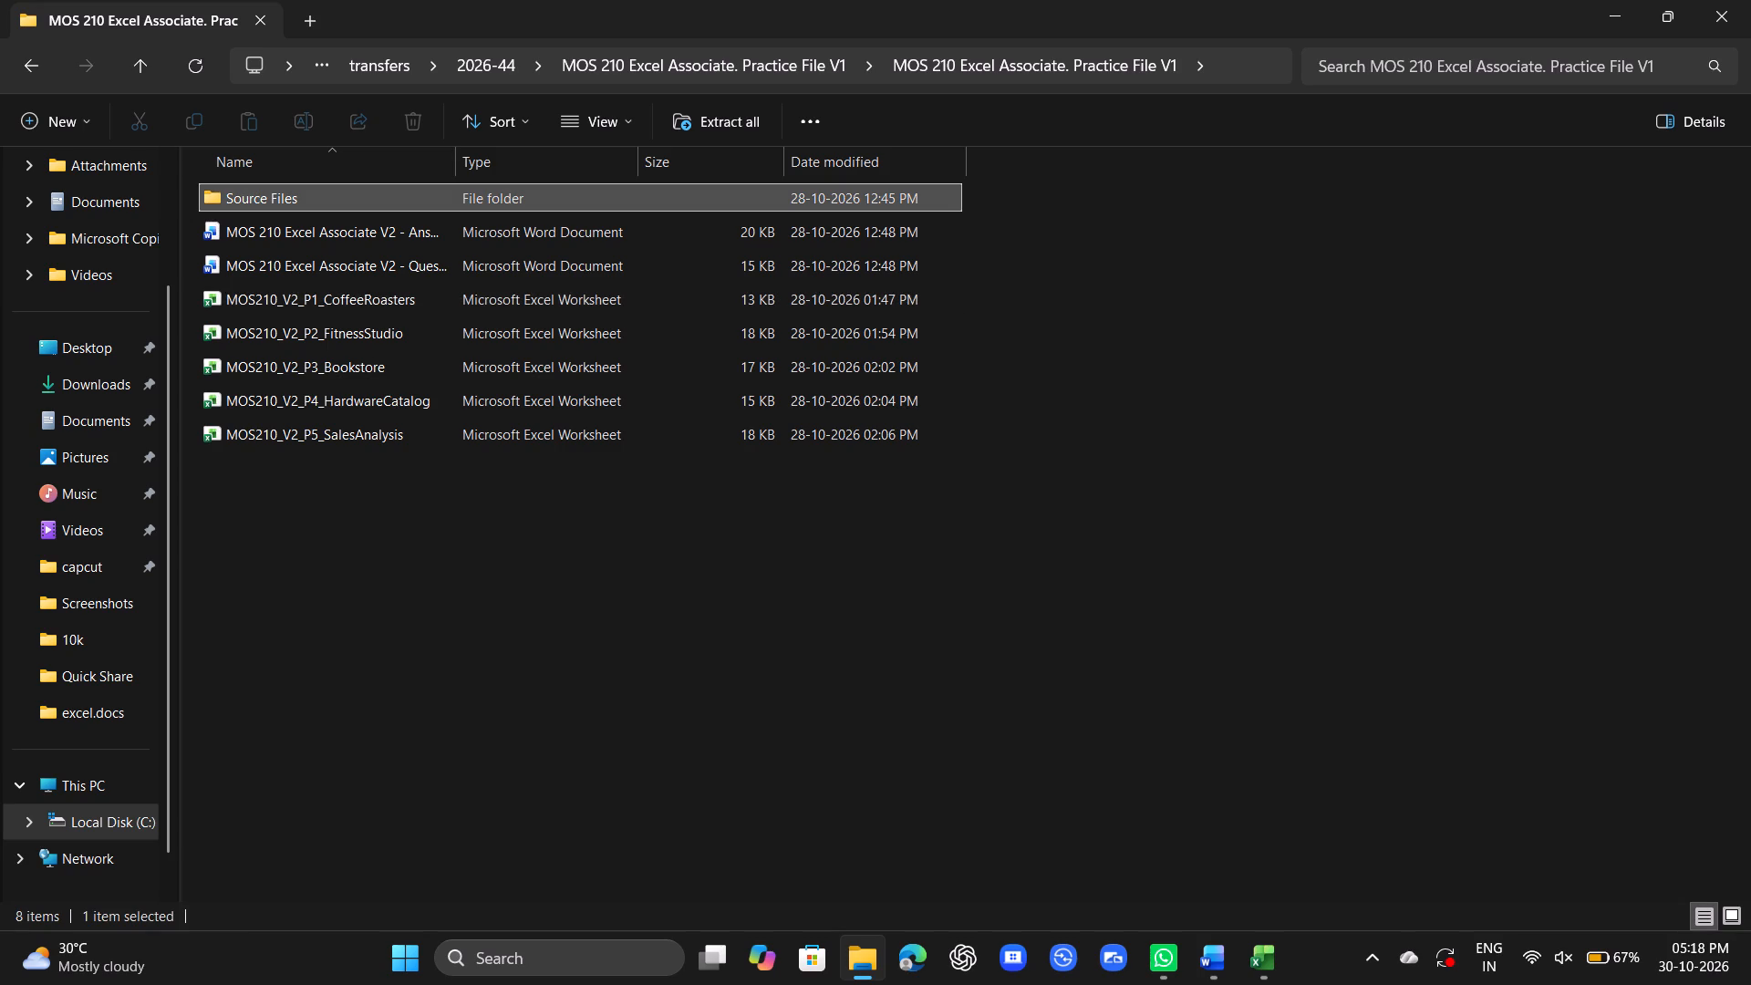
pyautogui.click(199, 121)
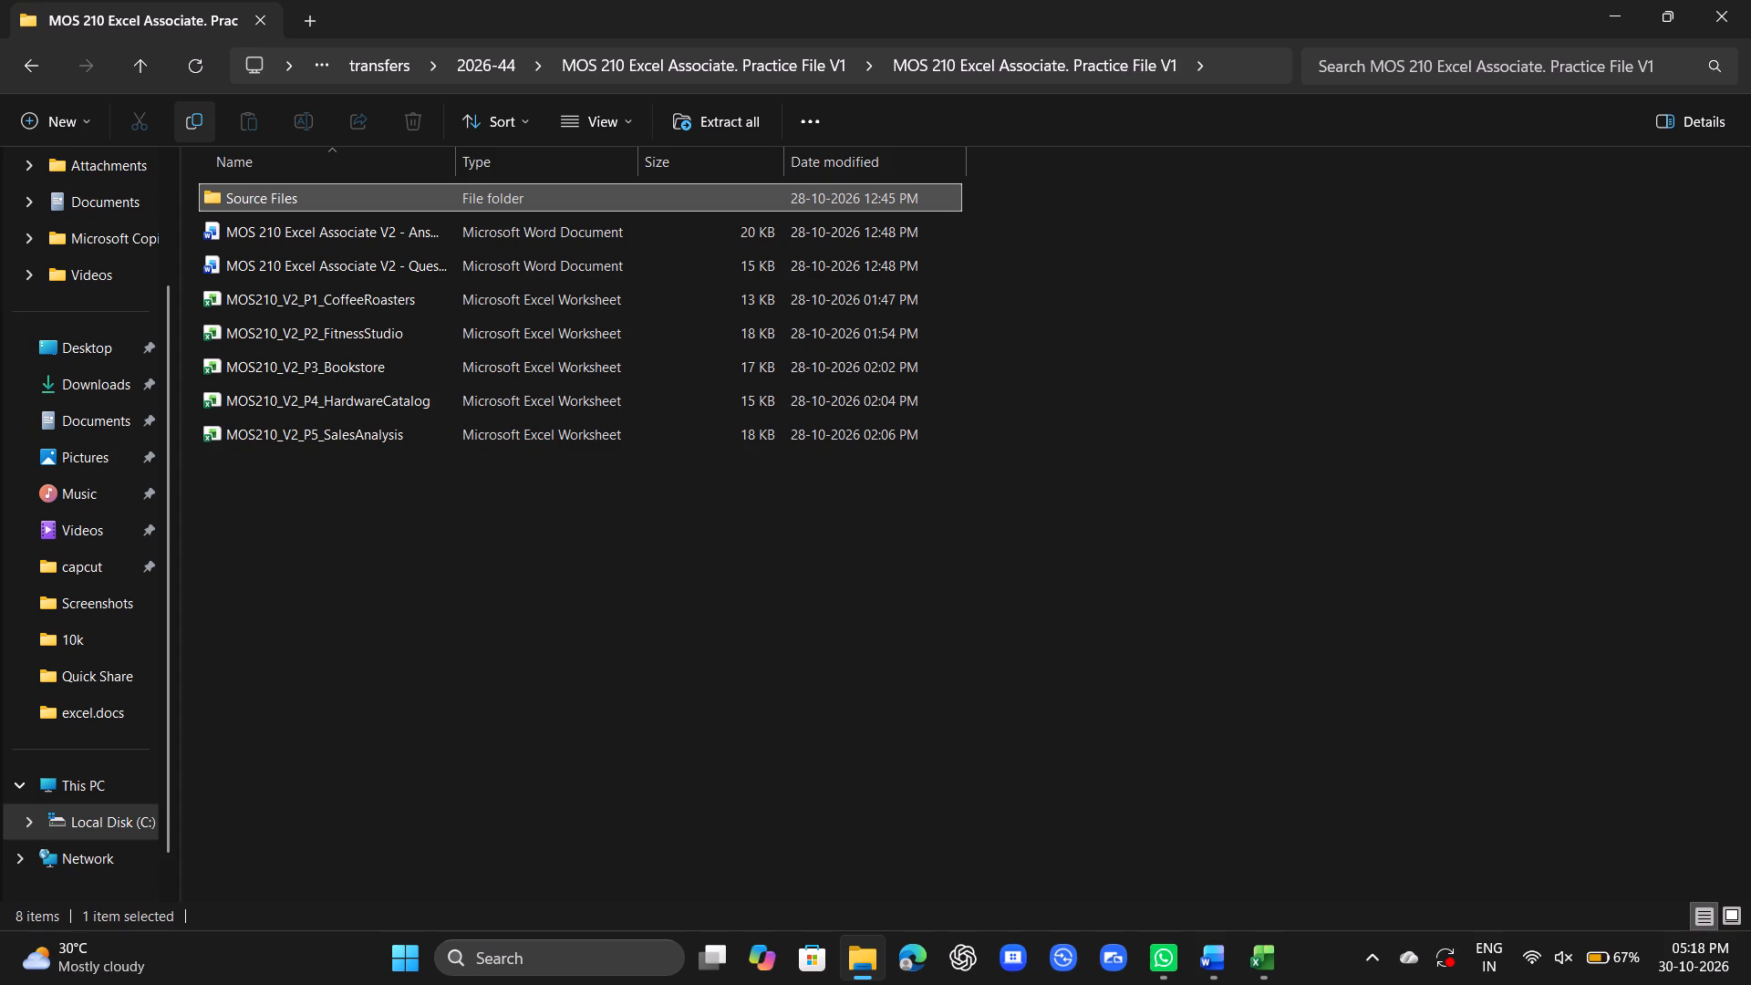
pyautogui.click(199, 121)
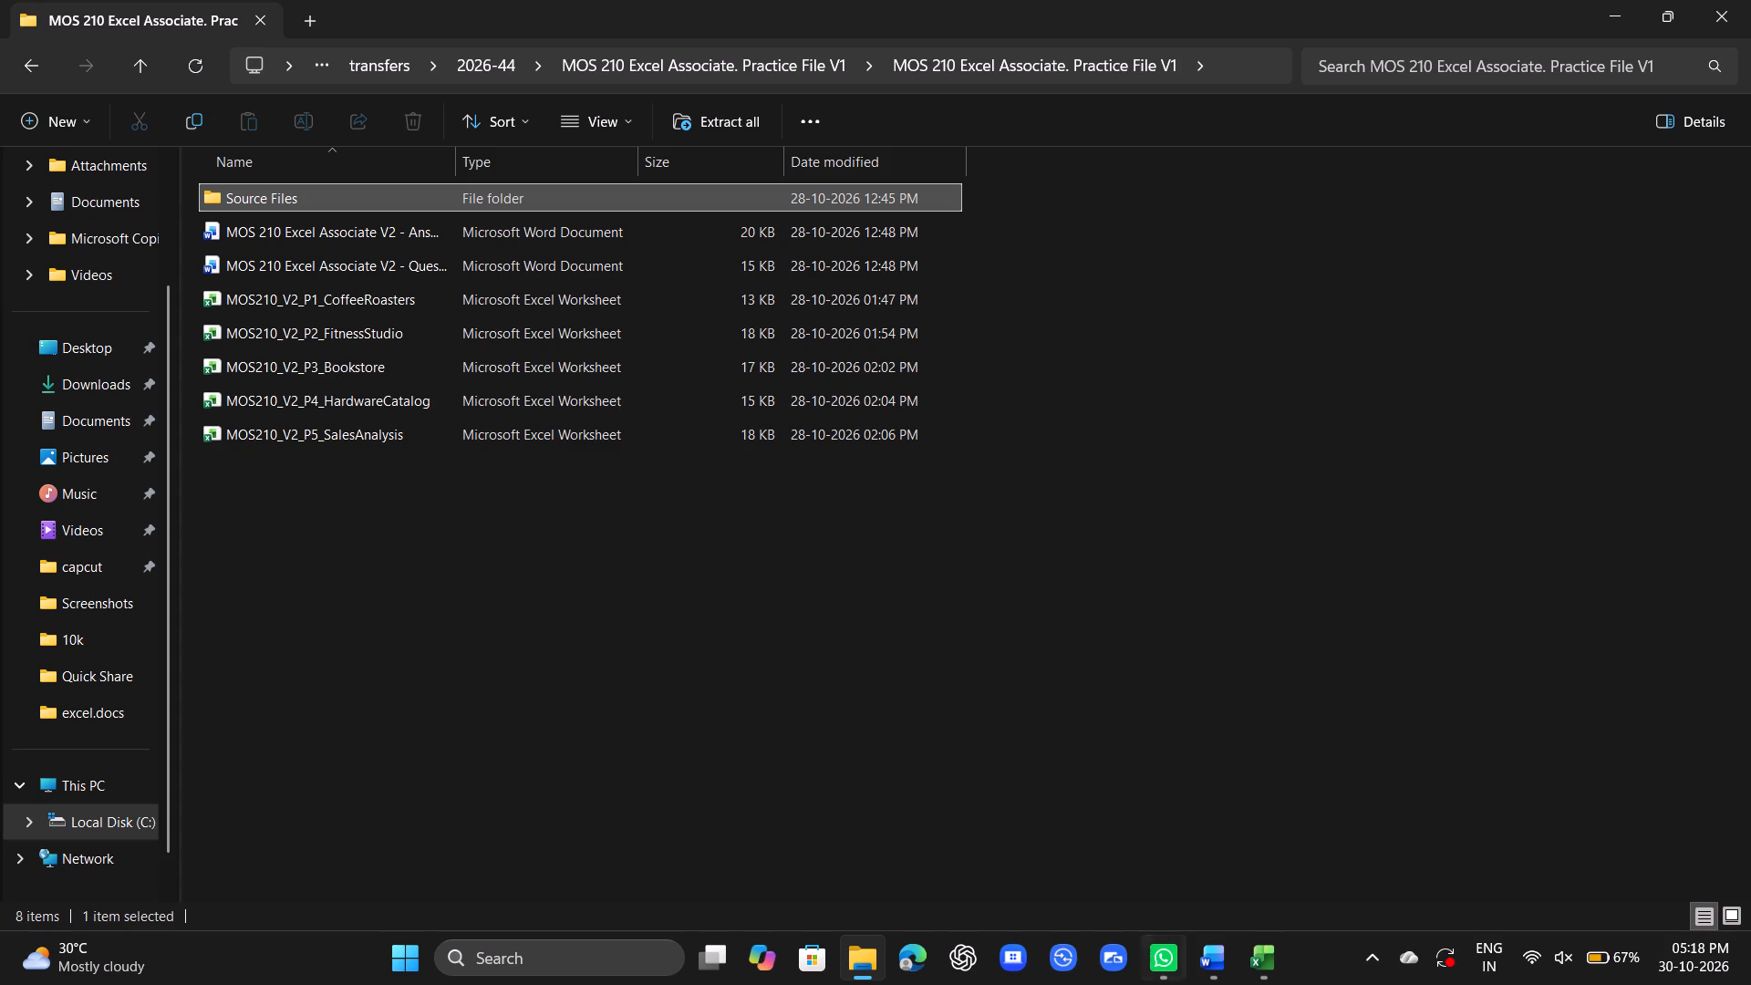
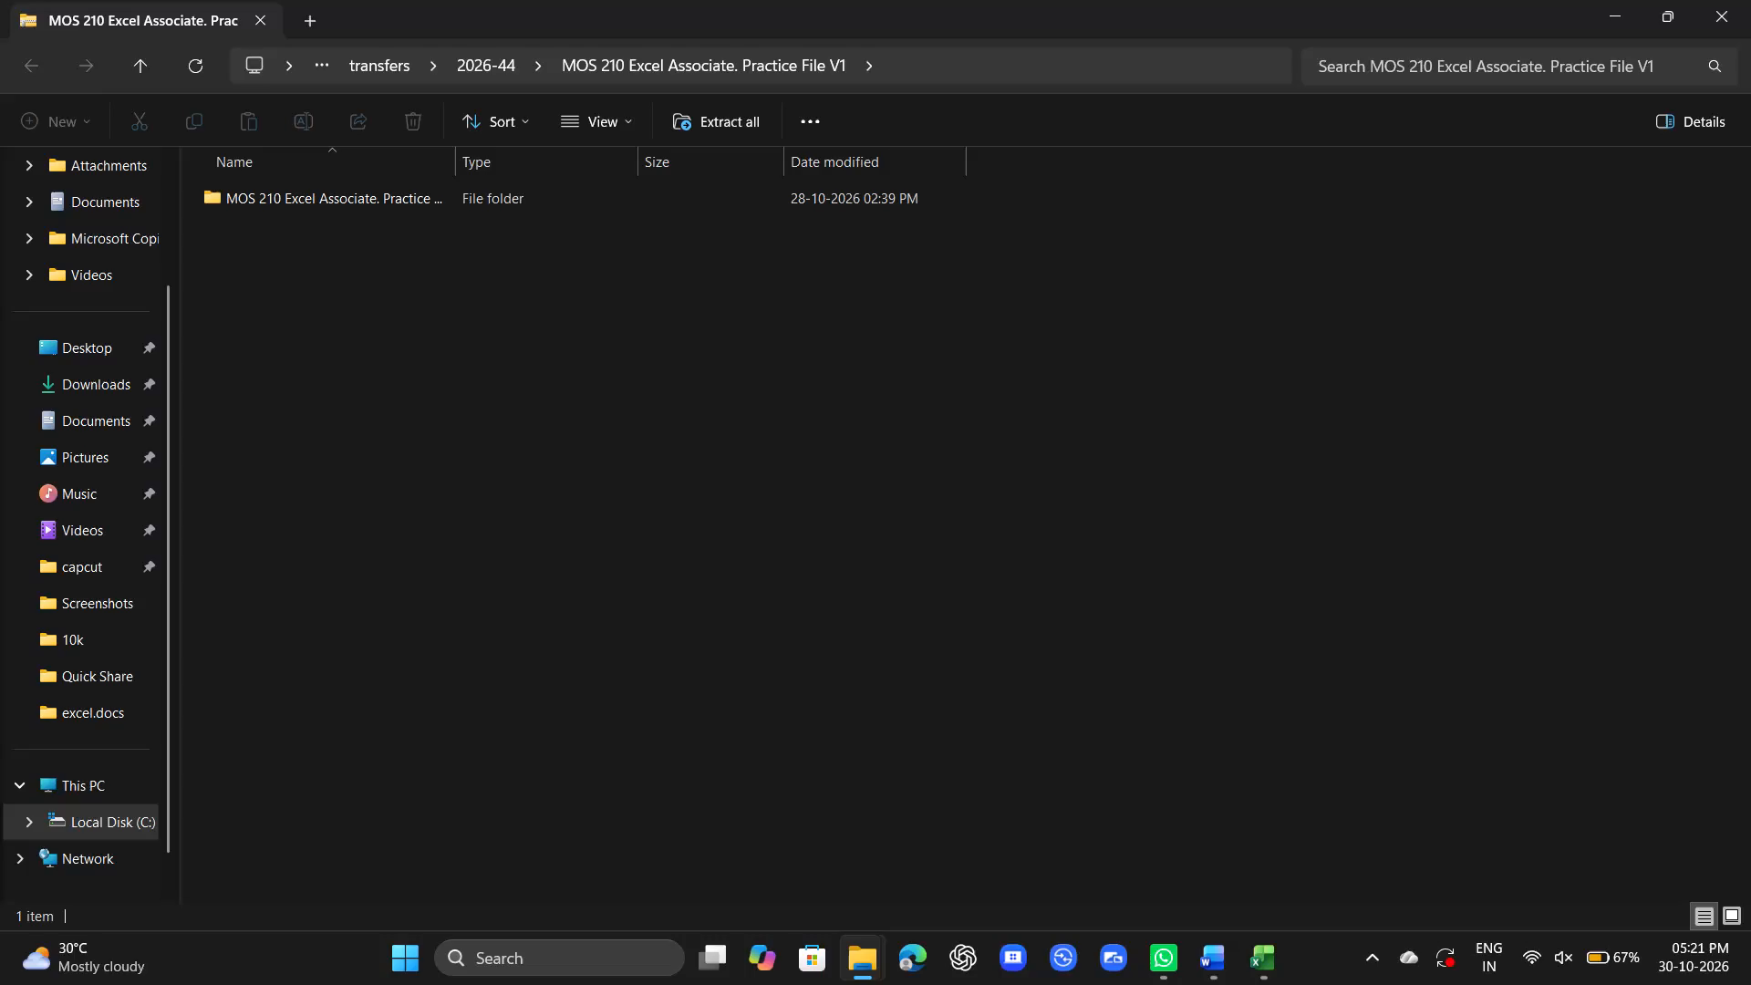
# Select the MOS 210 Excel Associate practice folder inside the MOS 210 Excel Associate Practice File V1 archive.
pyautogui.press('space')
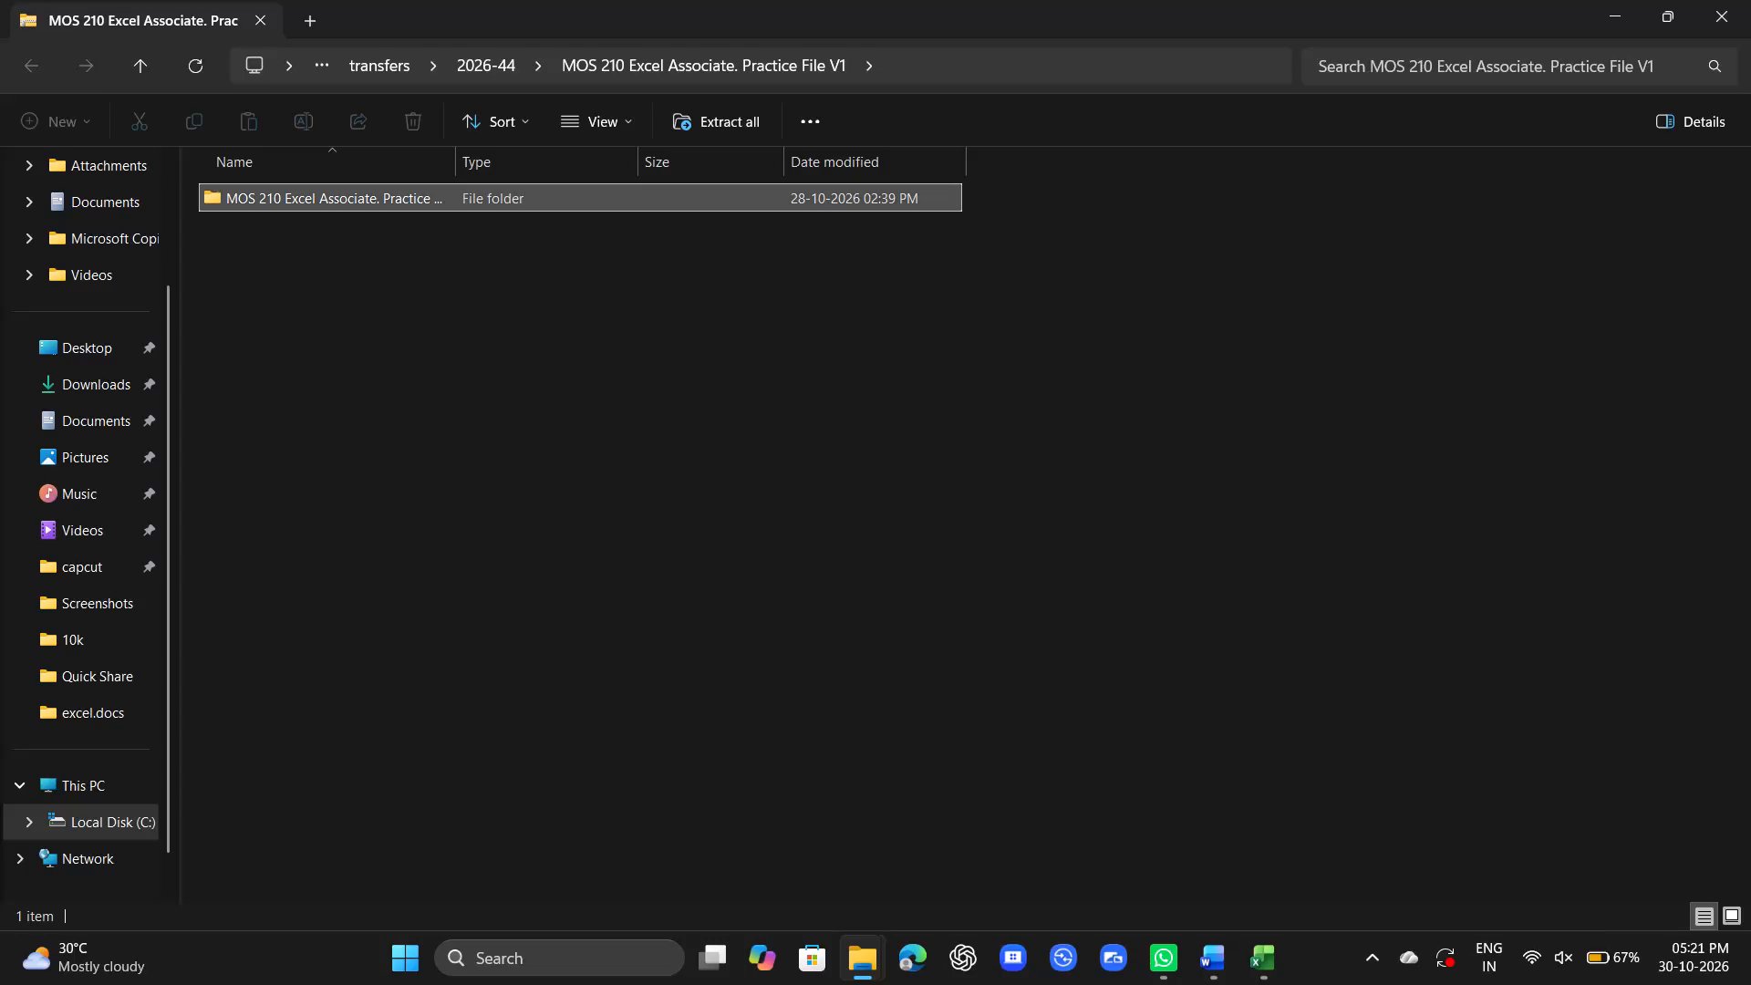
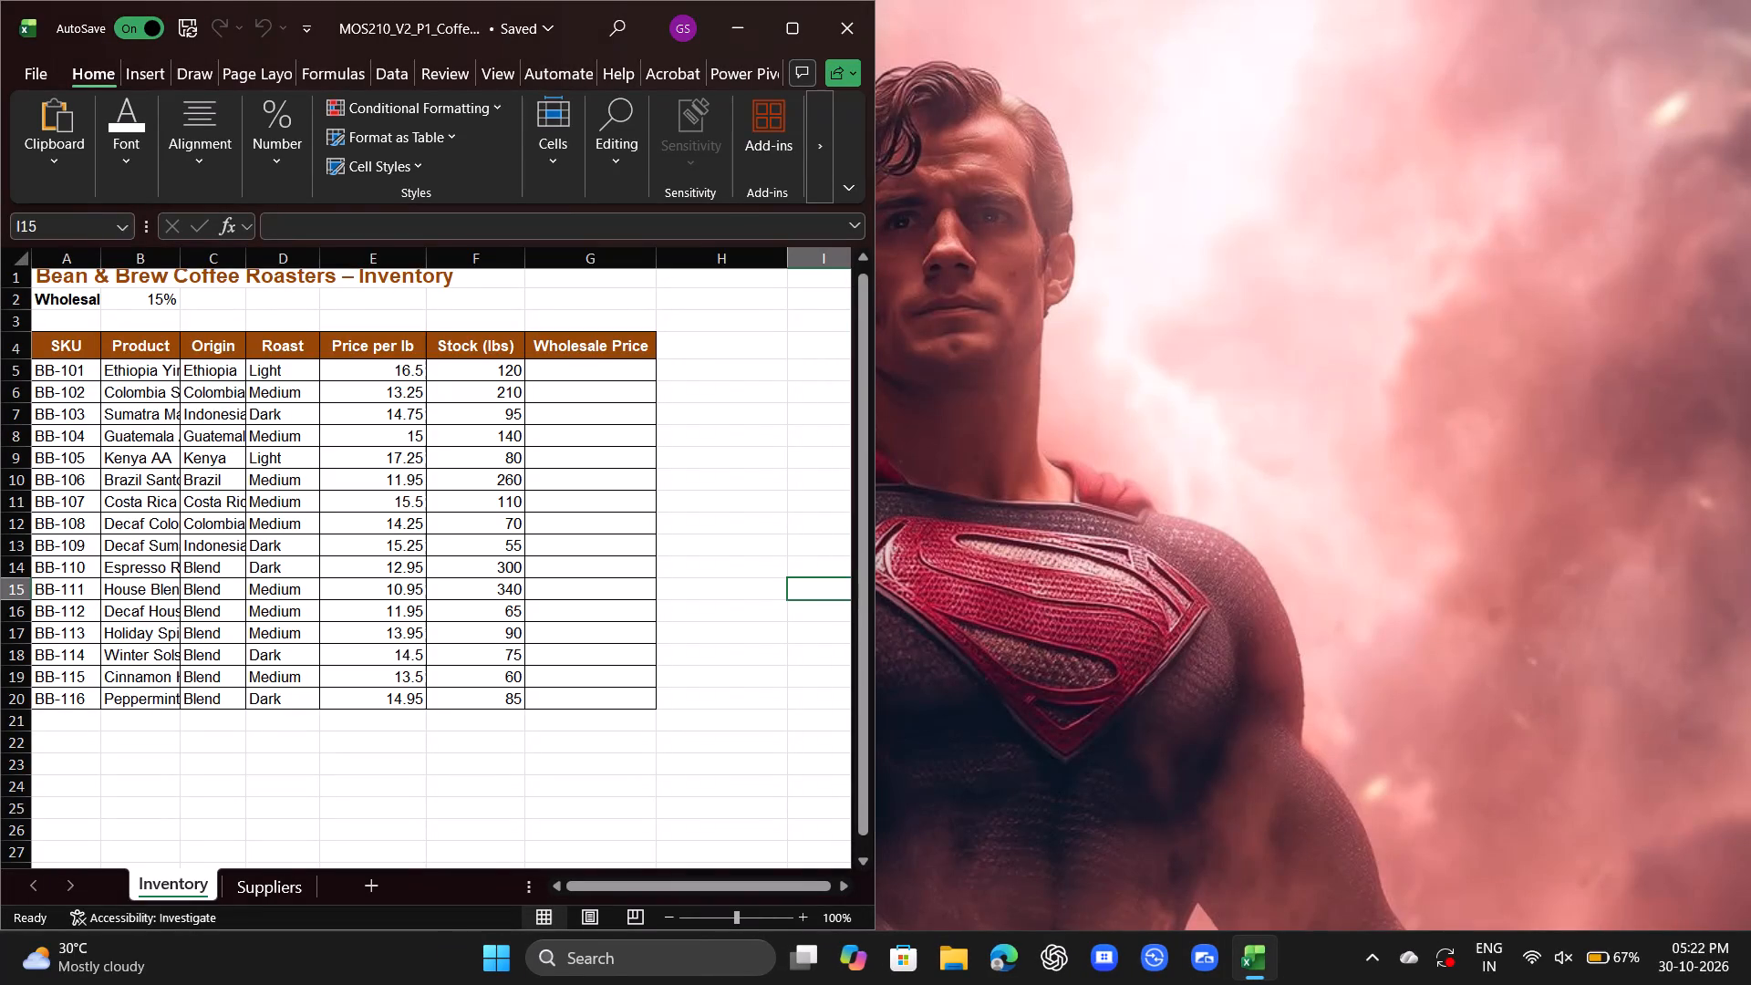
# Maximize the MOS210_V2_P1_CoffeeRoasters workbook window.
pyautogui.click(778, 26)
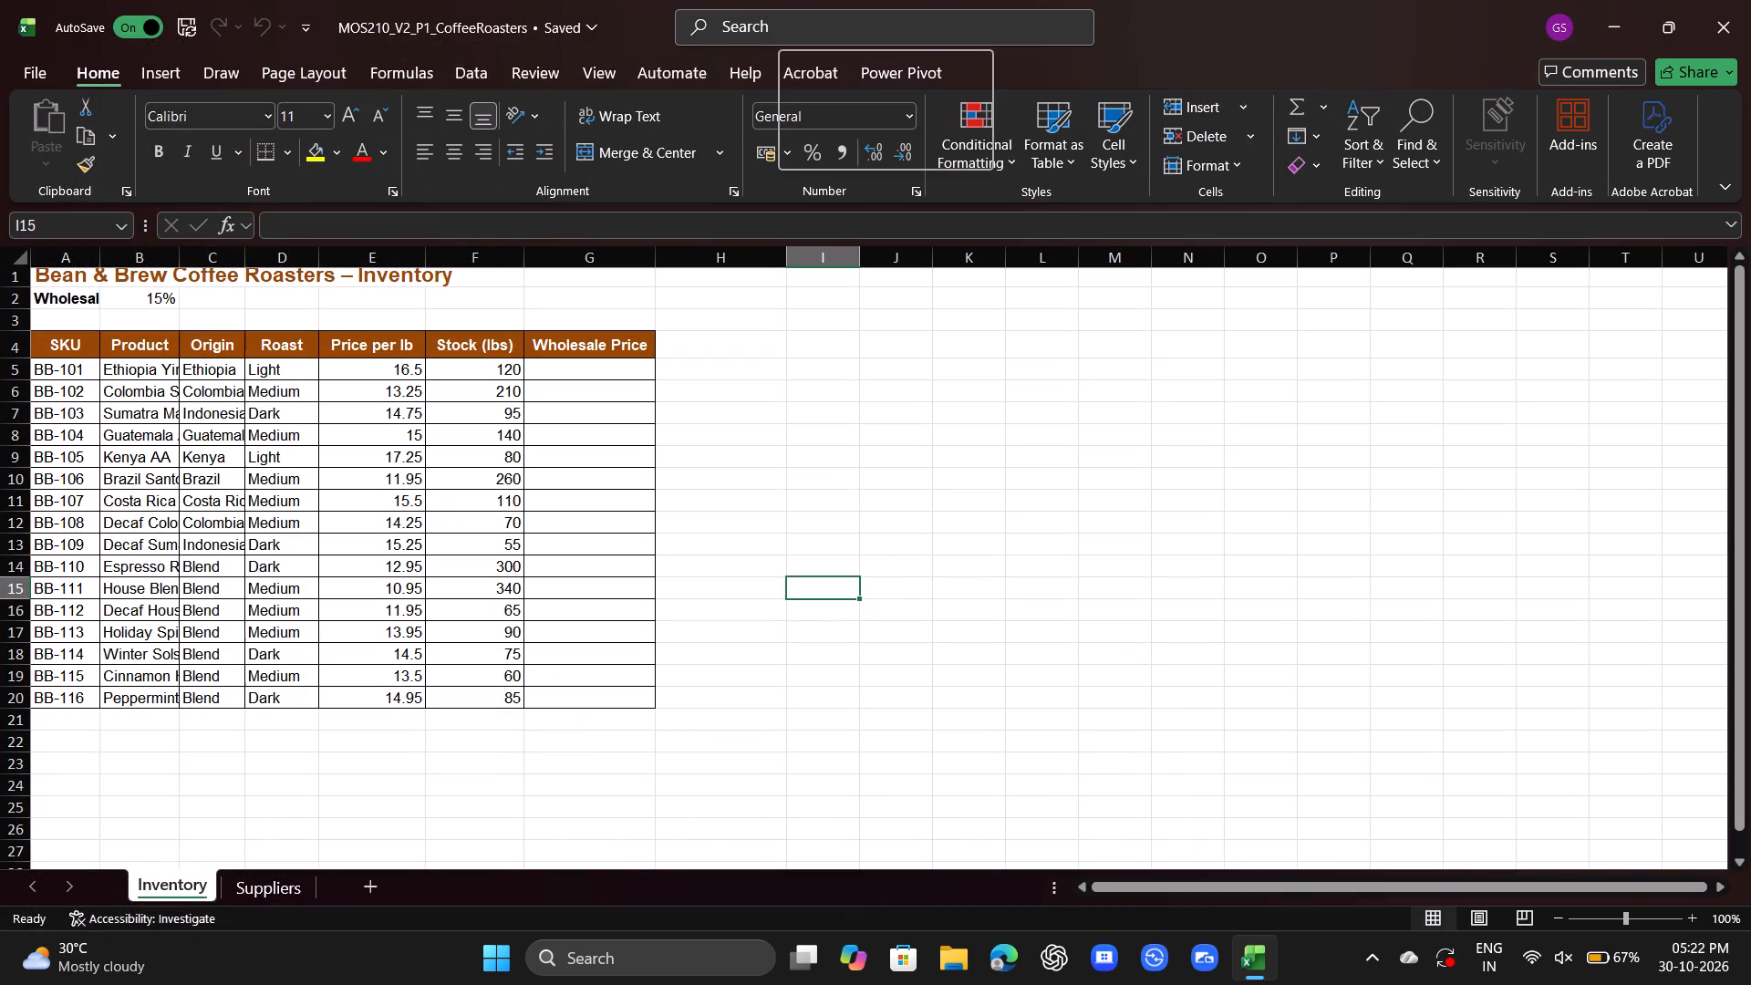
# Switch to File Explorer and open the $WinREAgent folder on Local Disk (C:).
pyautogui.click(935, 962)
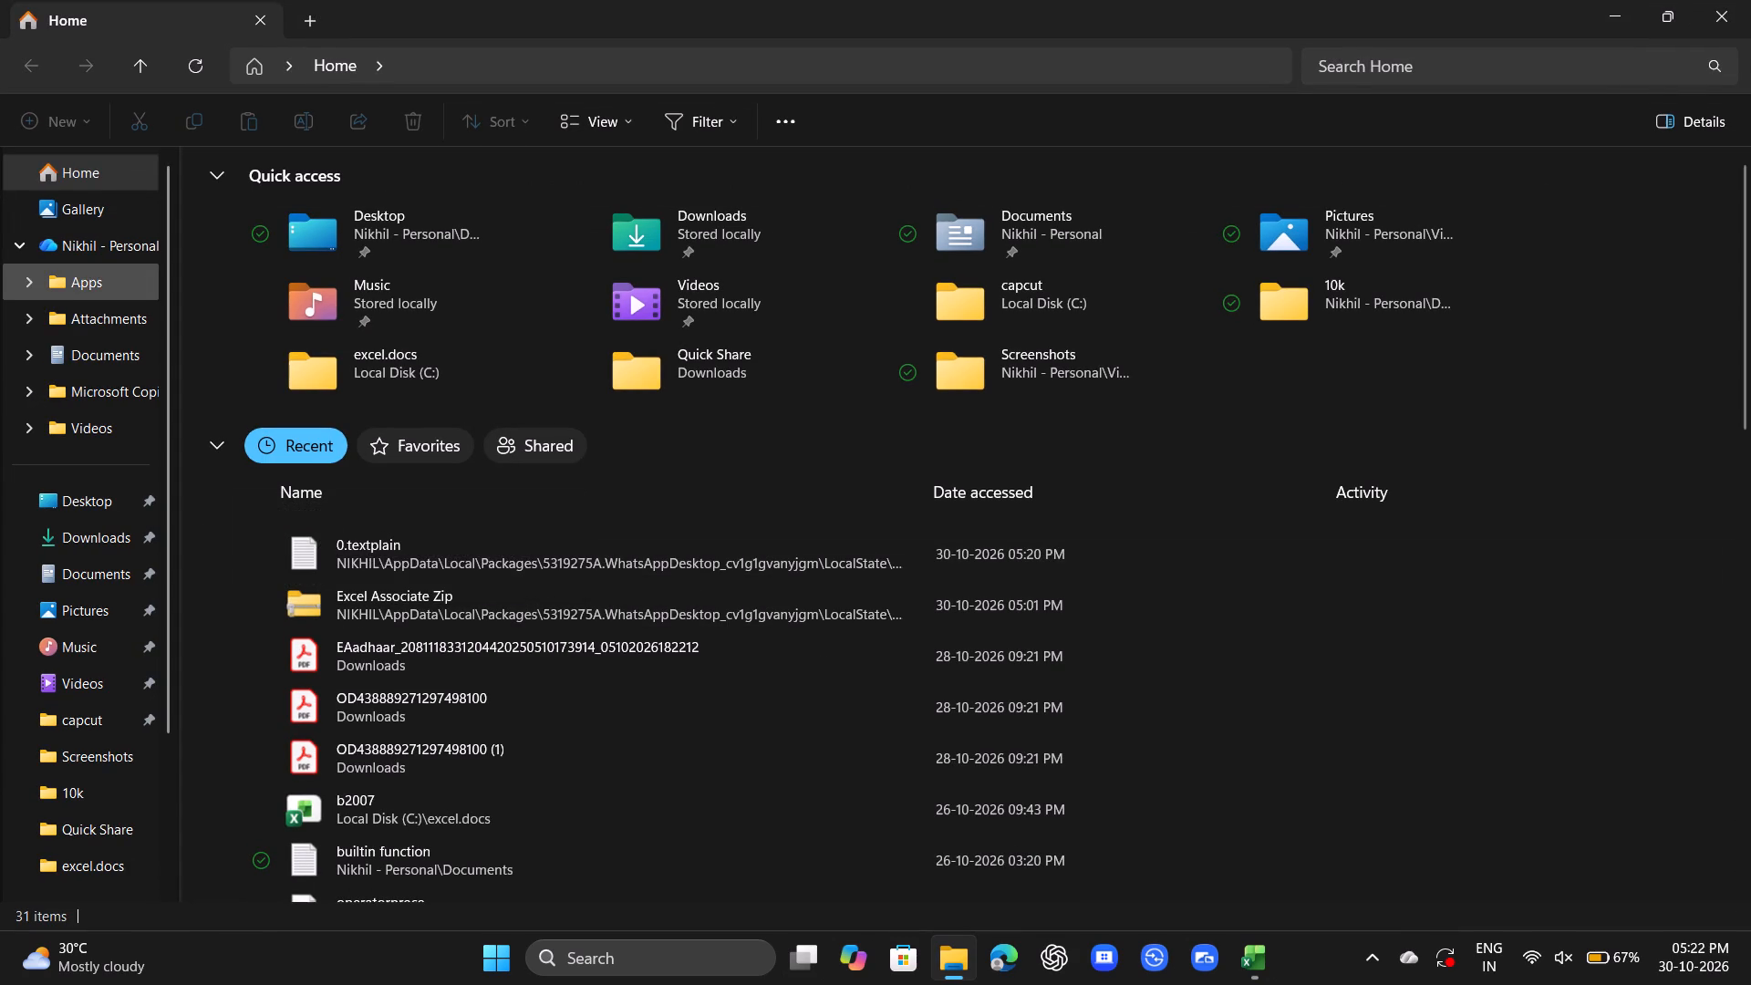
pyautogui.scroll(-7, 128, 771)
pyautogui.doubleClick(118, 788)
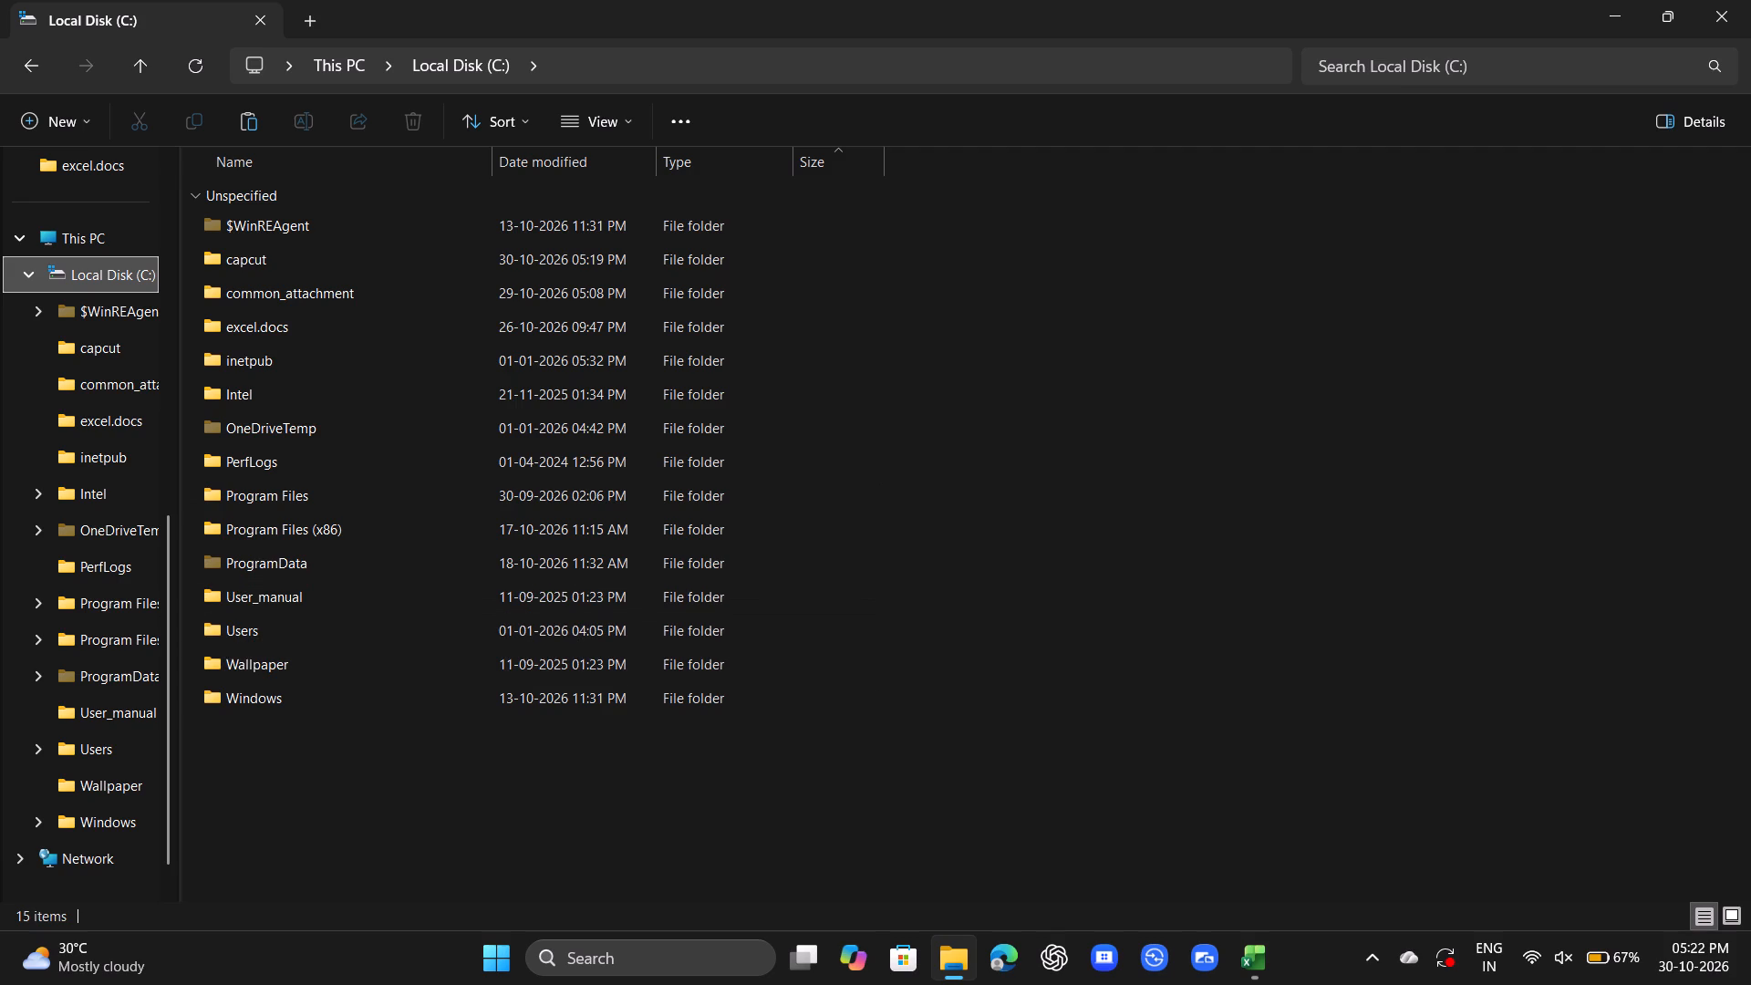
pyautogui.doubleClick(352, 223)
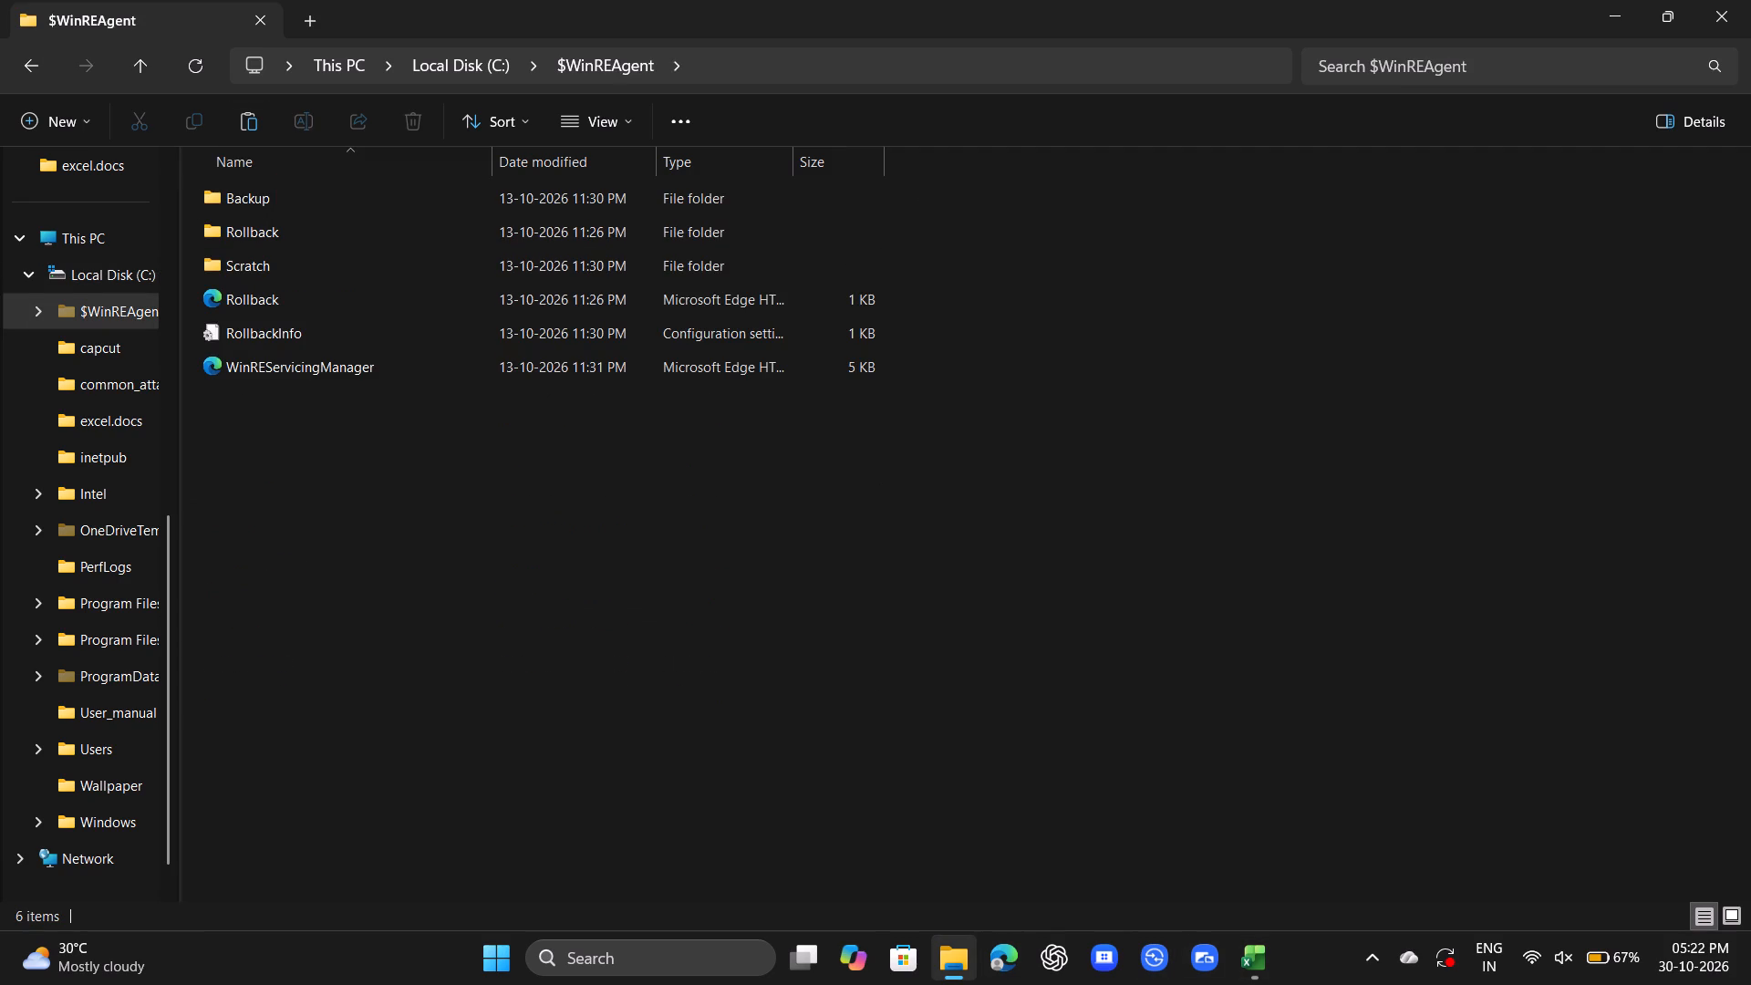
# Browse the installed apps by category in Windows.
pyautogui.click(474, 960)
pyautogui.scroll(-4, 750, 440)
pyautogui.scroll(-4, 937, 596)
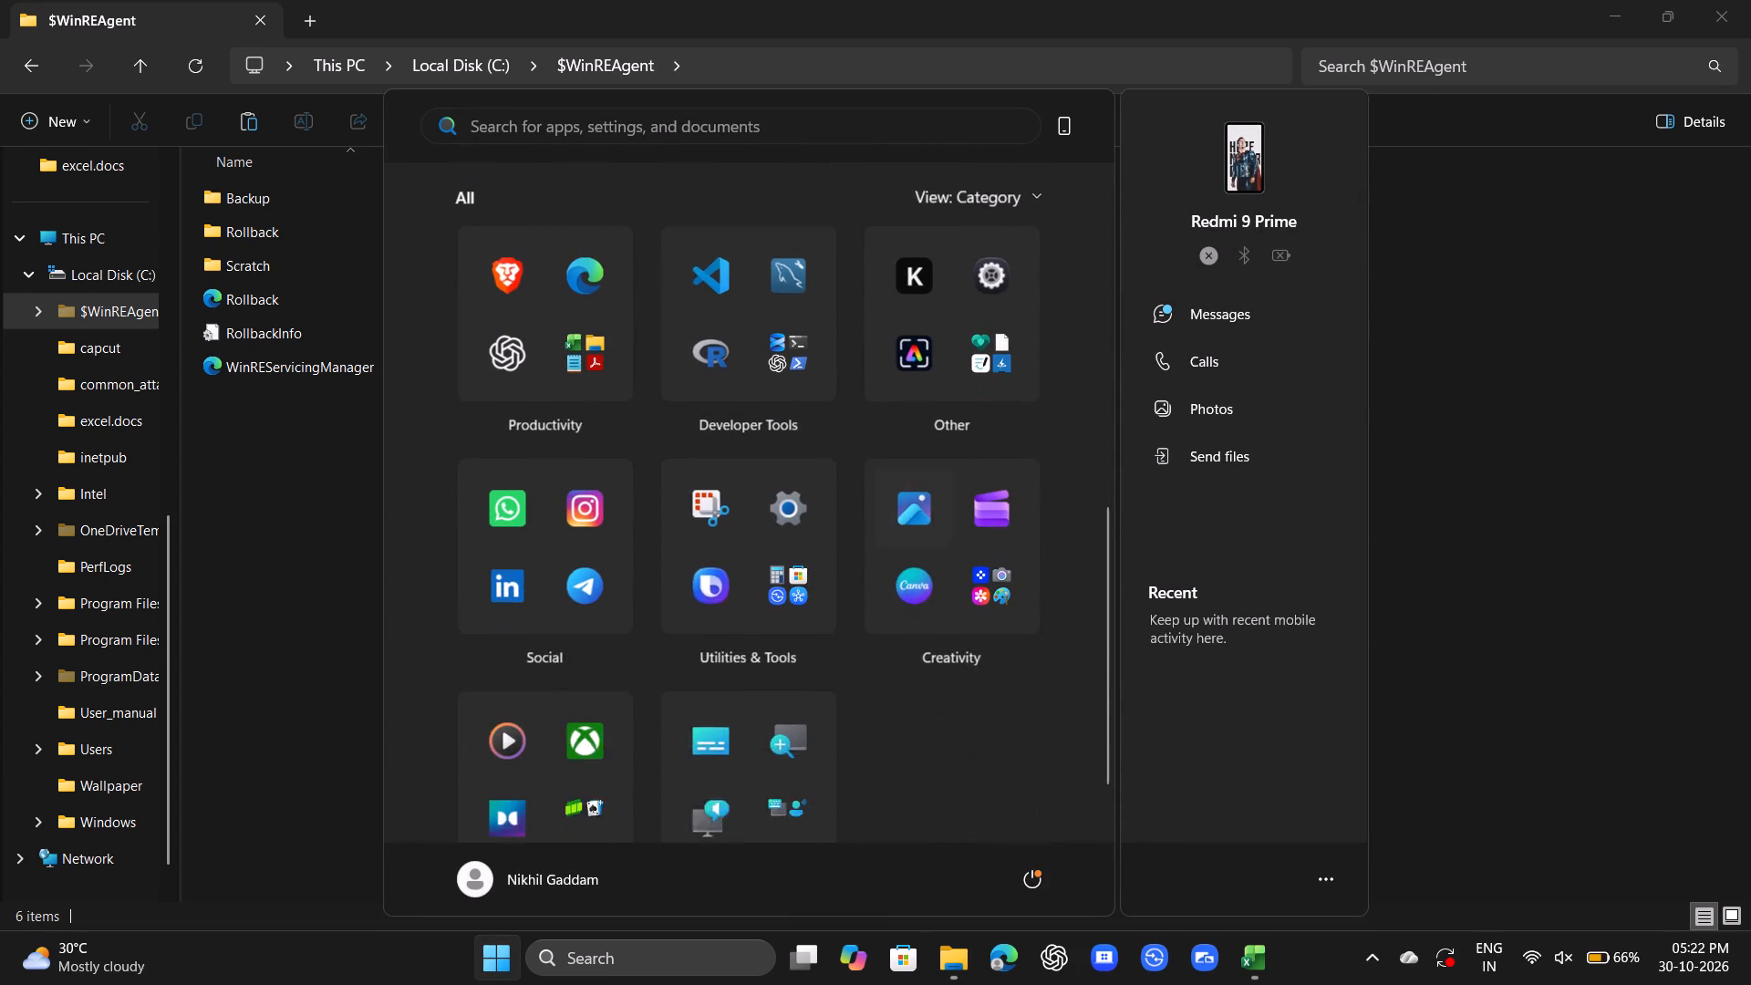
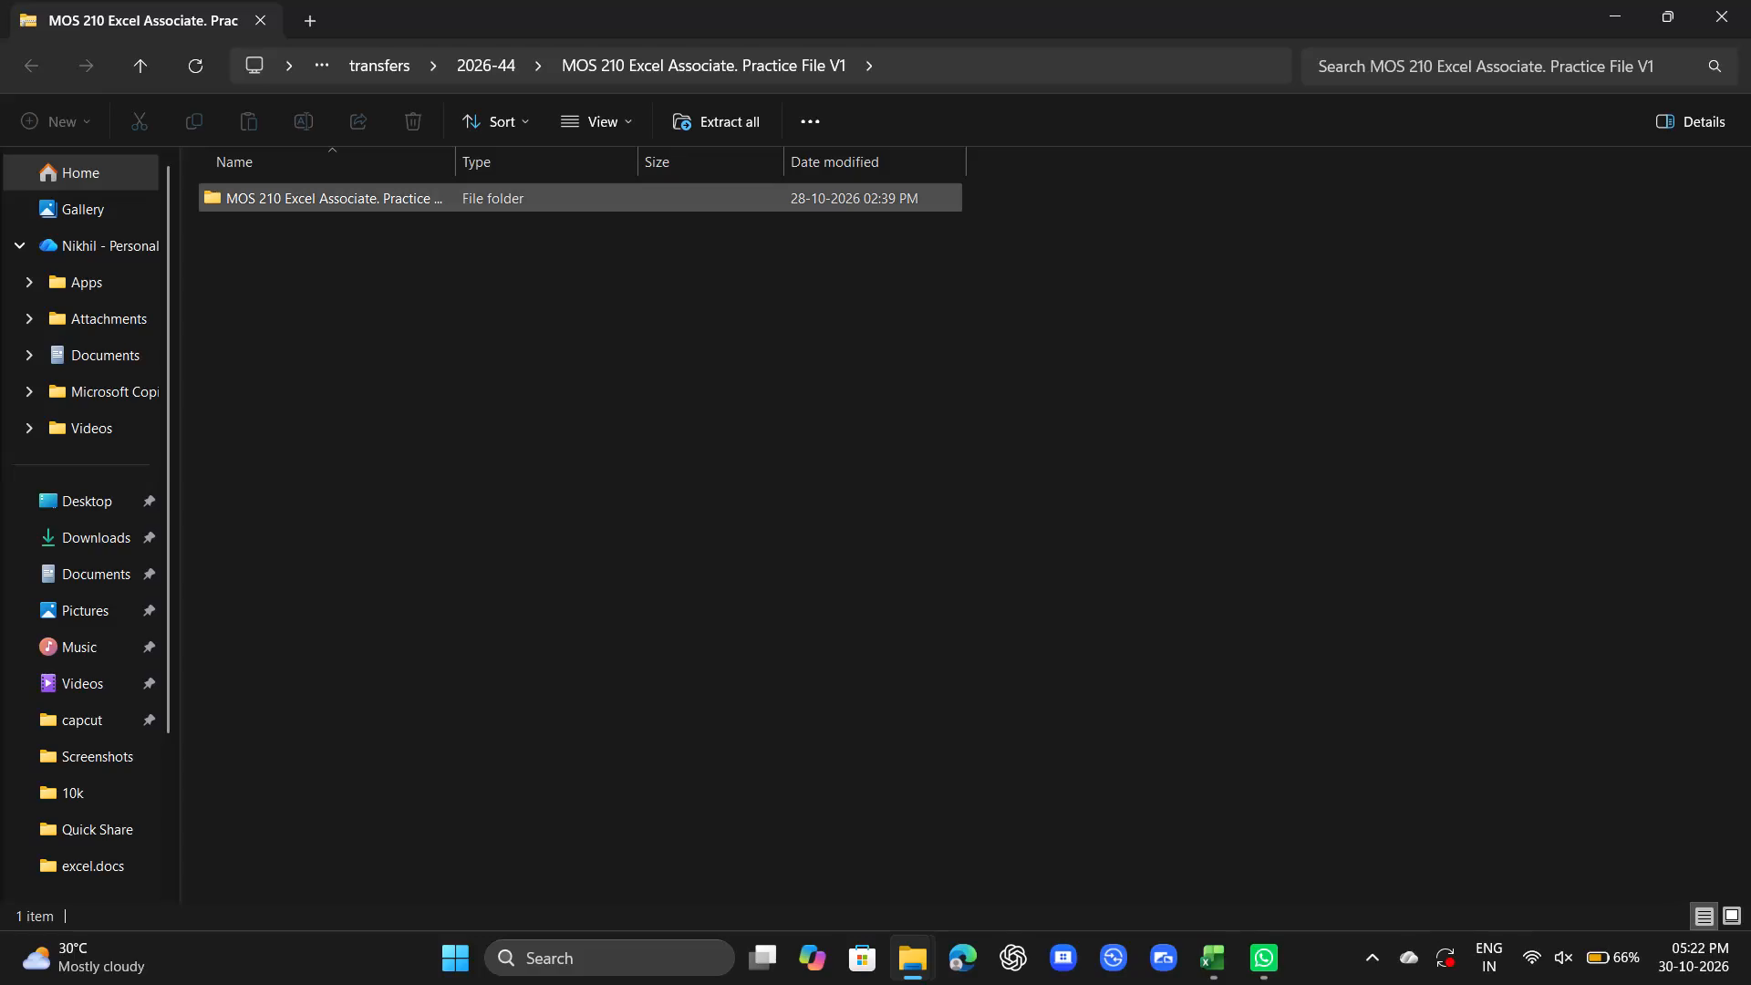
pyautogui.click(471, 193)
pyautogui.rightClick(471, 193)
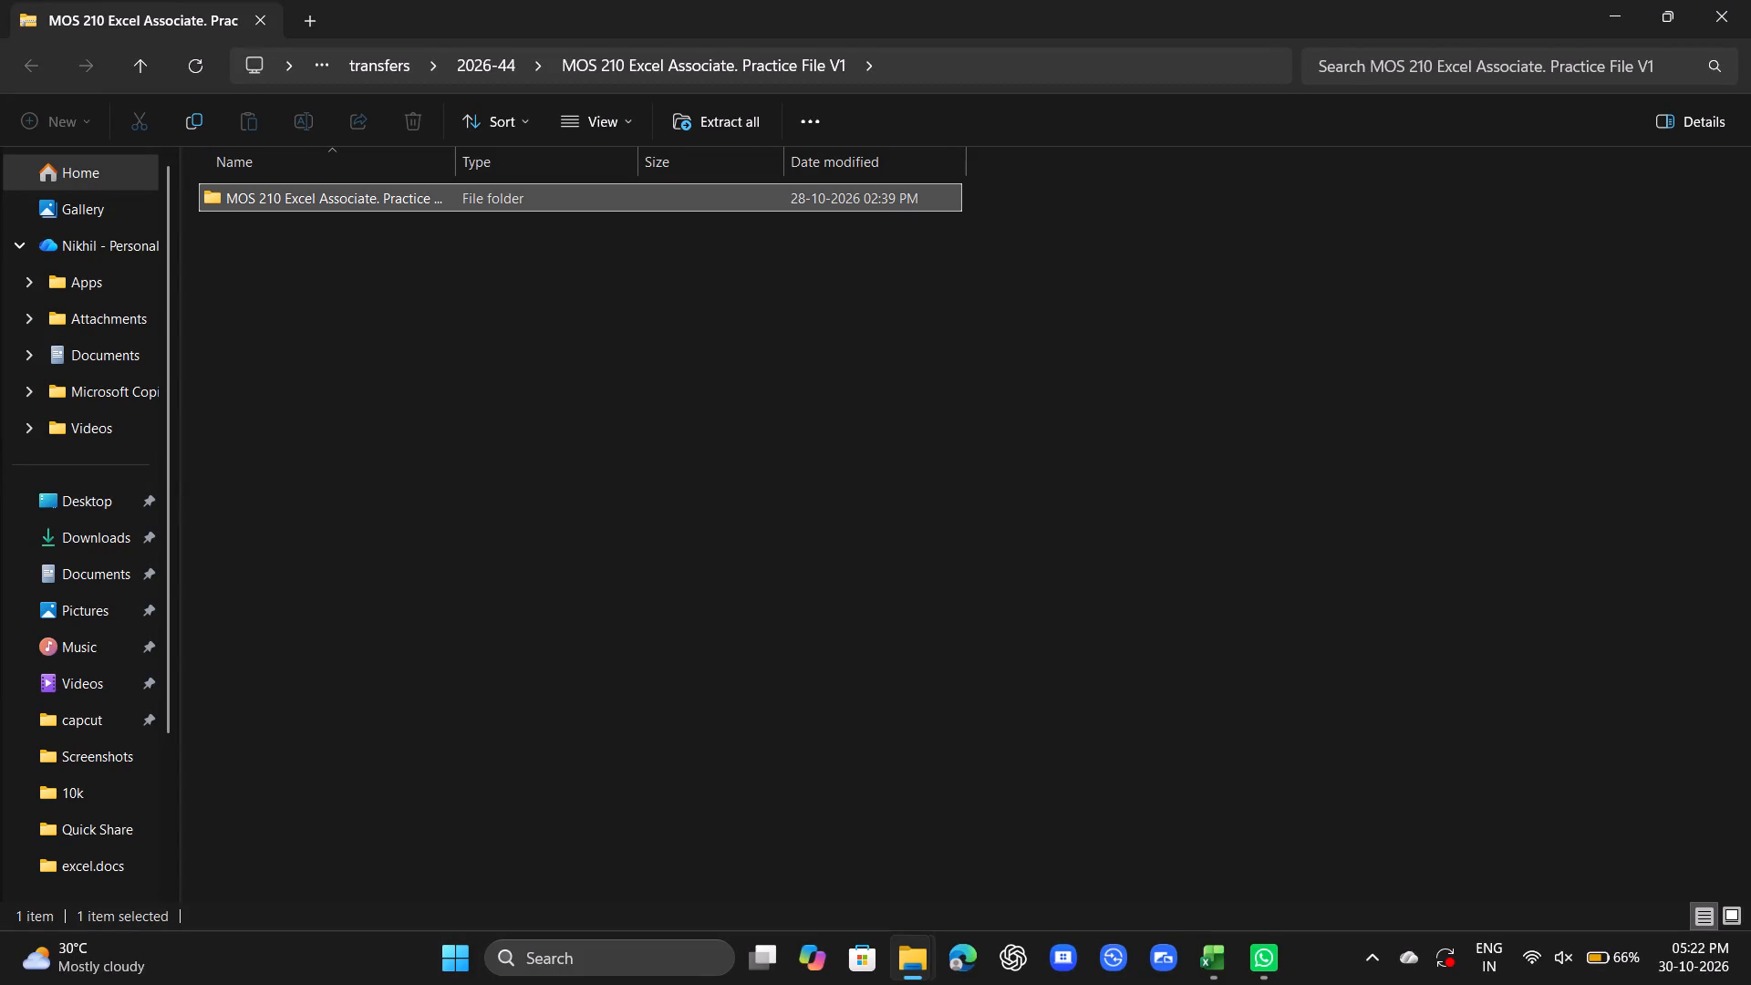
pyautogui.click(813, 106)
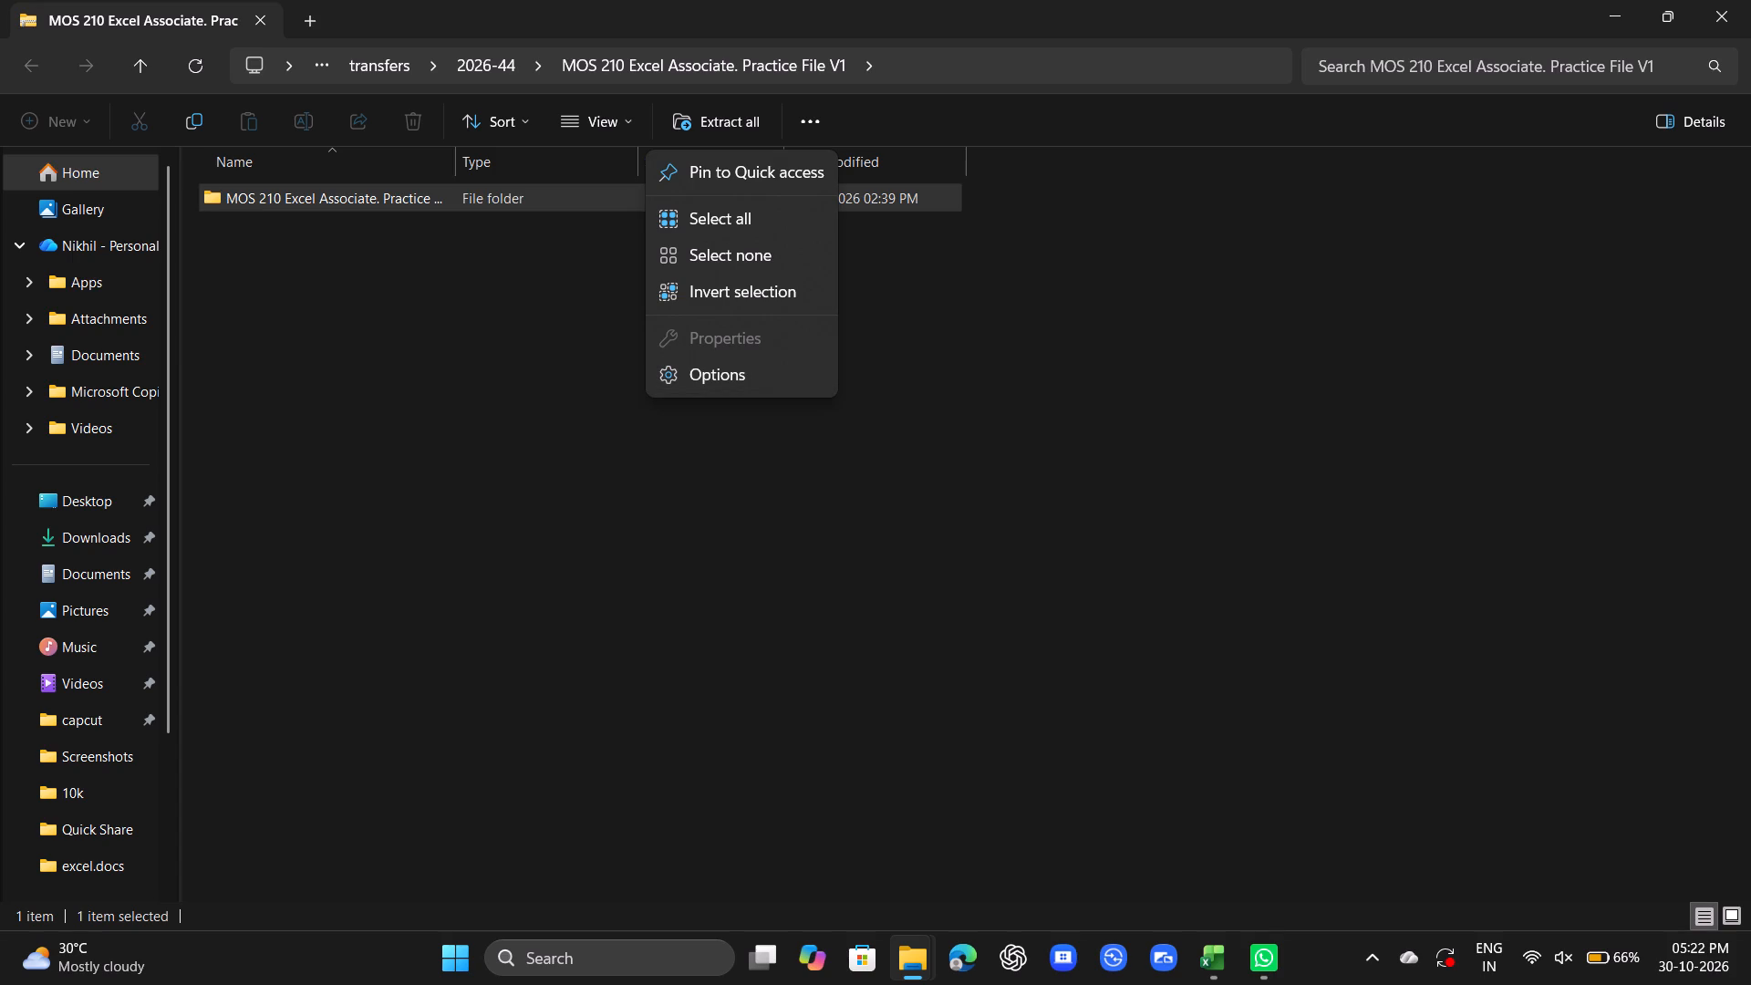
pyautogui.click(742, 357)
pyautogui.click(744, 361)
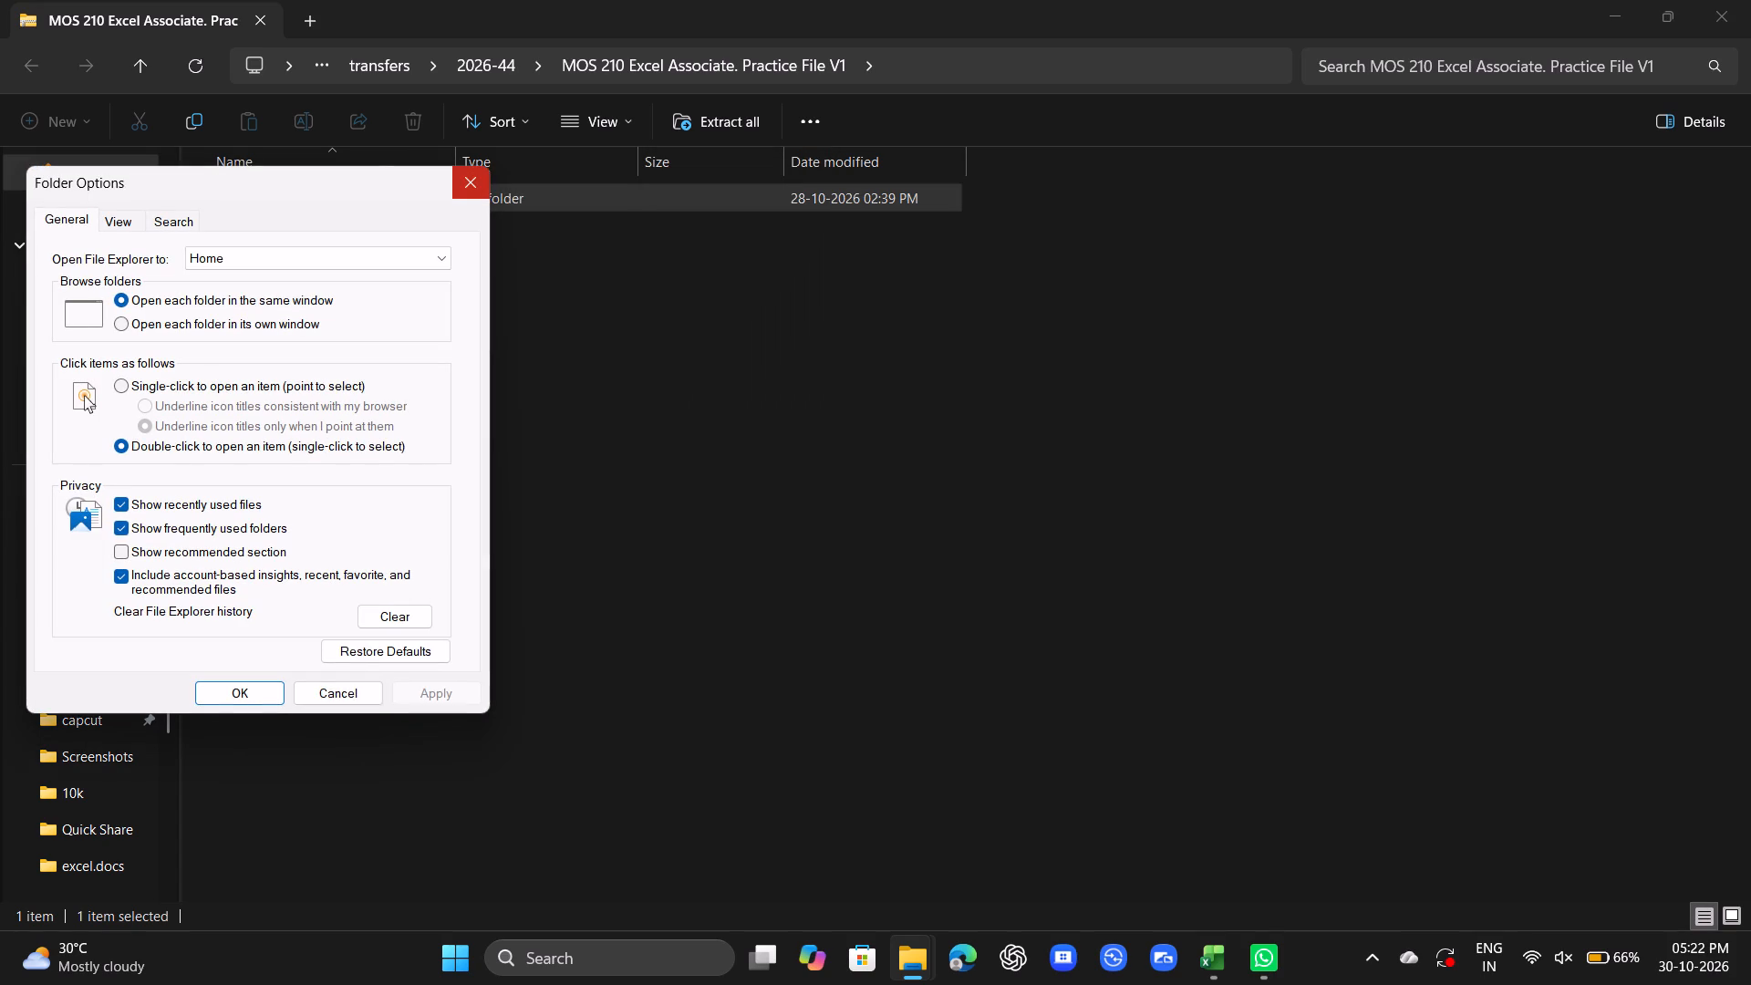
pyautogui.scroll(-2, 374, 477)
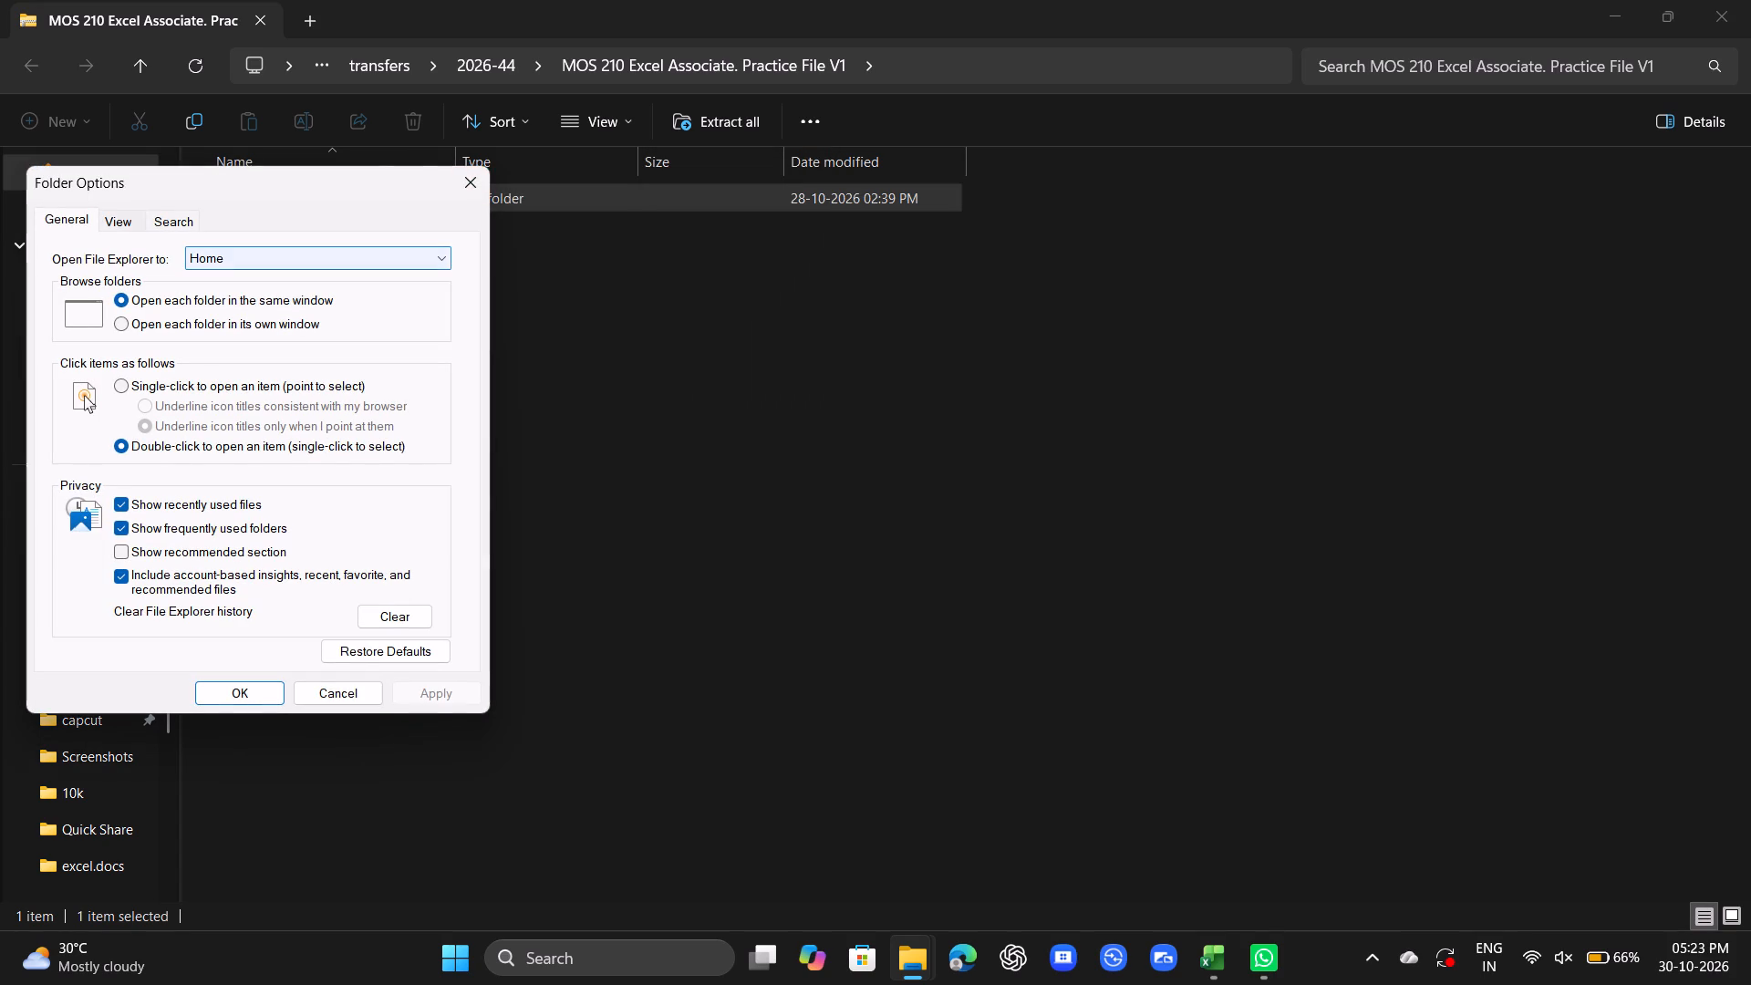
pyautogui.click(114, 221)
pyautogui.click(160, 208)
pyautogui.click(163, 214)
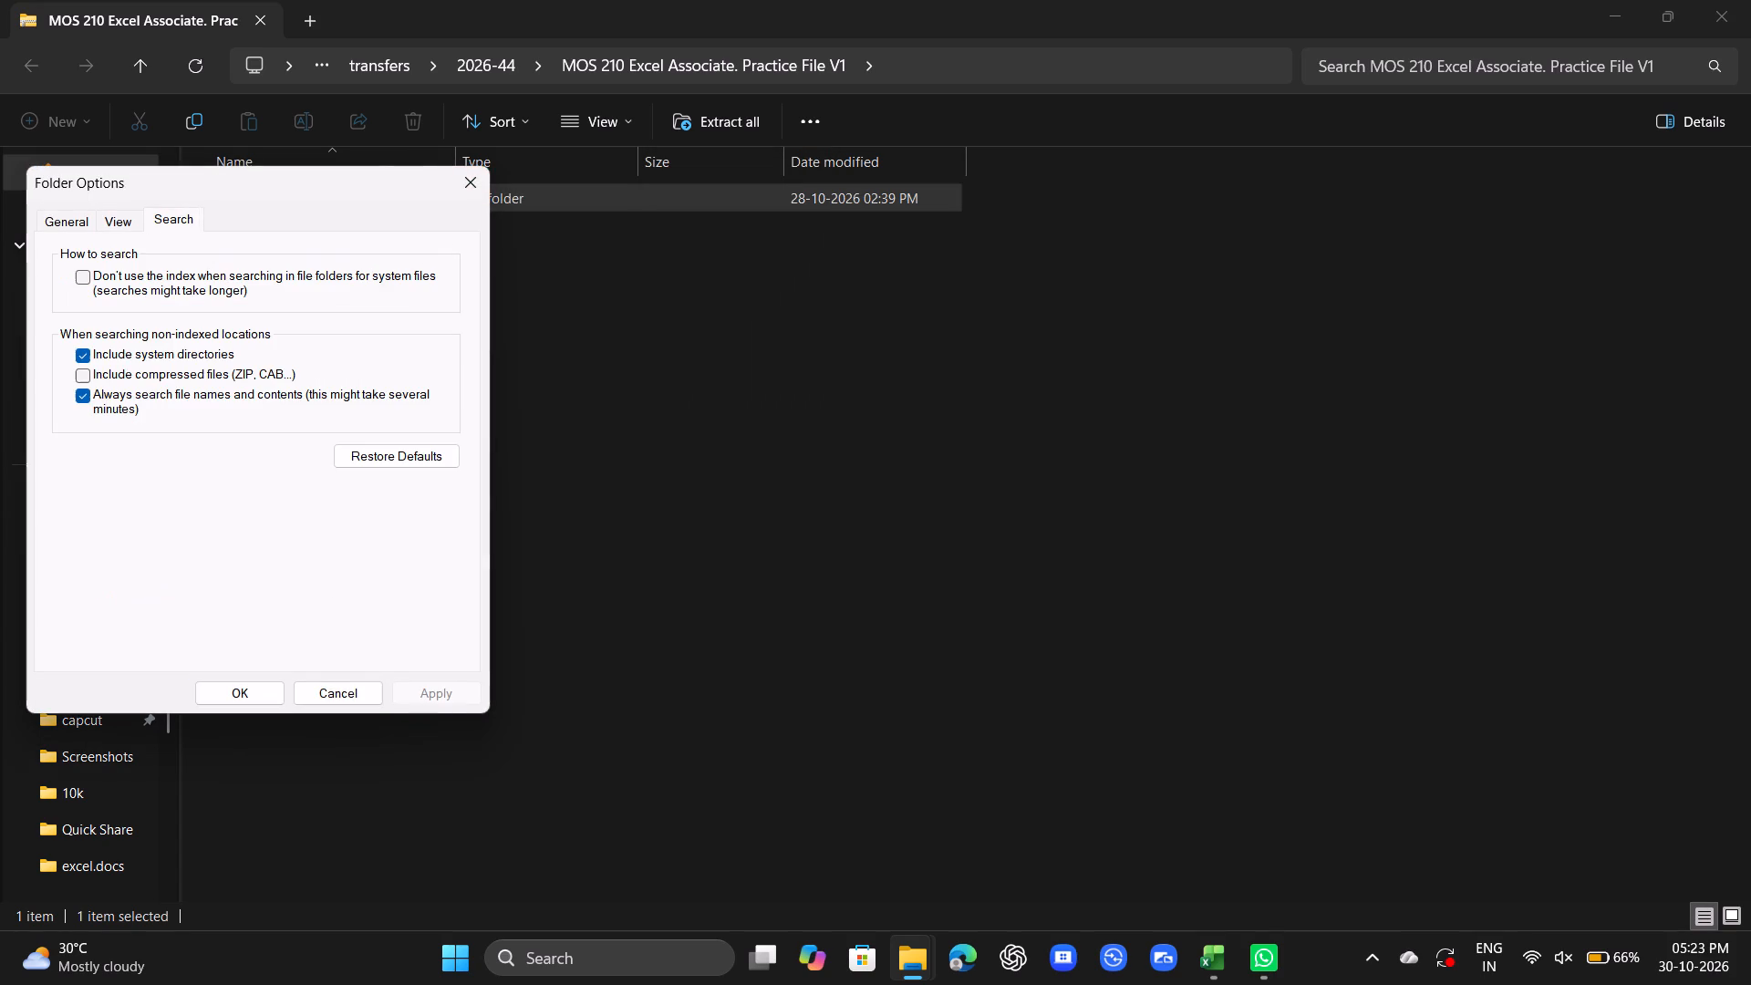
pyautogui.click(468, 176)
# Open the inner MOS 210 Excel Associate. Practice File V1 folder and copy the MOS210_V2_P1_CoffeeRoasters workbook file.
pyautogui.click(498, 211)
pyautogui.doubleClick(498, 202)
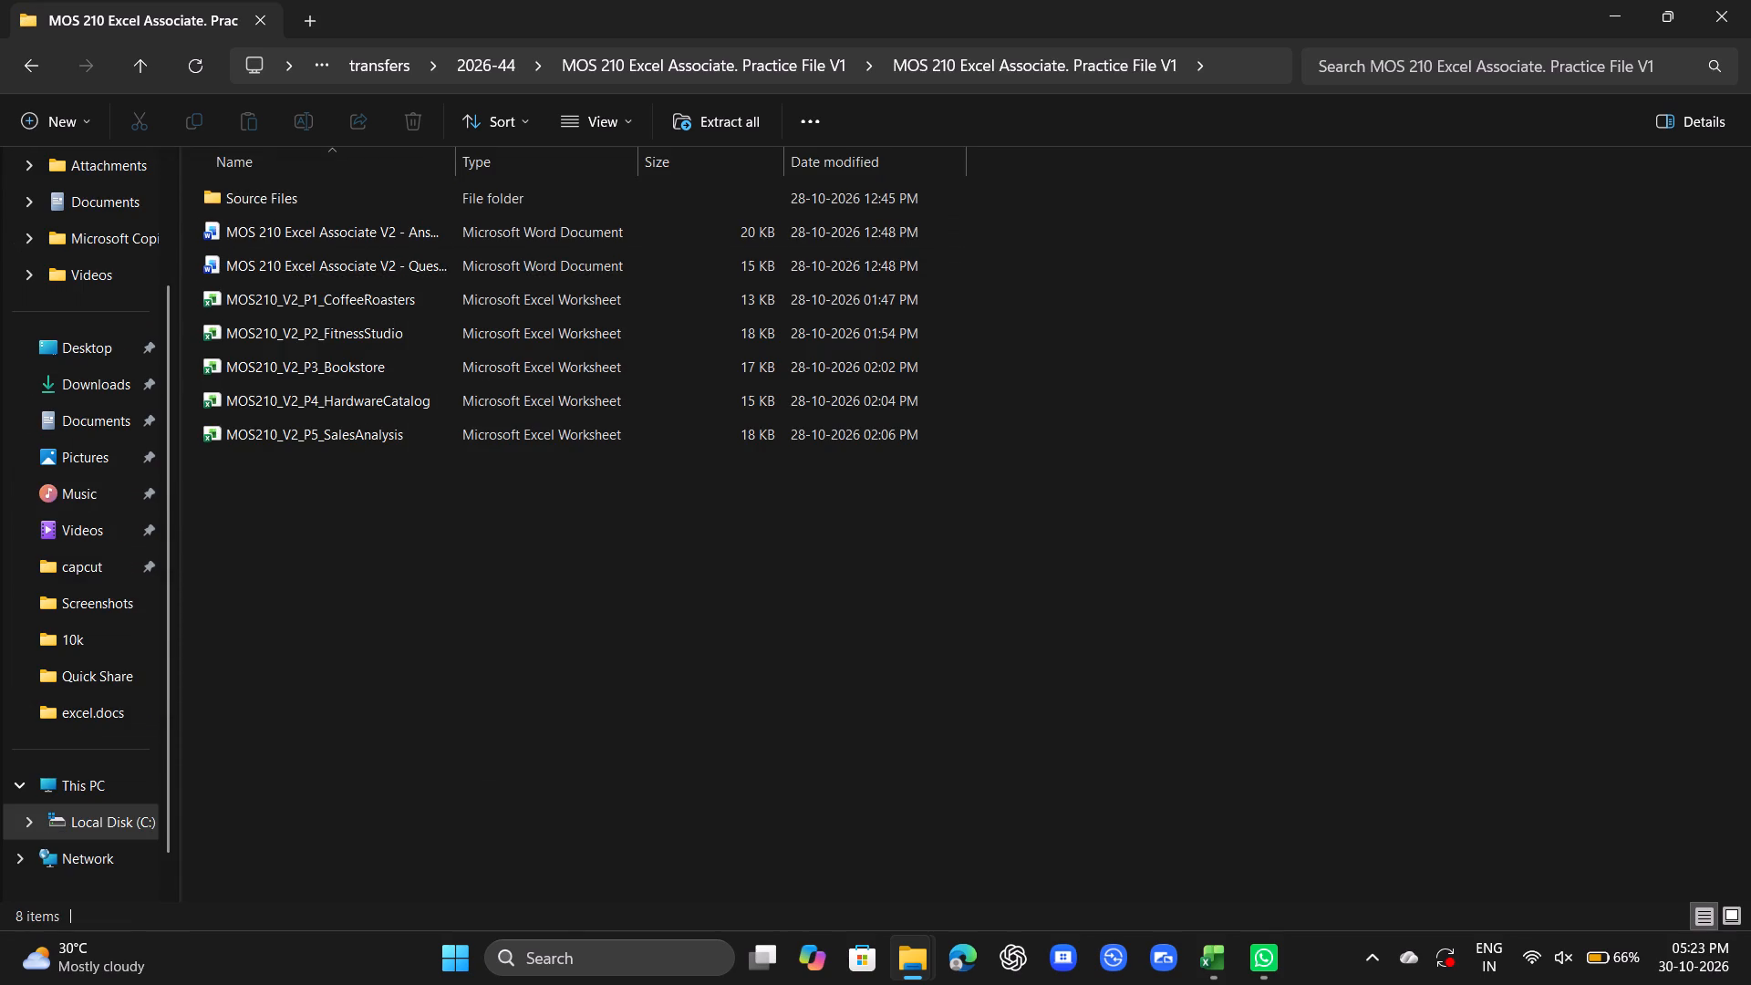
pyautogui.click(431, 291)
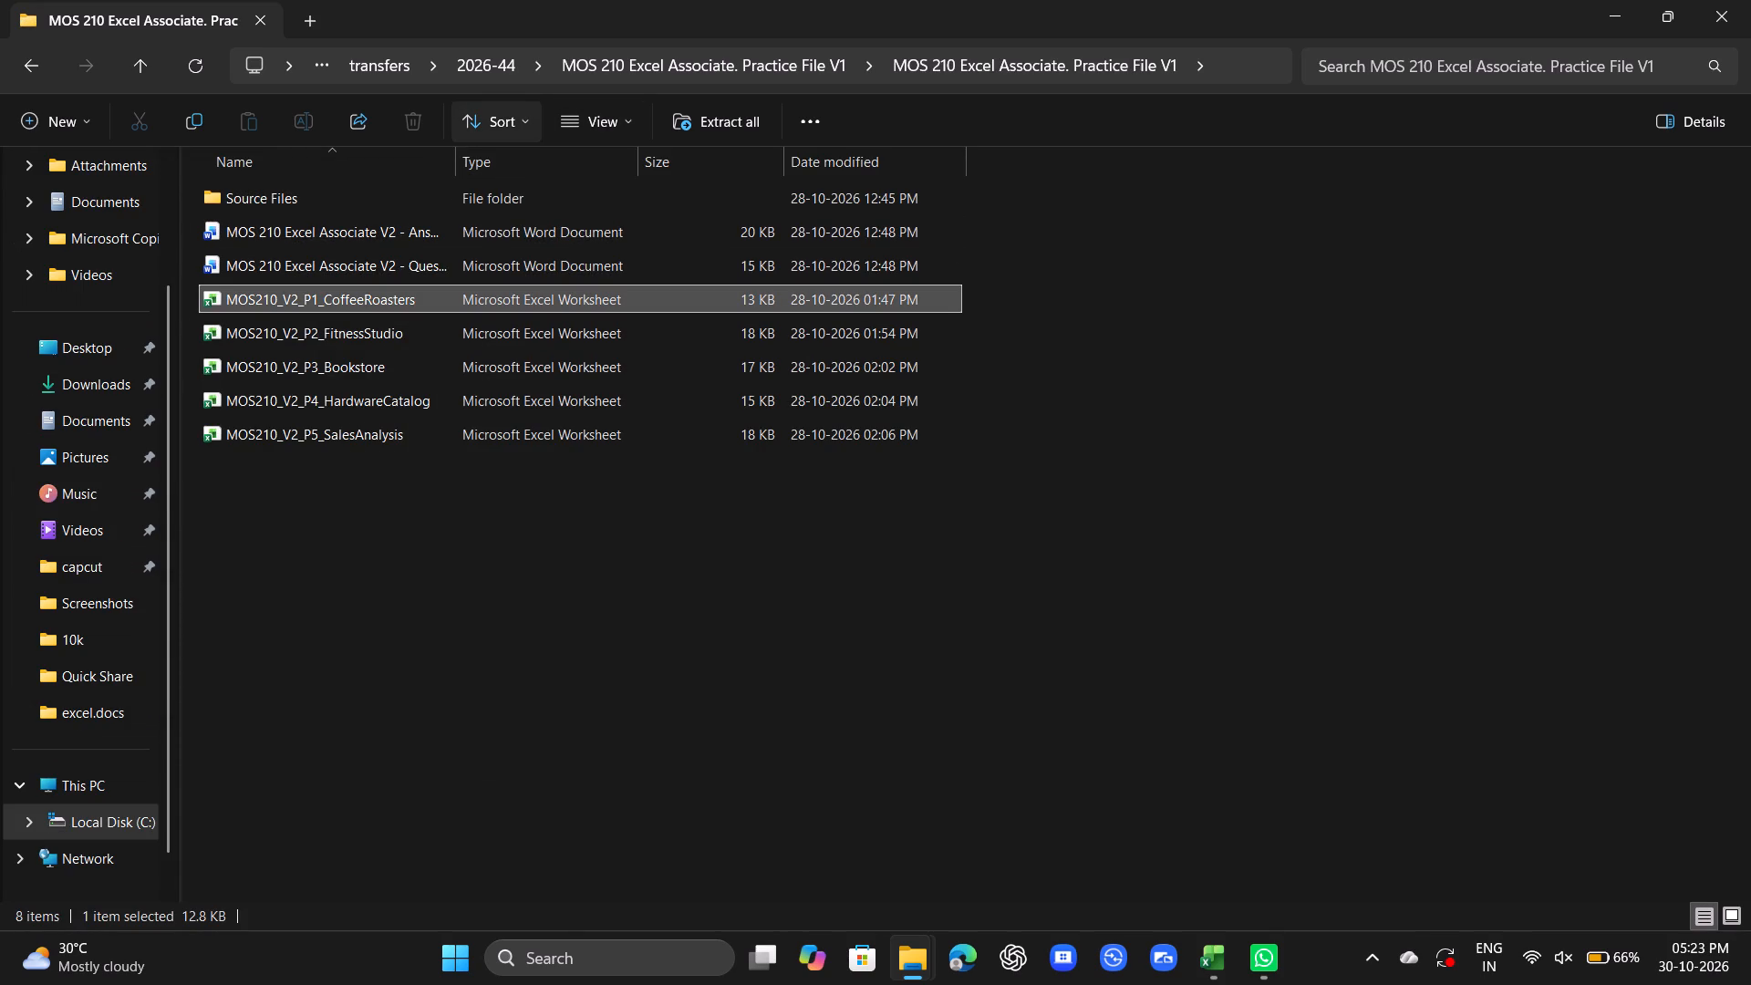
pyautogui.click(193, 123)
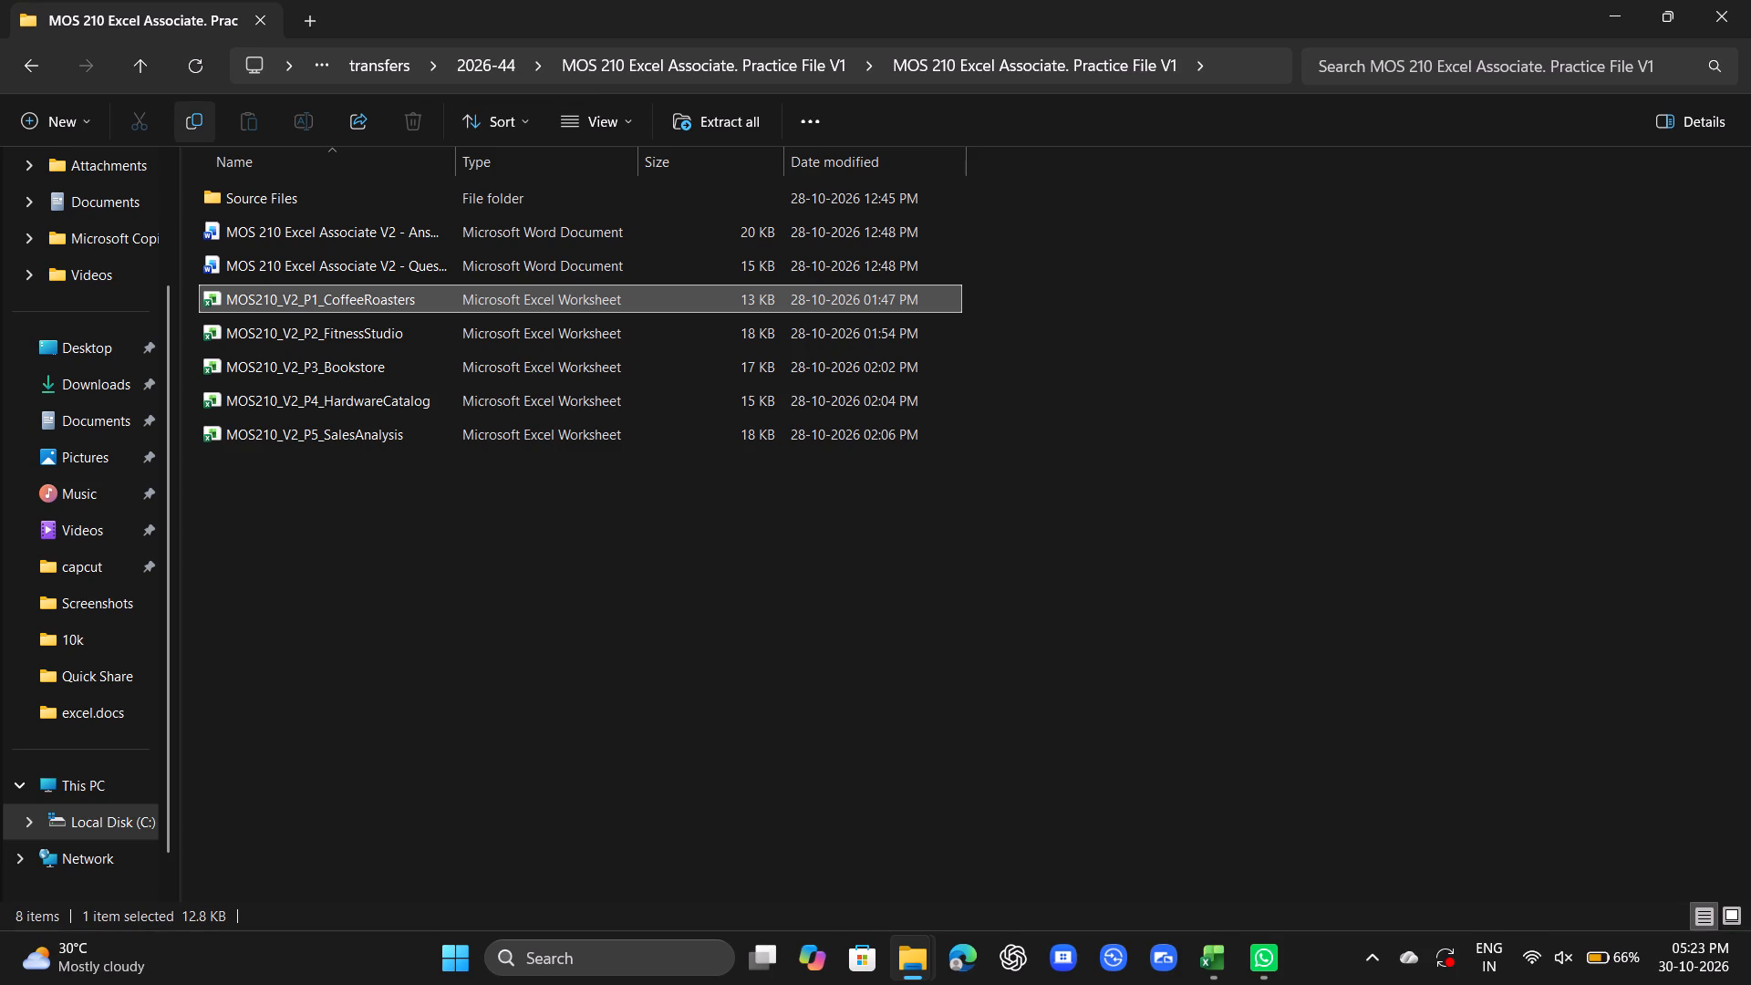
pyautogui.scroll(5, 110, 378)
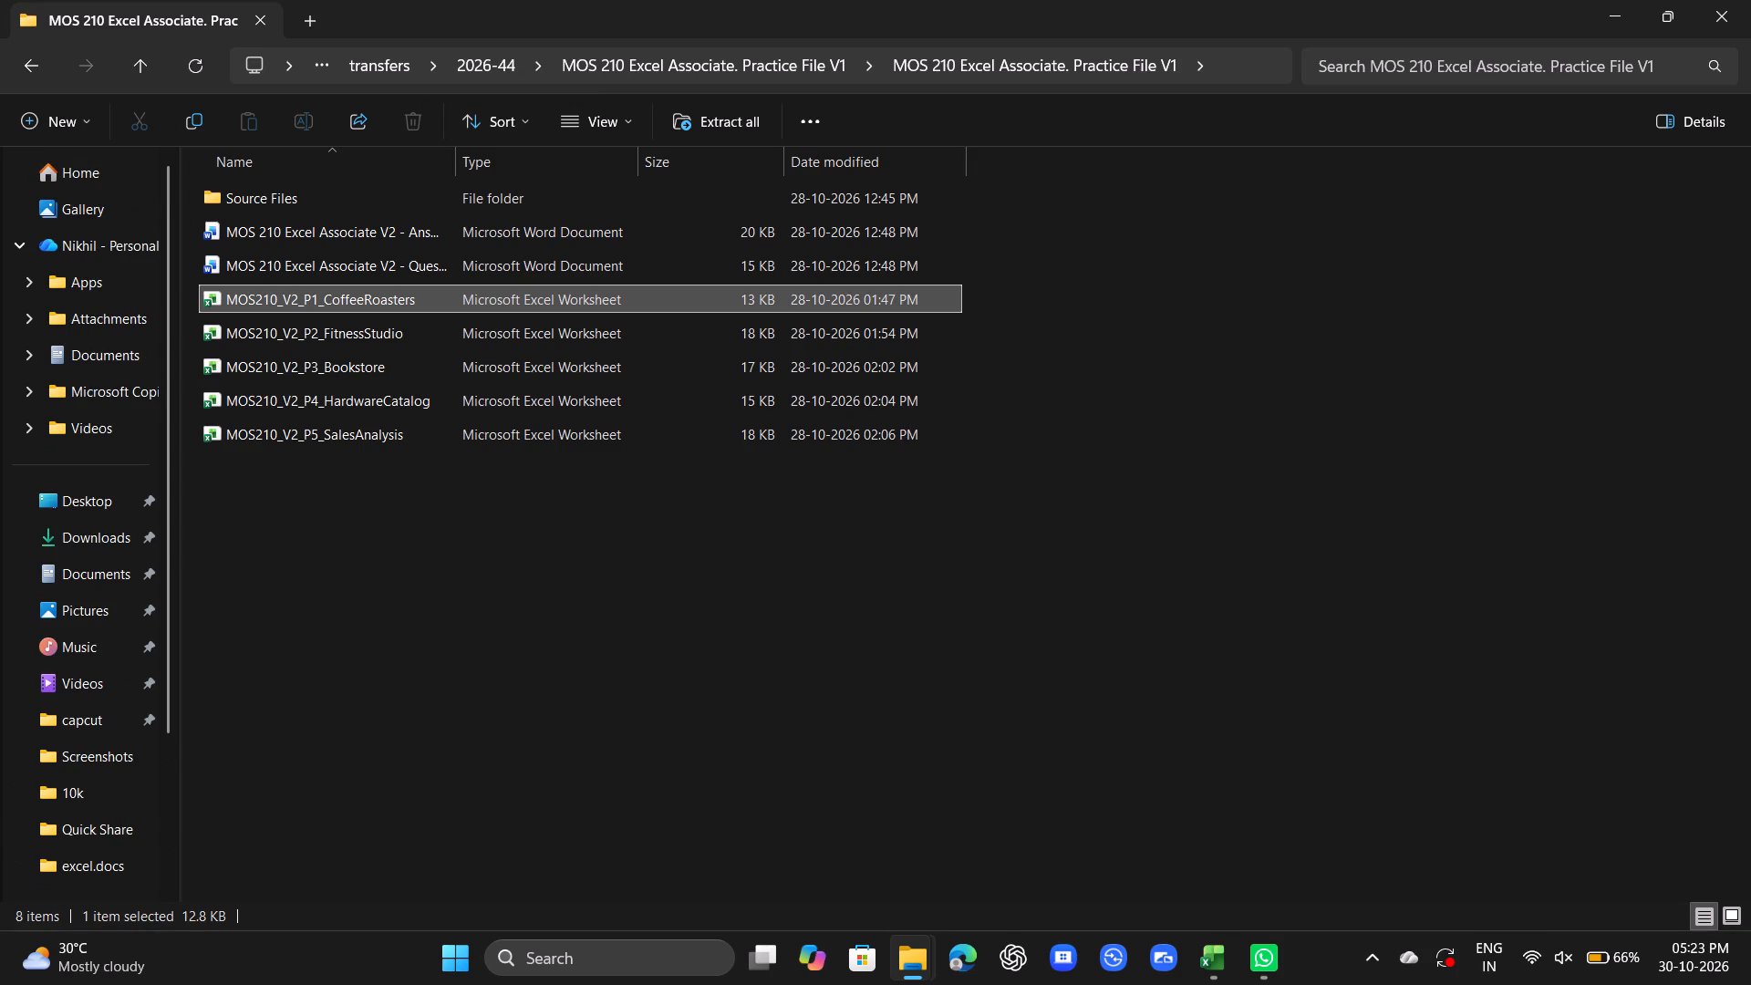
# Switch to the open MOS210_V2_P1_CoffeeRoasters workbook in Excel.
pyautogui.click(1205, 947)
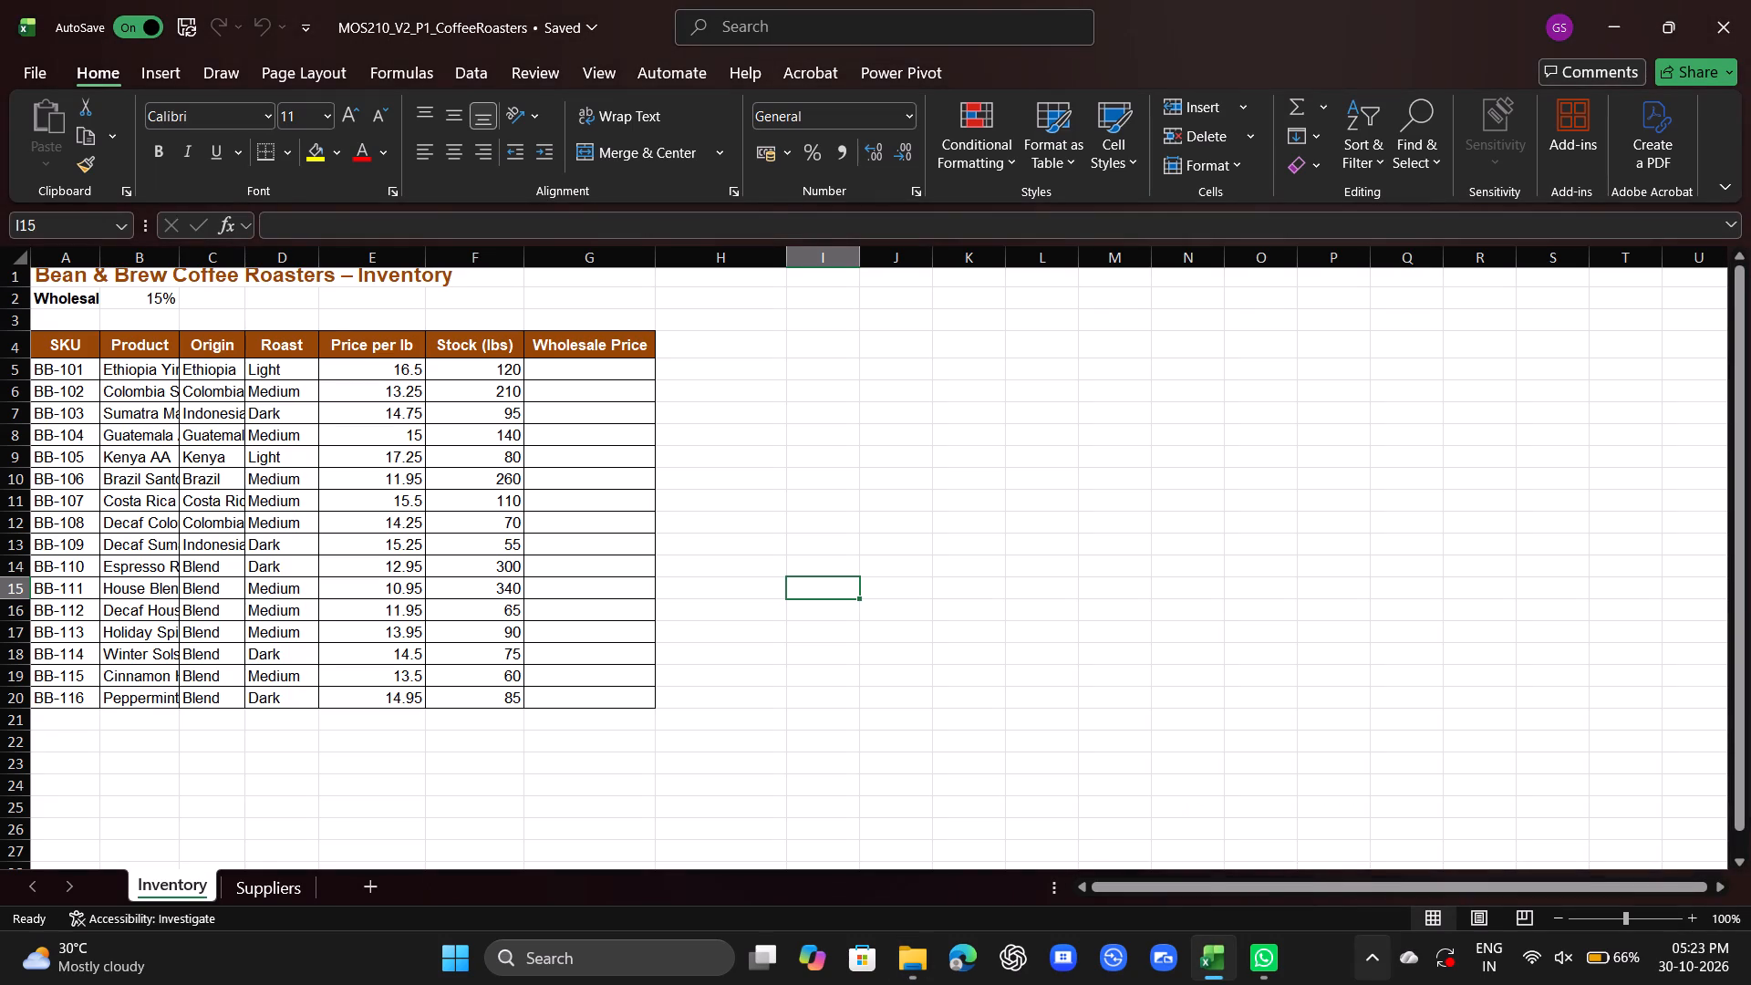
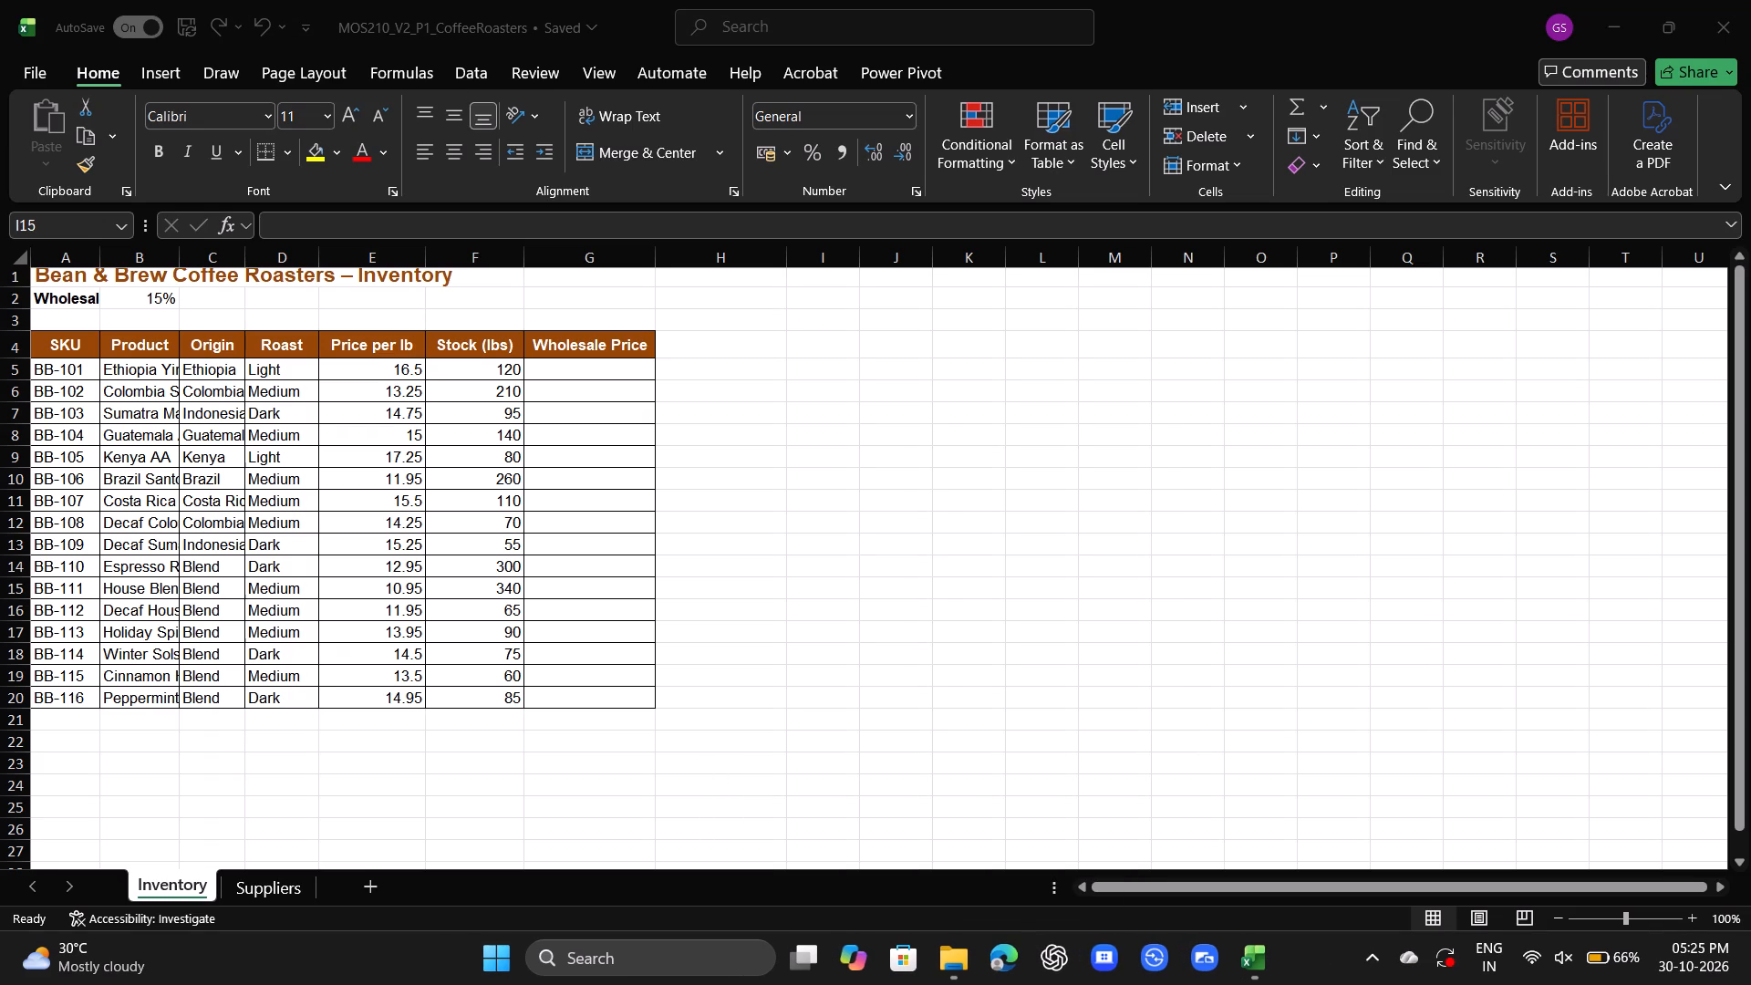
# Turn off Wi-Fi in the Windows quick settings.
pyautogui.click(1557, 949)
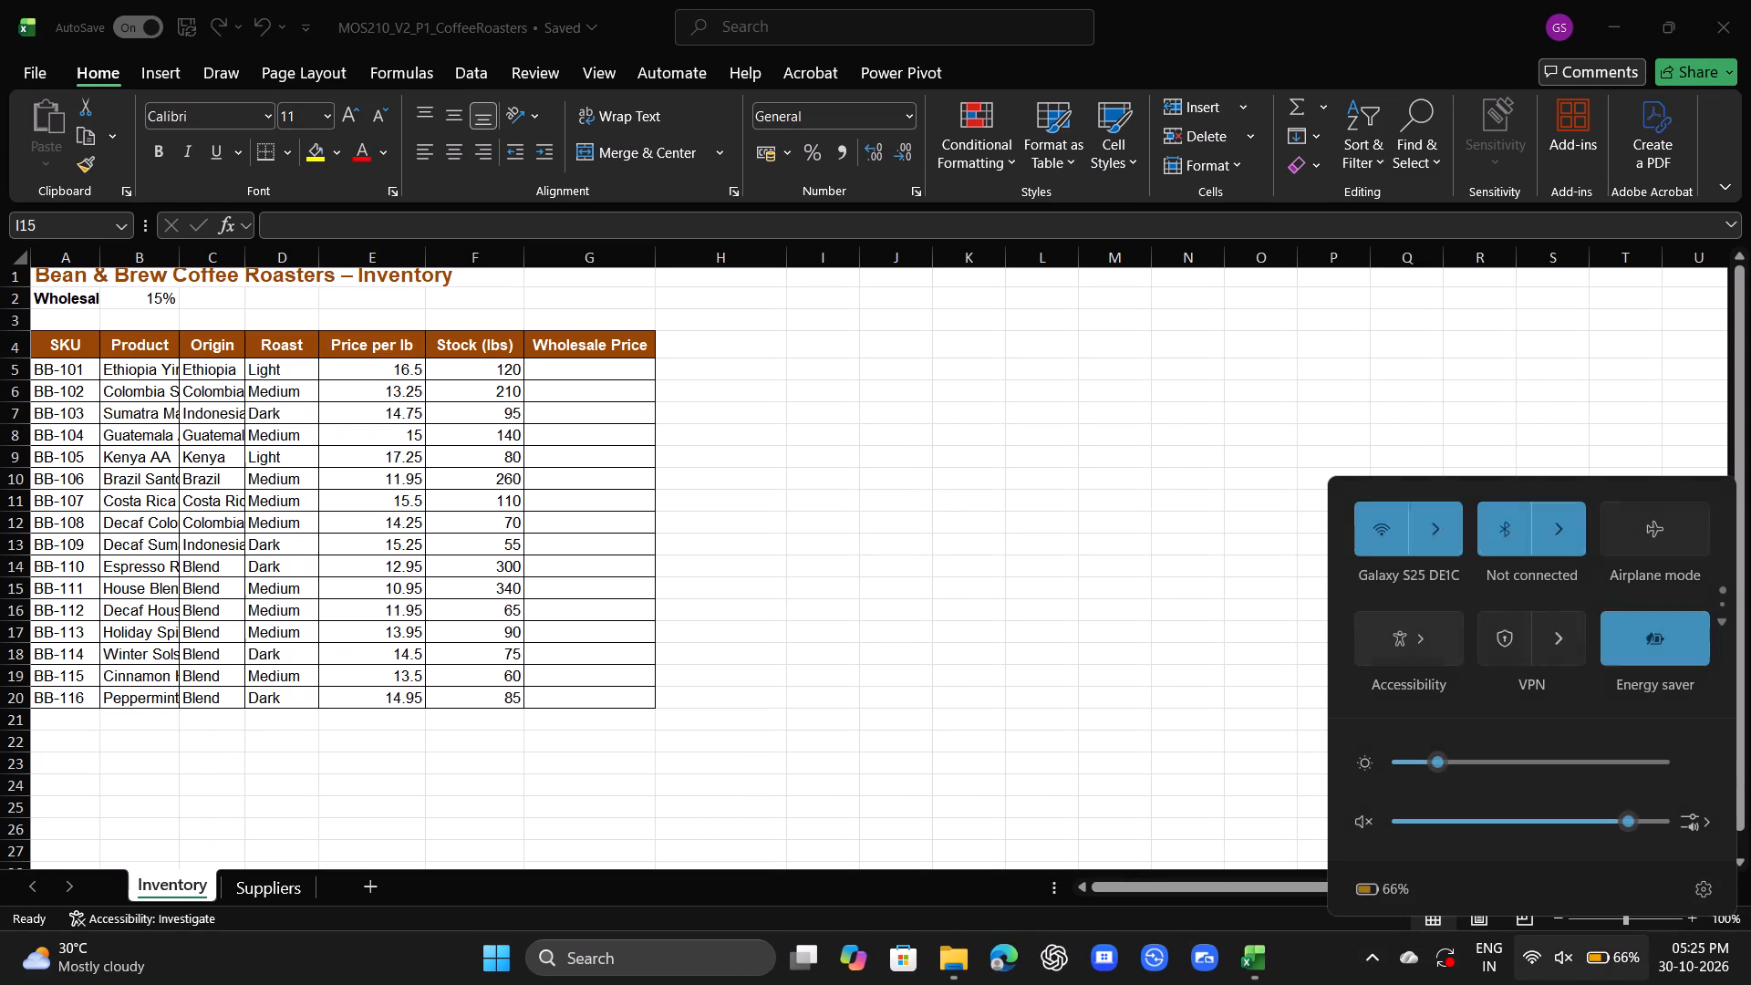
pyautogui.click(1394, 519)
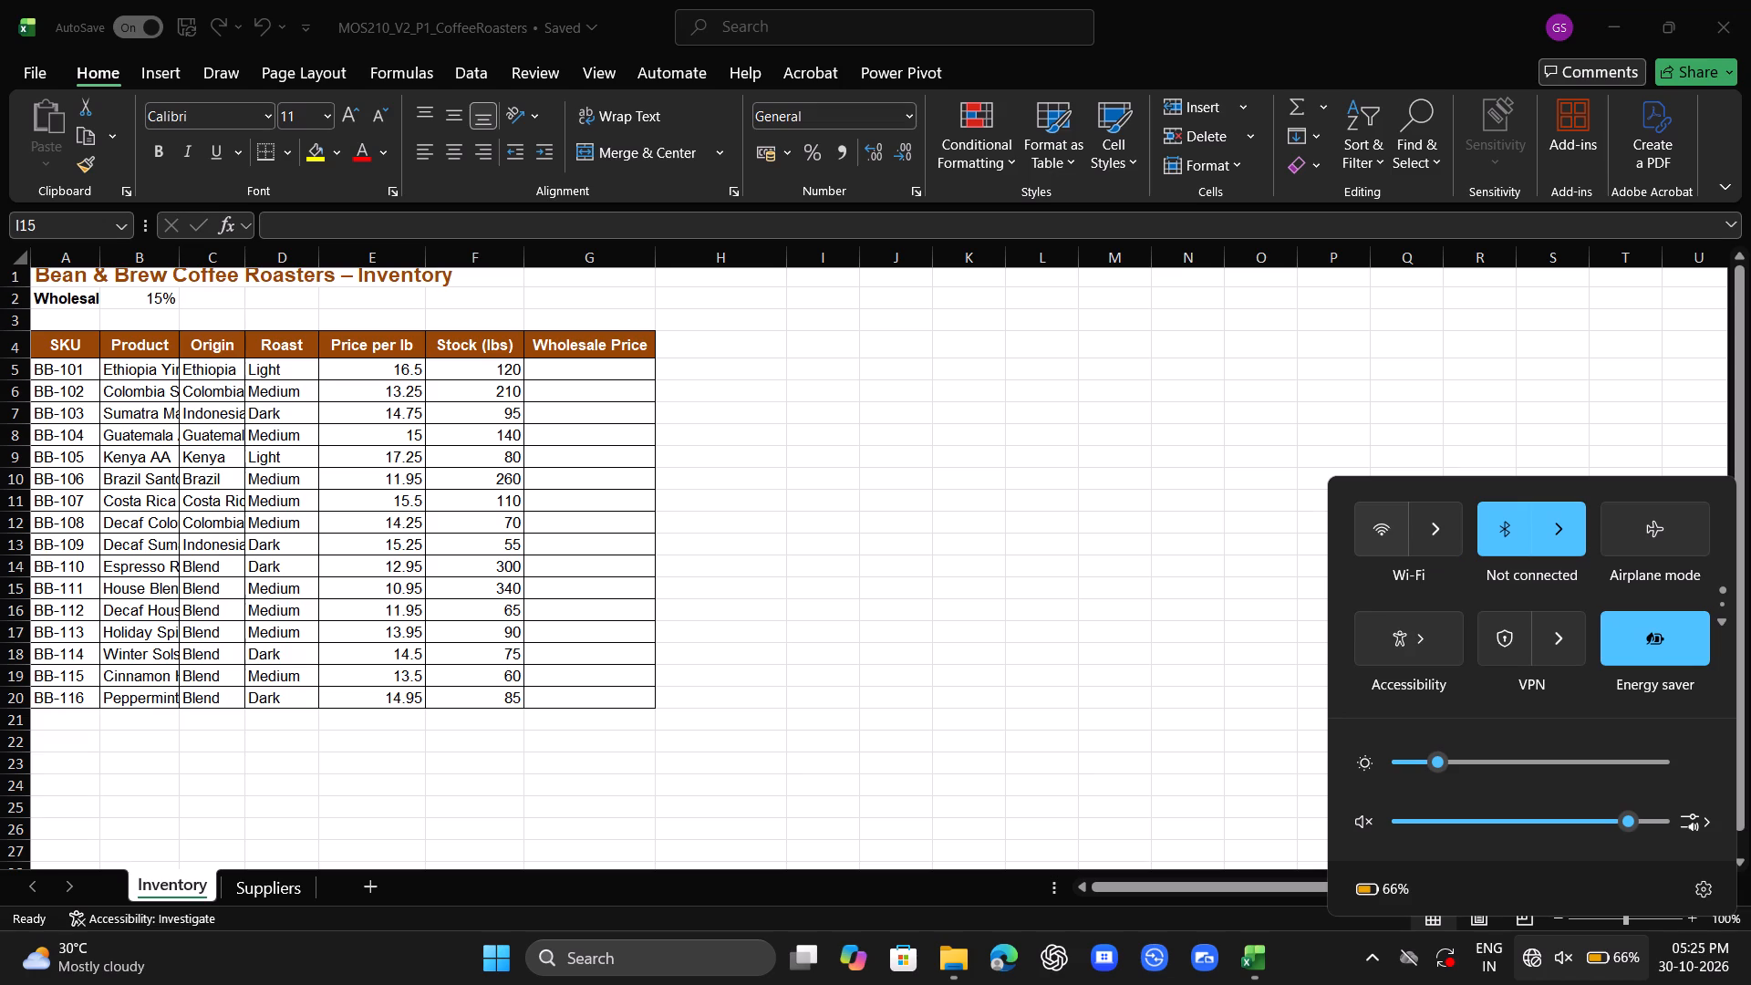
# Switch to the MOS 210 Excel Associate. Practice File V1 folder in File Explorer and open the MOS 210 Excel Associate V2 - Questions document.
pyautogui.click(933, 973)
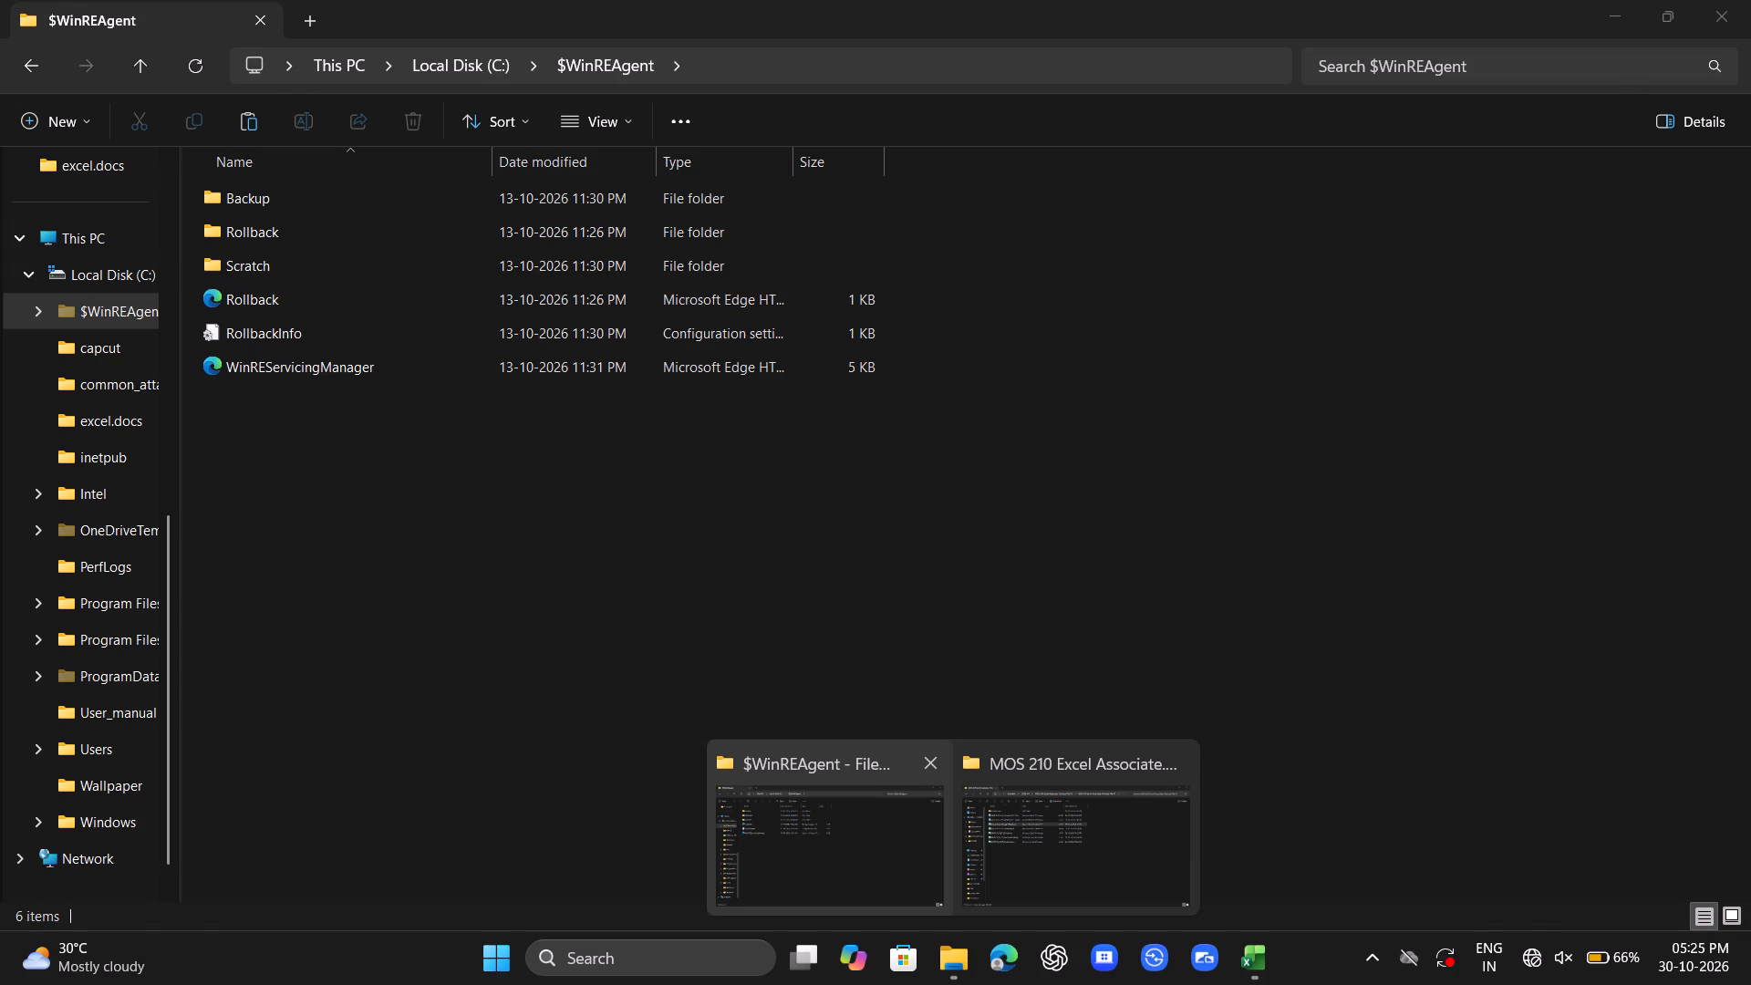
pyautogui.click(1094, 875)
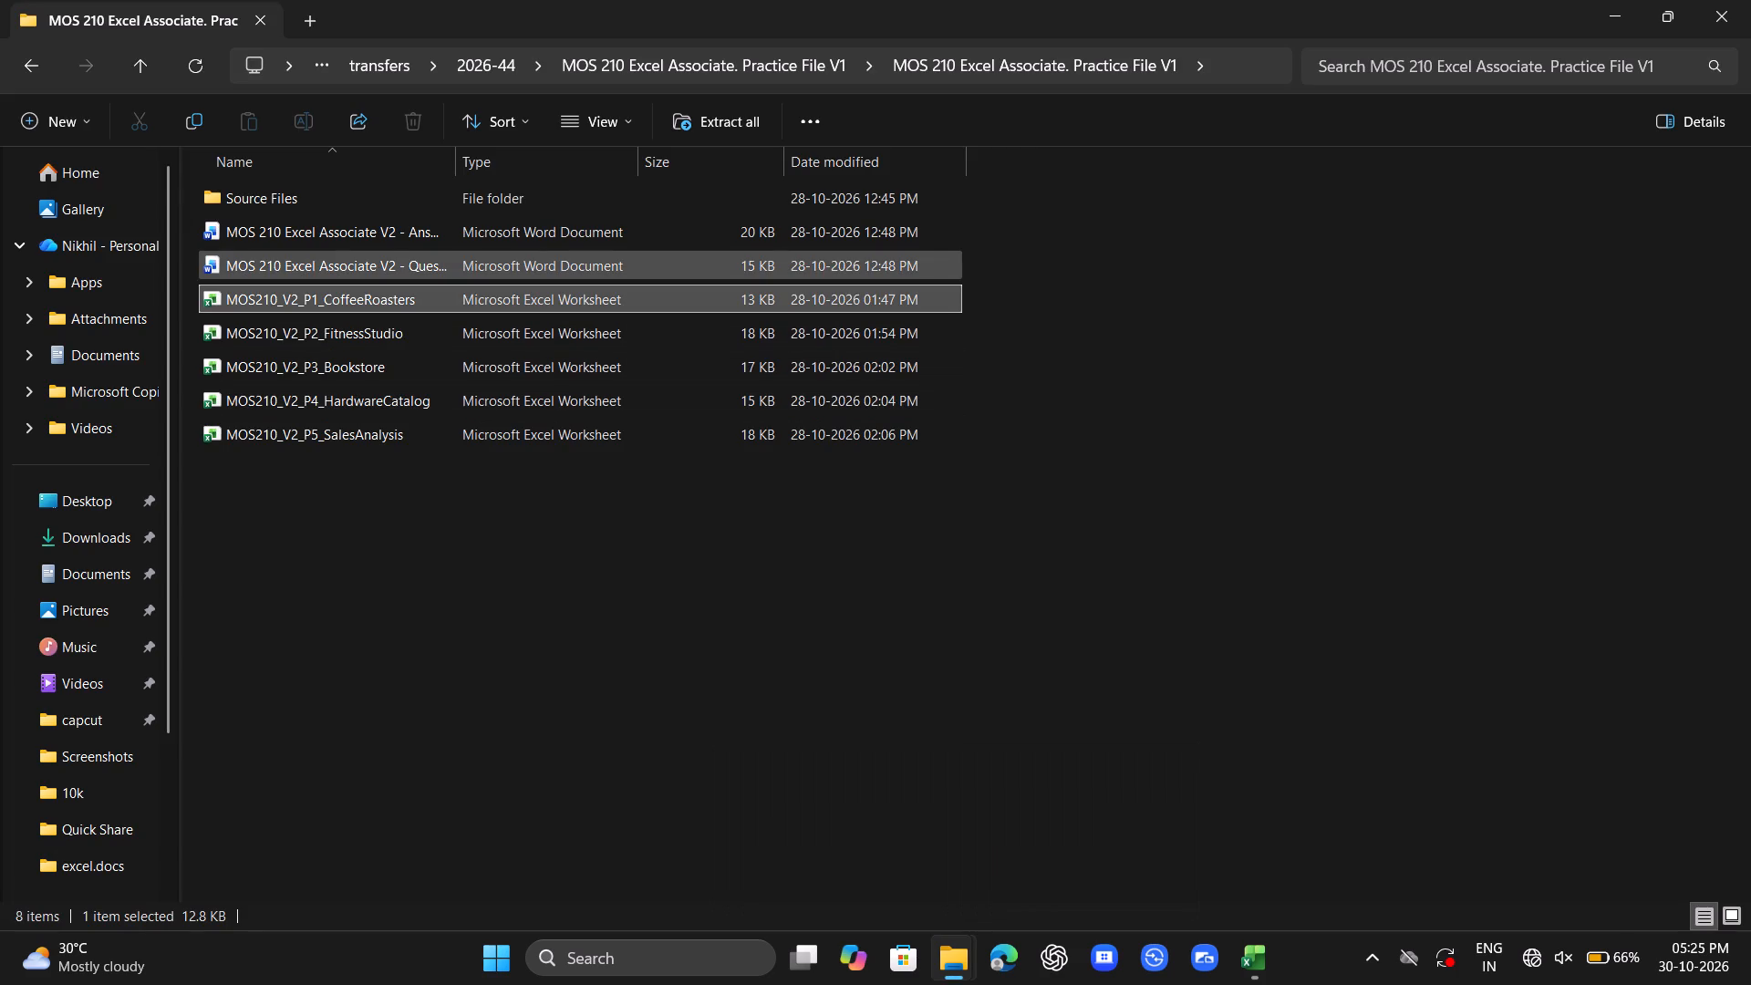
pyautogui.doubleClick(428, 254)
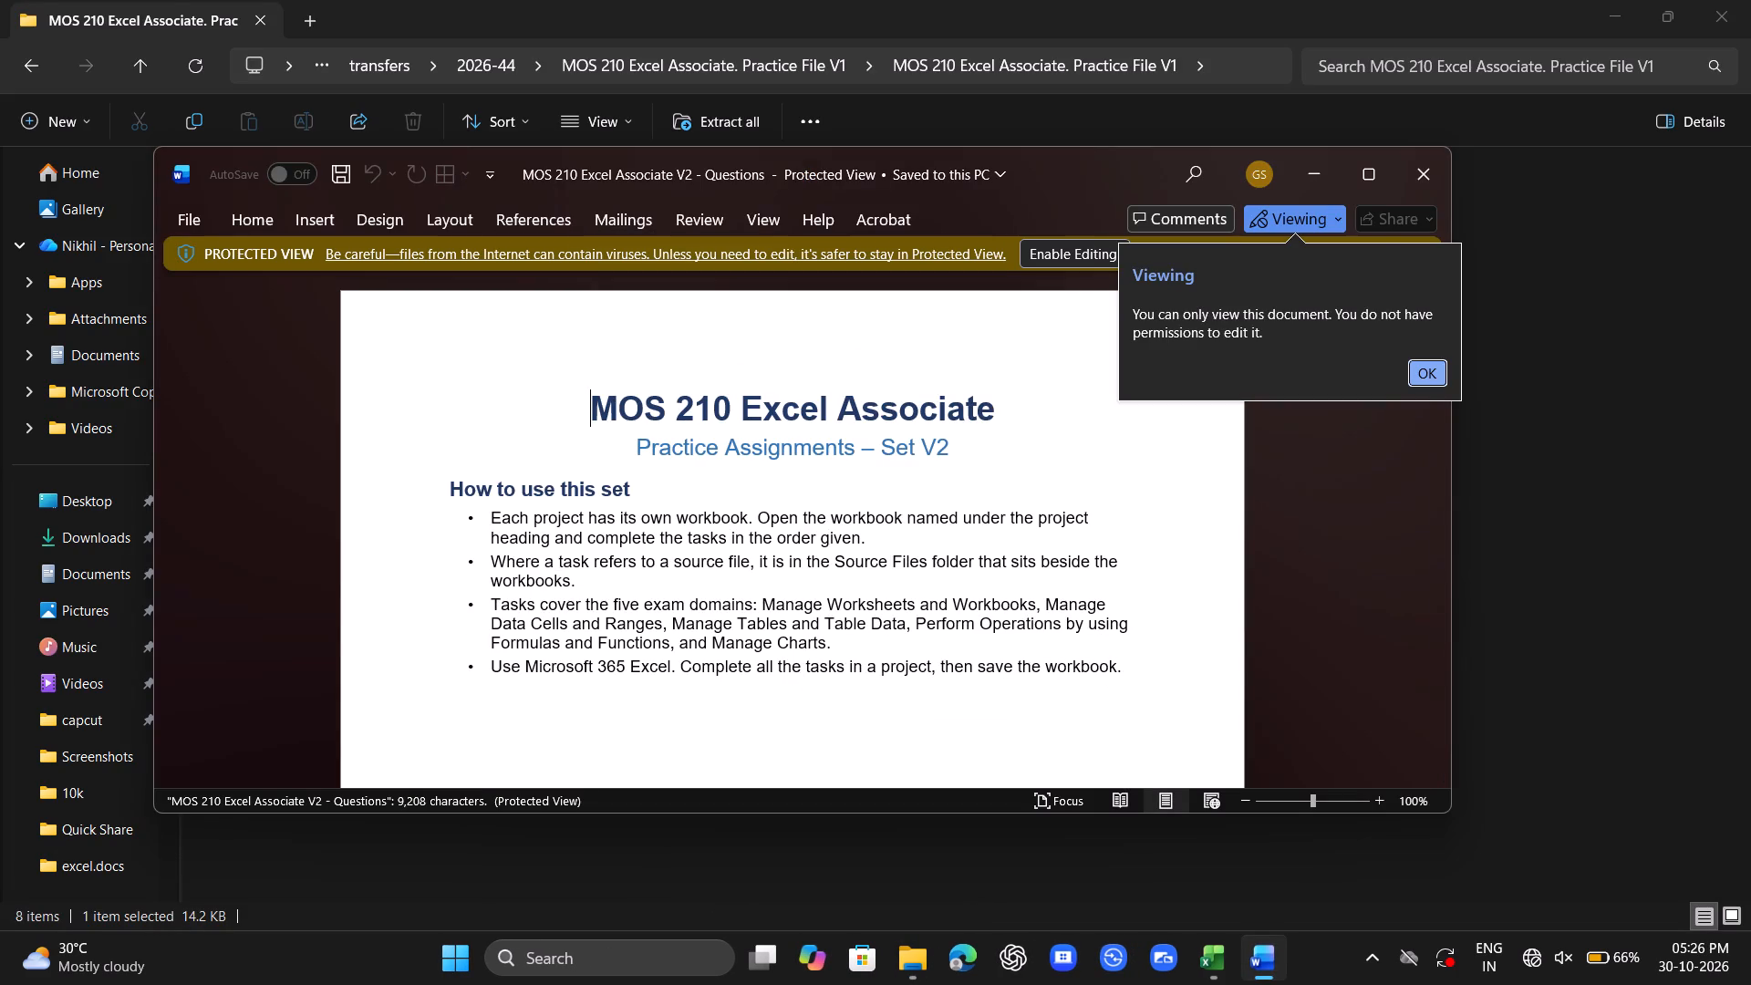
# Place the CoffeeRoasters workbook and the MOS 210 questions document side by side, with the Project 1 task list in view.
pyautogui.click(1431, 374)
pyautogui.click(1380, 170)
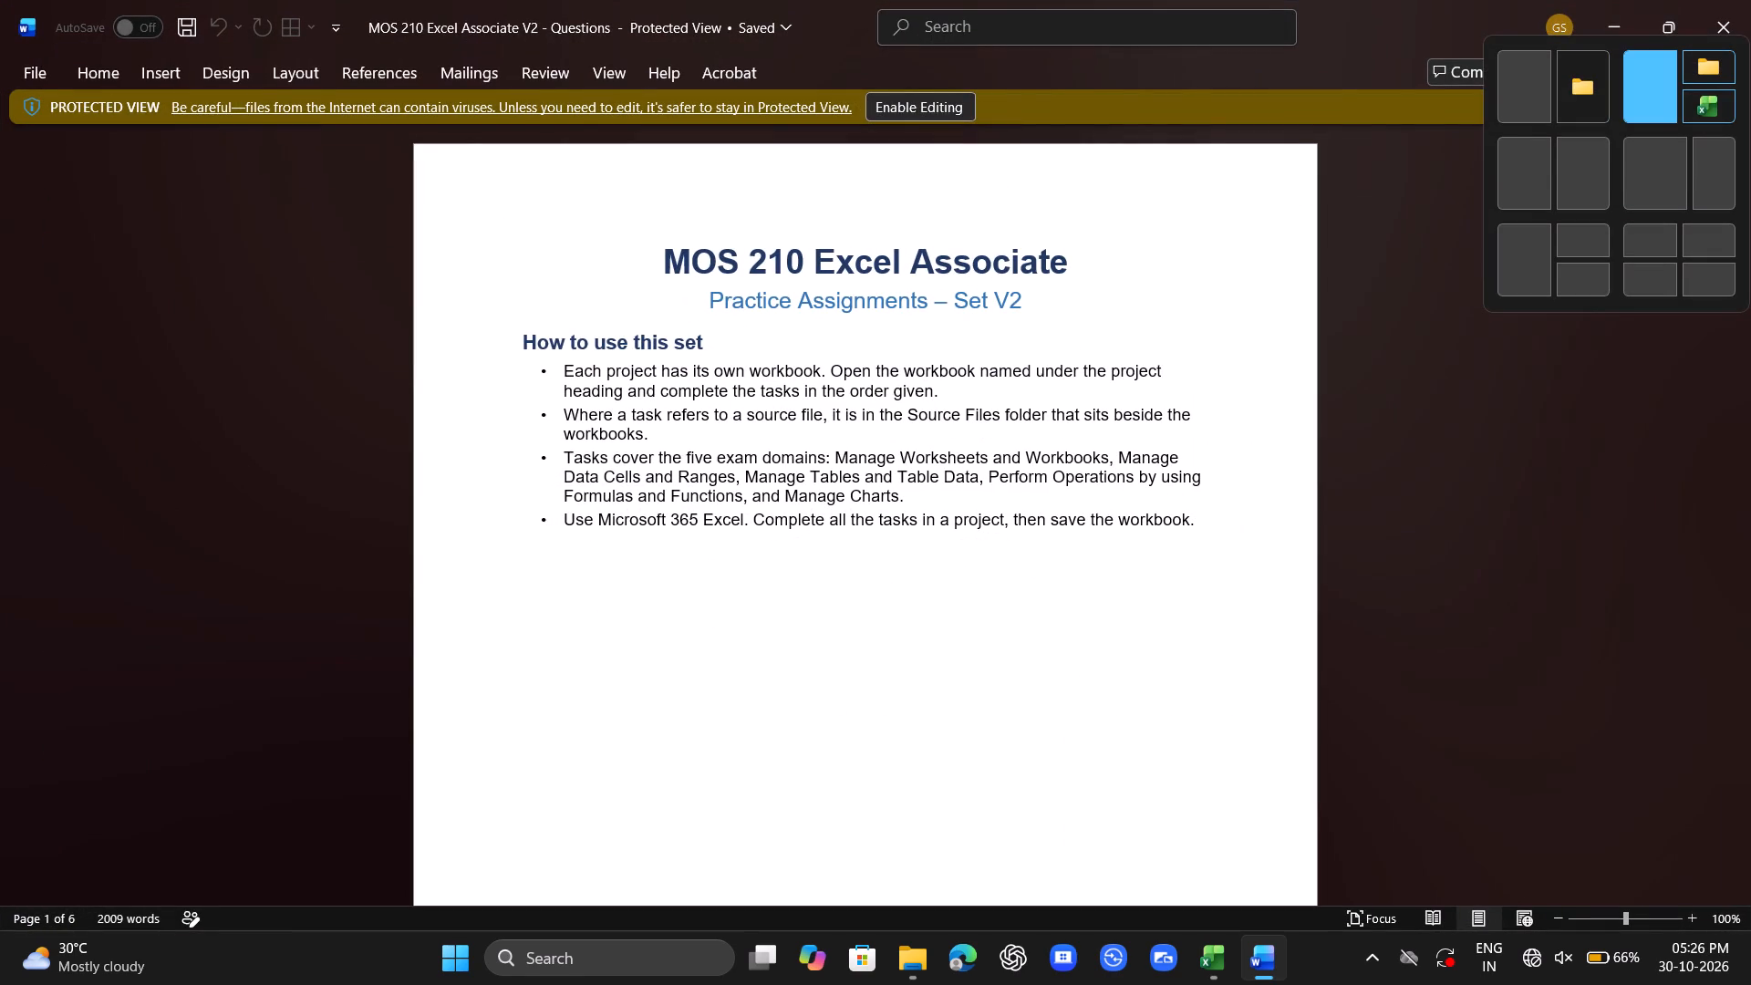
pyautogui.click(1653, 59)
pyautogui.click(1732, 13)
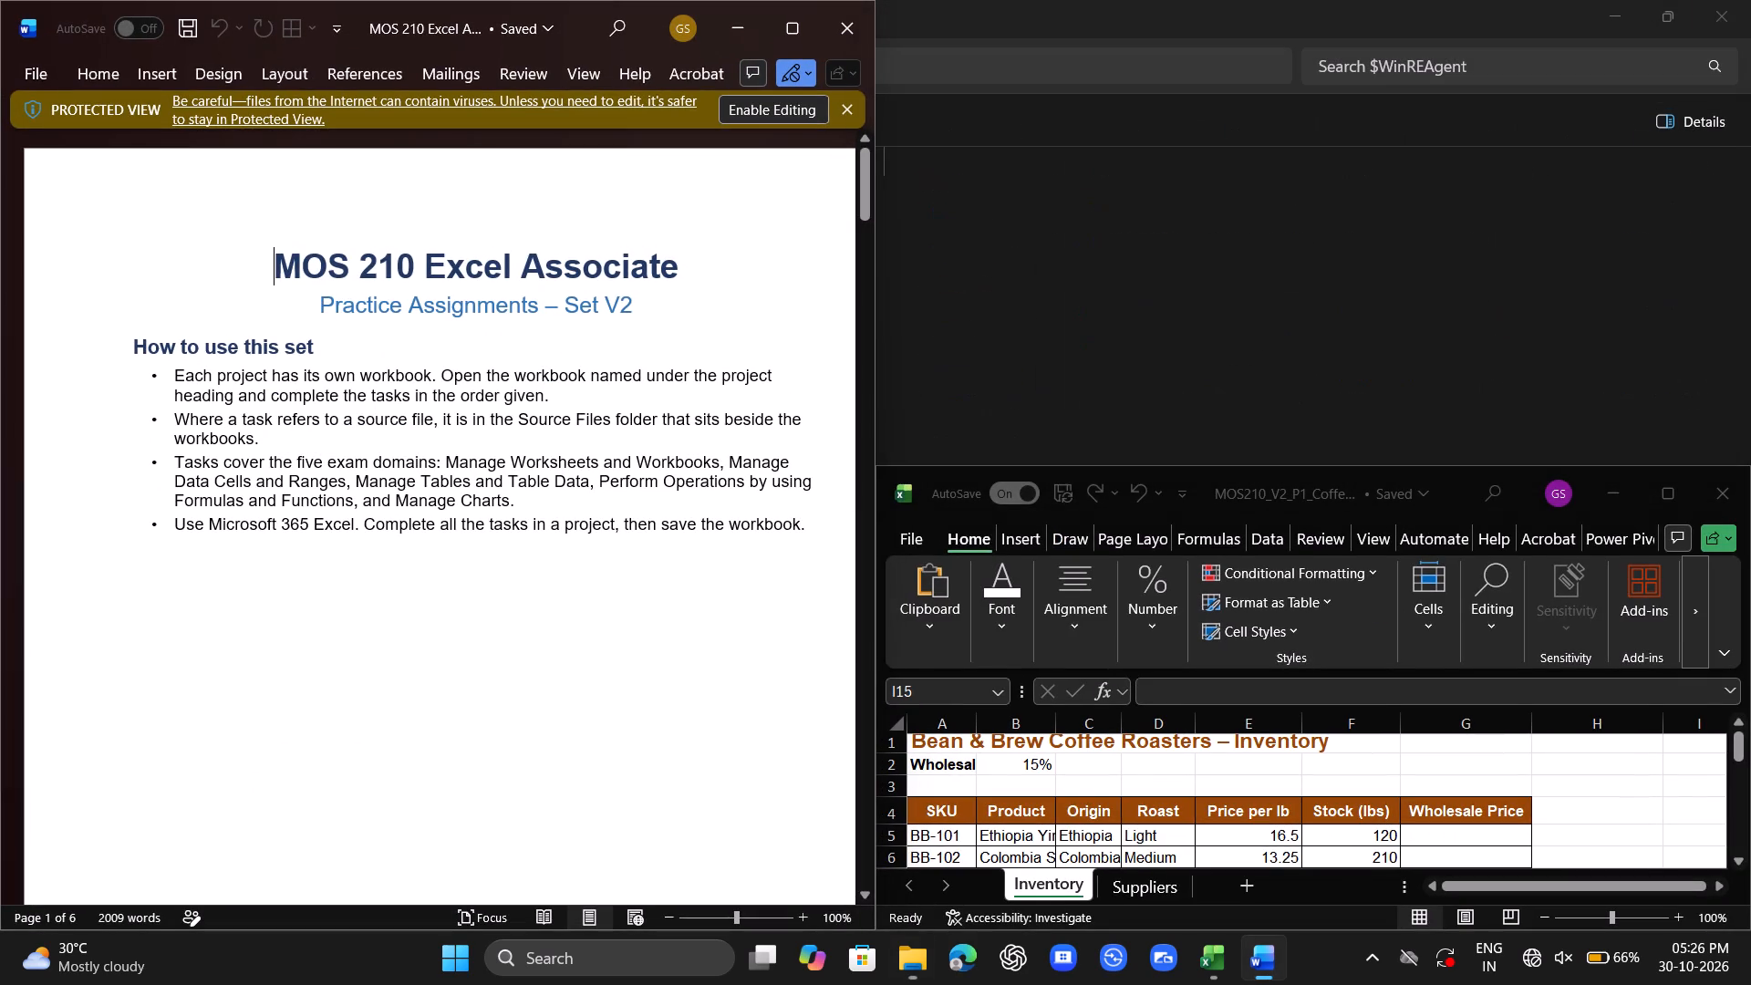
pyautogui.click(1664, 482)
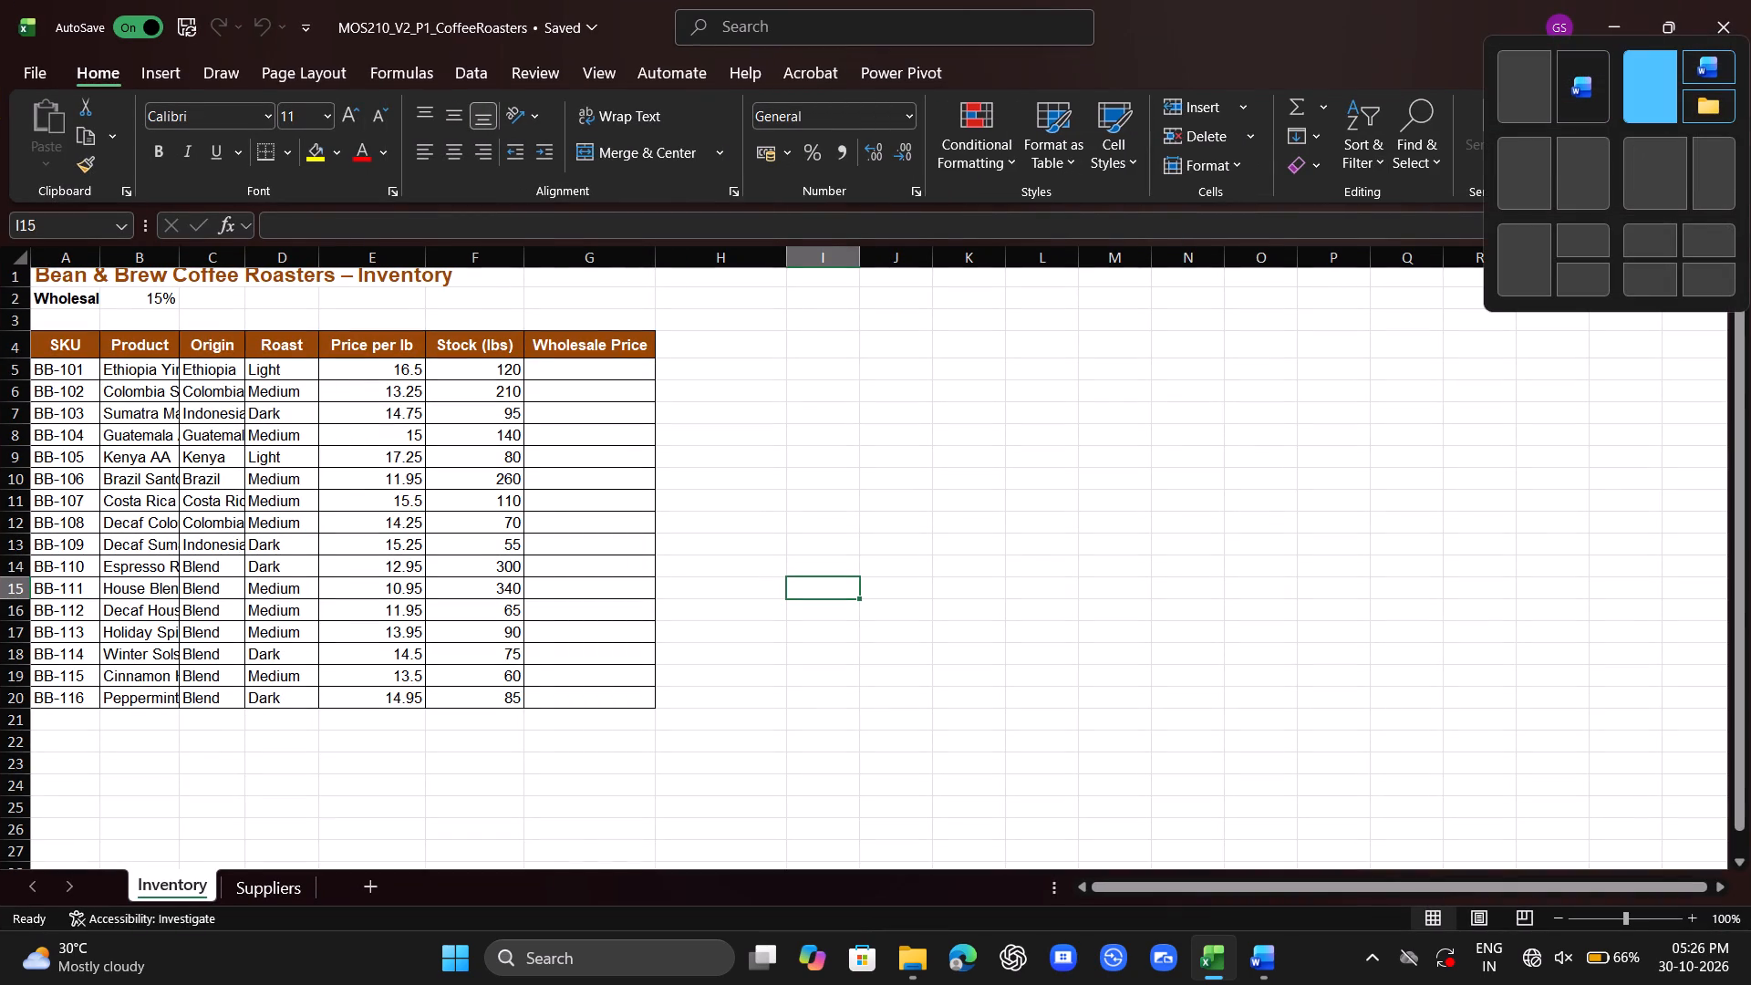
pyautogui.click(1559, 82)
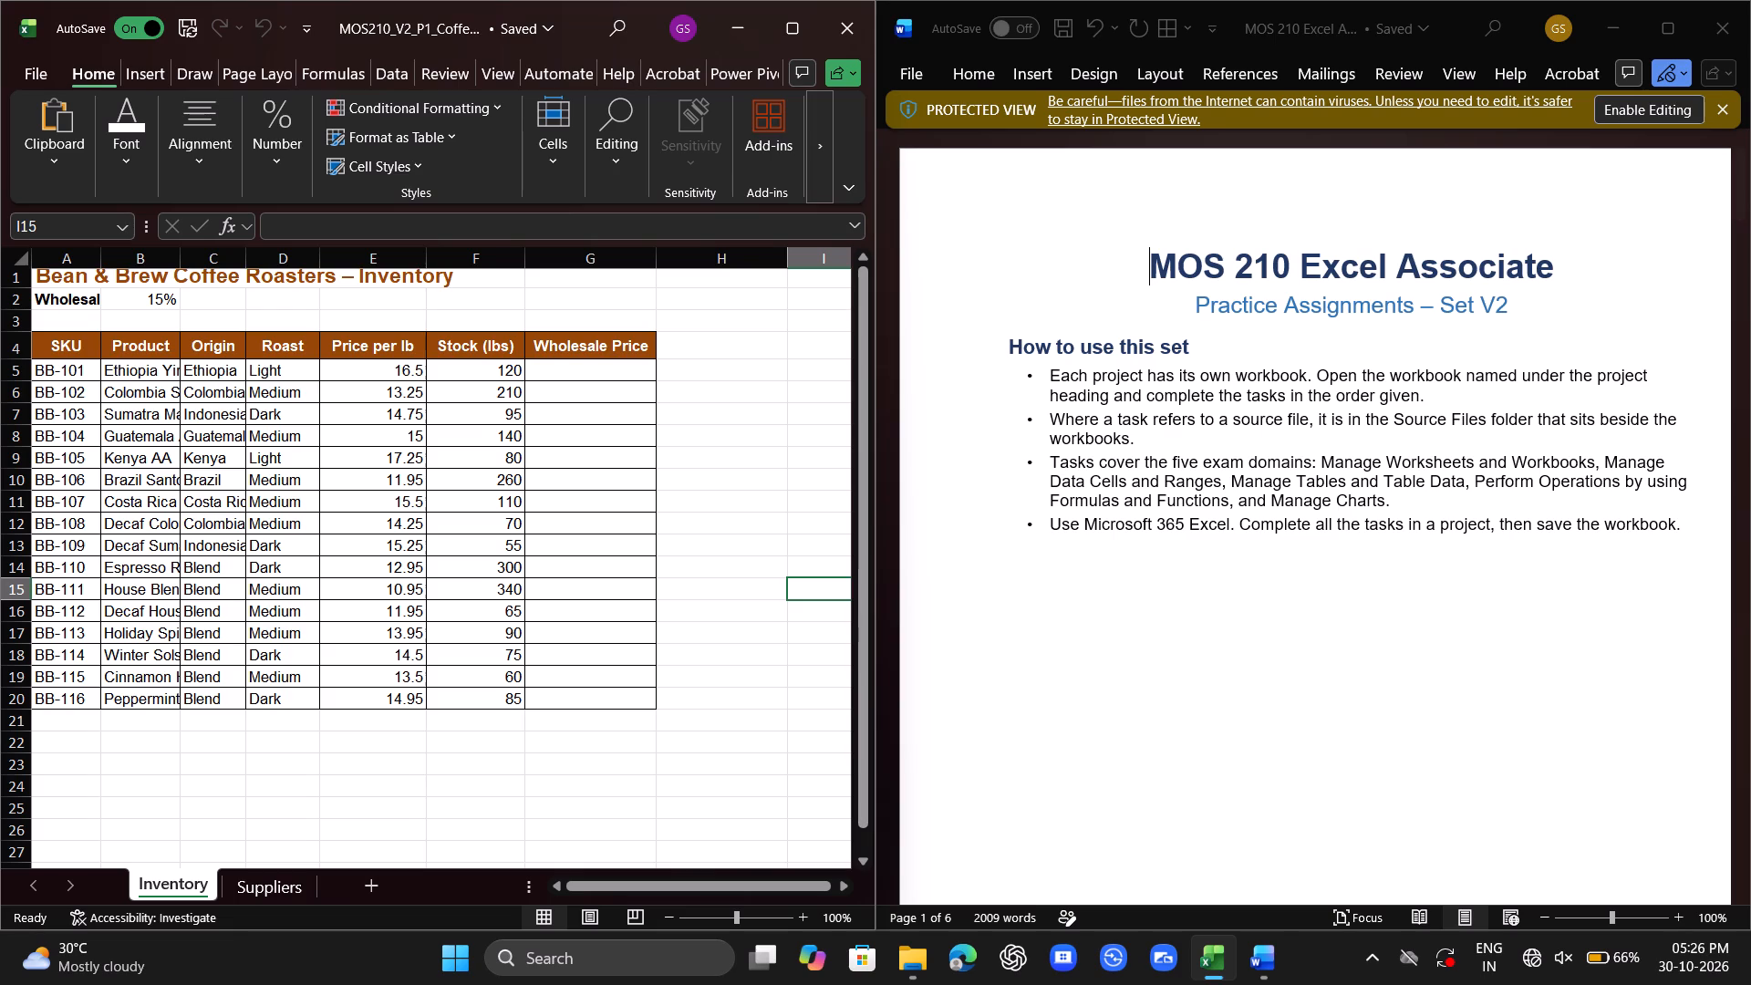
pyautogui.scroll(-8, 1103, 420)
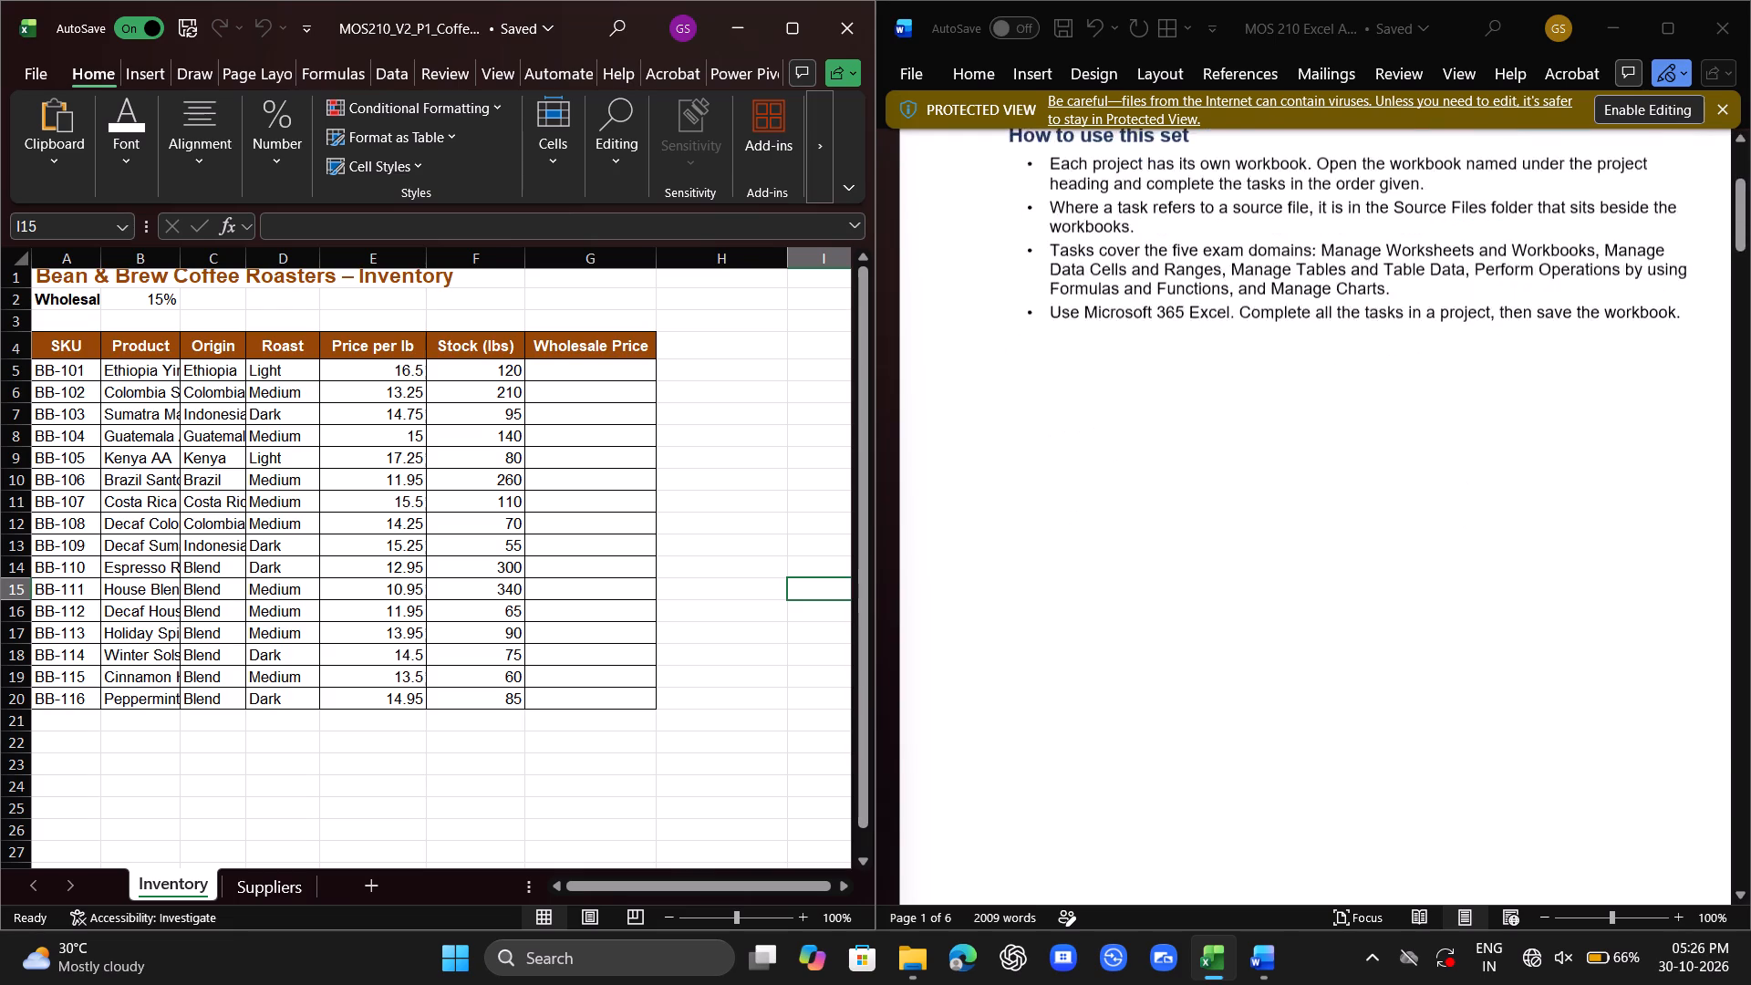
pyautogui.scroll(-19, 1166, 354)
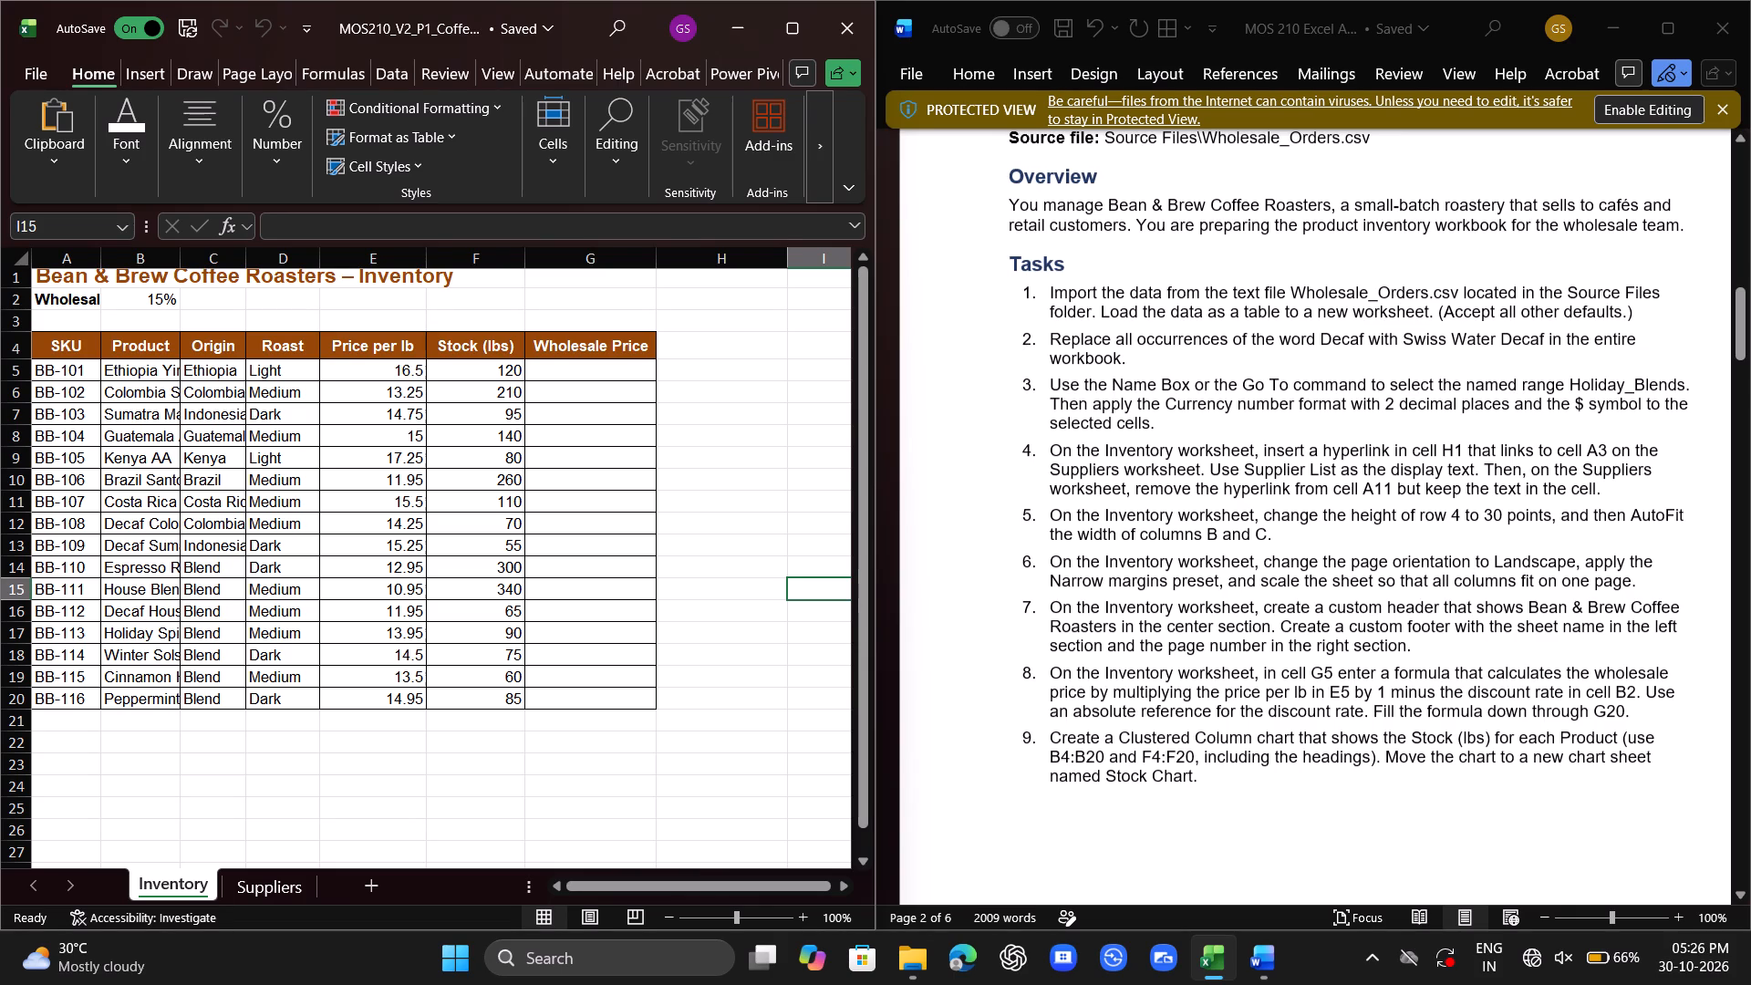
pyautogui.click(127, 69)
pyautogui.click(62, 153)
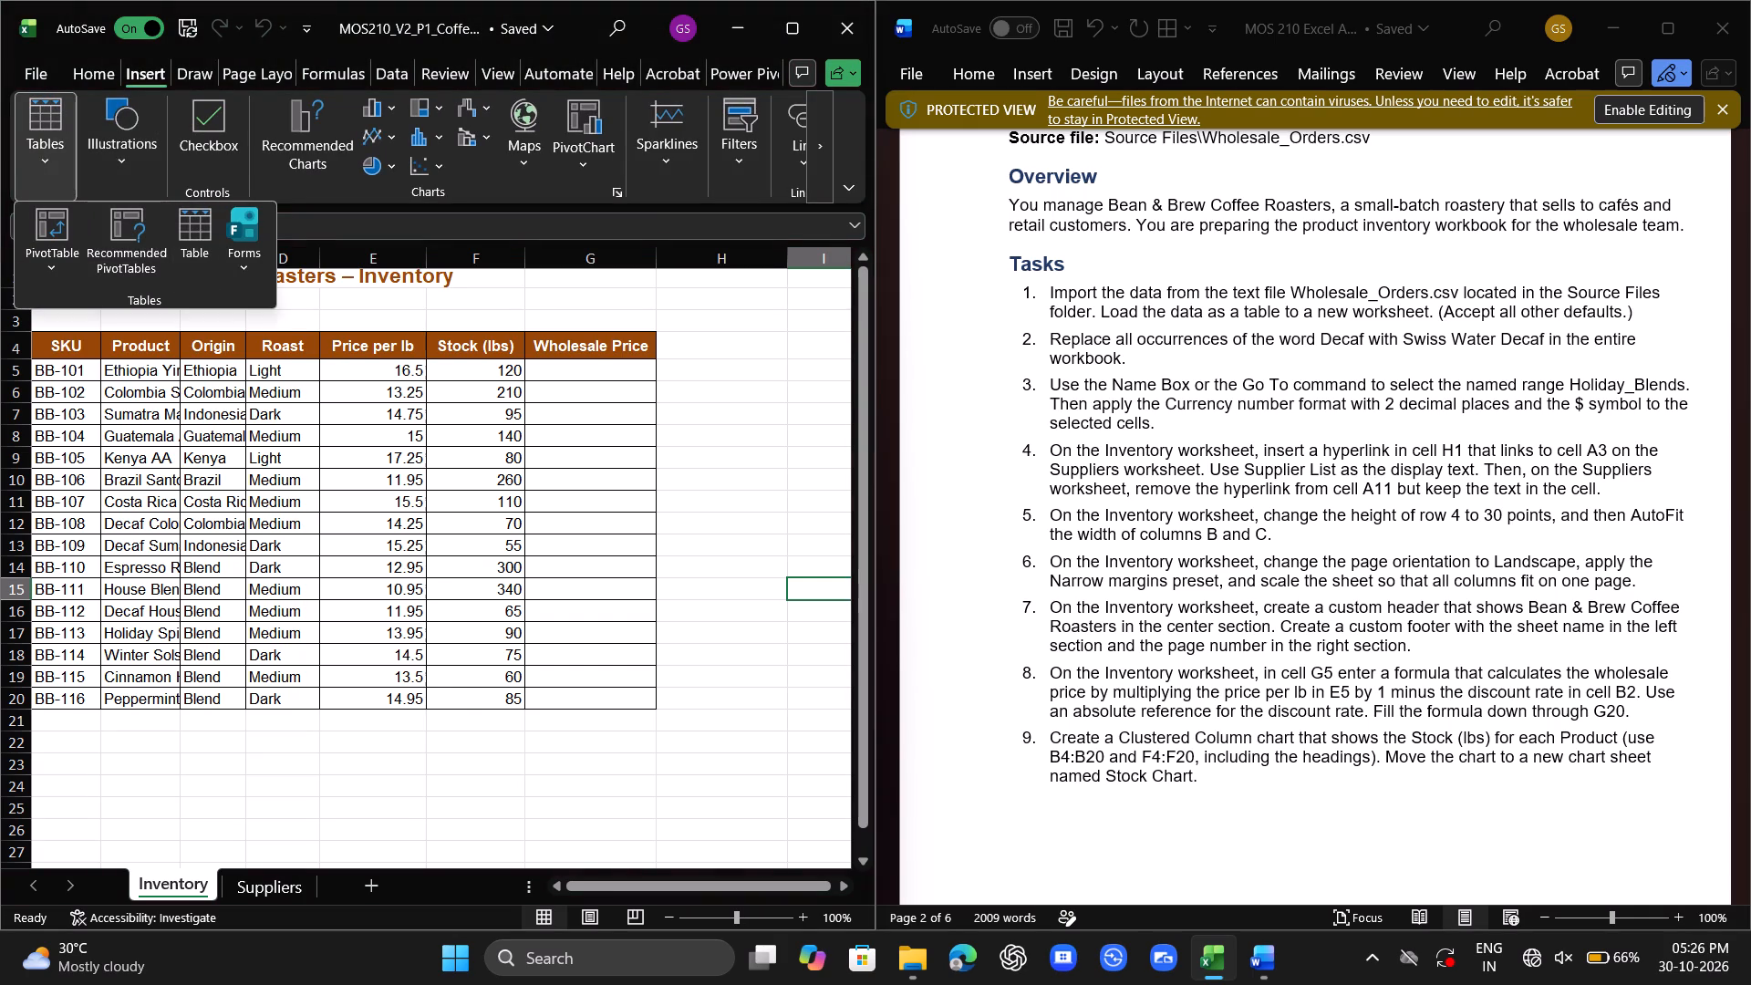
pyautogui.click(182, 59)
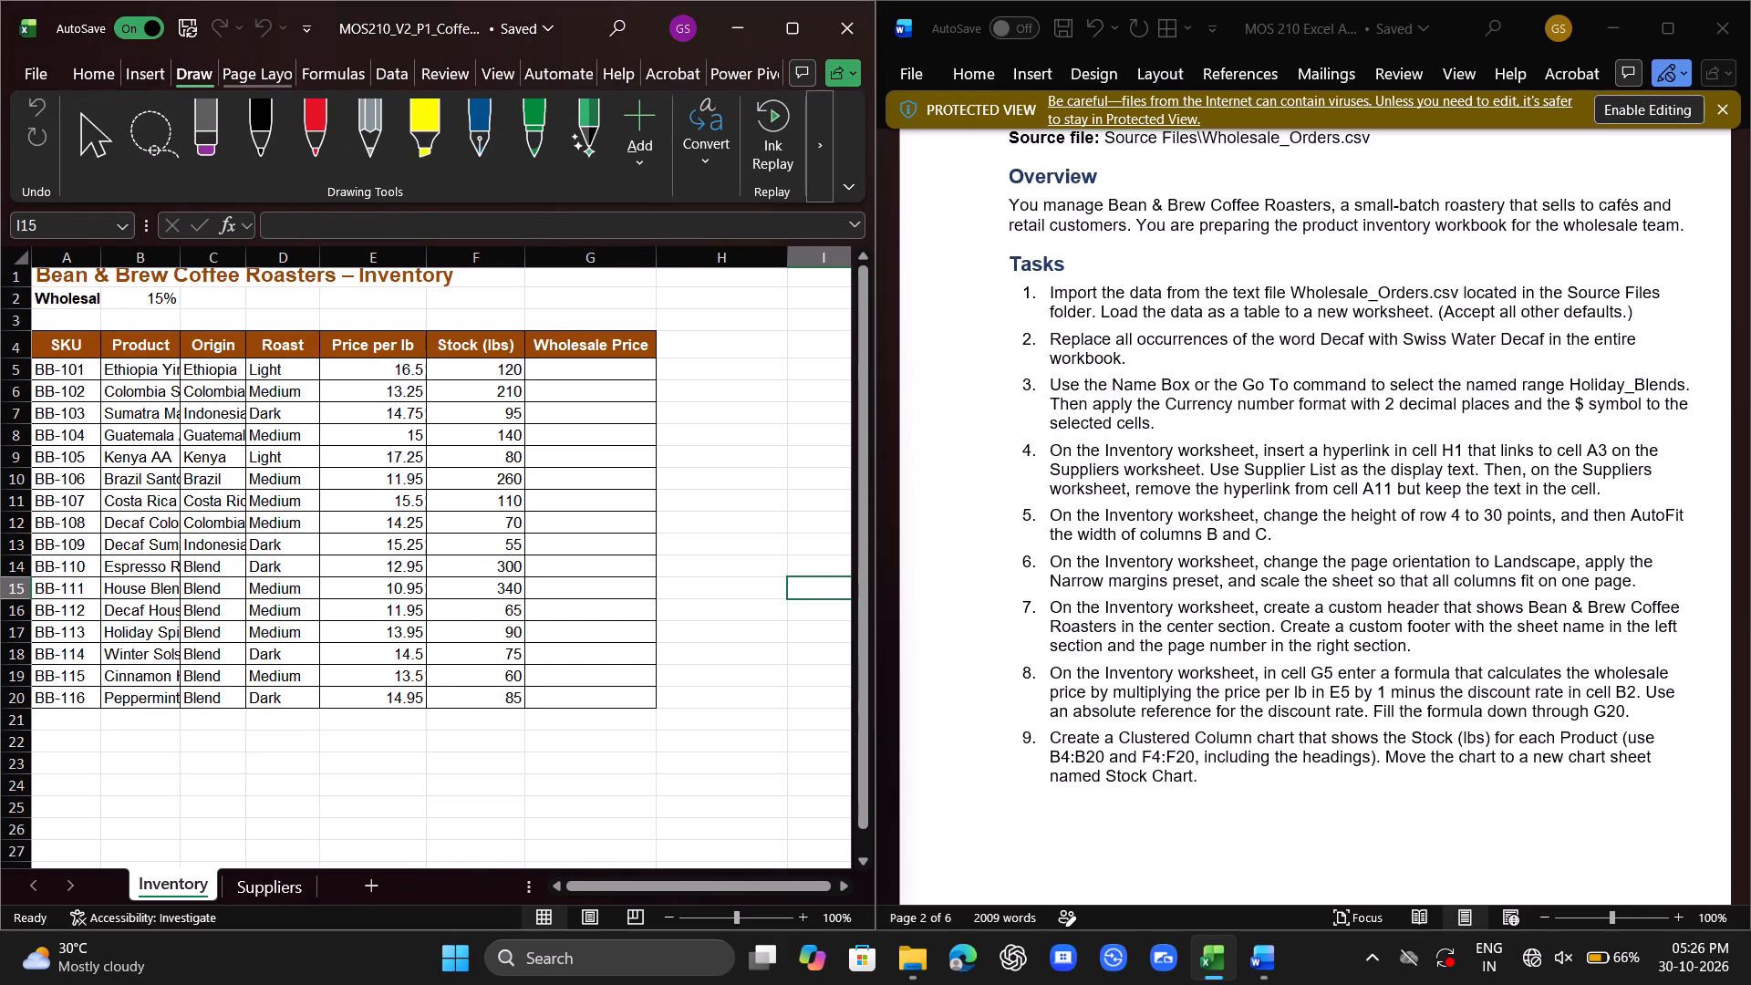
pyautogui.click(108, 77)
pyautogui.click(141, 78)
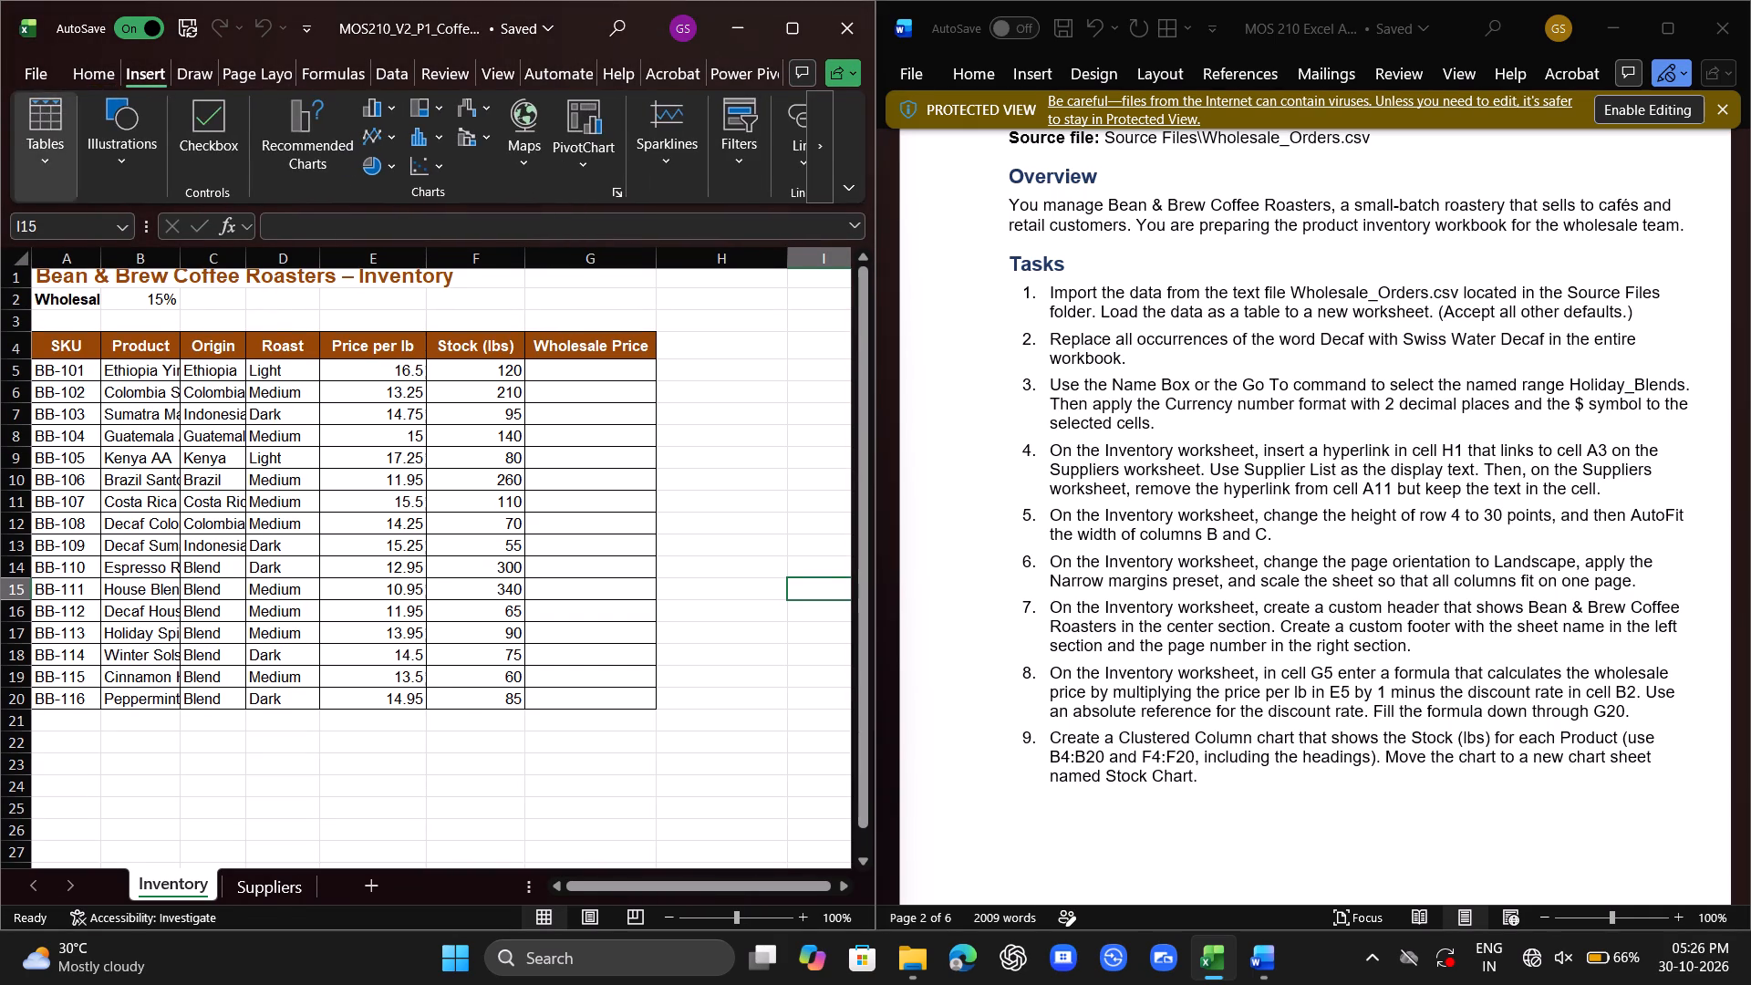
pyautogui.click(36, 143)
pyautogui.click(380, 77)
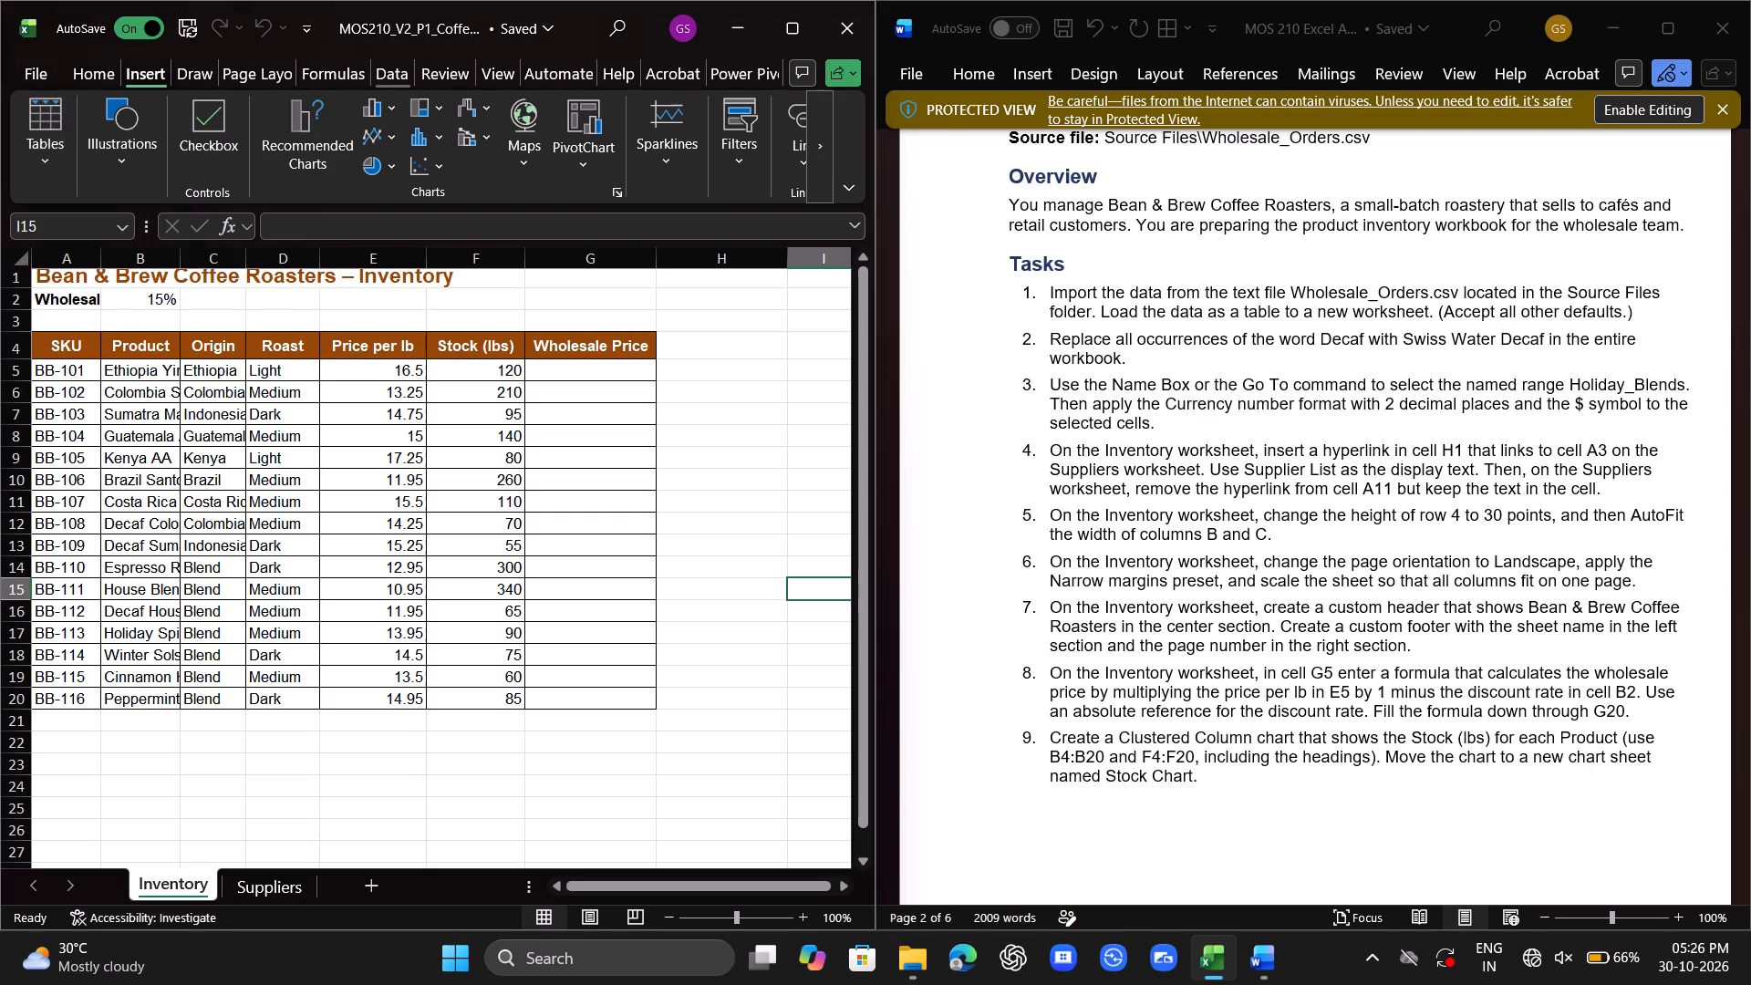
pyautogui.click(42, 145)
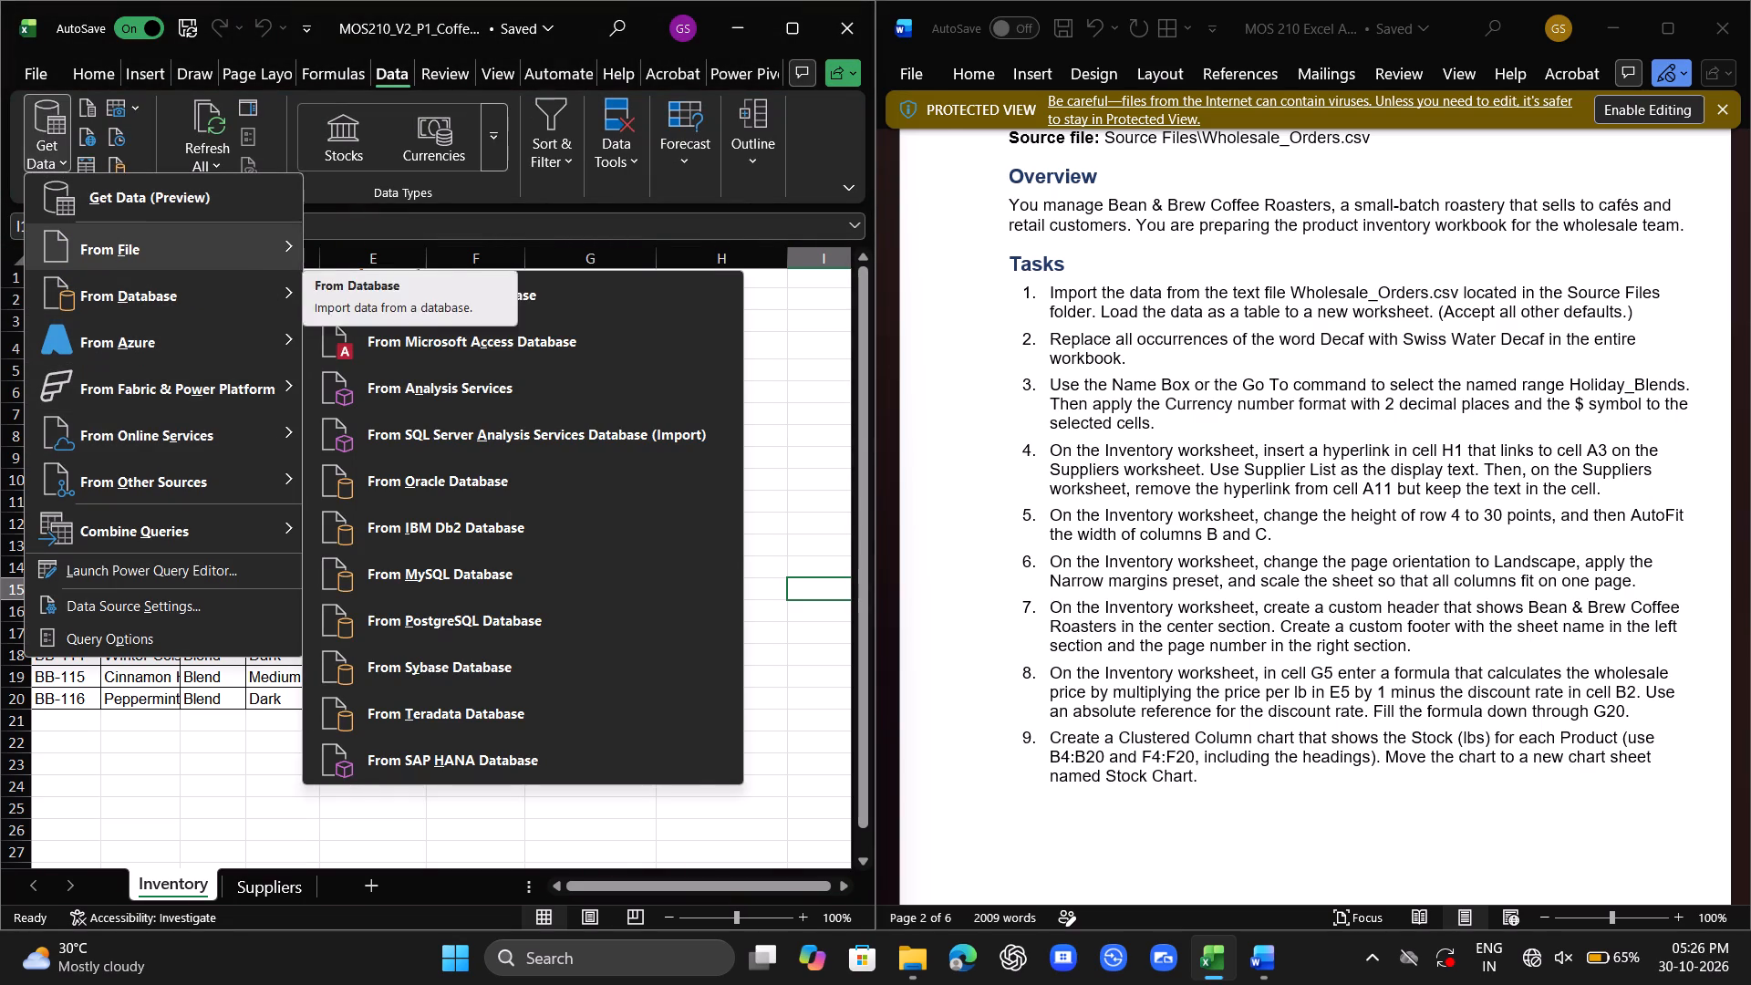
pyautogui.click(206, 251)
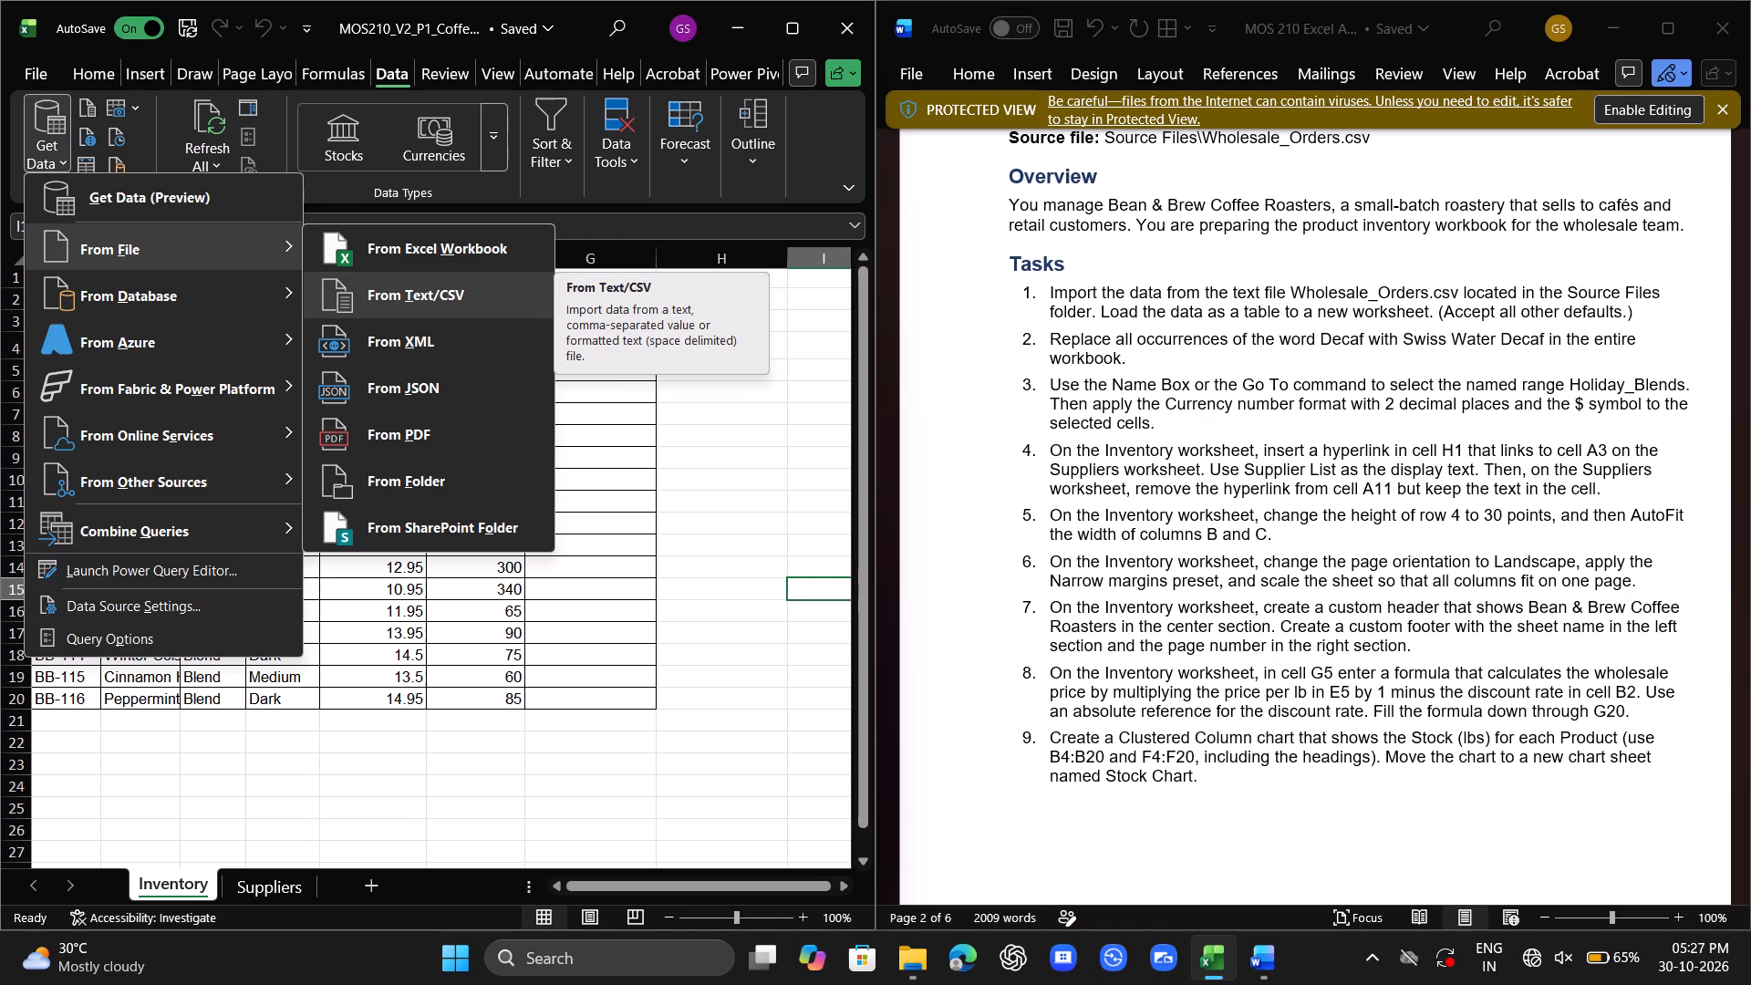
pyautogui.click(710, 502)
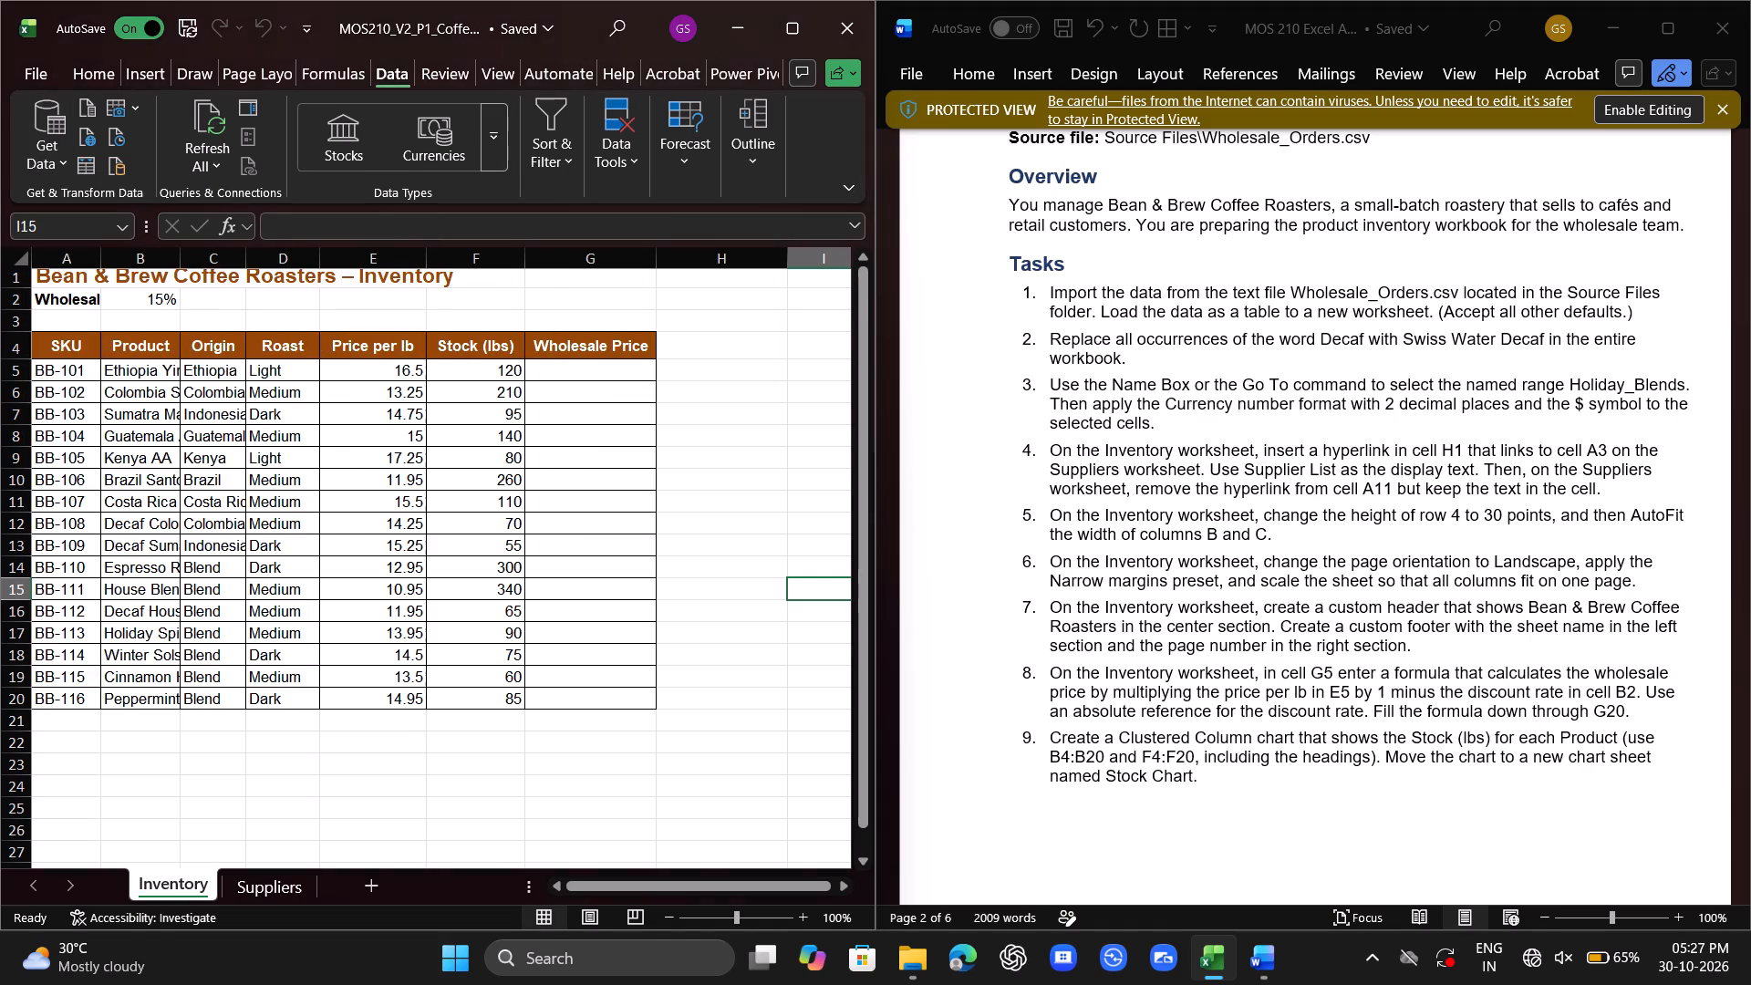
# Add a new worksheet to the CoffeeRoasters workbook and move it after the Suppliers sheet.
pyautogui.click(381, 881)
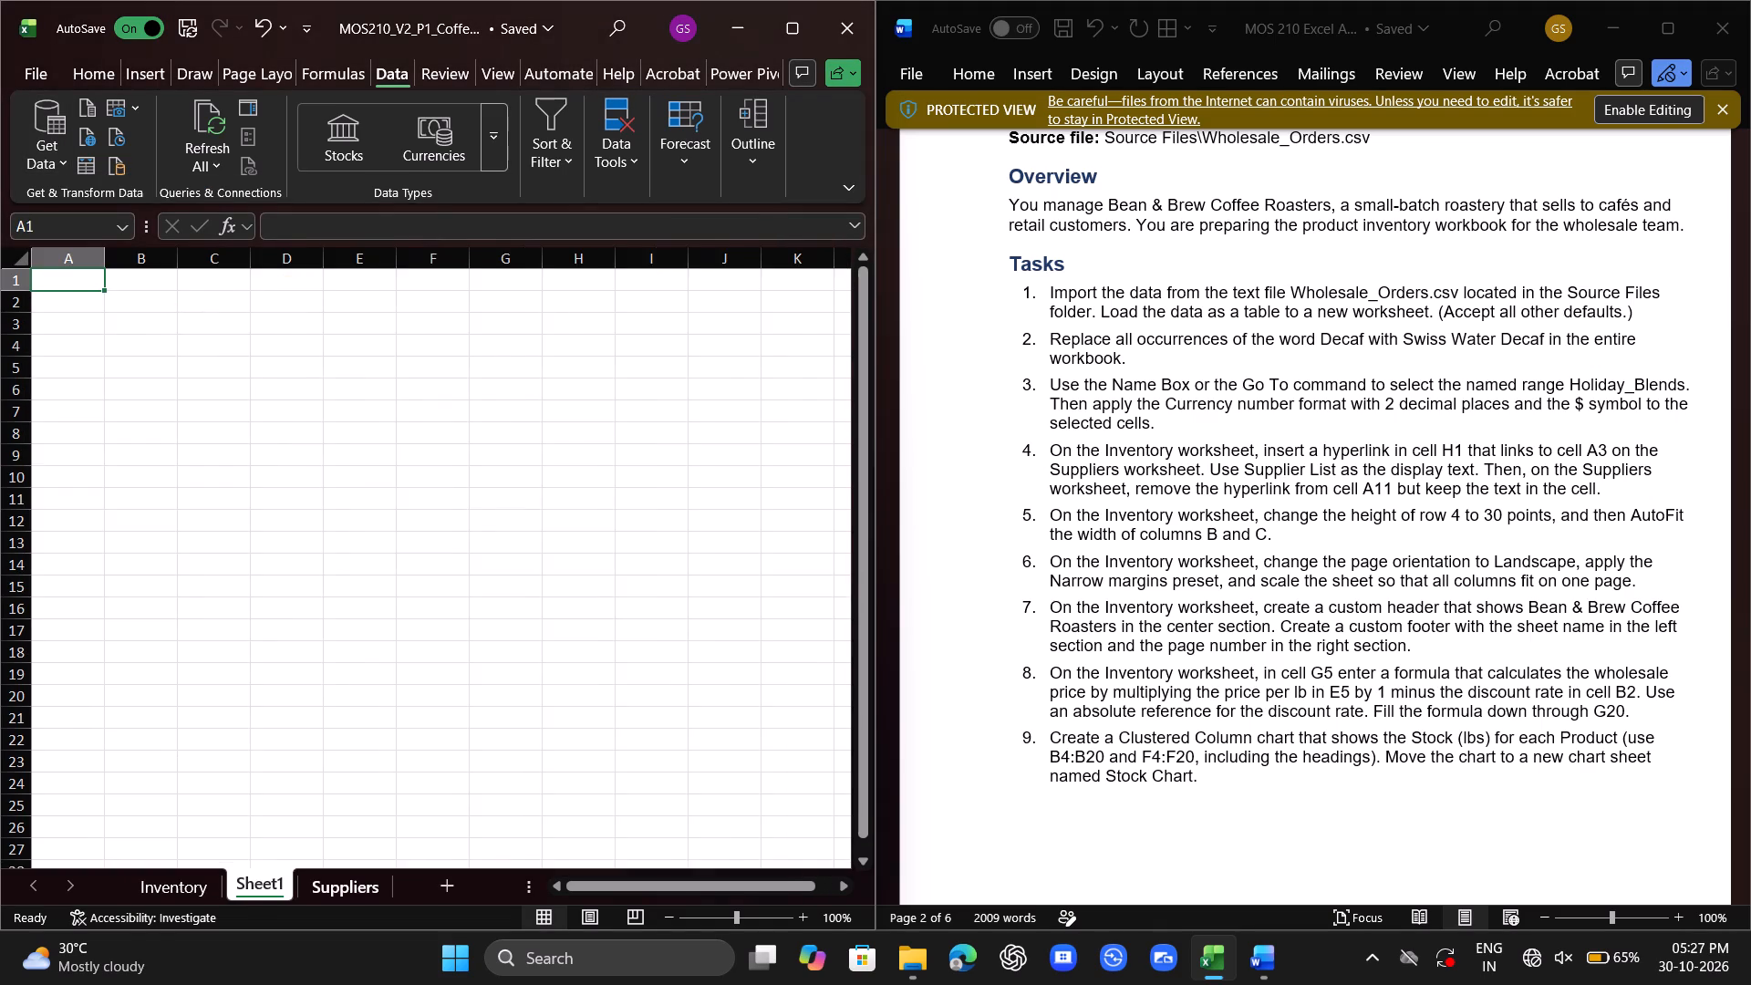
pyautogui.click(334, 884)
pyautogui.click(269, 874)
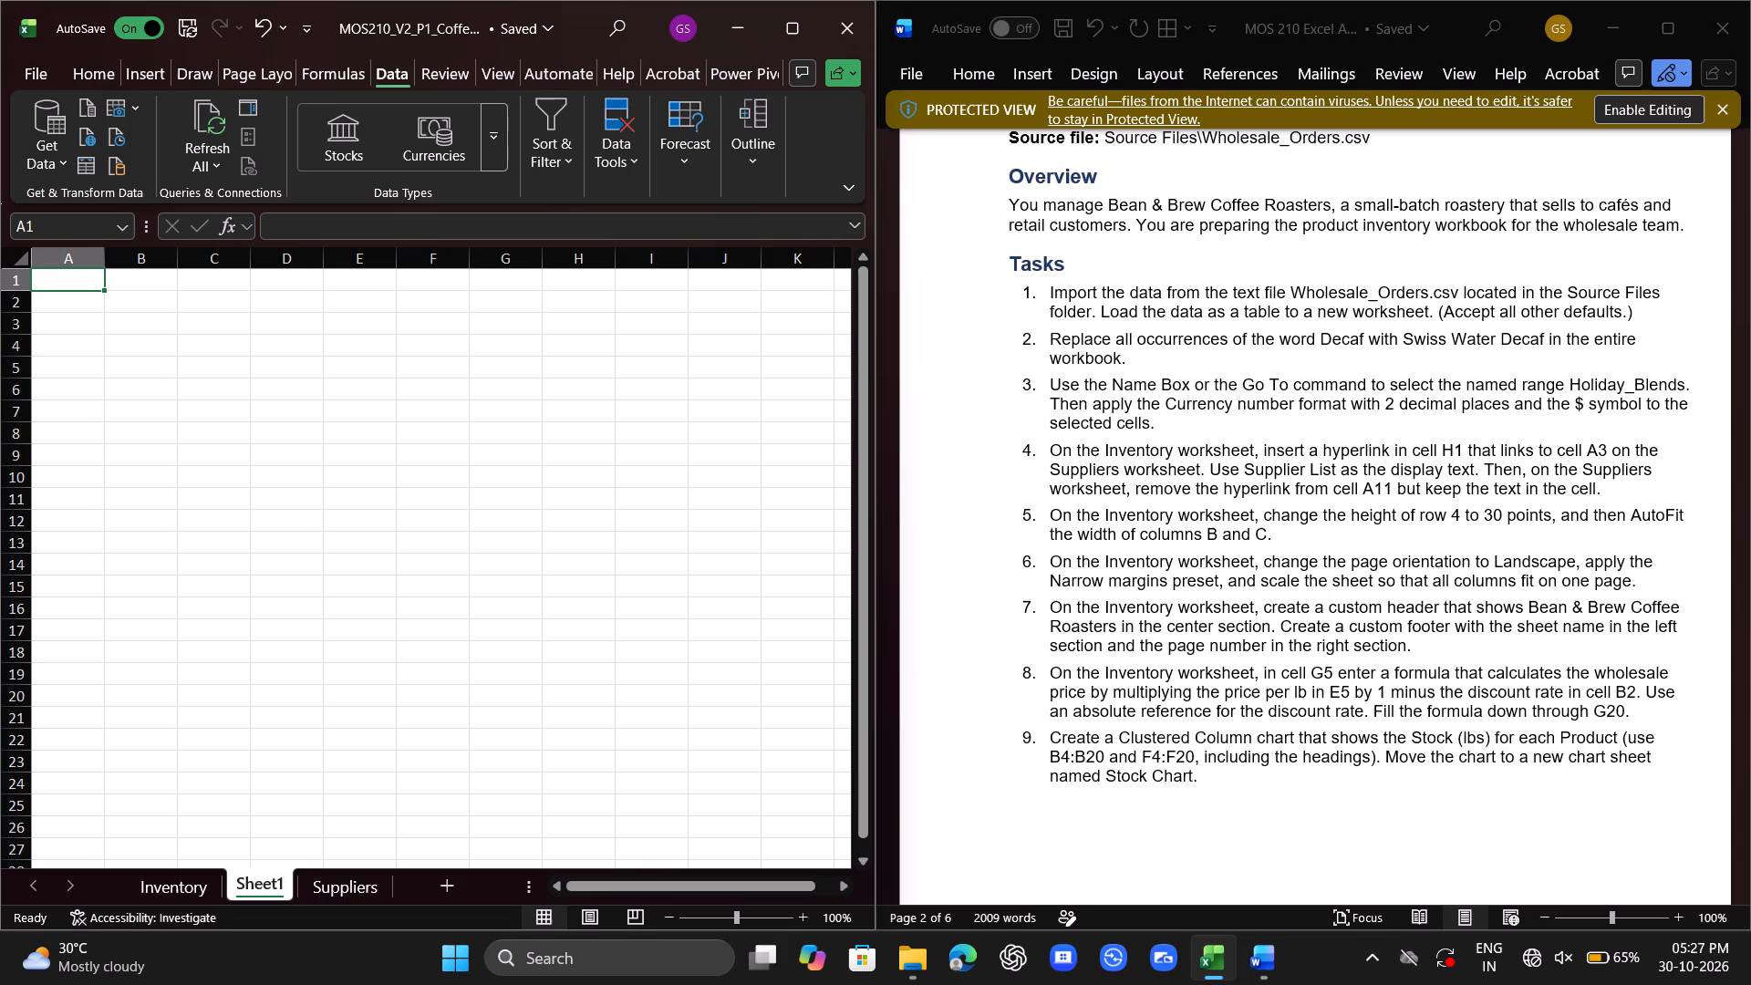
pyautogui.moveTo(267, 873); pyautogui.dragTo(406, 891)
pyautogui.click(352, 894)
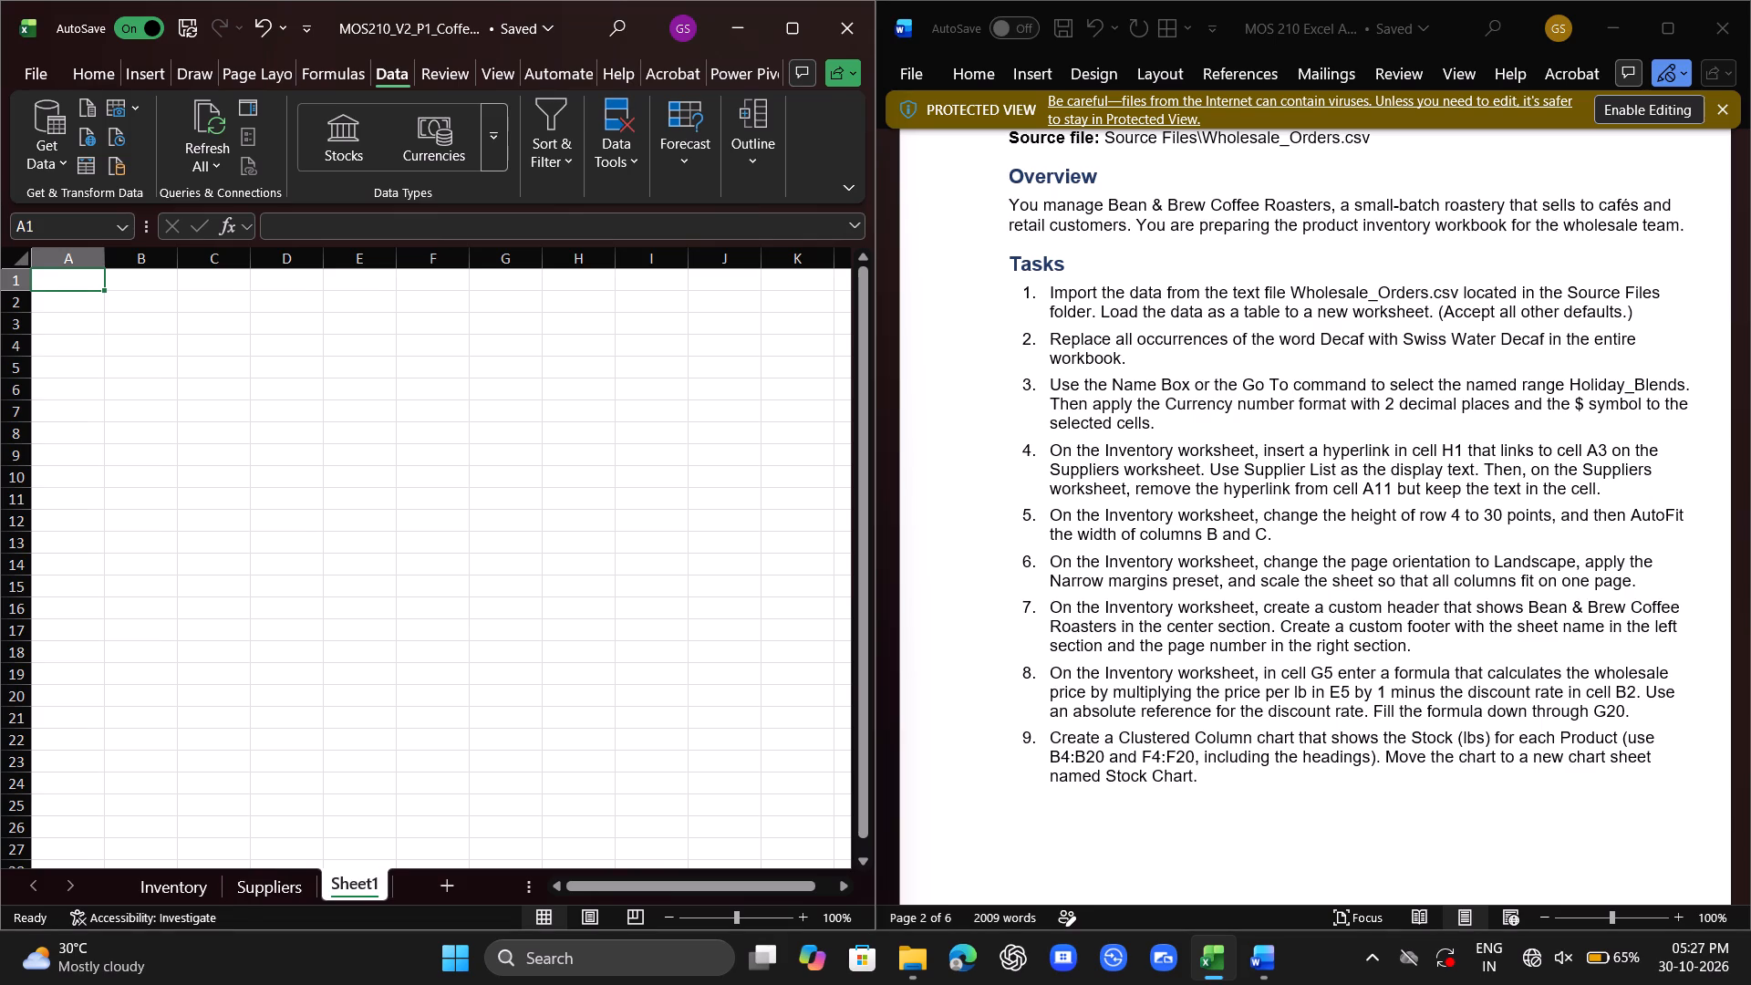
# Start a data import from a Text/CSV file with the new worksheet active.
pyautogui.click(202, 57)
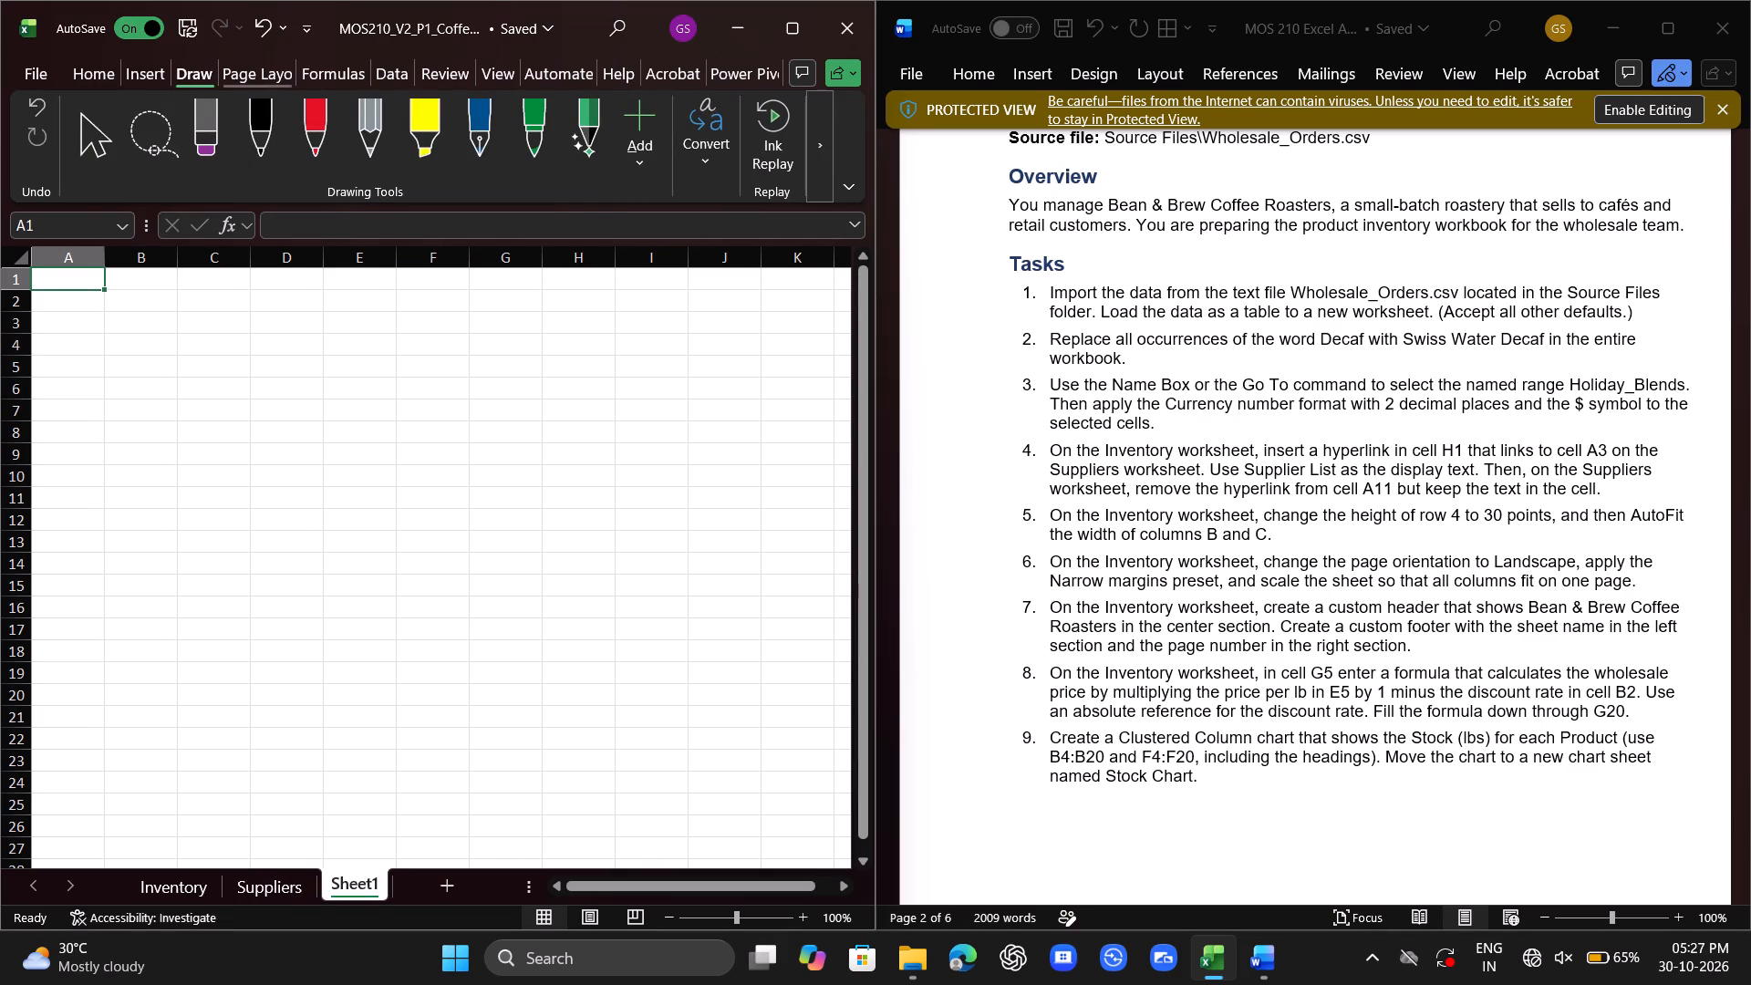
pyautogui.click(385, 64)
pyautogui.click(32, 146)
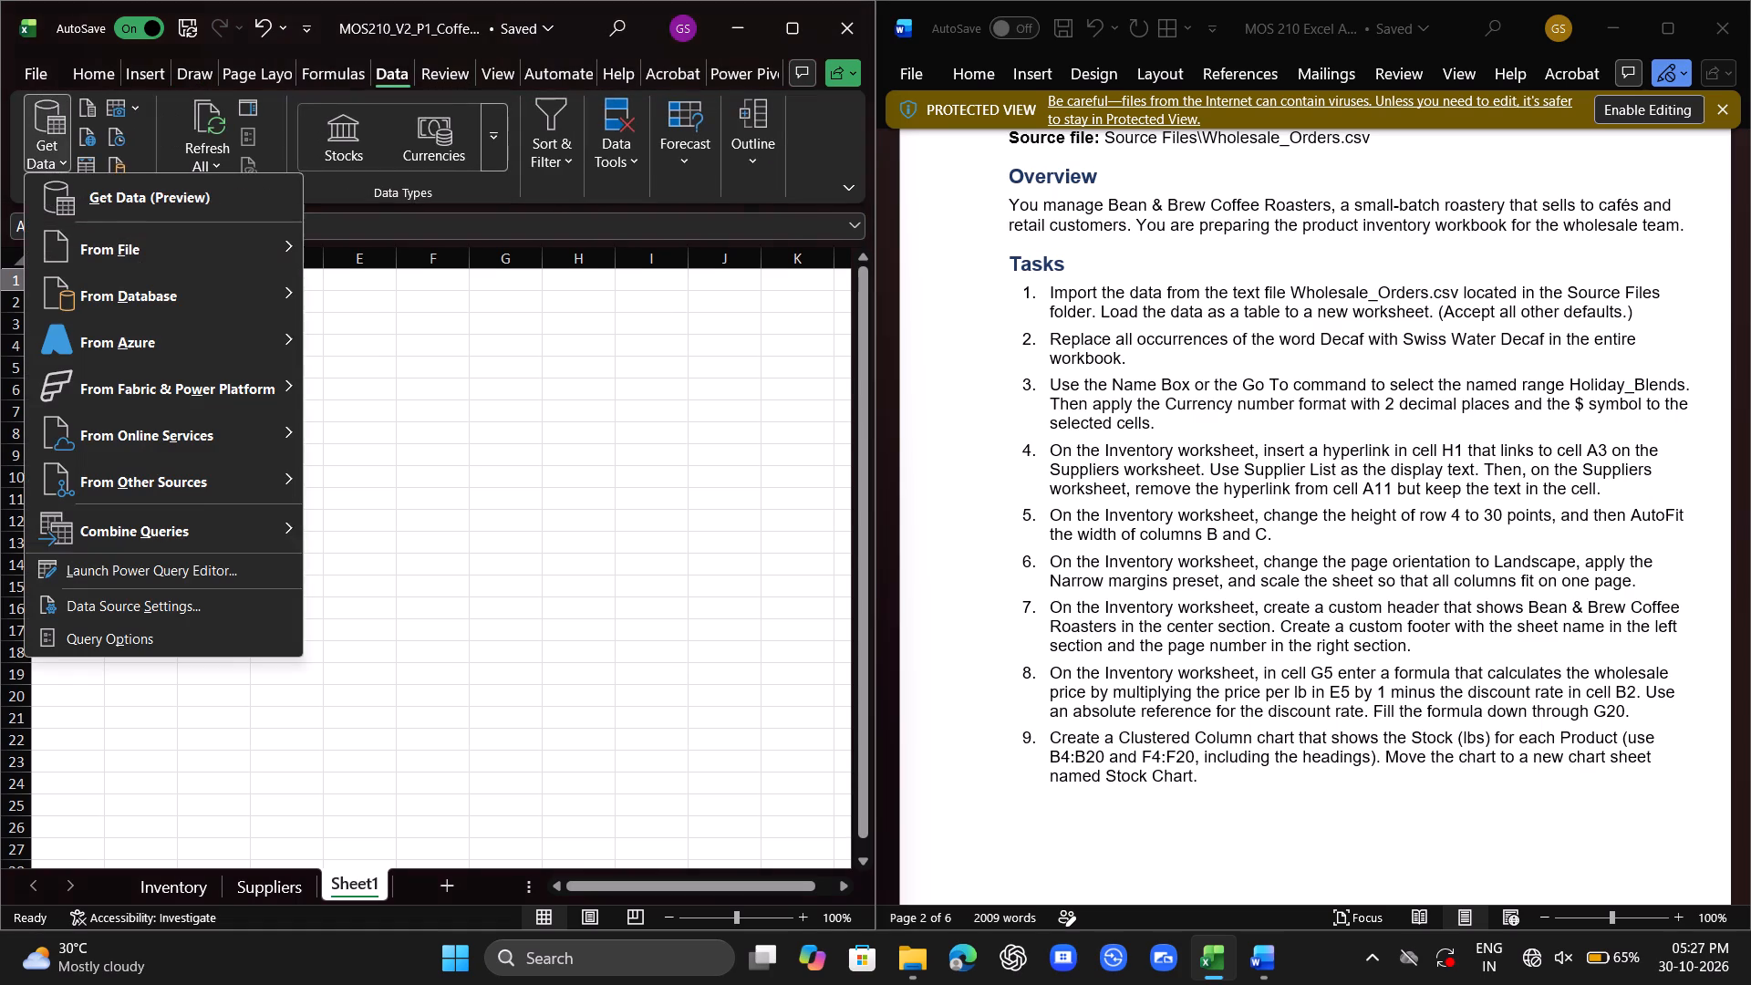
pyautogui.click(152, 246)
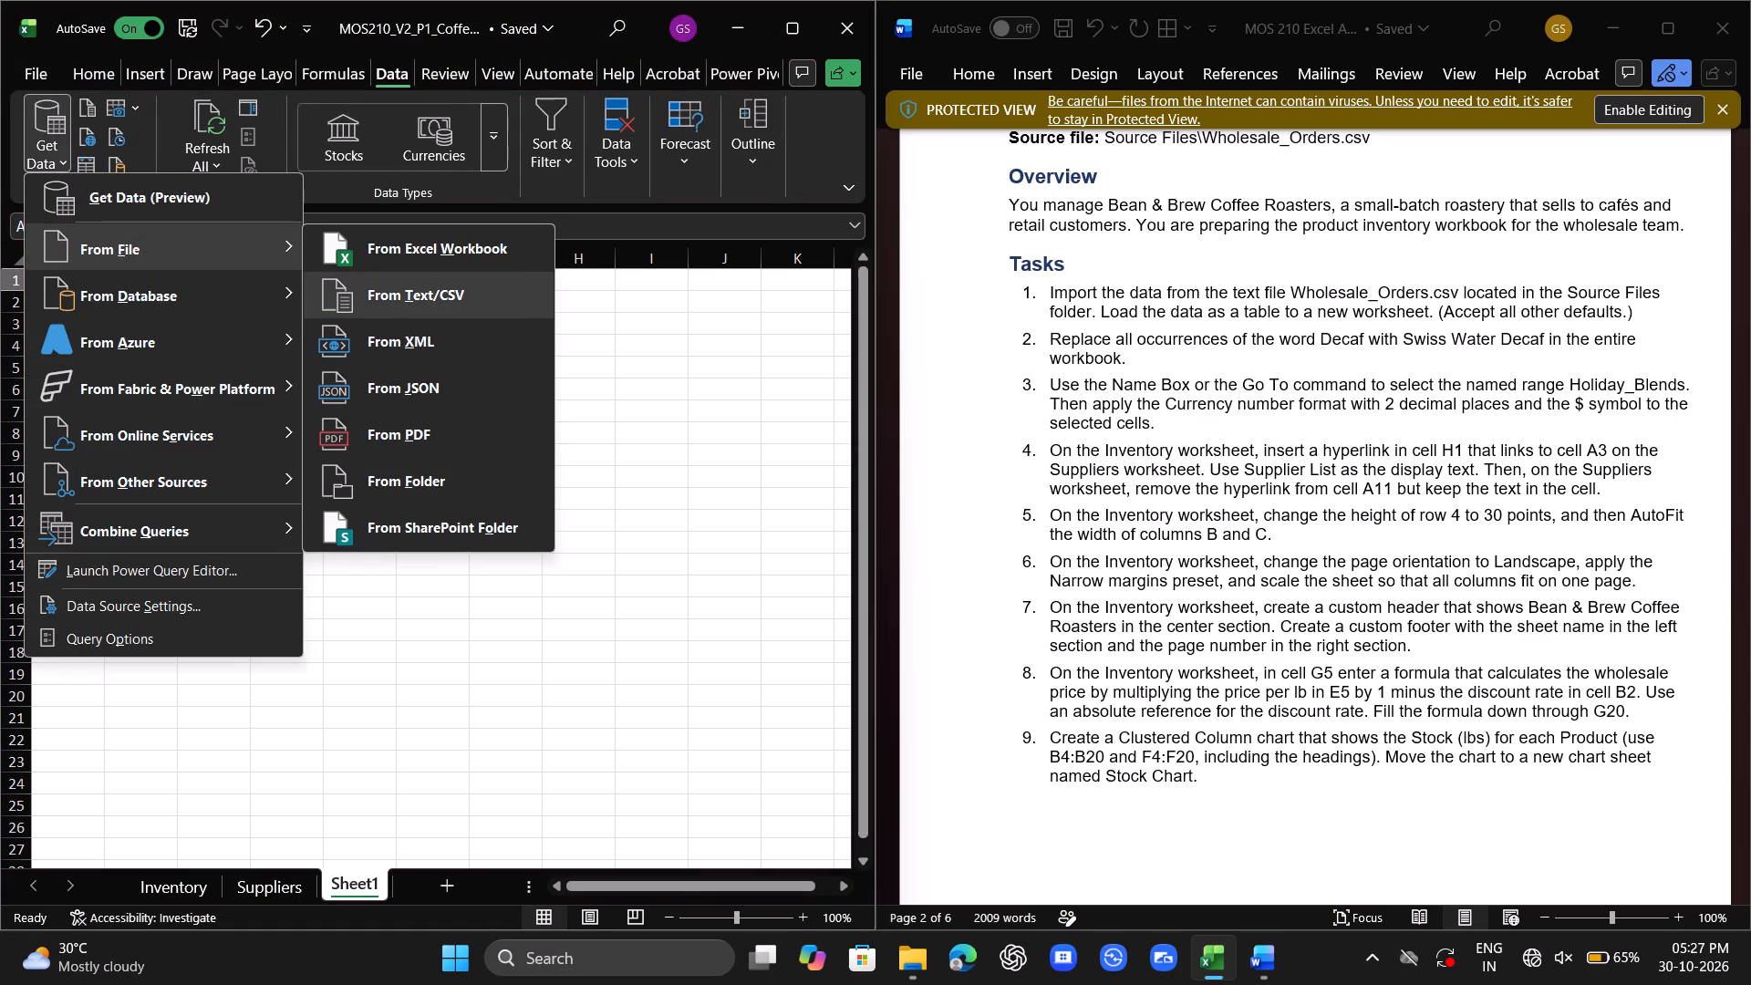
pyautogui.click(441, 293)
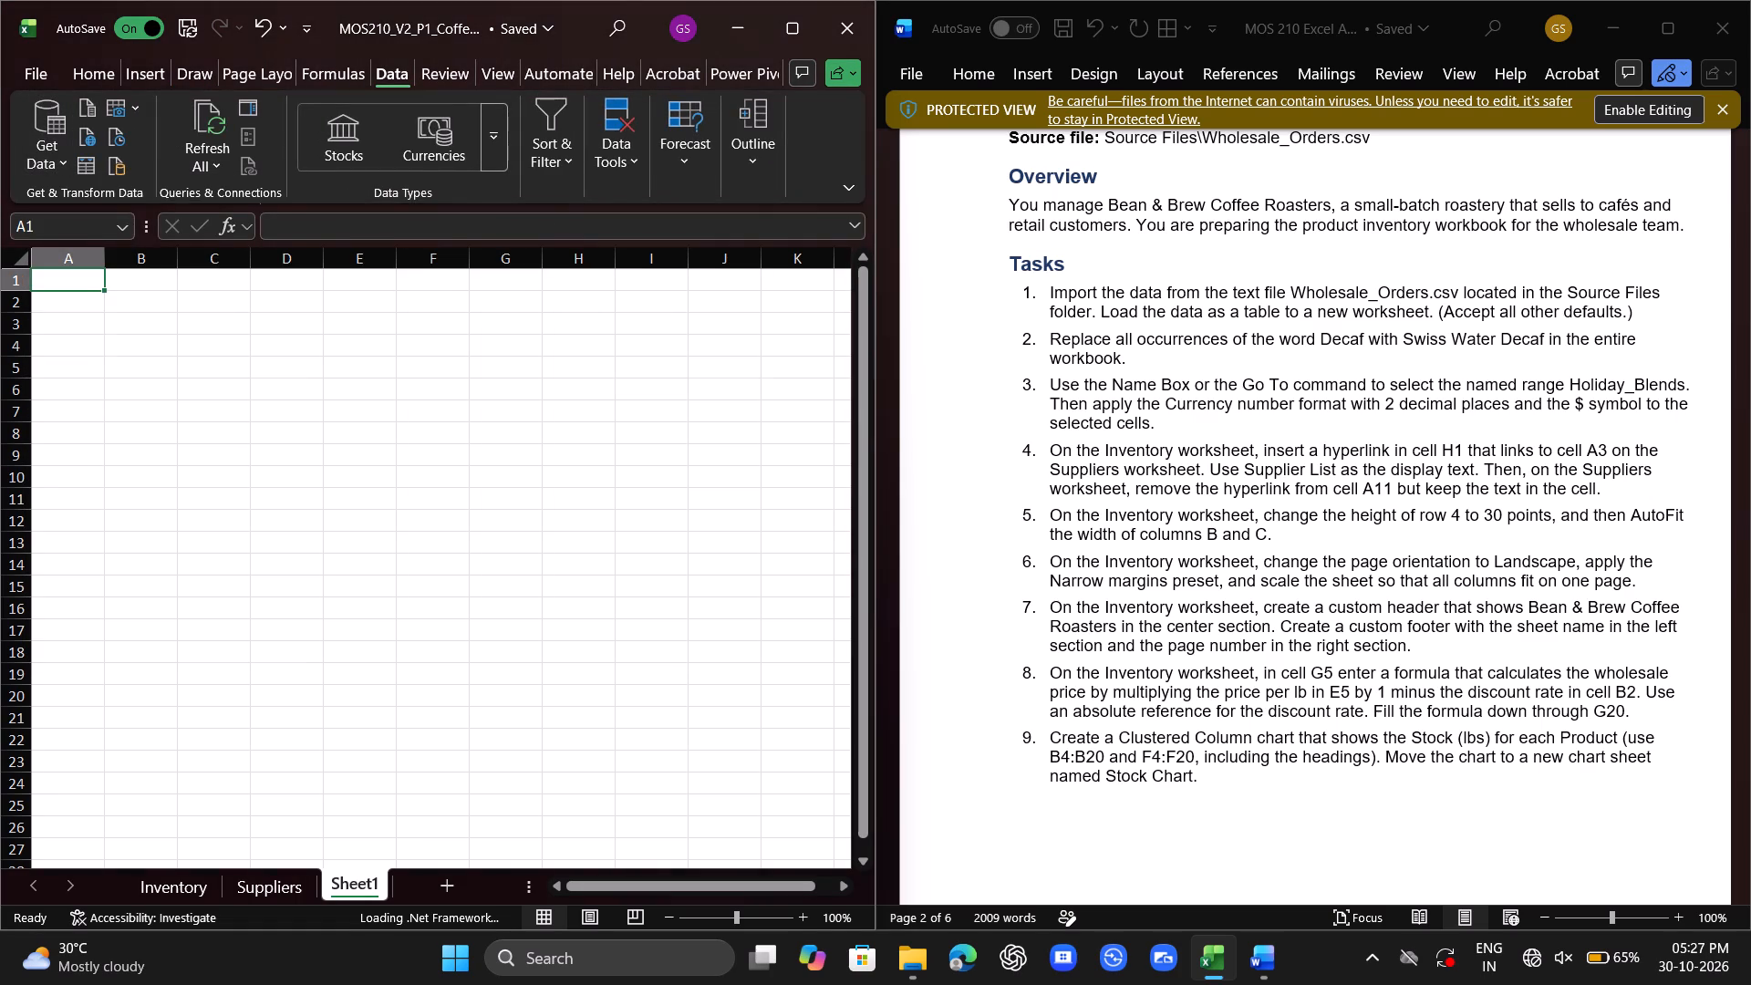
pyautogui.scroll(-8, 399, 293)
pyautogui.scroll(2, 418, 312)
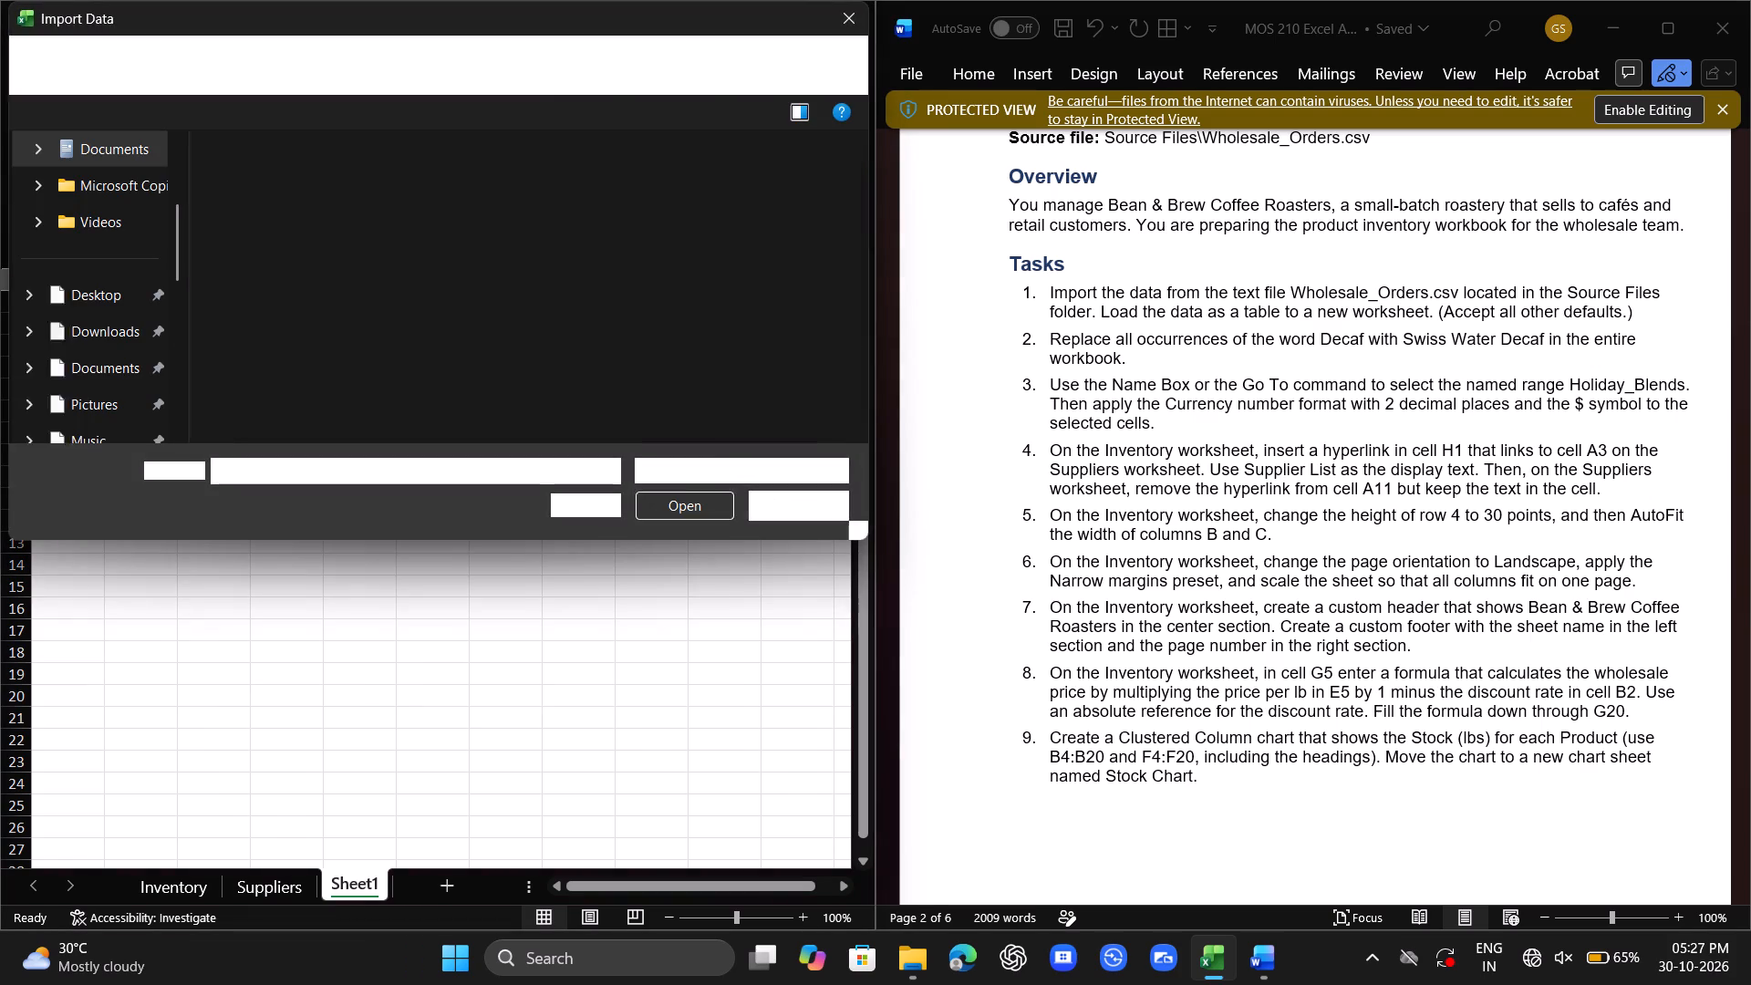
# Look for Wholesale_Orders.csv in the import file browser, checking Documents, Local Disk (C:), Network, Home and Gallery.
pyautogui.scroll(-7, 431, 285)
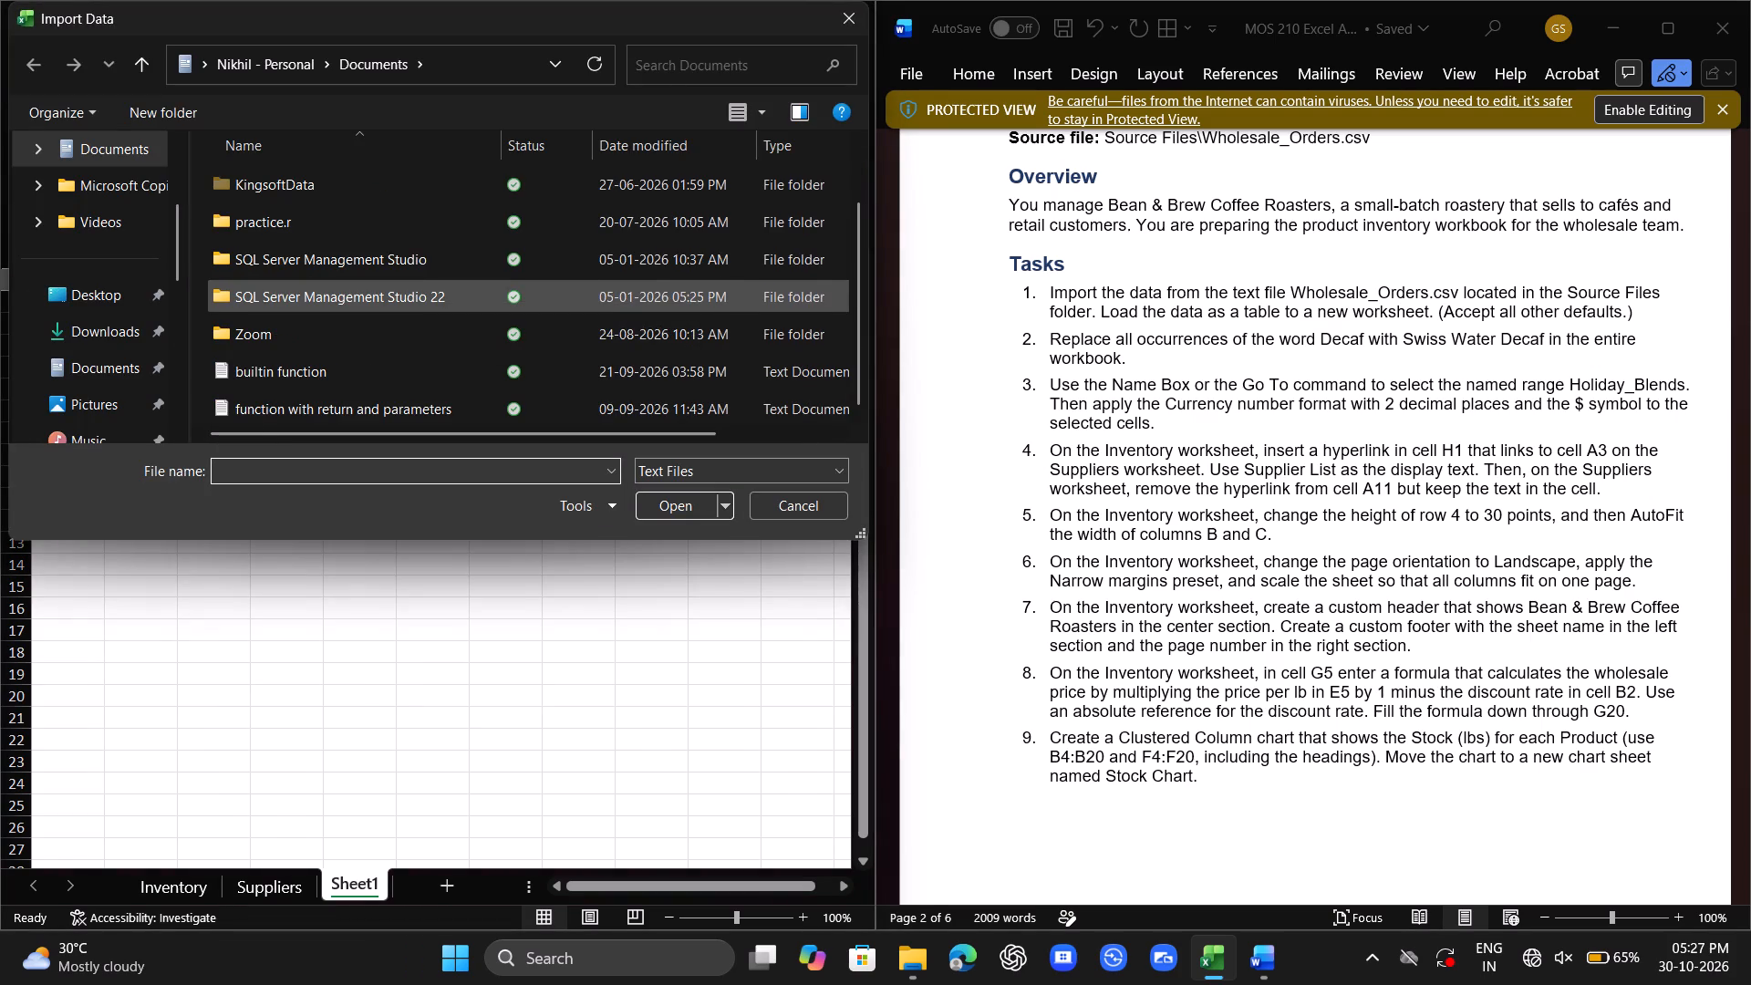
pyautogui.scroll(-6, 372, 281)
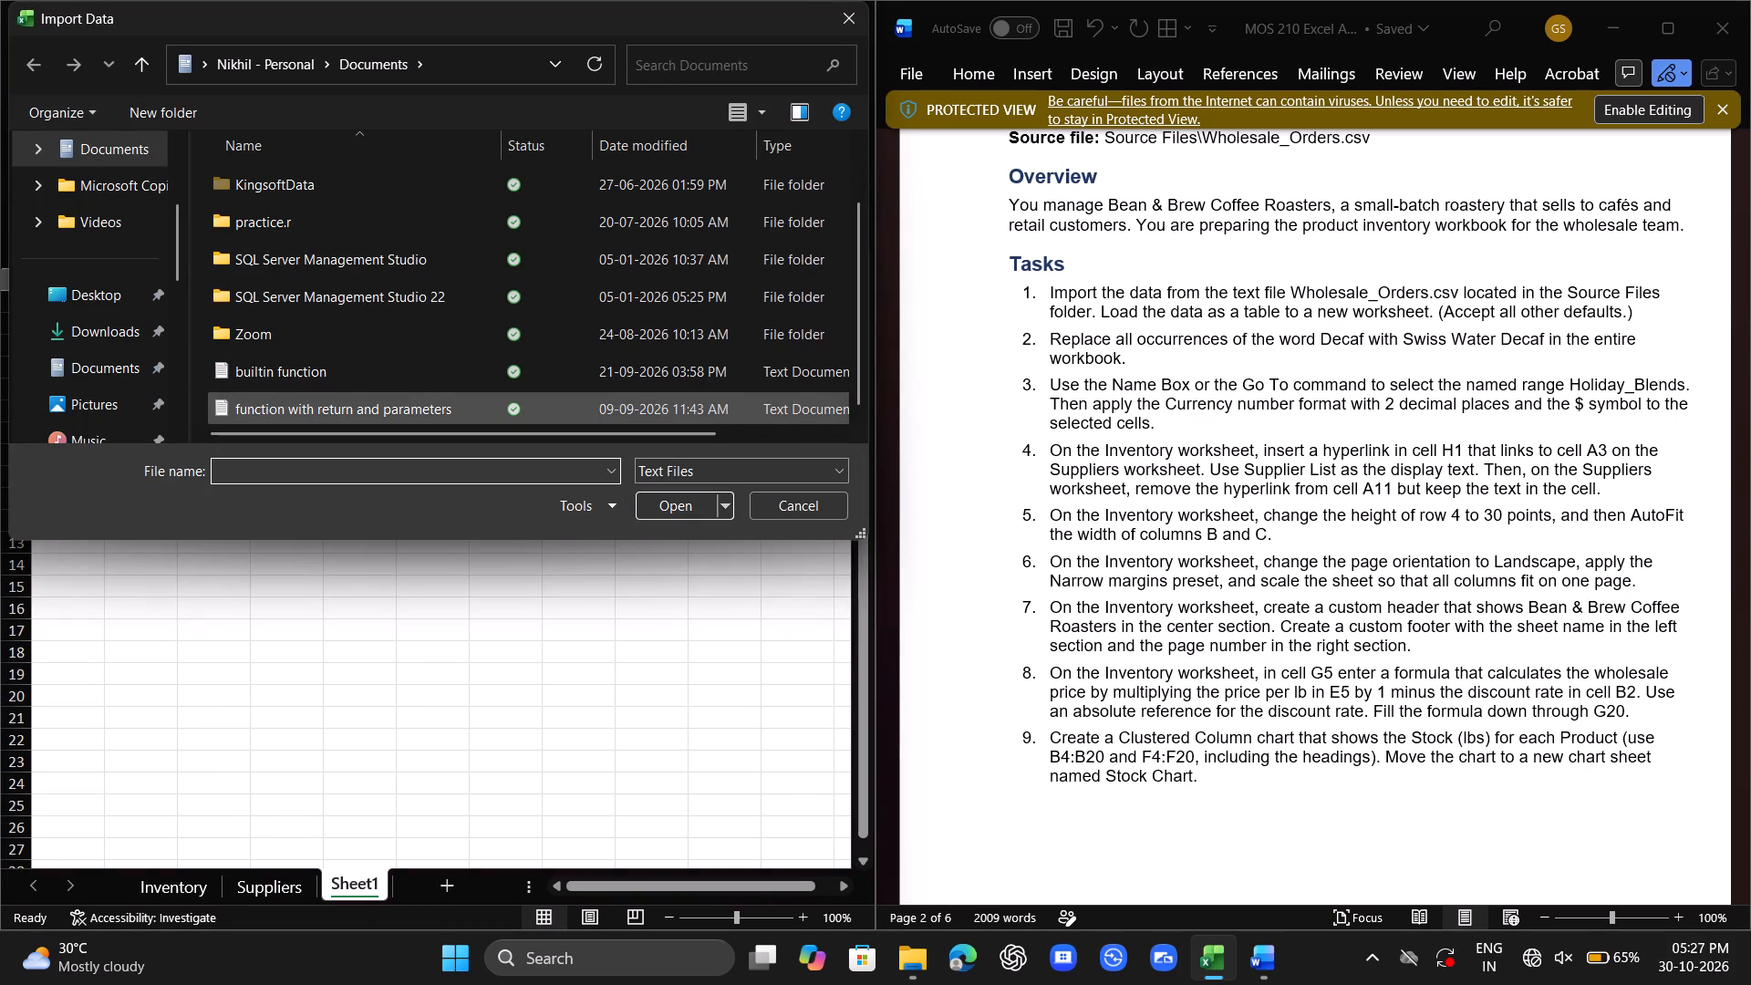
pyautogui.scroll(-7, 93, 384)
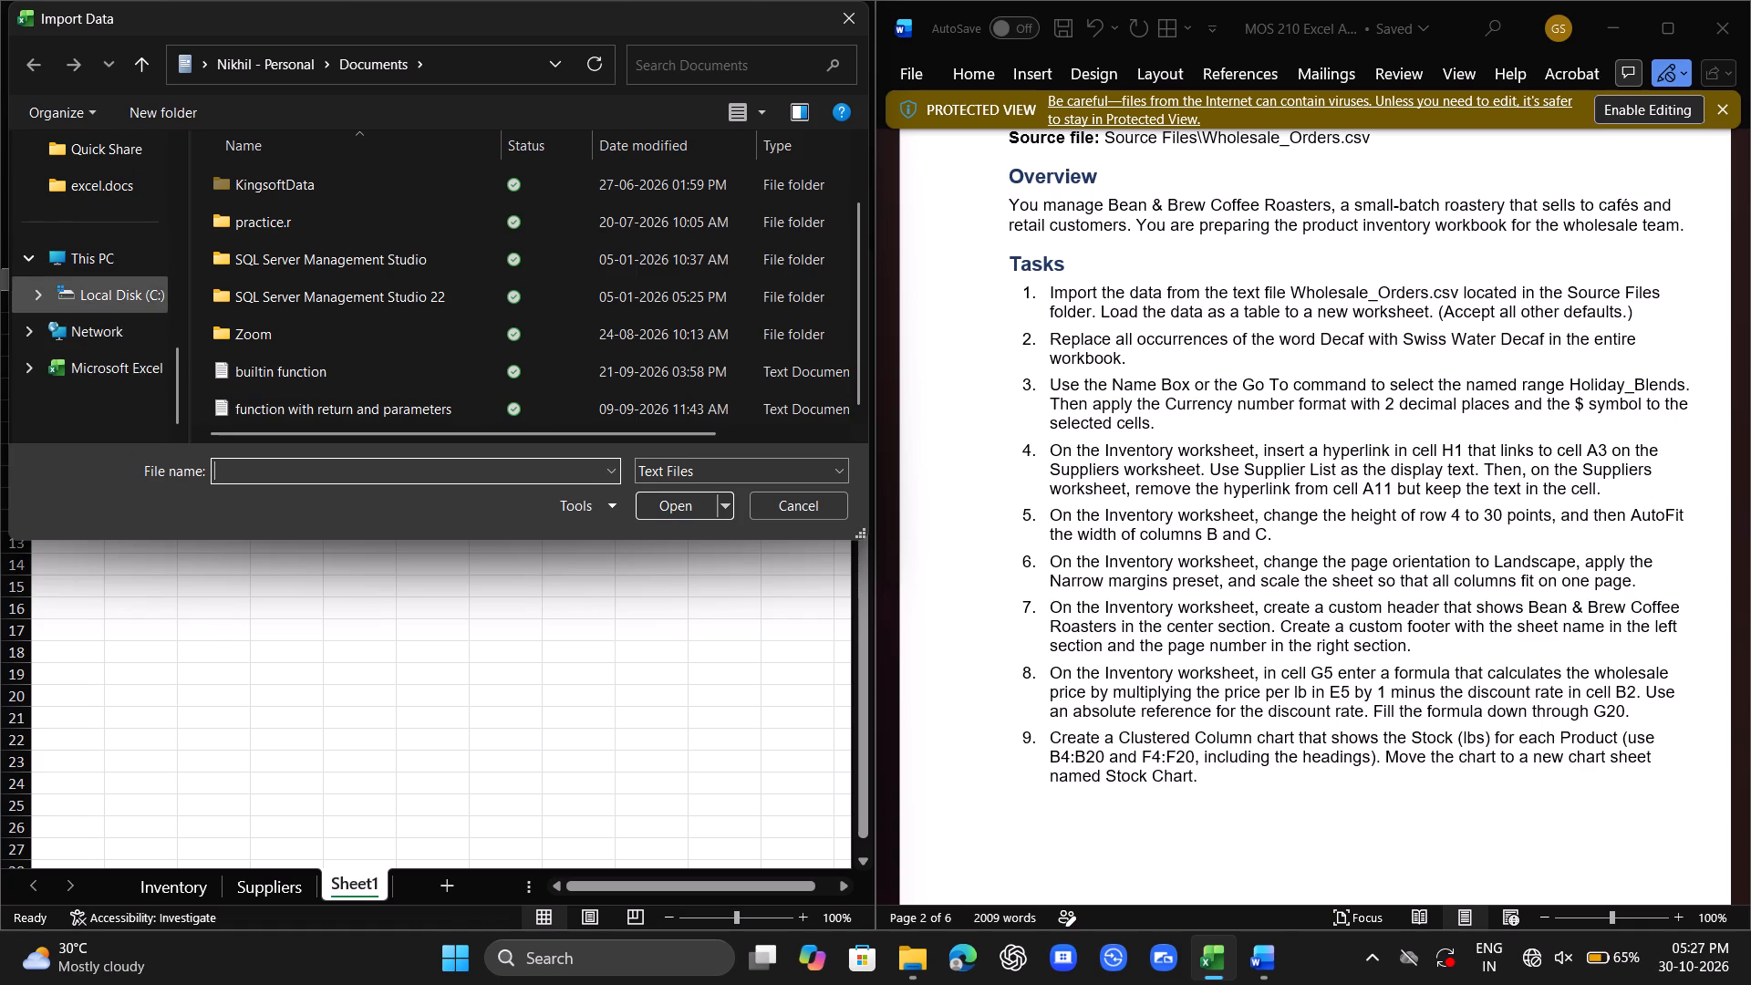
pyautogui.doubleClick(131, 292)
pyautogui.scroll(-8, 305, 199)
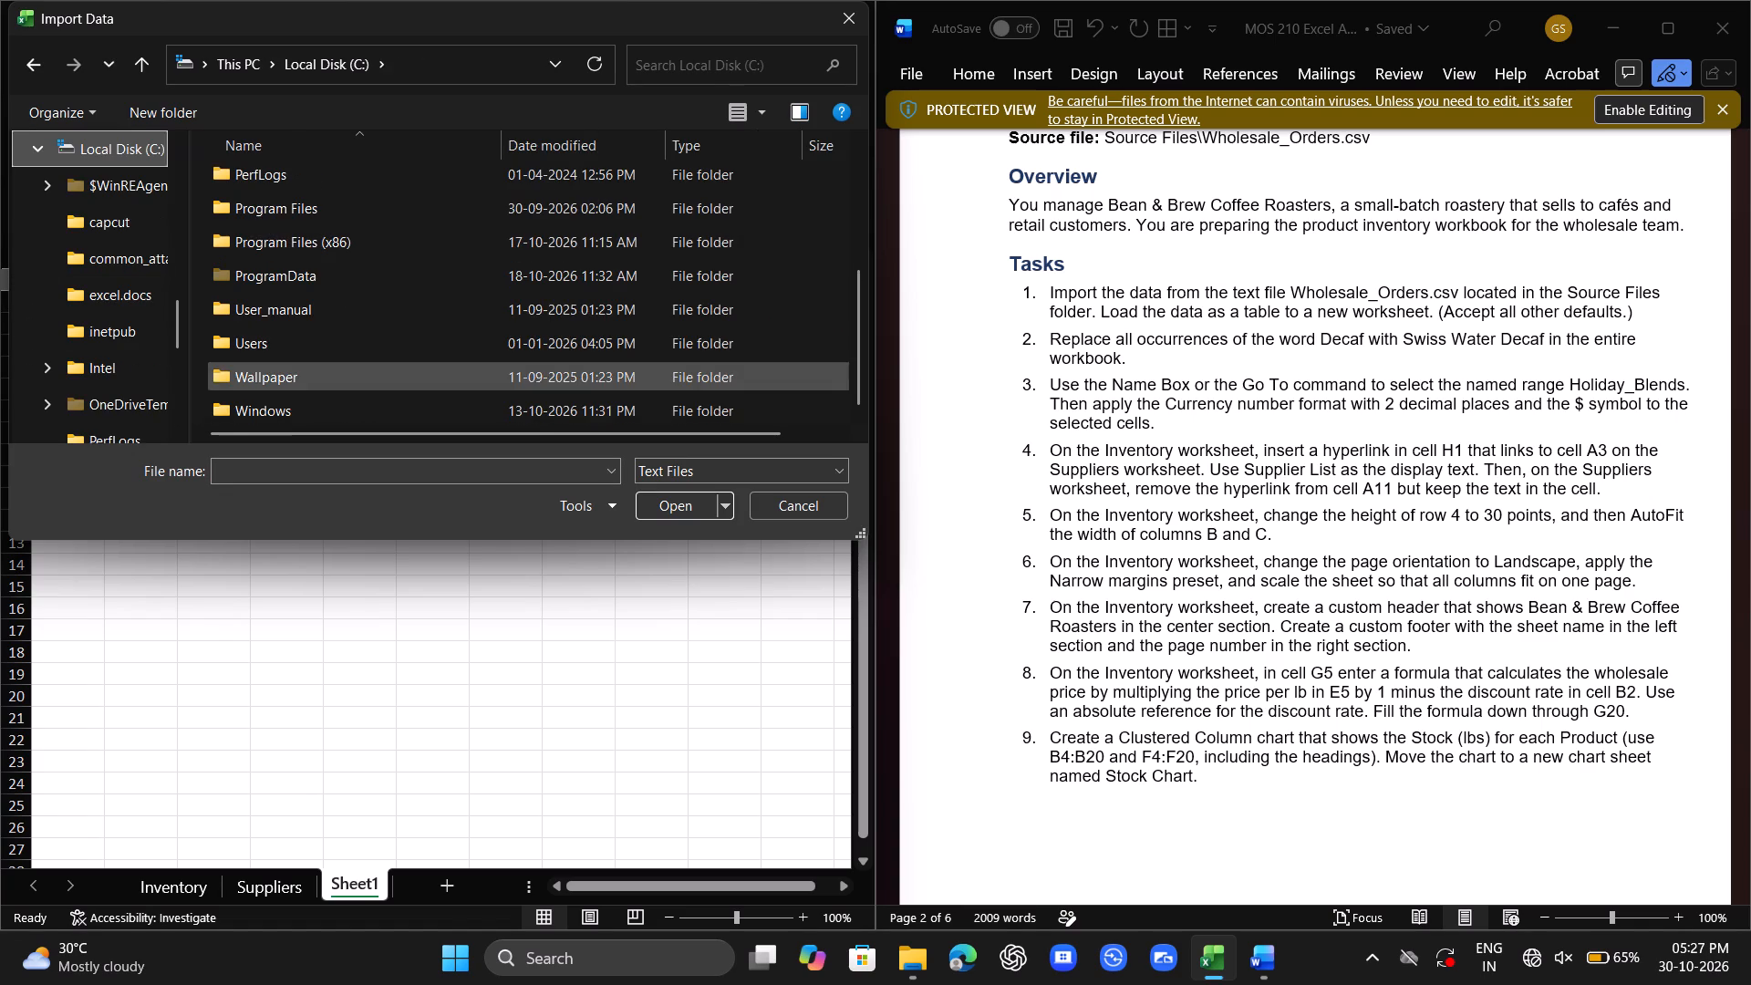
pyautogui.scroll(6, 324, 213)
pyautogui.scroll(-4, 323, 203)
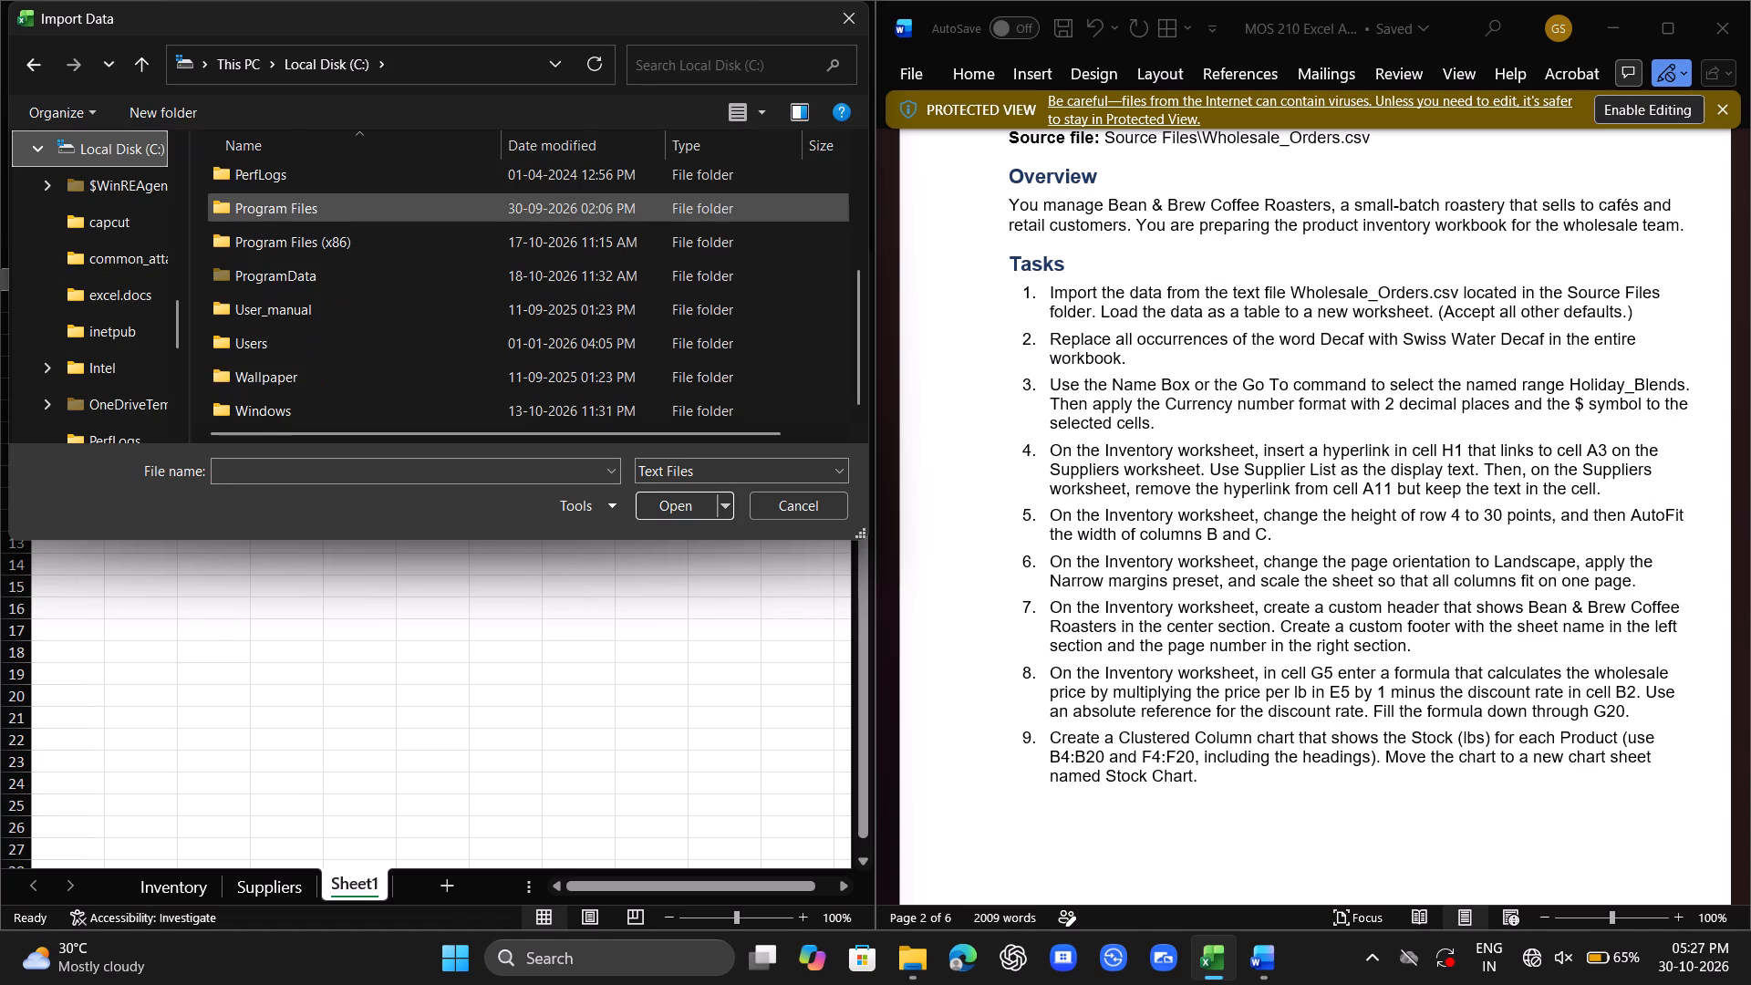
pyautogui.scroll(-4, 325, 204)
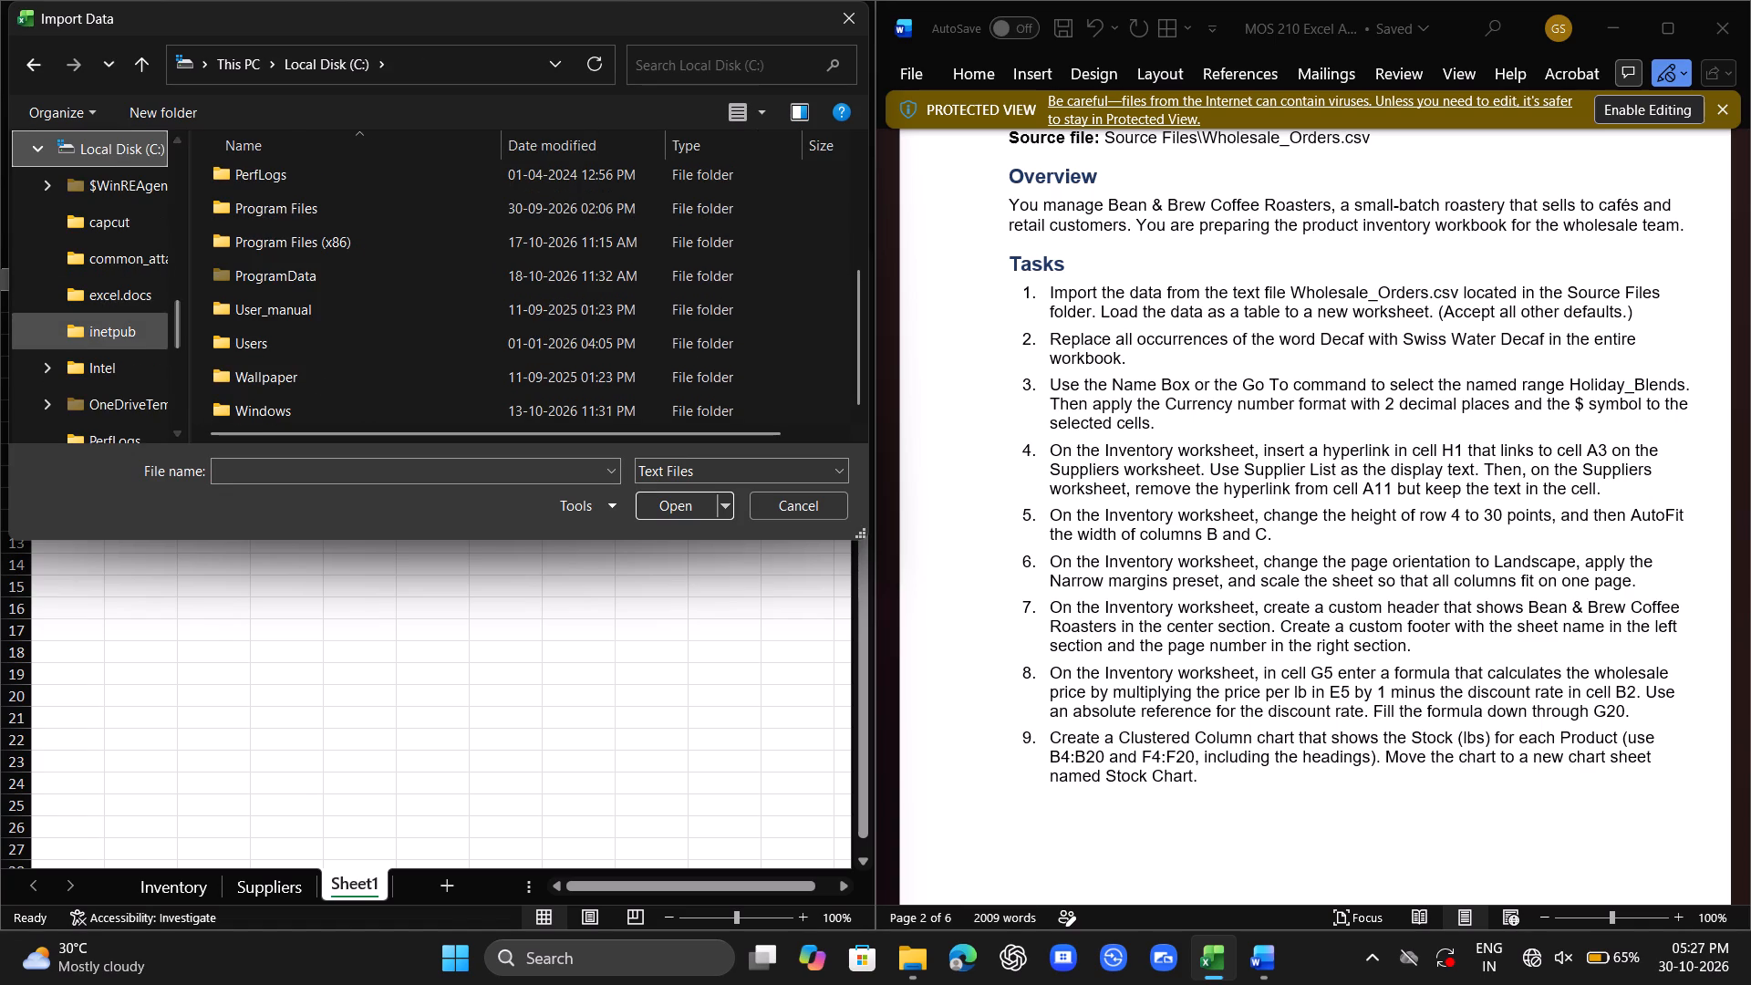
pyautogui.scroll(-6, 156, 338)
pyautogui.click(126, 330)
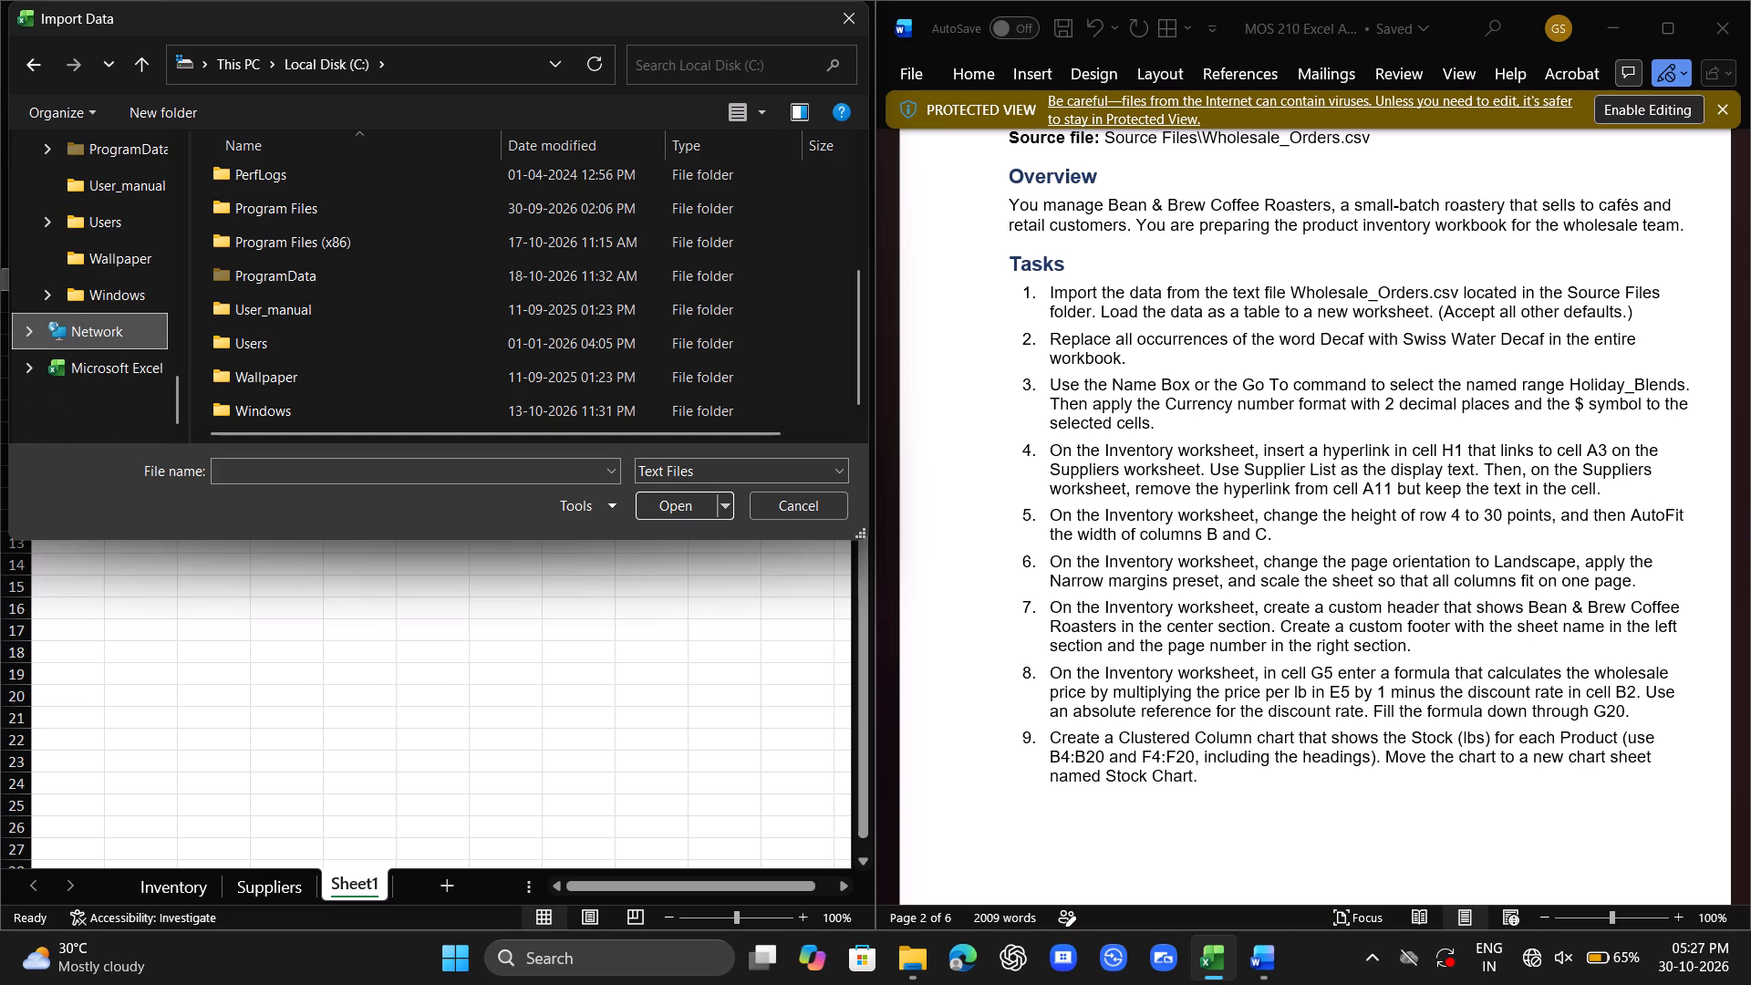
pyautogui.scroll(10, 120, 295)
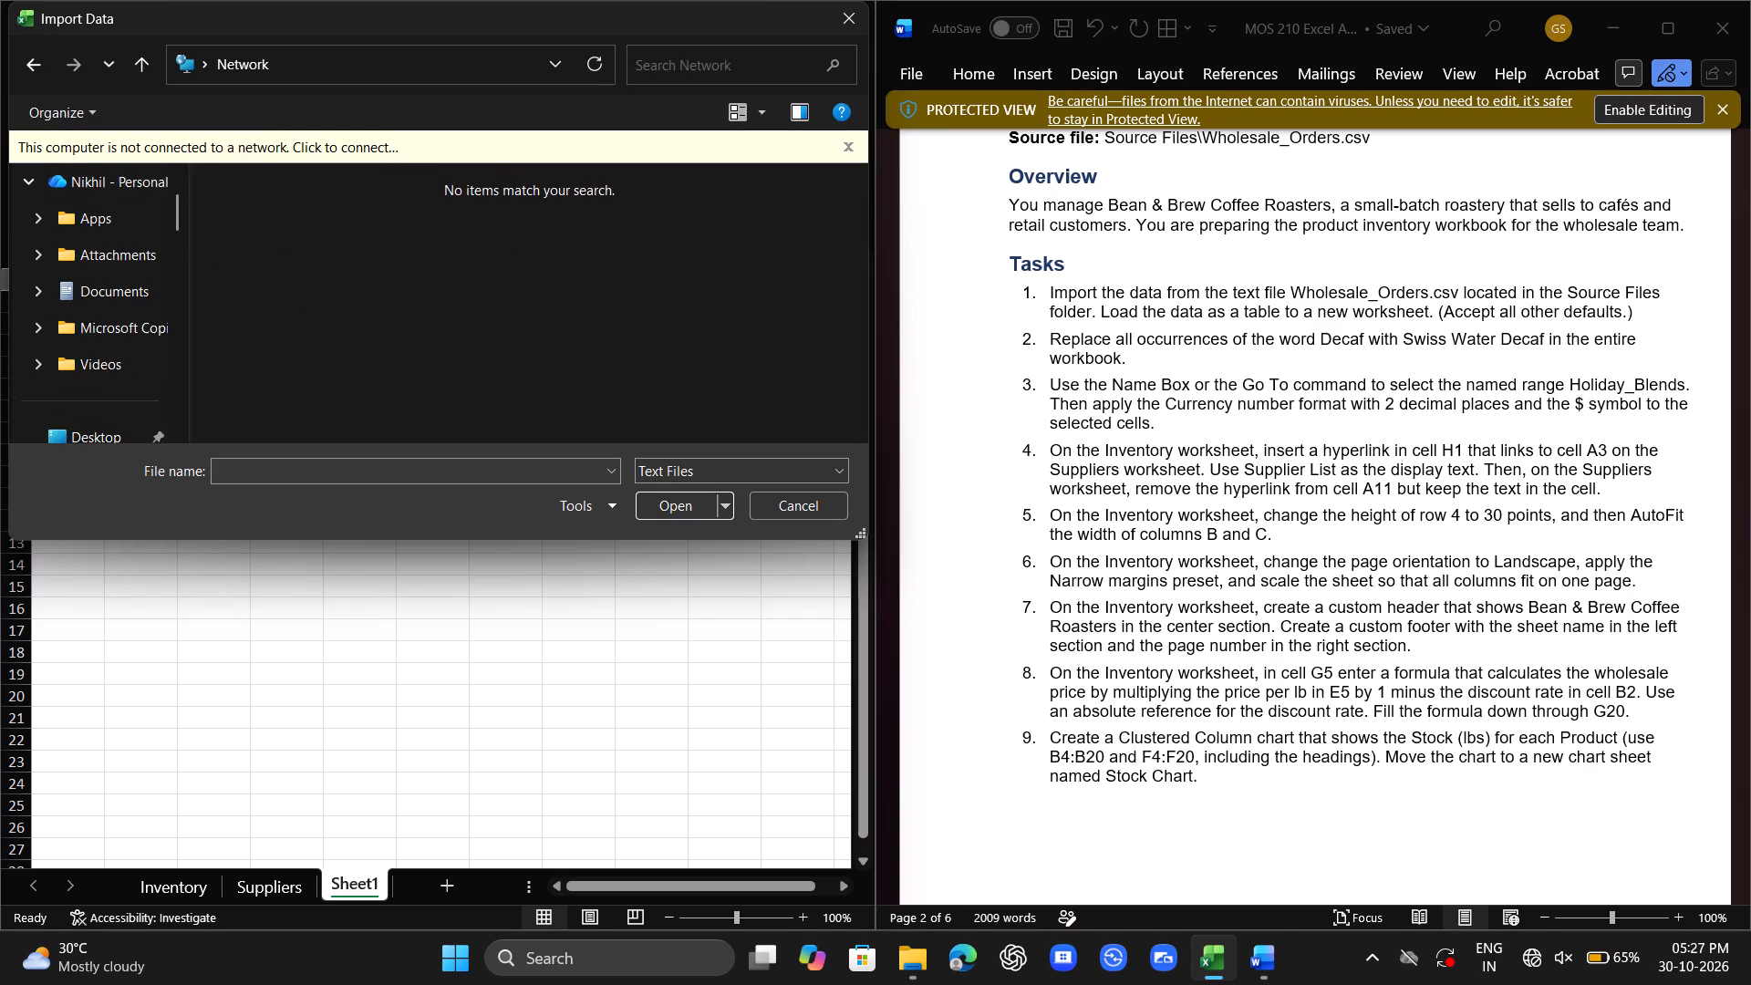
pyautogui.scroll(7, 132, 275)
pyautogui.click(124, 194)
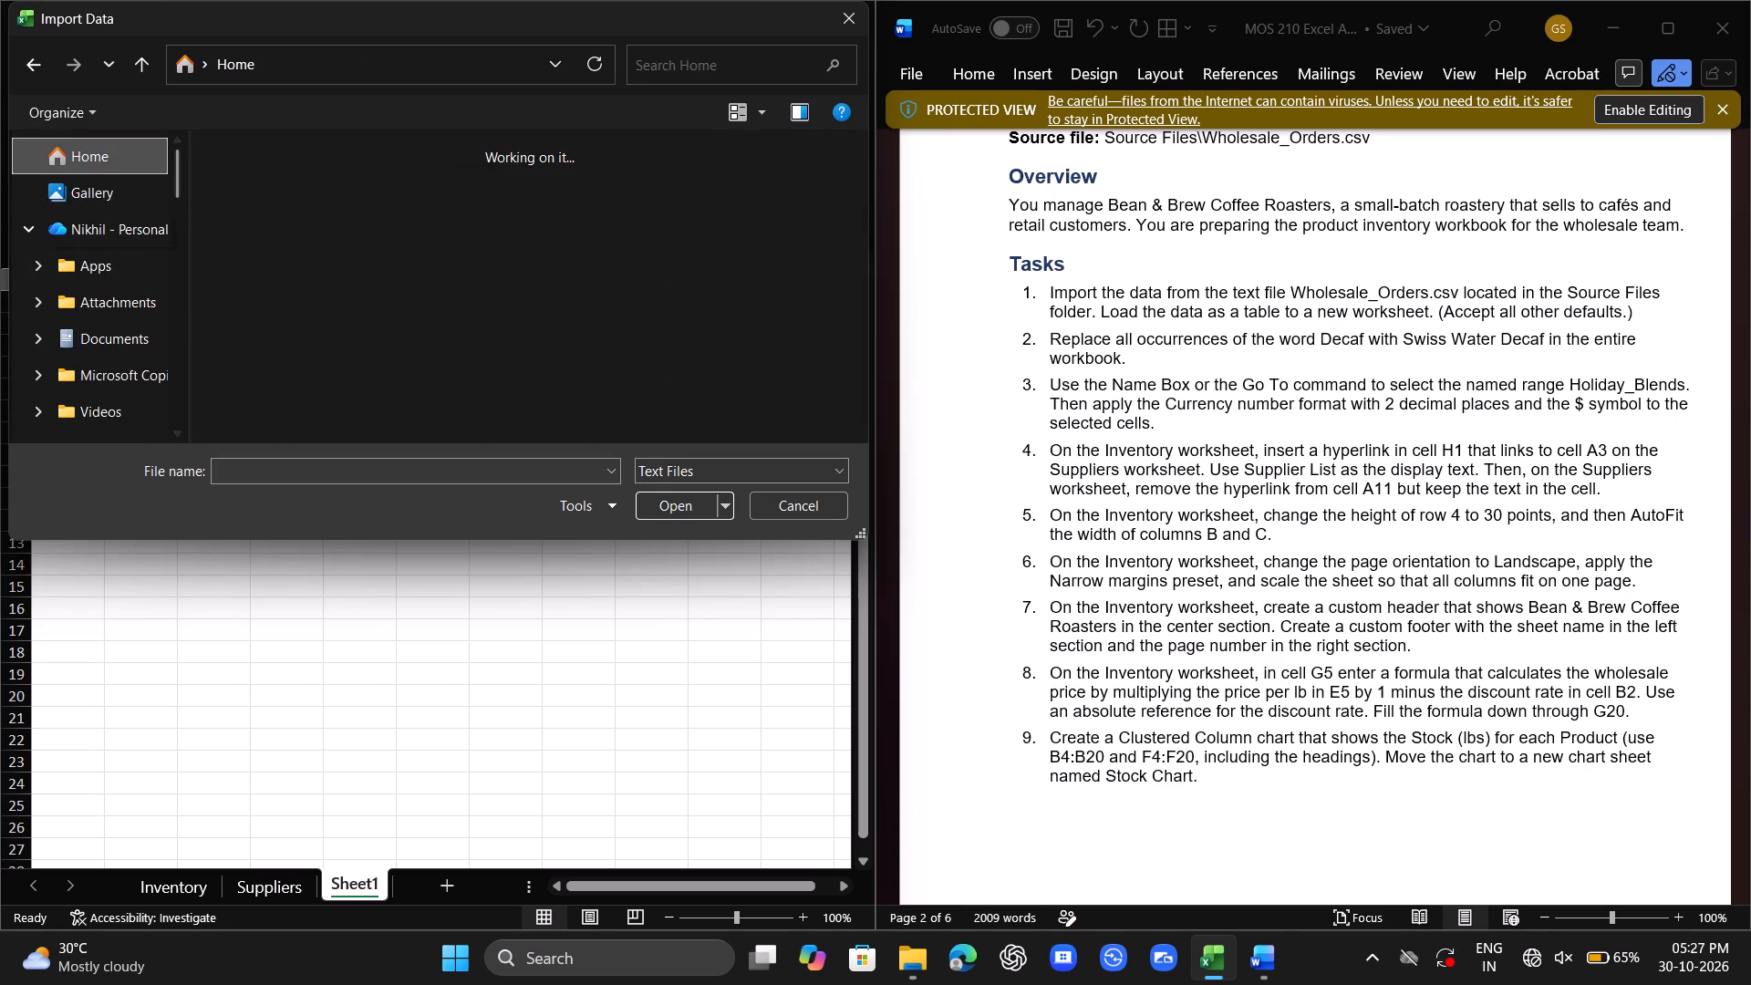
pyautogui.scroll(-4, 301, 244)
pyautogui.scroll(1, 377, 284)
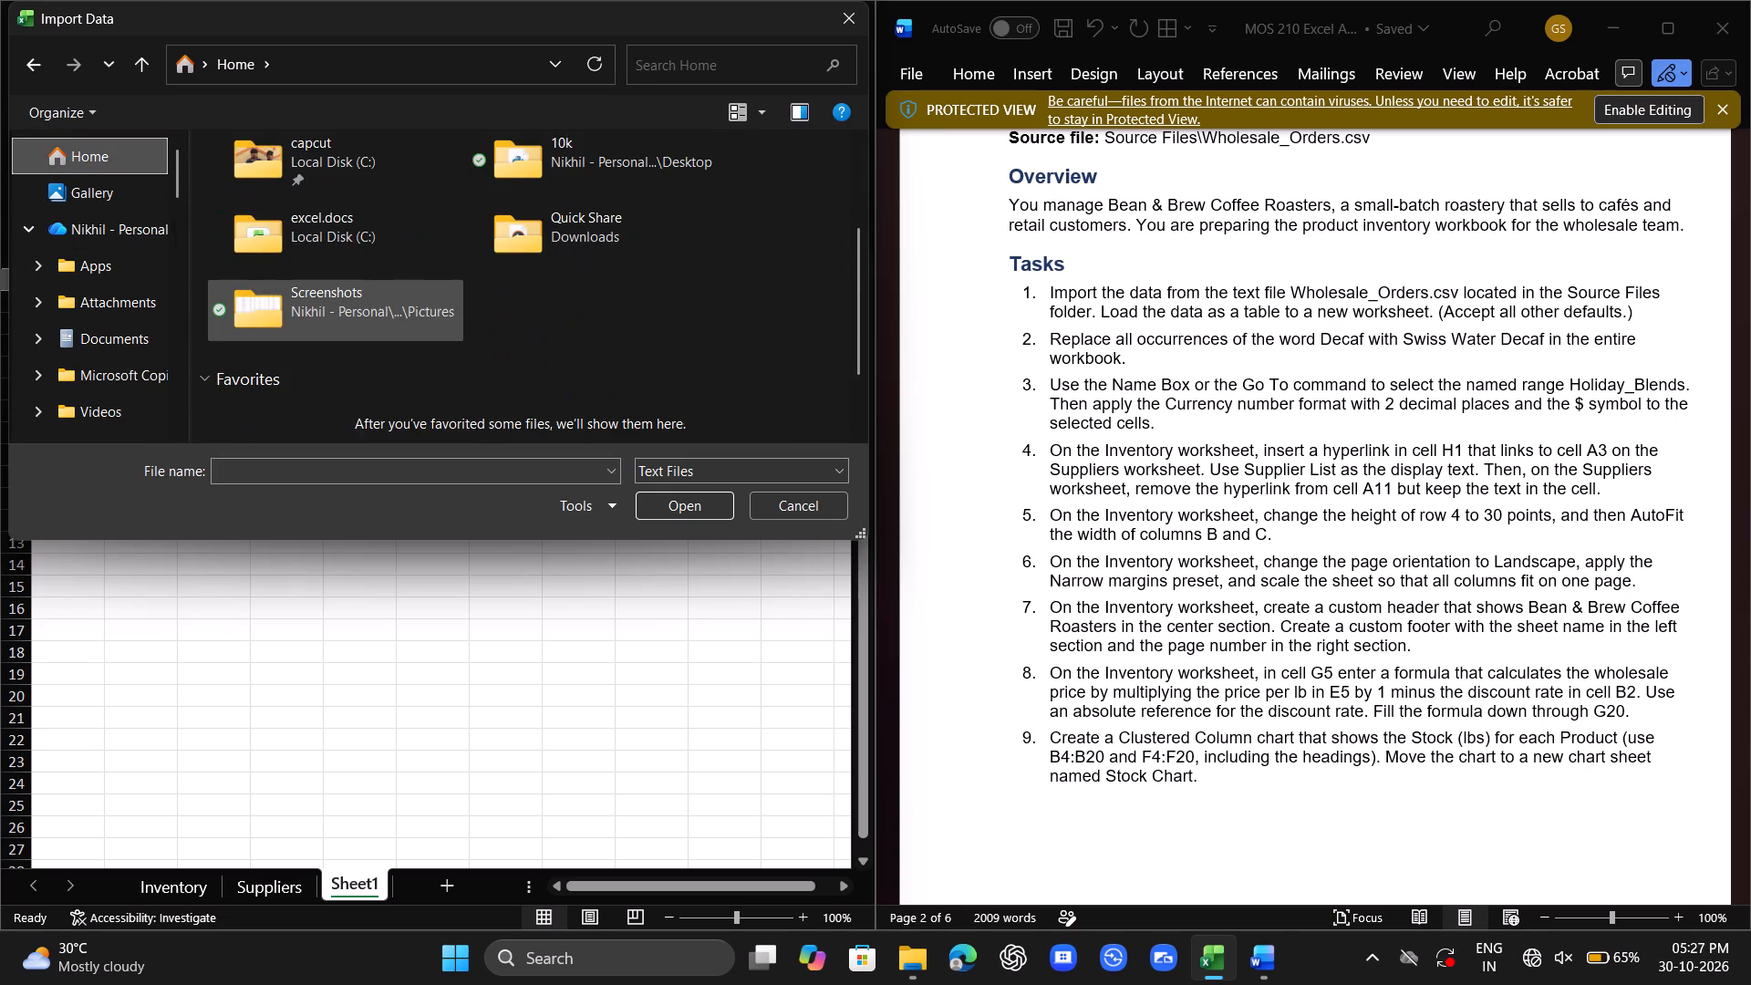
pyautogui.scroll(-2, 377, 284)
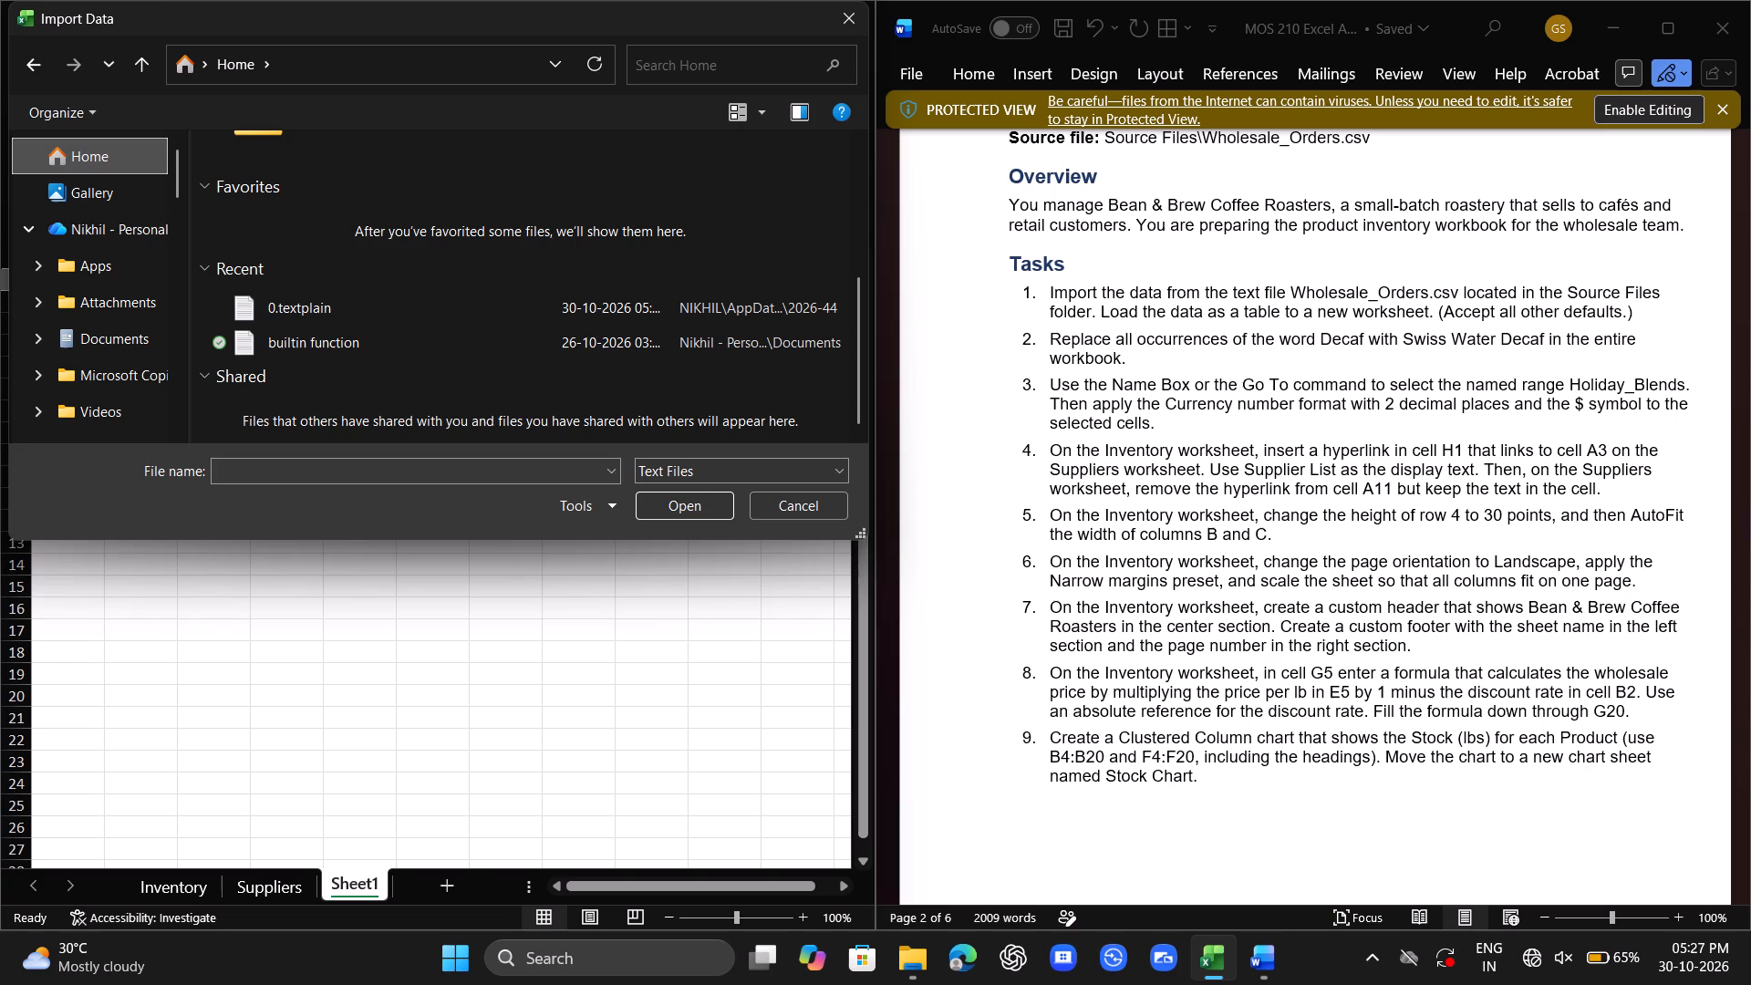
pyautogui.click(128, 182)
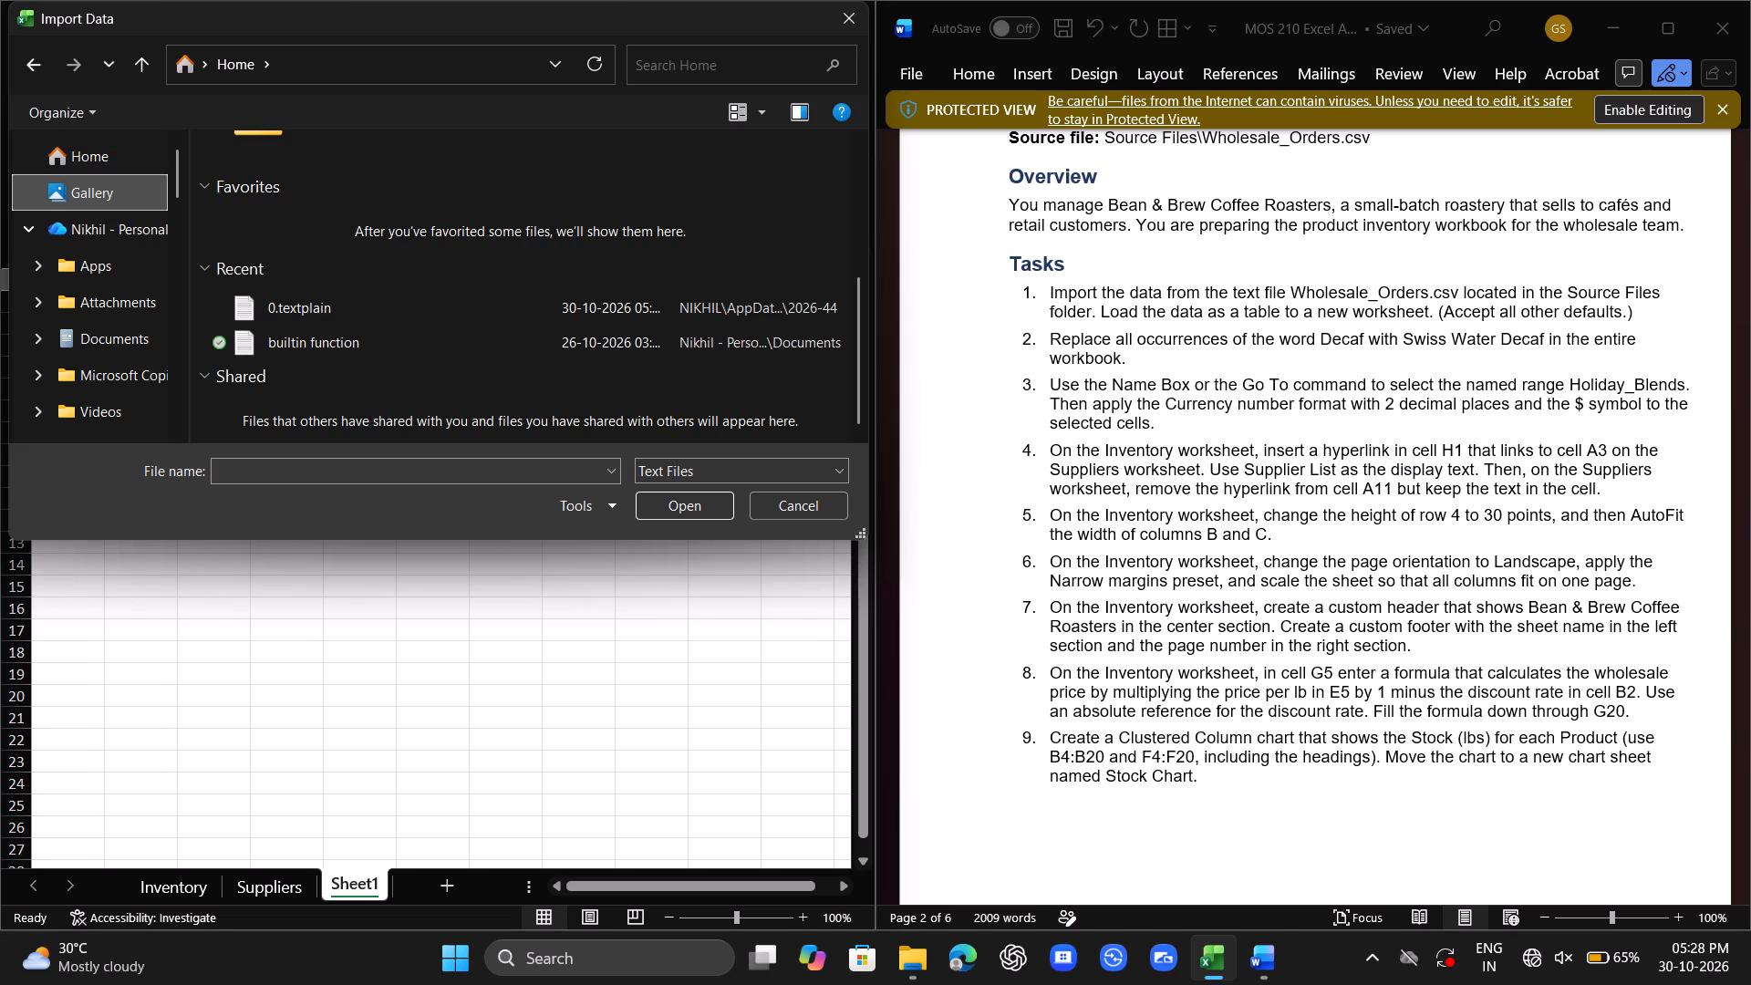
# Switch to File Explorer and look through the Local Disk (C:) folders for the practice source files.
pyautogui.click(914, 951)
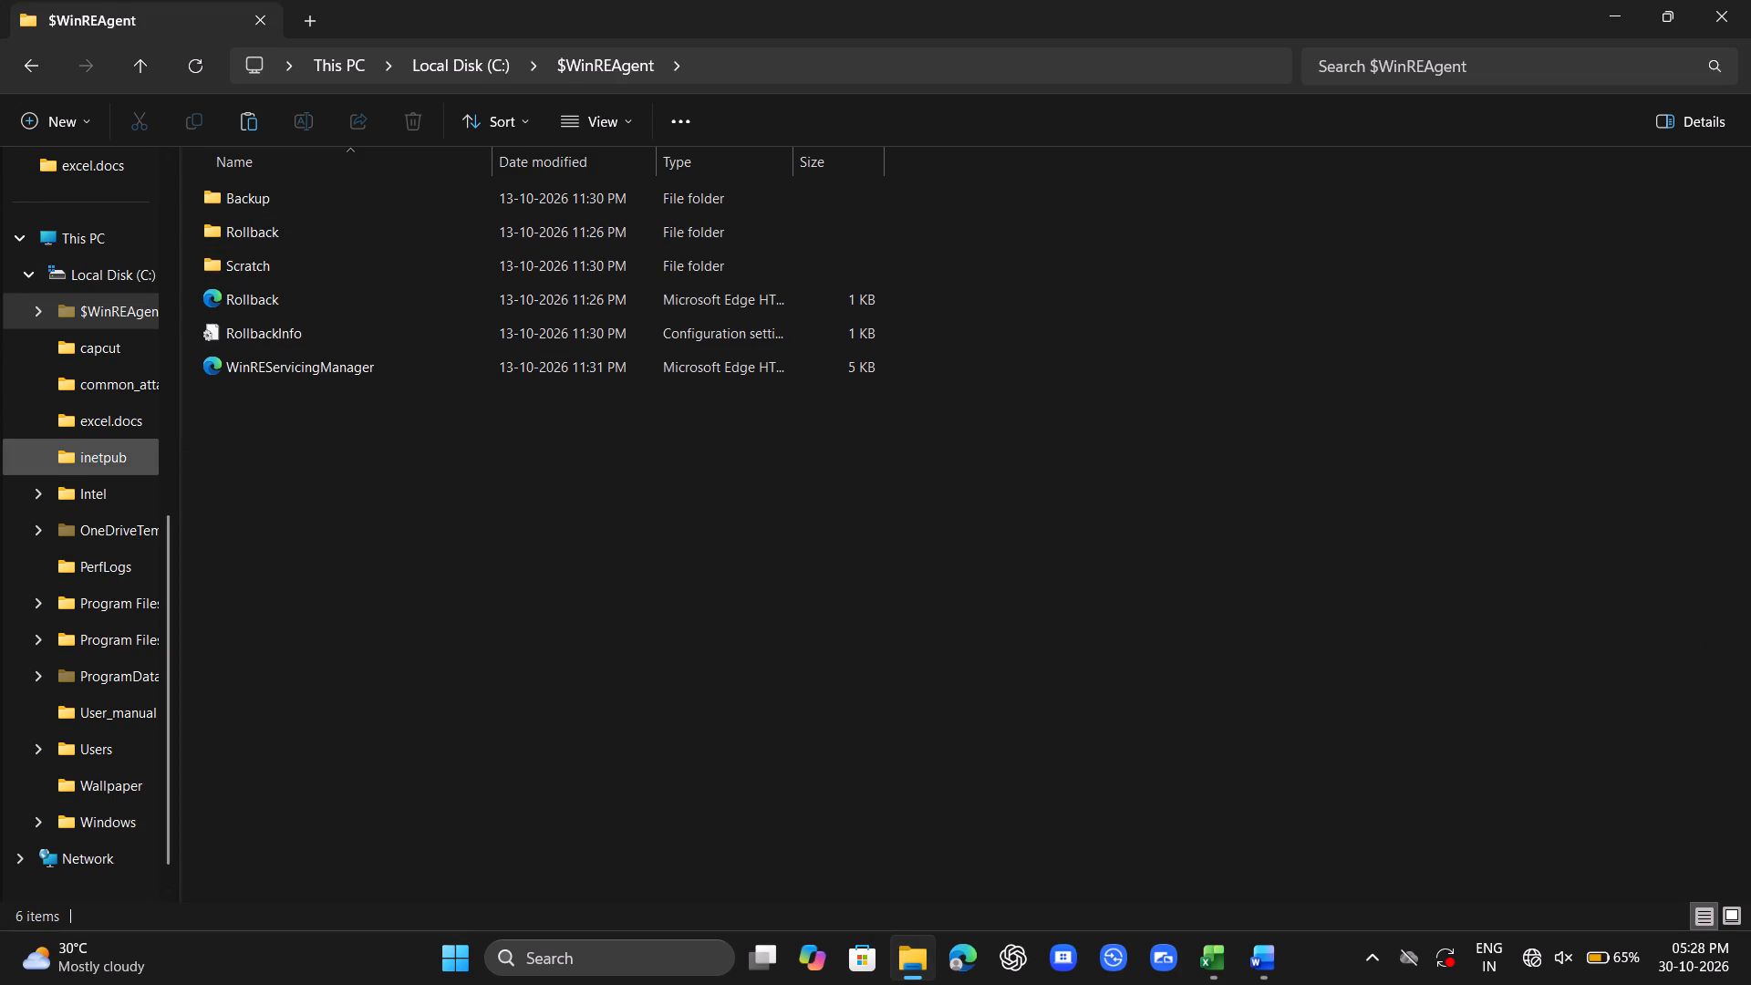
pyautogui.scroll(-1, 86, 389)
pyautogui.scroll(-2, 112, 459)
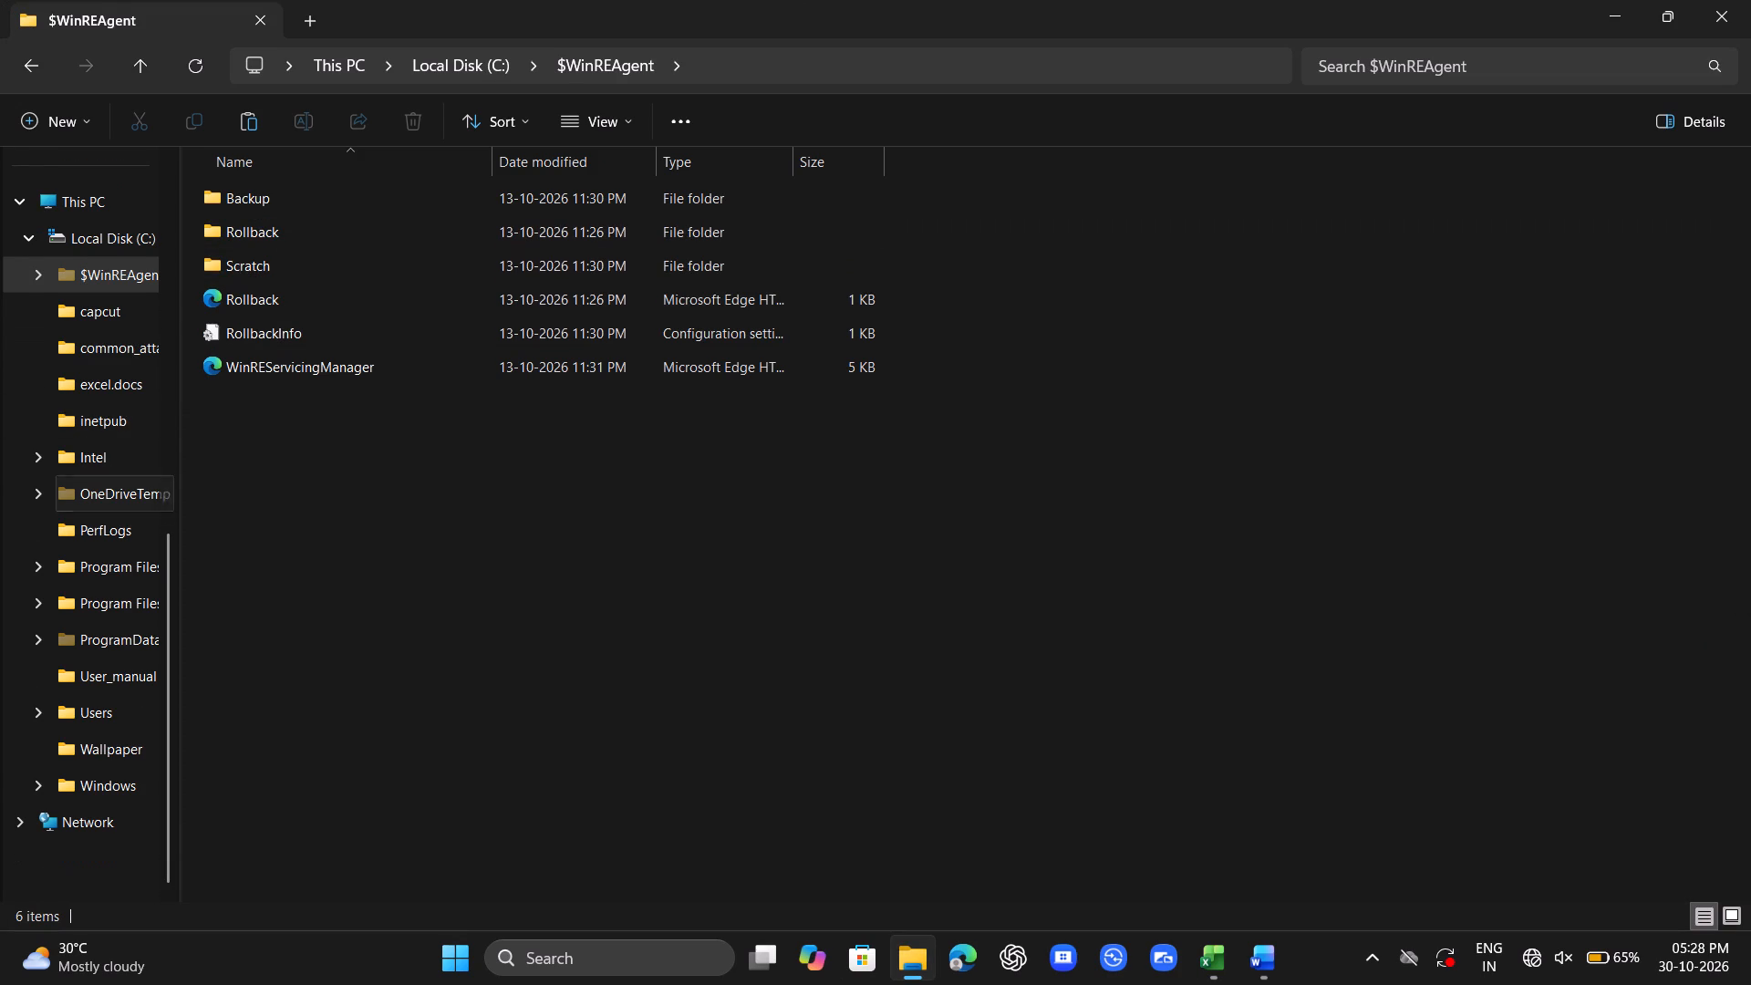
# Bring up the full list of installed apps grouped by category.
pyautogui.moveTo(462, 960); pyautogui.dragTo(482, 959)
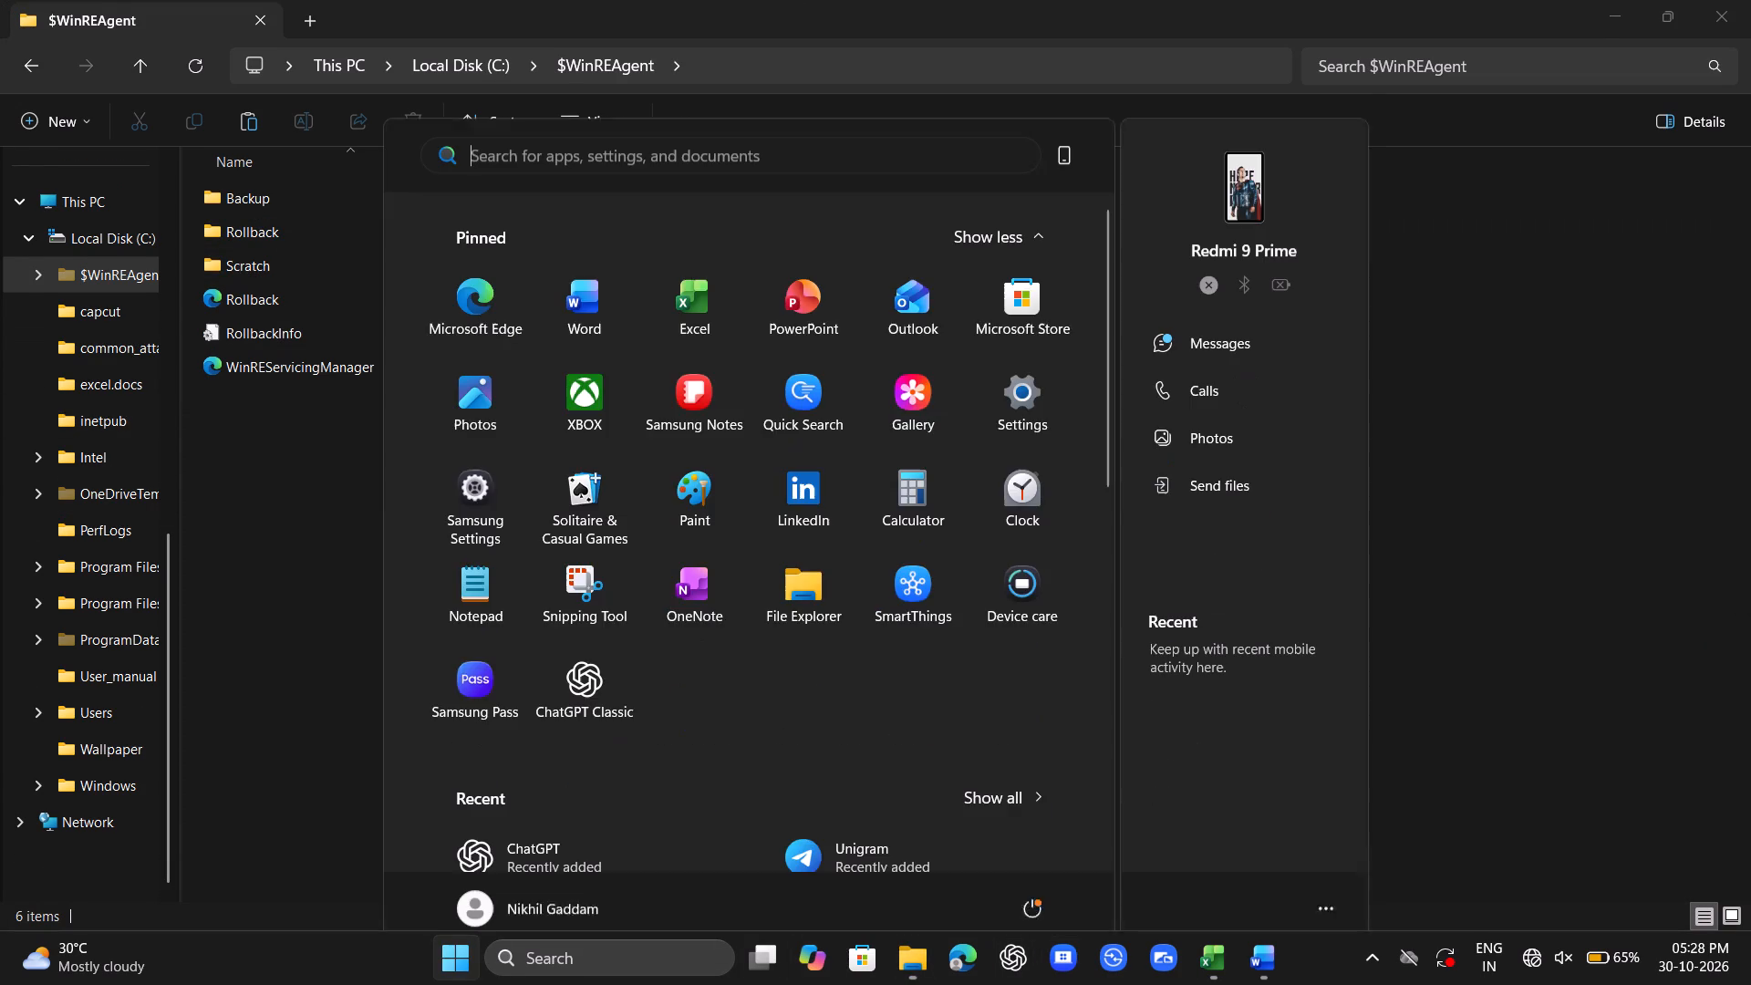
pyautogui.scroll(-2, 689, 410)
pyautogui.scroll(-5, 839, 493)
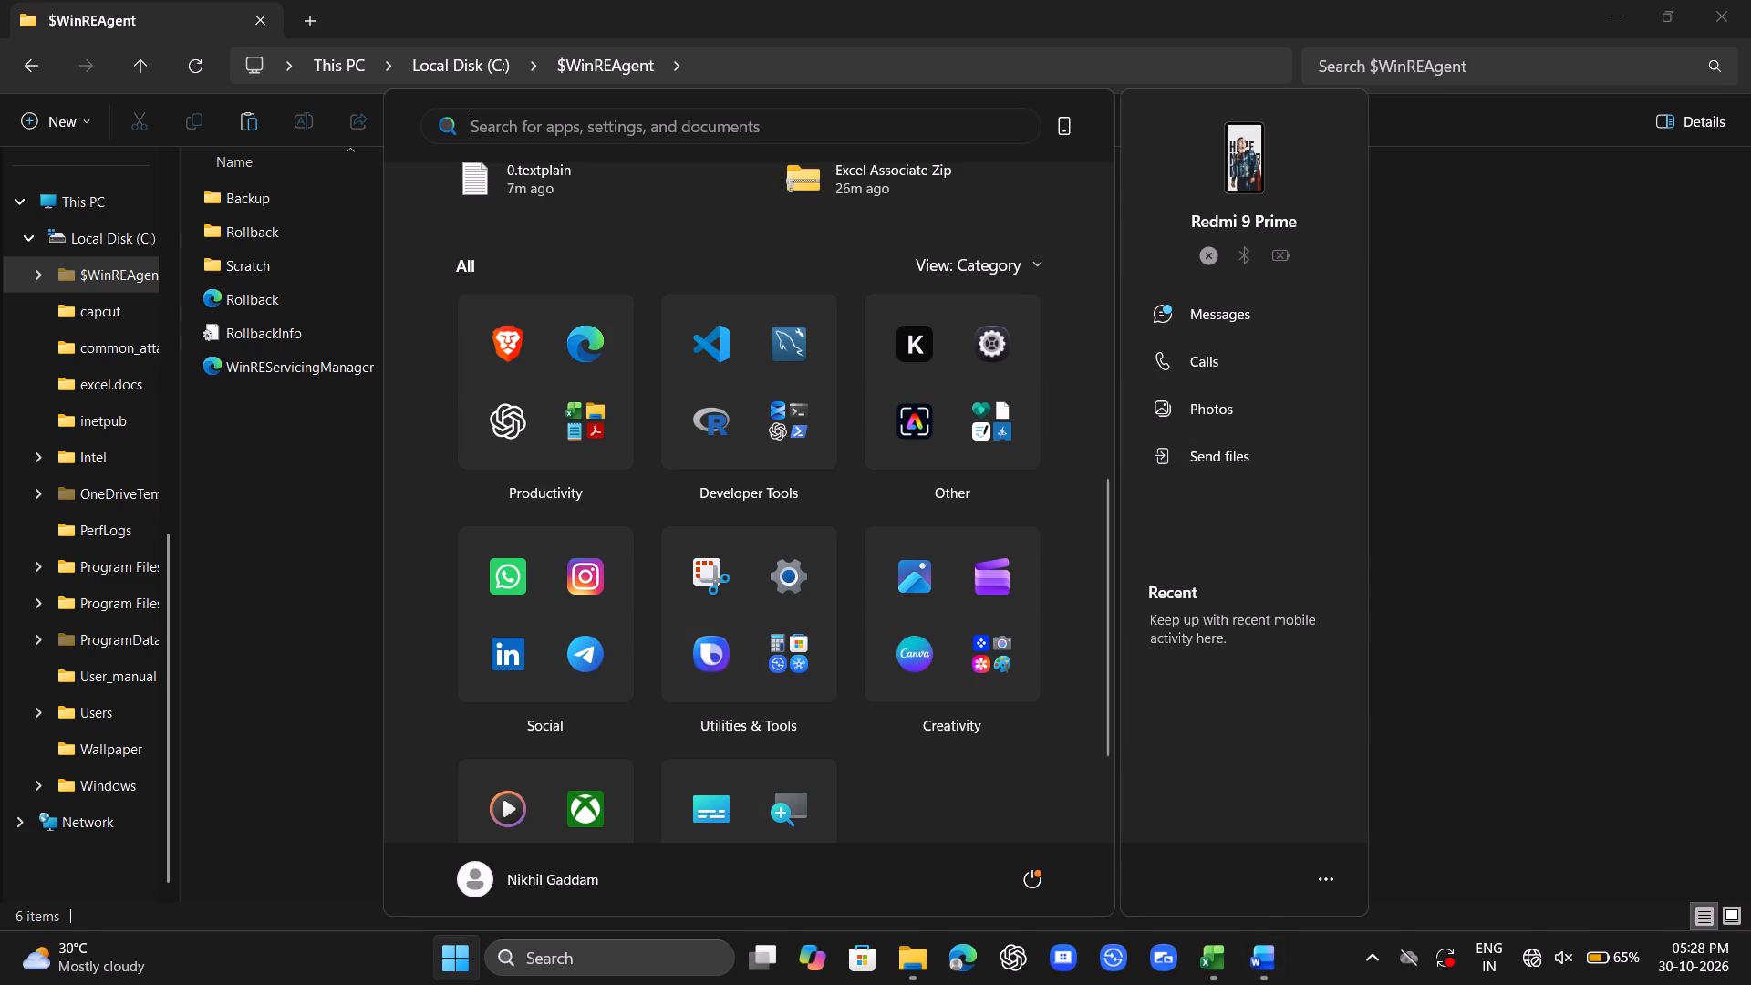
# Turn on the computer's Wi-Fi and turn off Bluetooth.
pyautogui.click(1589, 960)
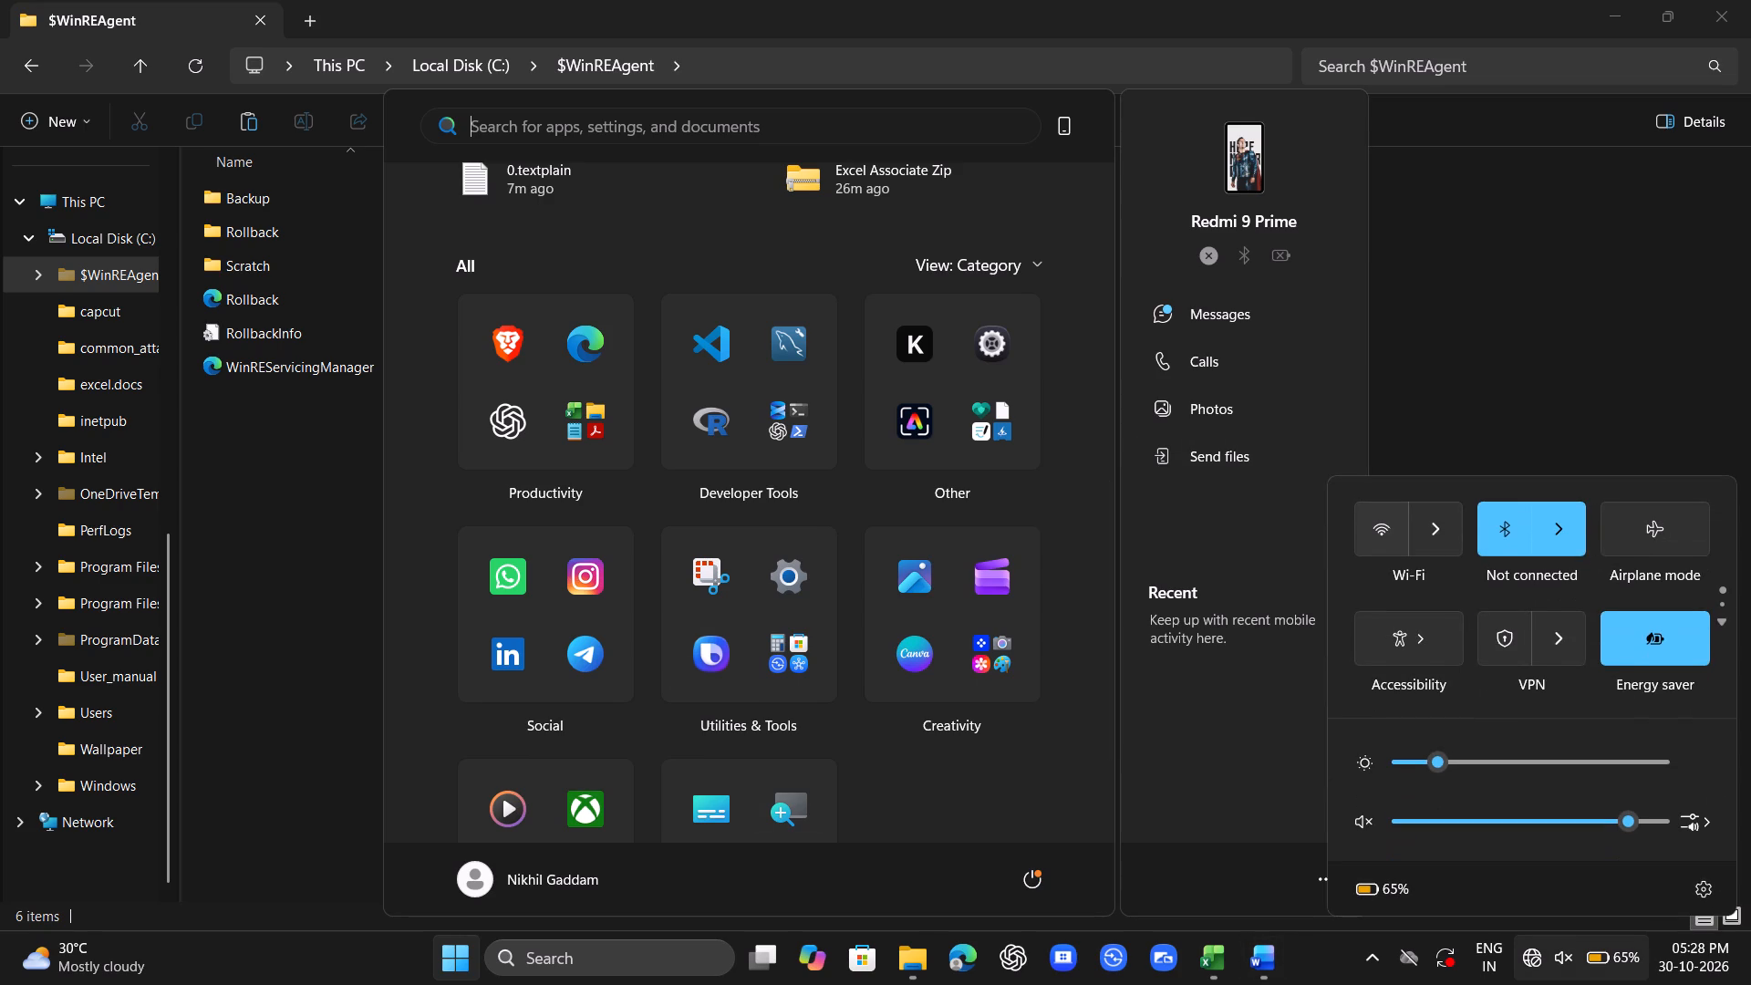
pyautogui.click(1375, 534)
pyautogui.click(1525, 535)
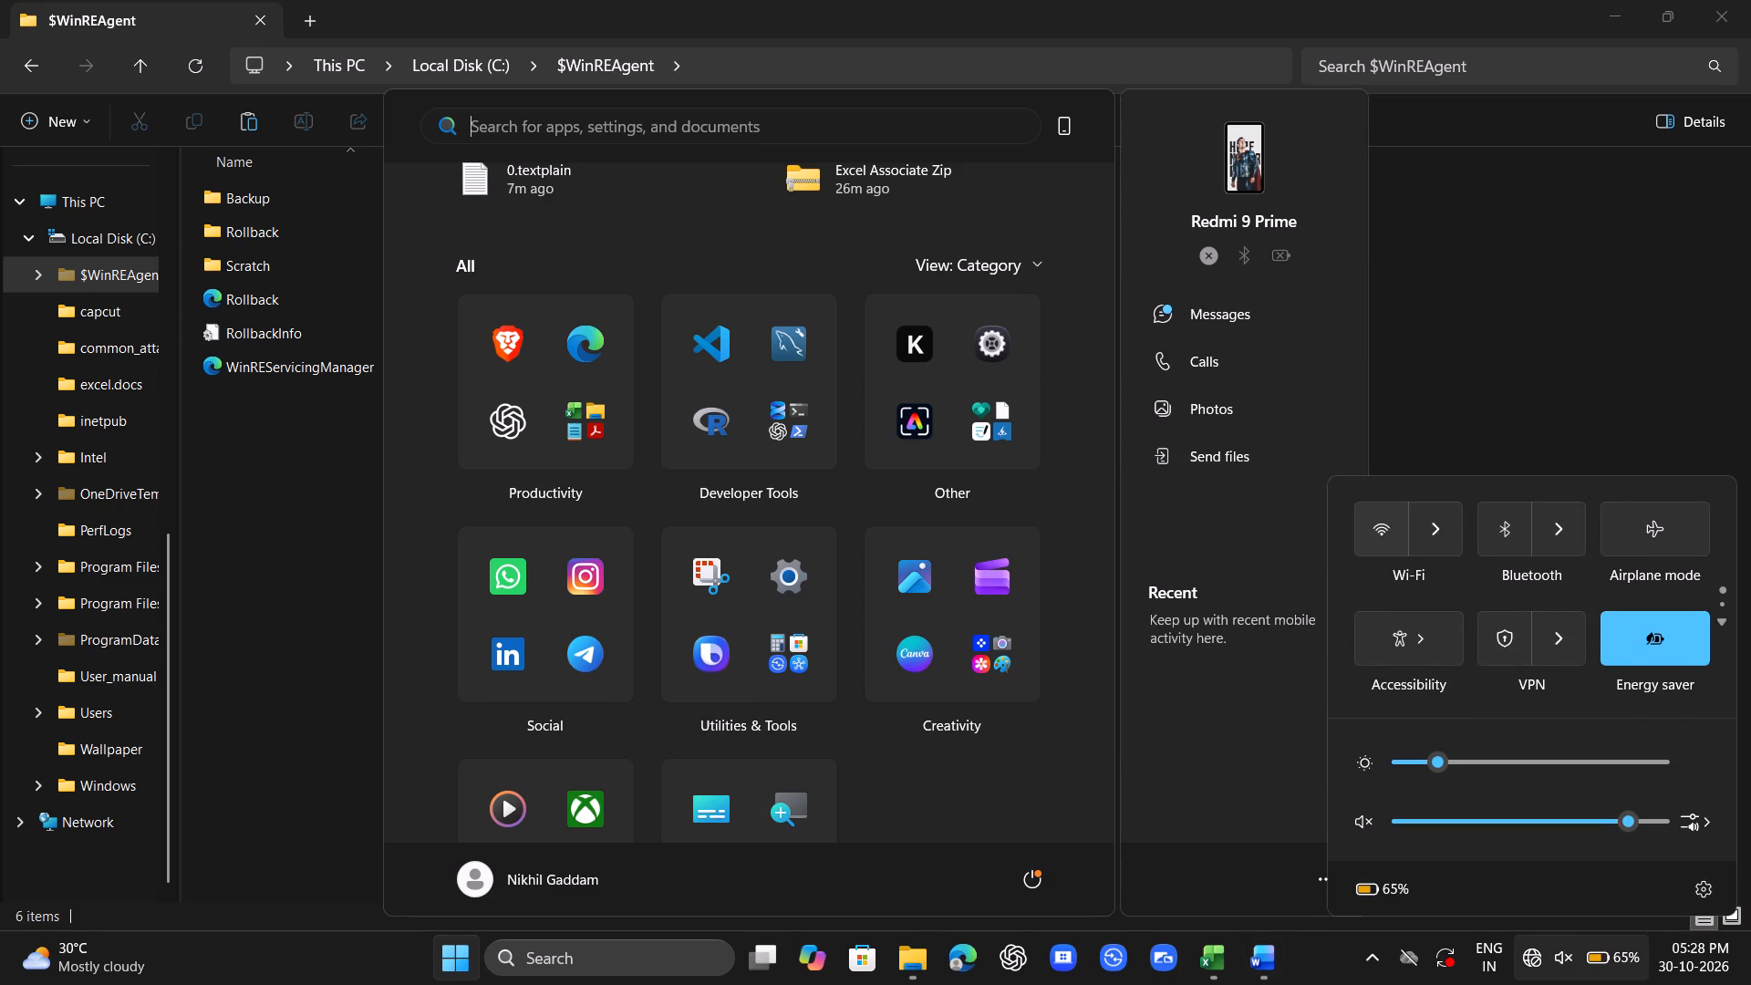
pyautogui.click(1371, 534)
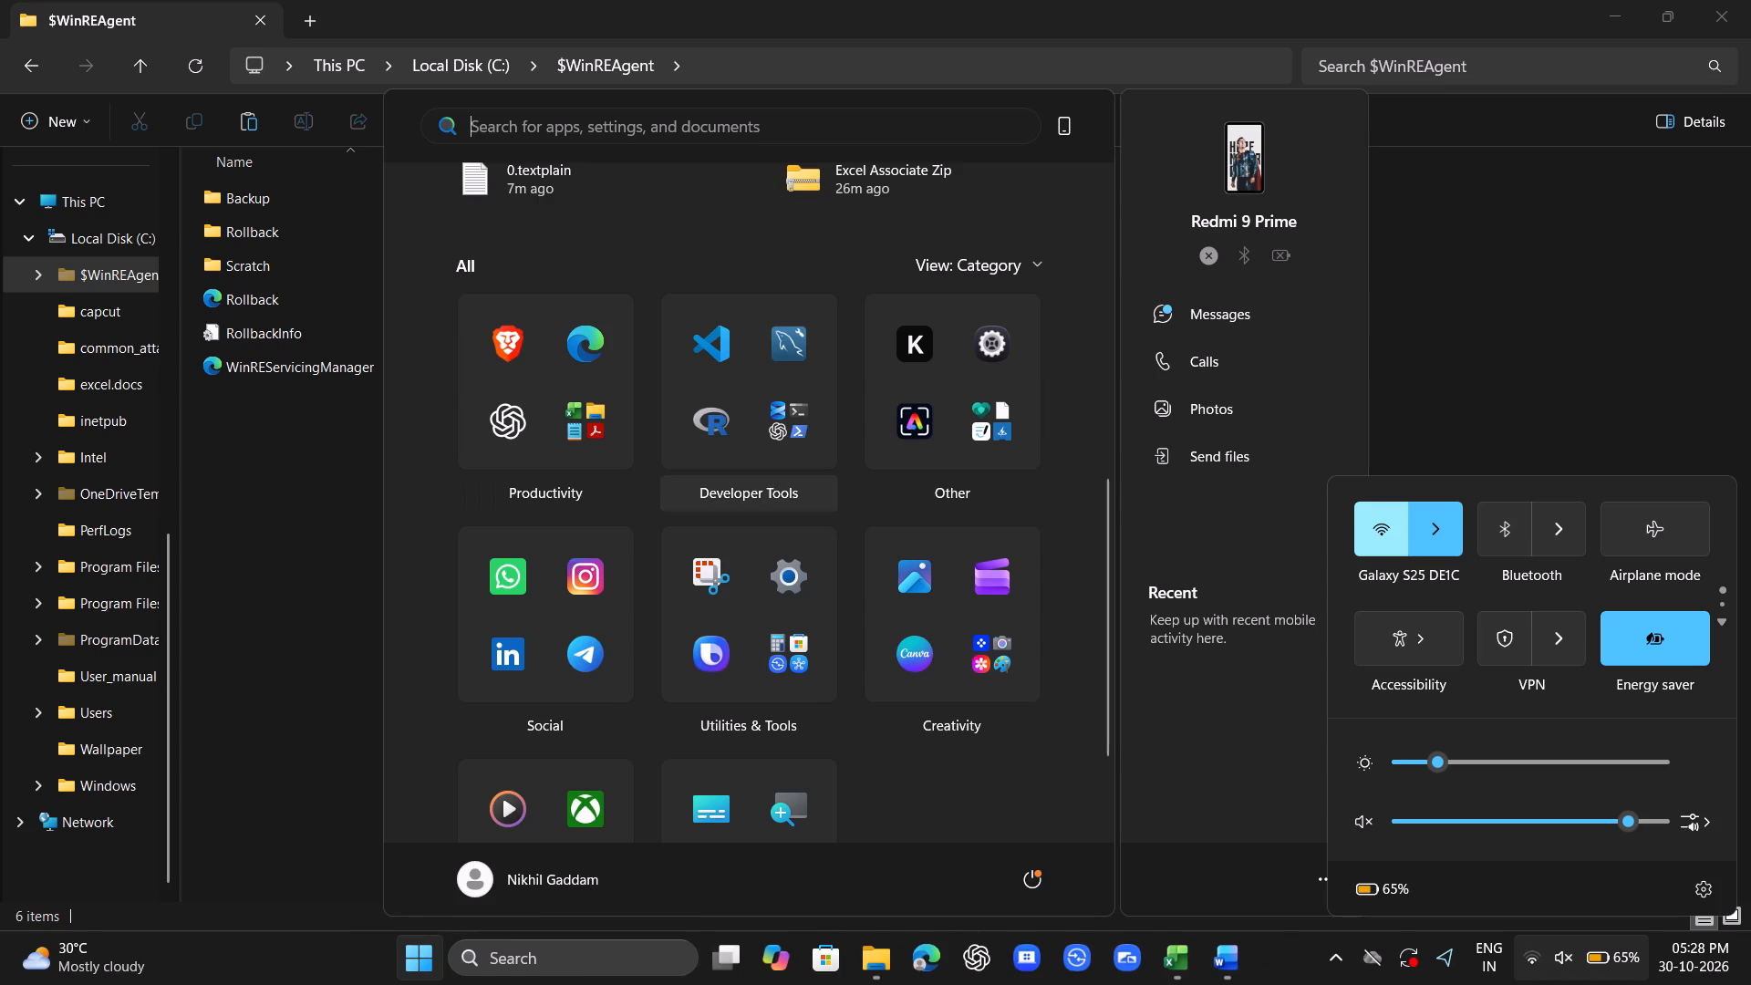
# Launch WhatsApp from the Social apps category.
pyautogui.click(516, 562)
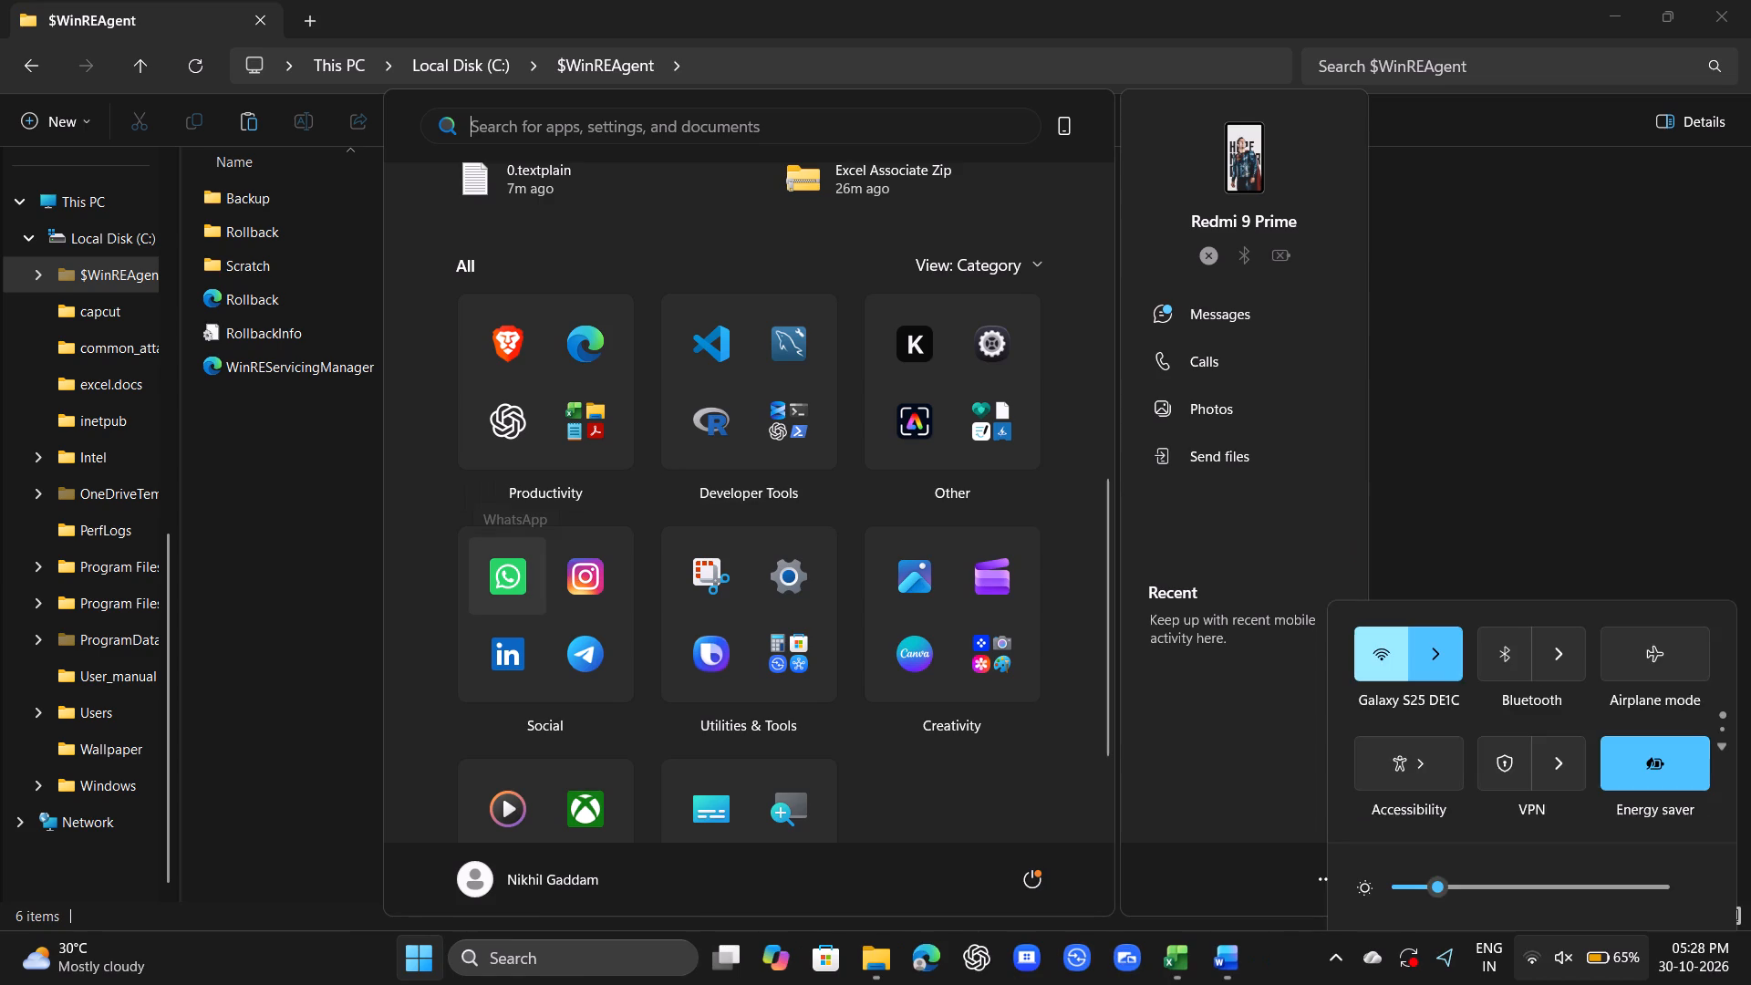
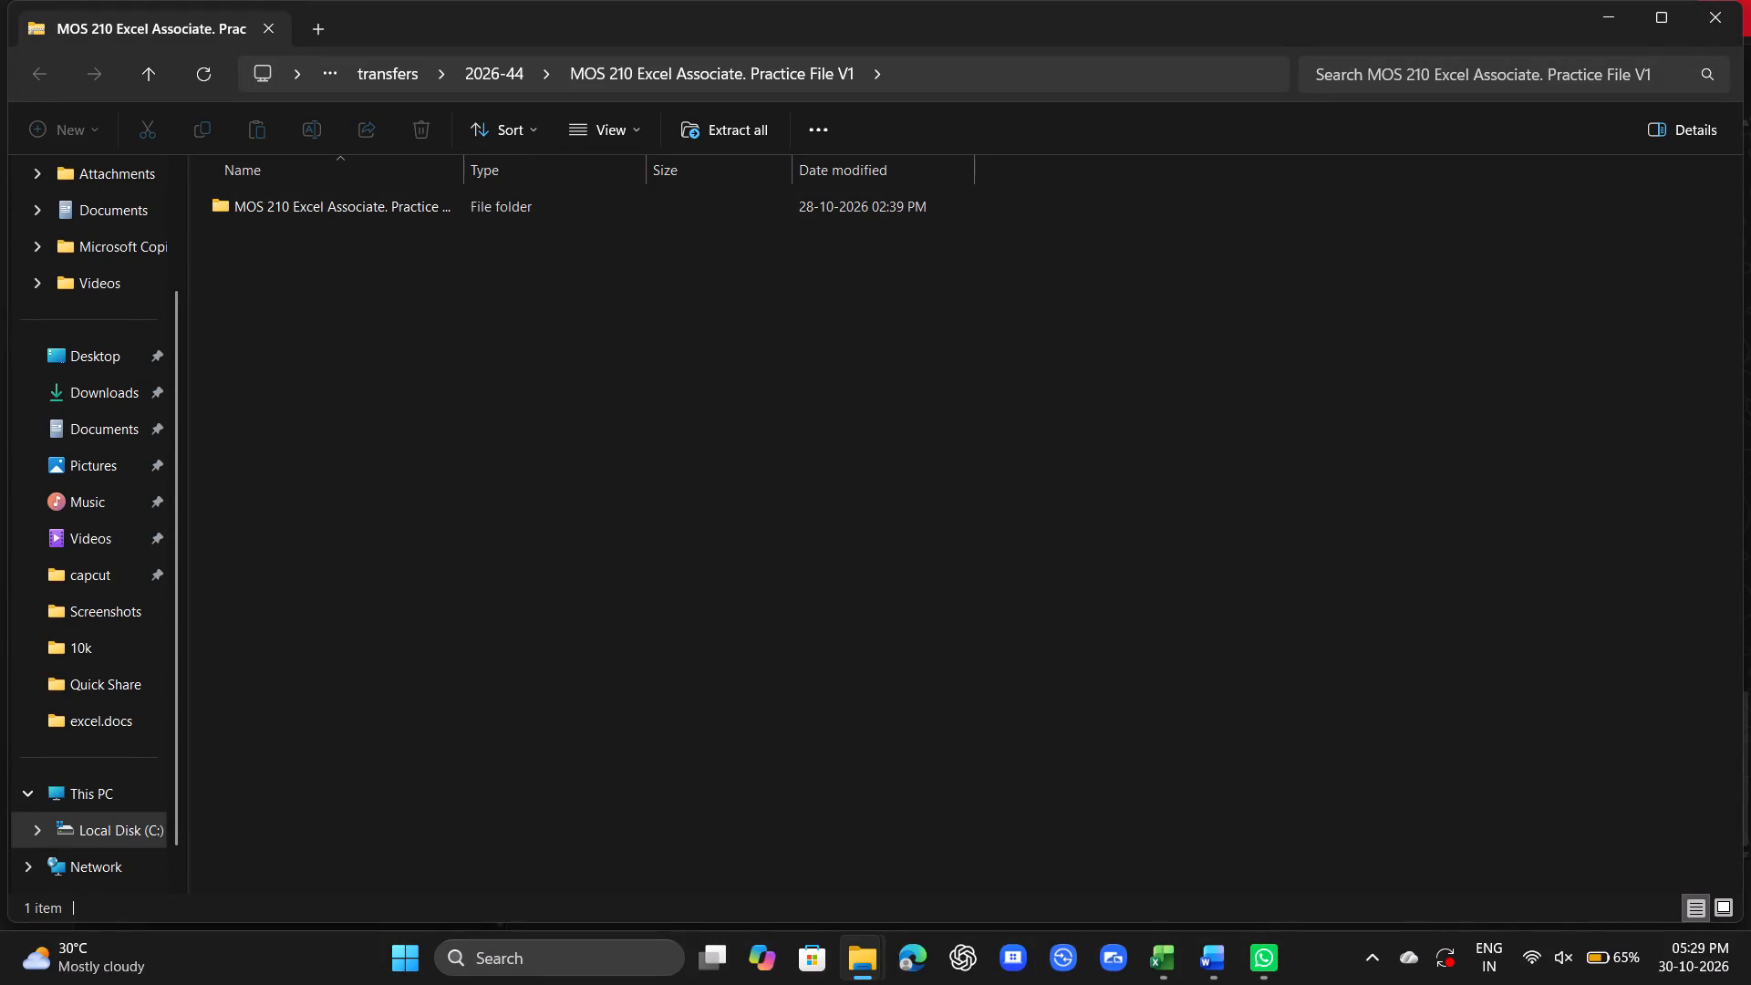
# Inspect the parent folder path of the MOS 210 Excel Associate. Practice File V1 archive to trace where it is stored.
pyautogui.click(334, 77)
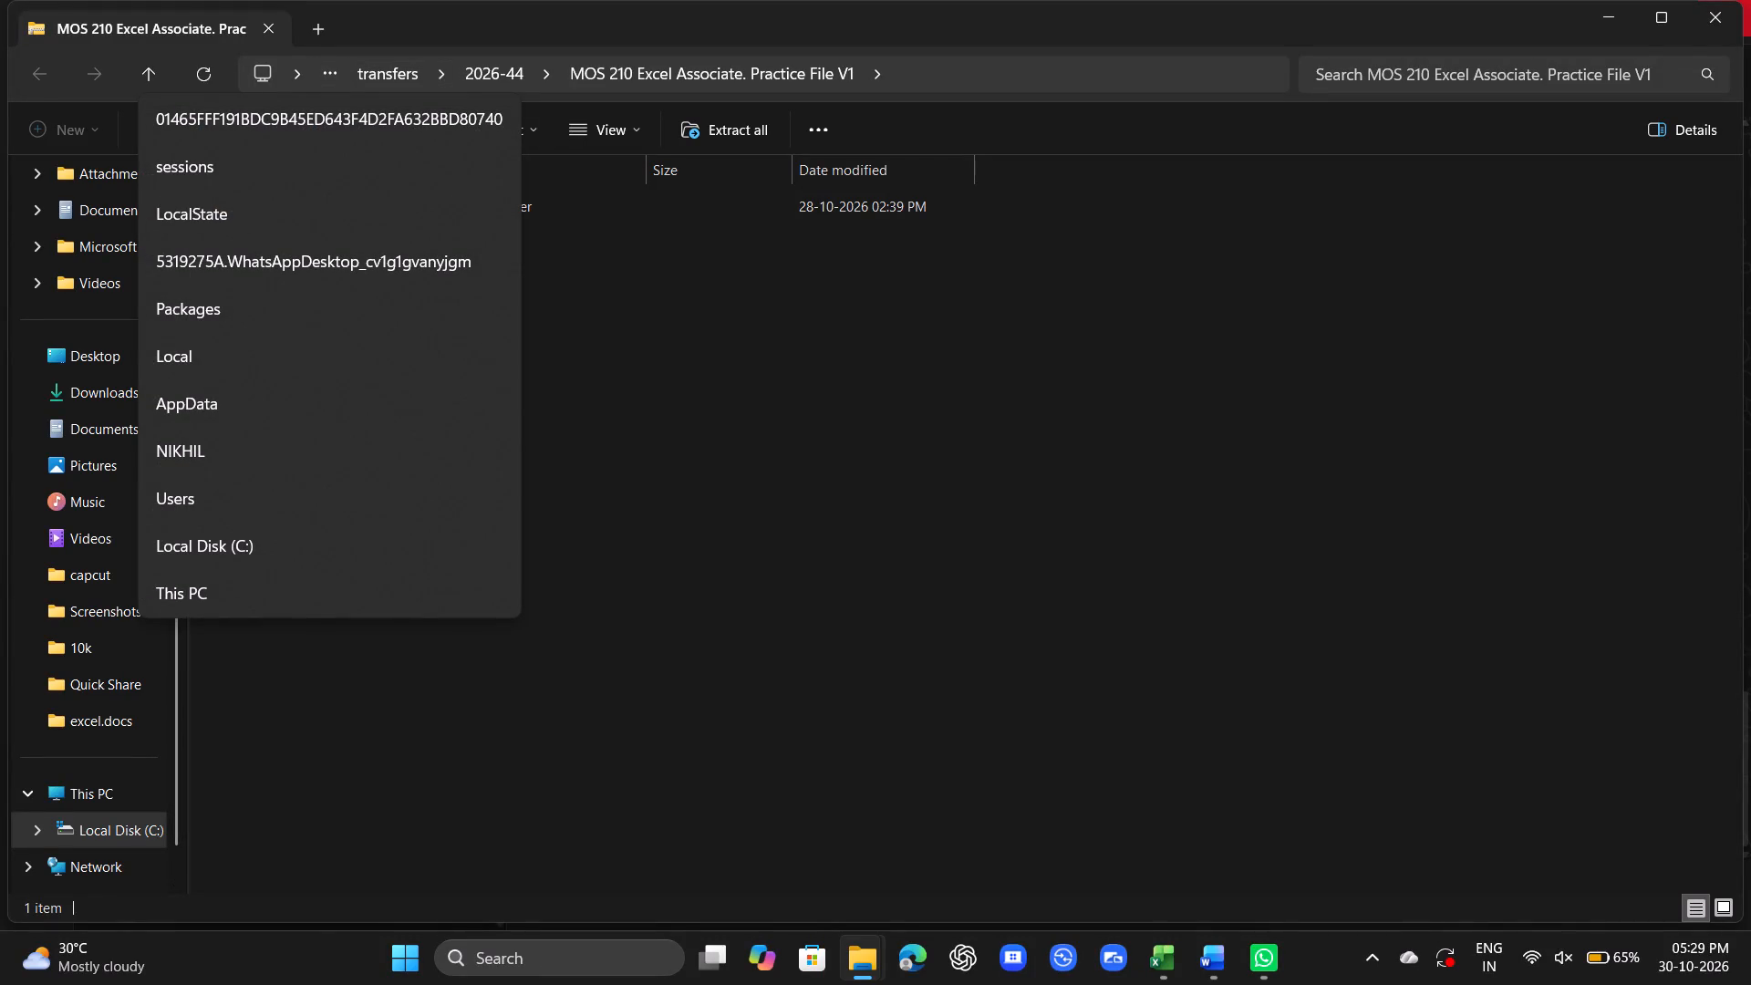
pyautogui.click(334, 77)
pyautogui.click(292, 74)
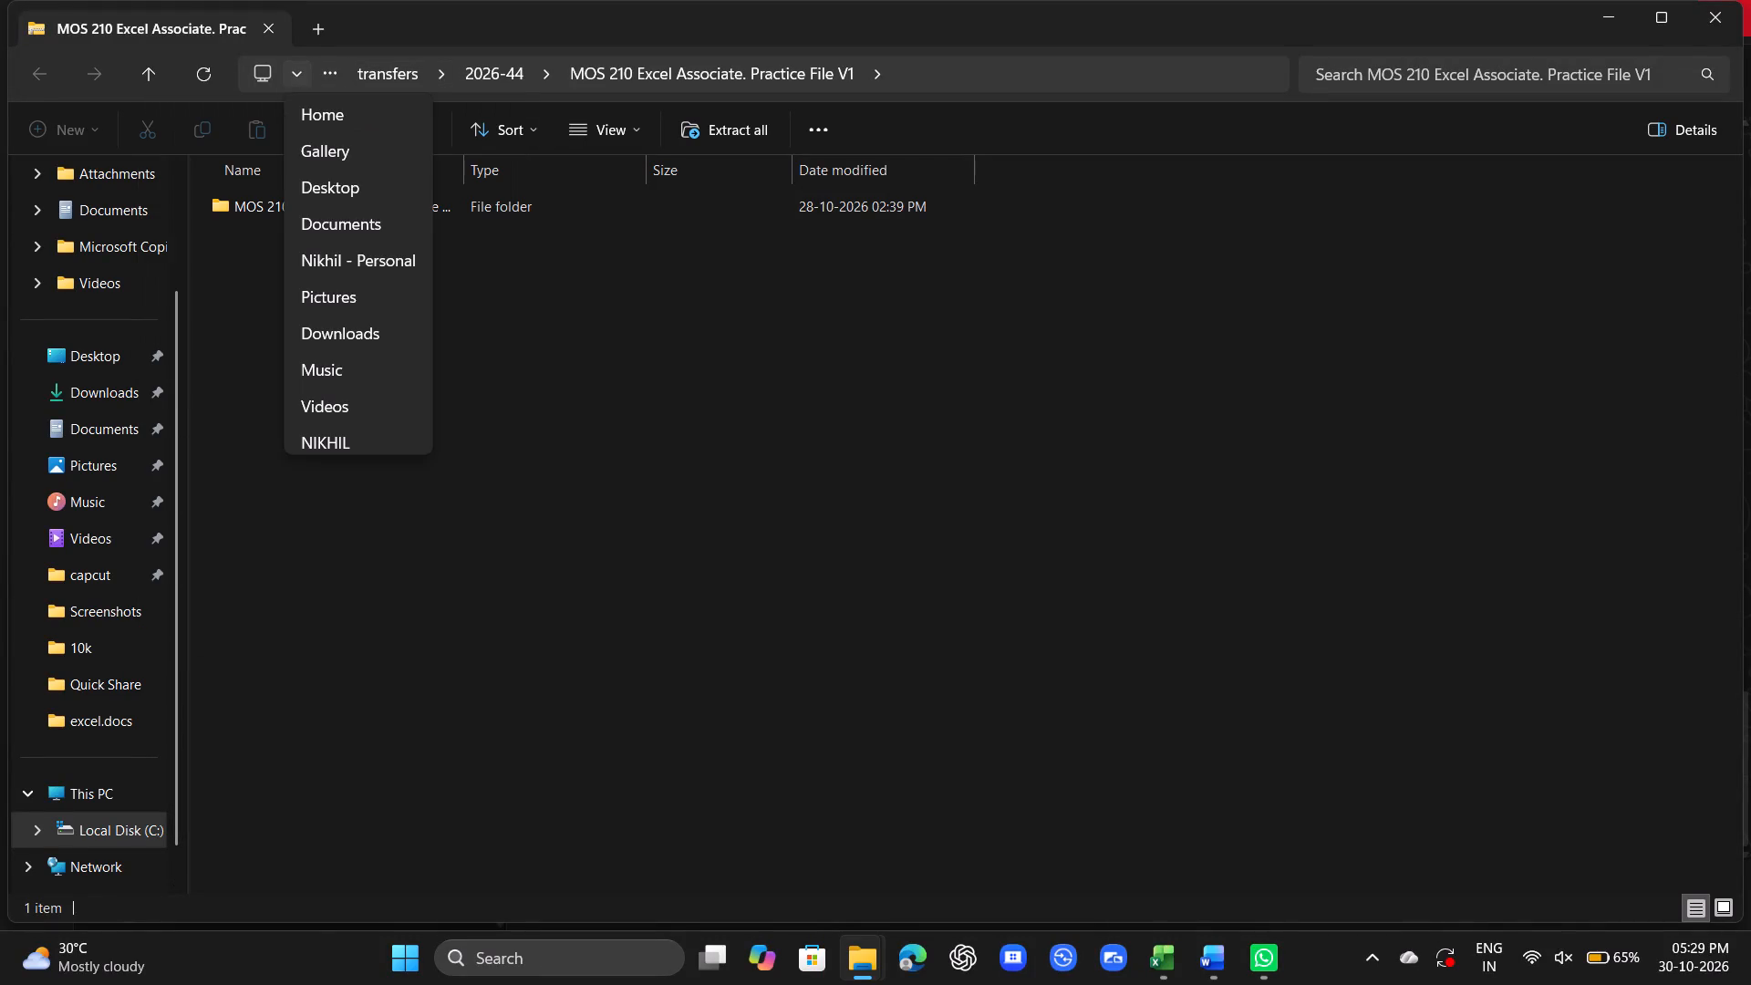
# Open the inner MOS 210 Excel Associate. Practice File V1 folder to look for the practice source files.
pyautogui.click(311, 72)
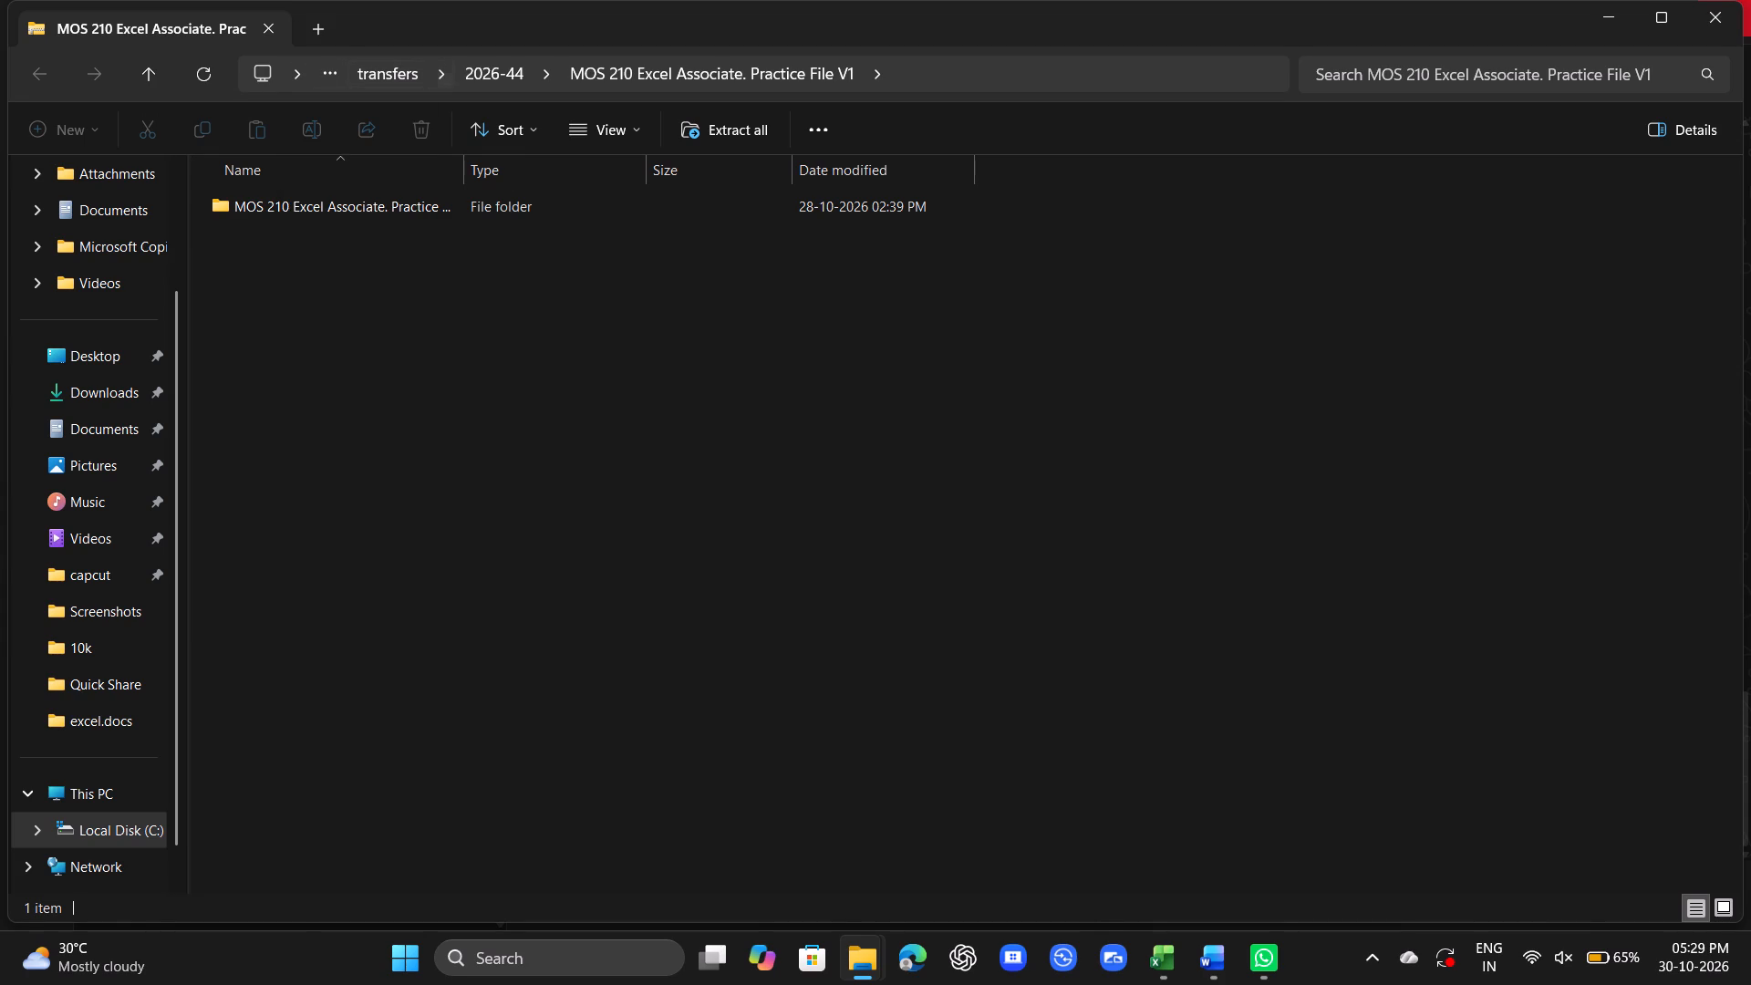
pyautogui.doubleClick(399, 203)
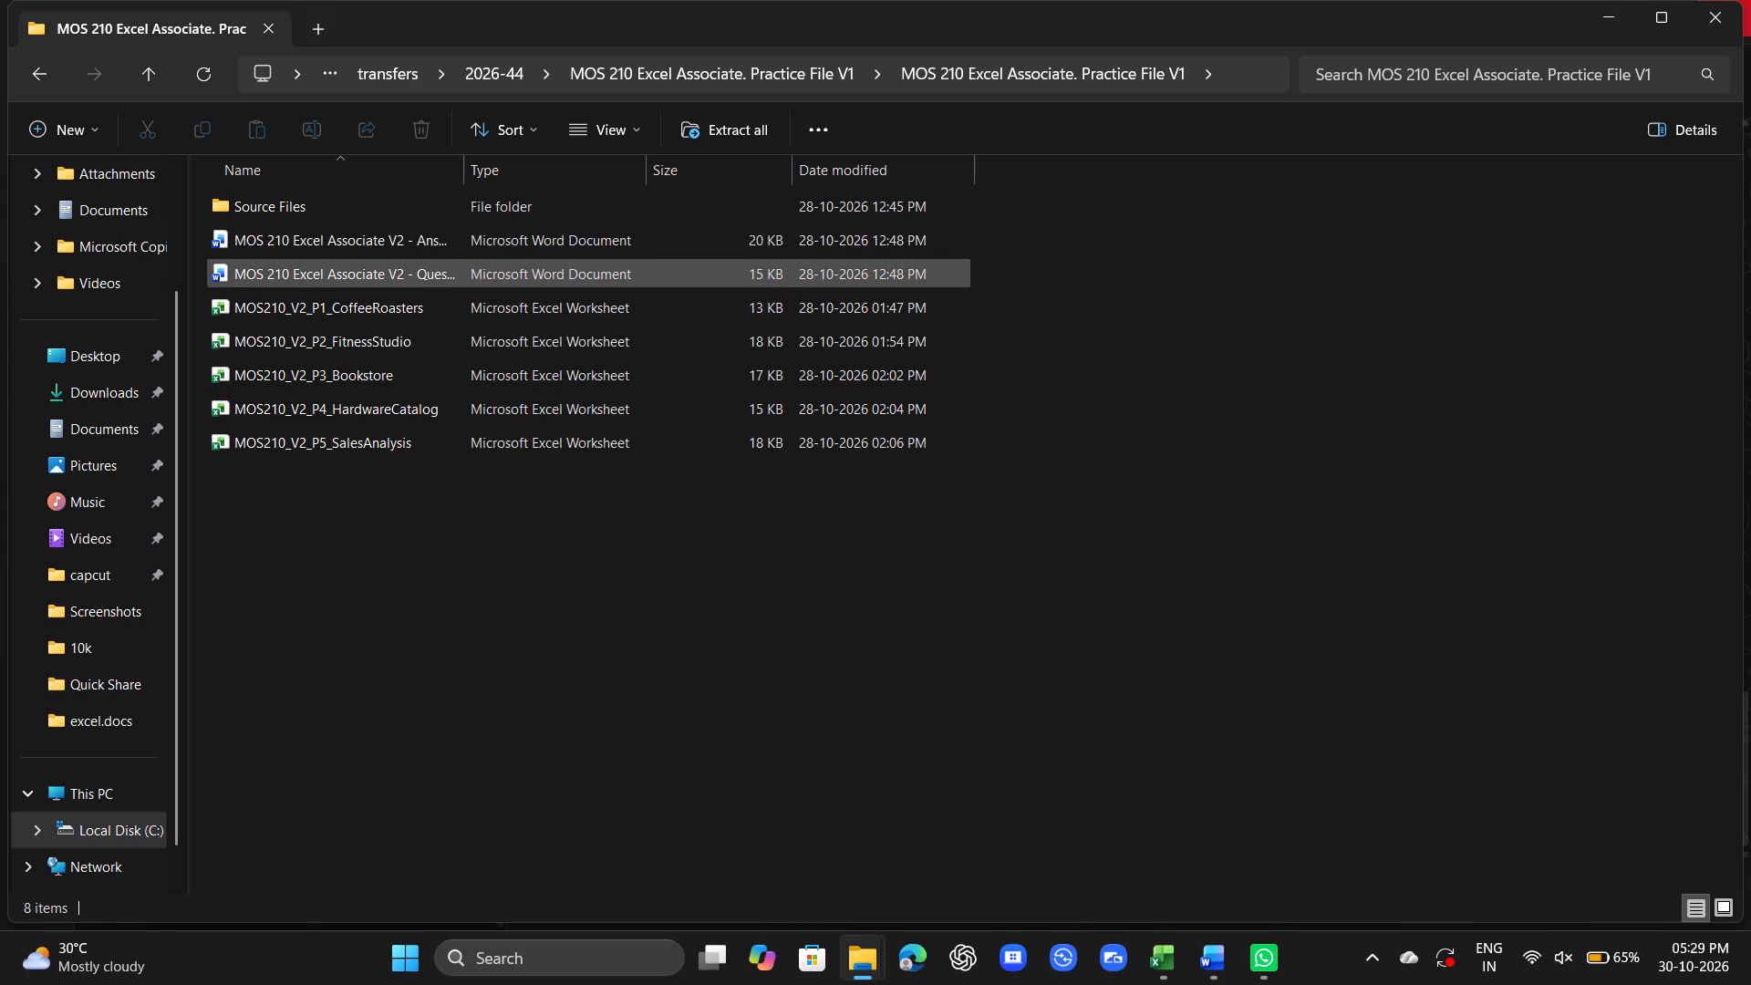
pyautogui.doubleClick(373, 203)
pyautogui.click(373, 203)
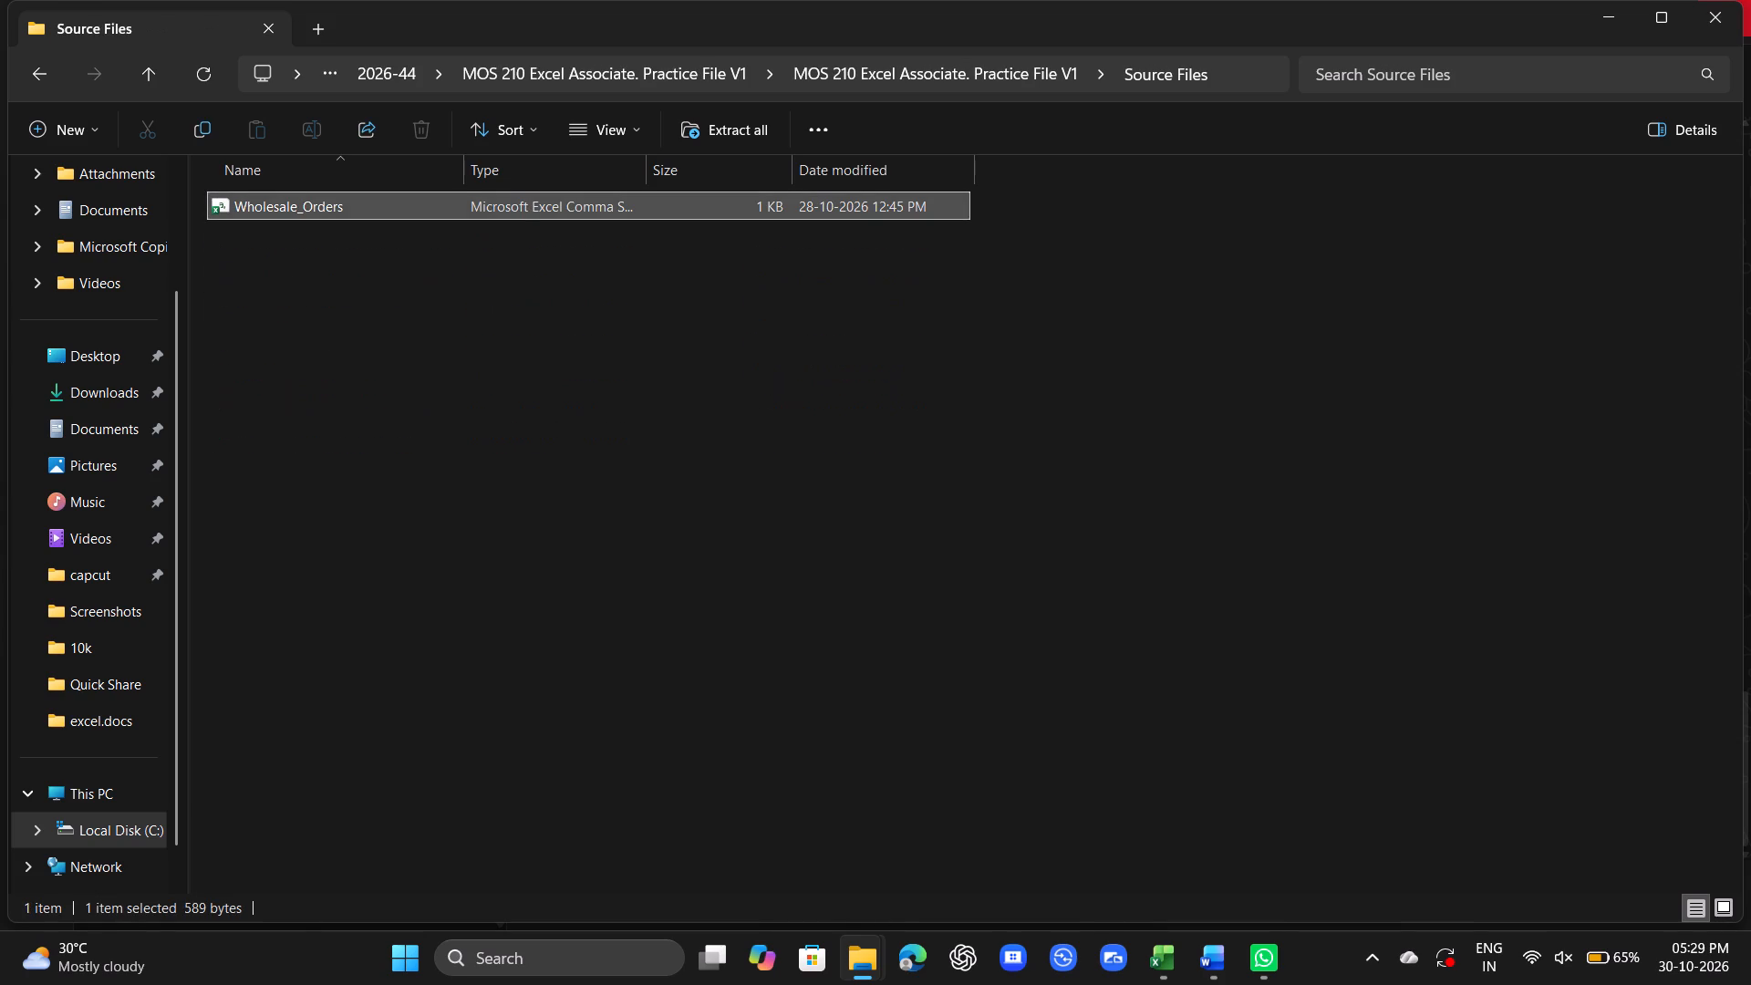
pyautogui.rightClick(373, 203)
pyautogui.click(423, 258)
pyautogui.scroll(6, 116, 192)
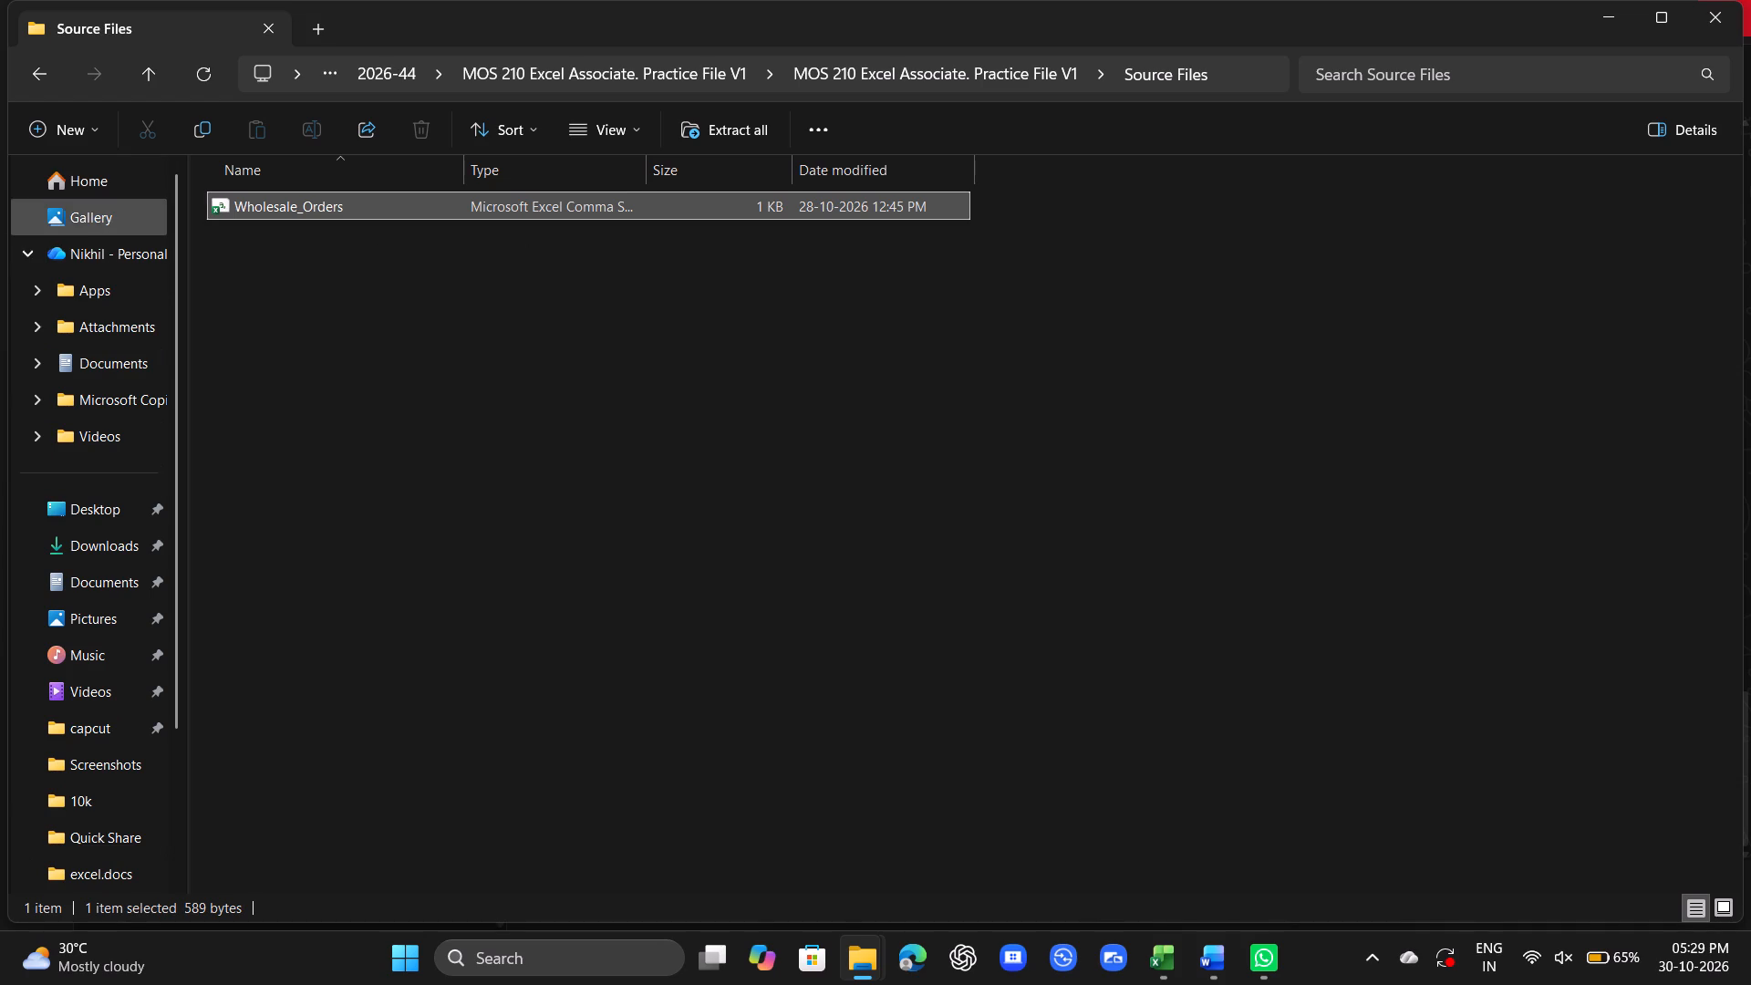
pyautogui.doubleClick(89, 418)
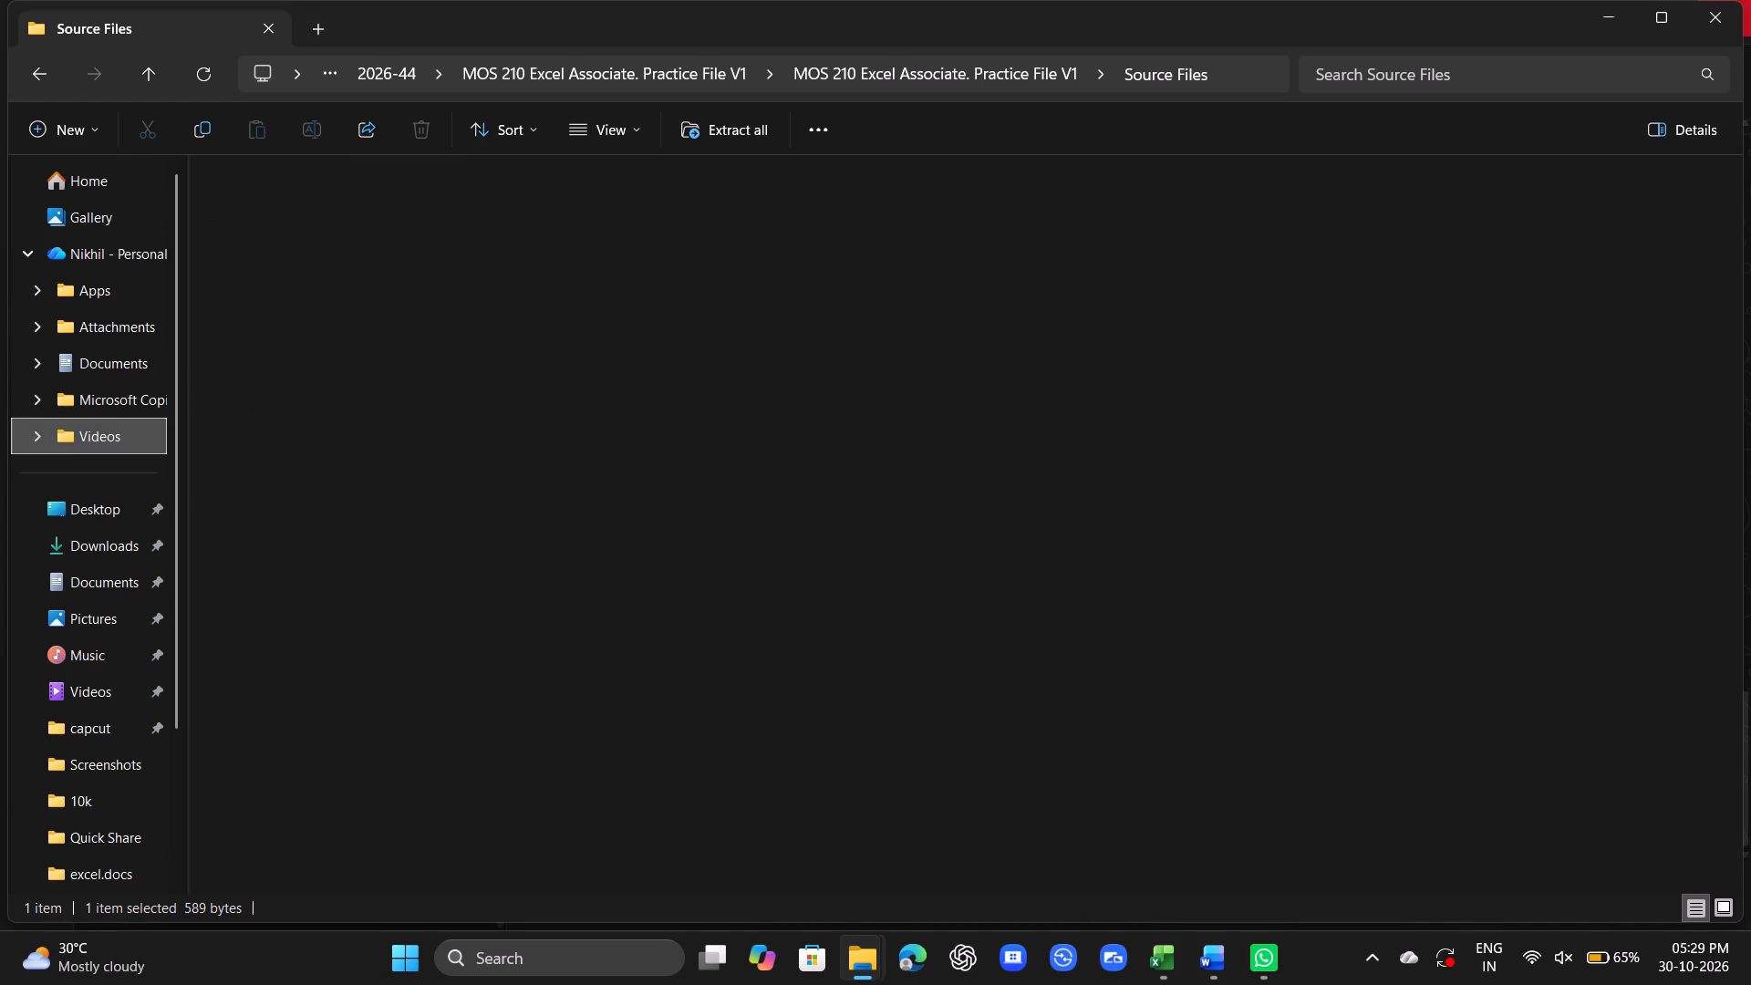
pyautogui.rightClick(361, 318)
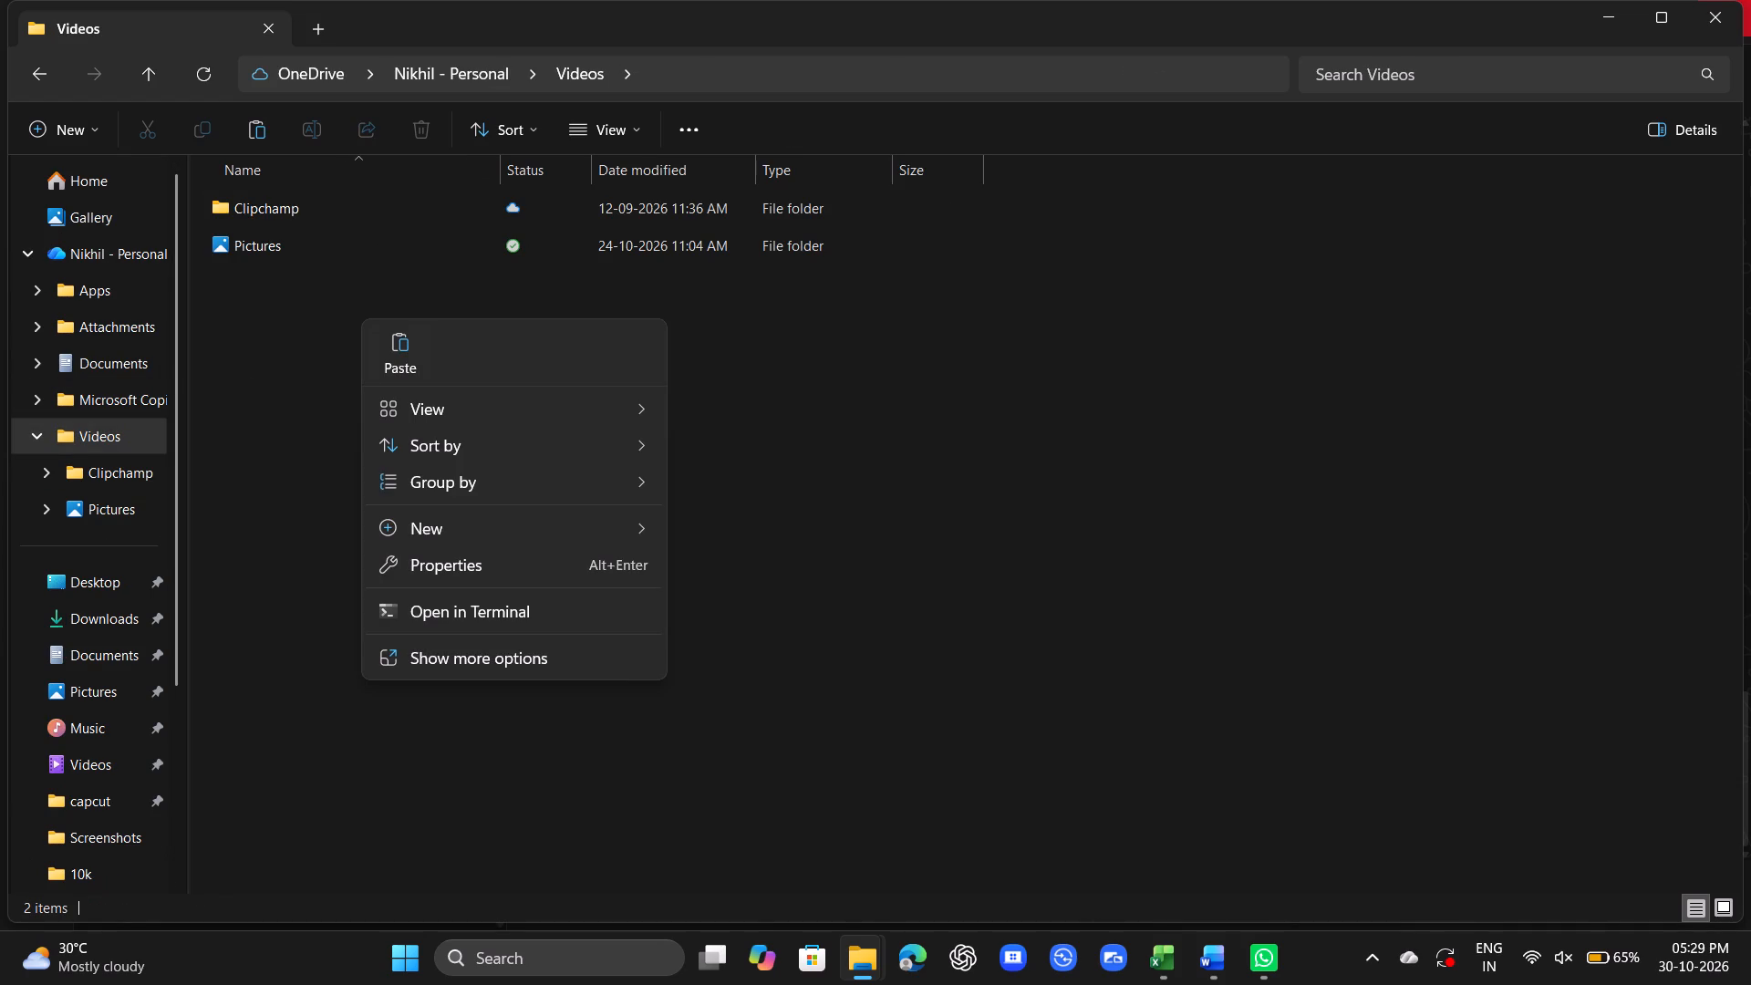
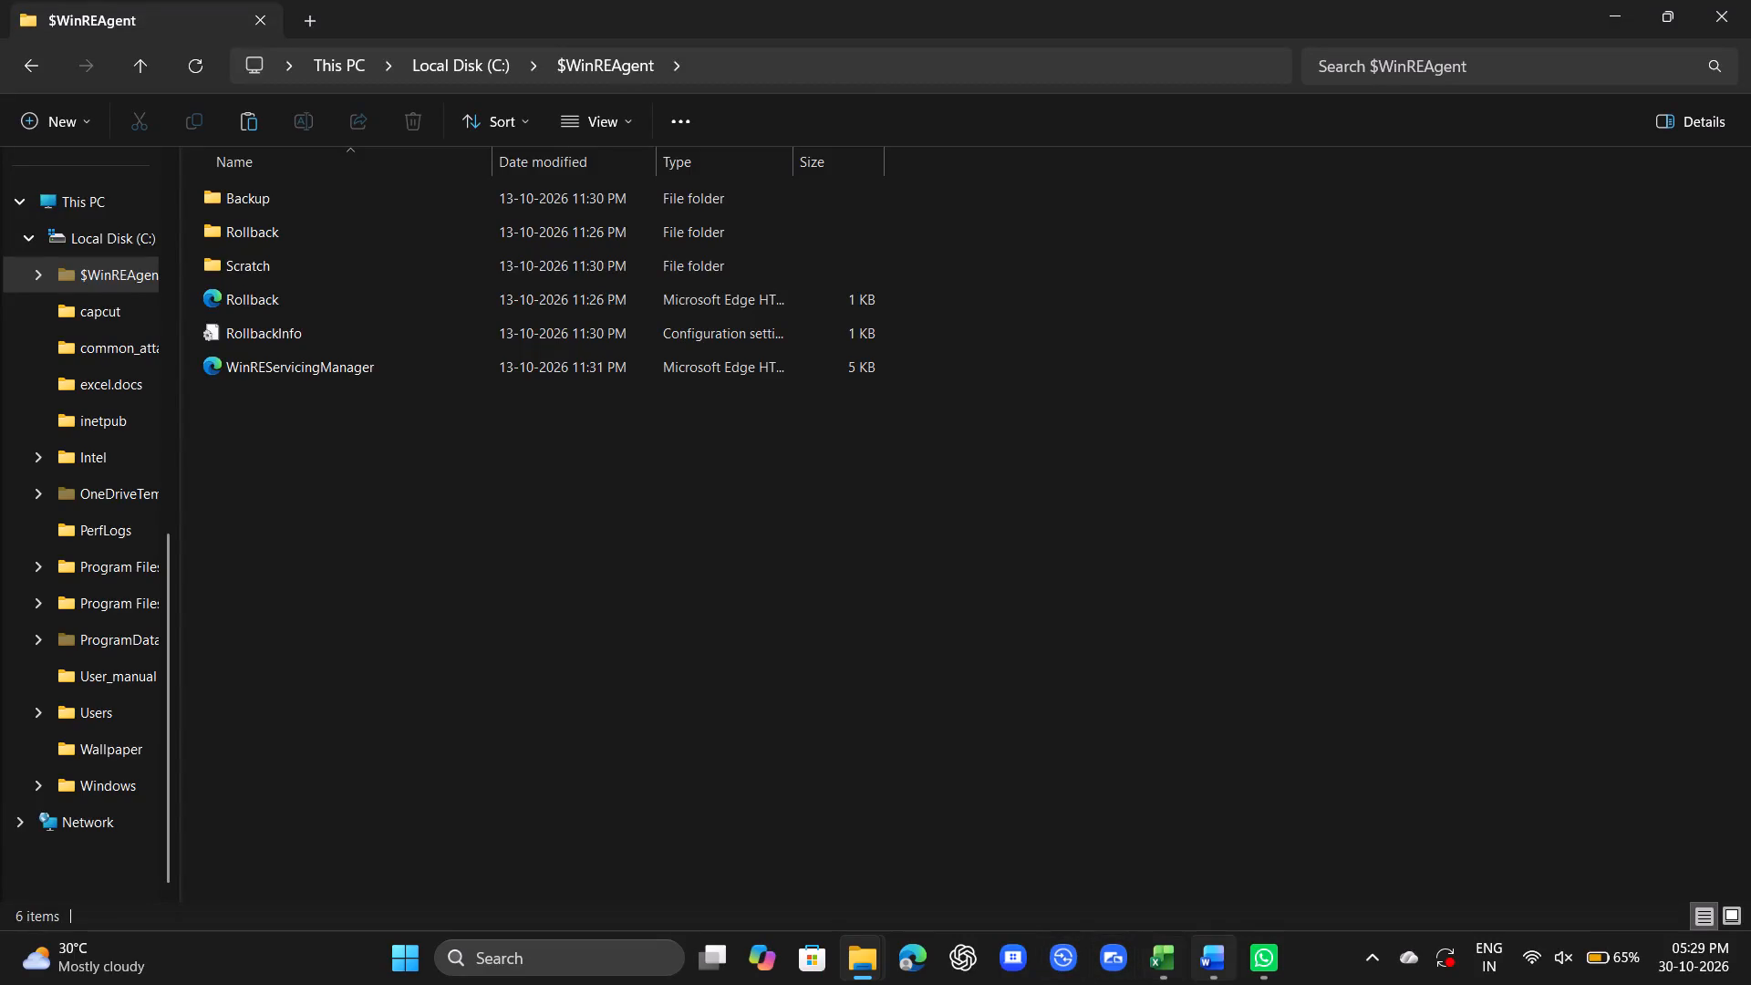
# Switch back to Excel's import file browser and open Wholesale_Orders from the OneDrive Videos folder for import.
pyautogui.click(1144, 949)
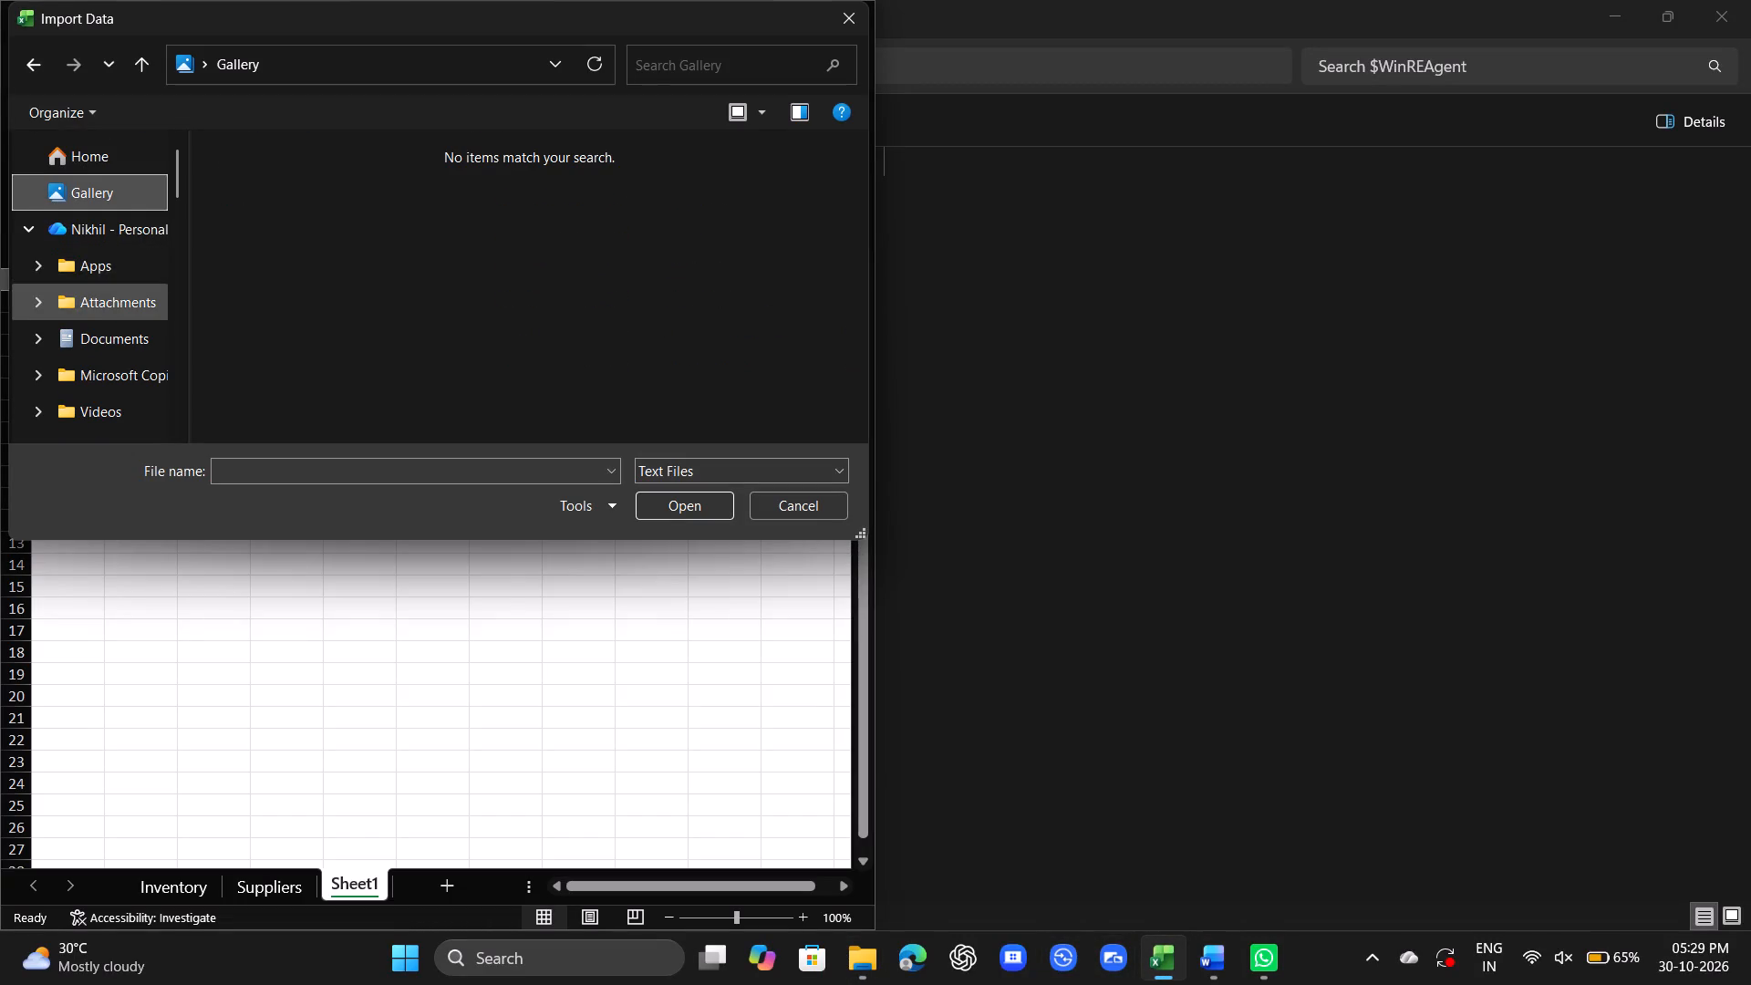
pyautogui.scroll(-1, 78, 281)
pyautogui.click(88, 282)
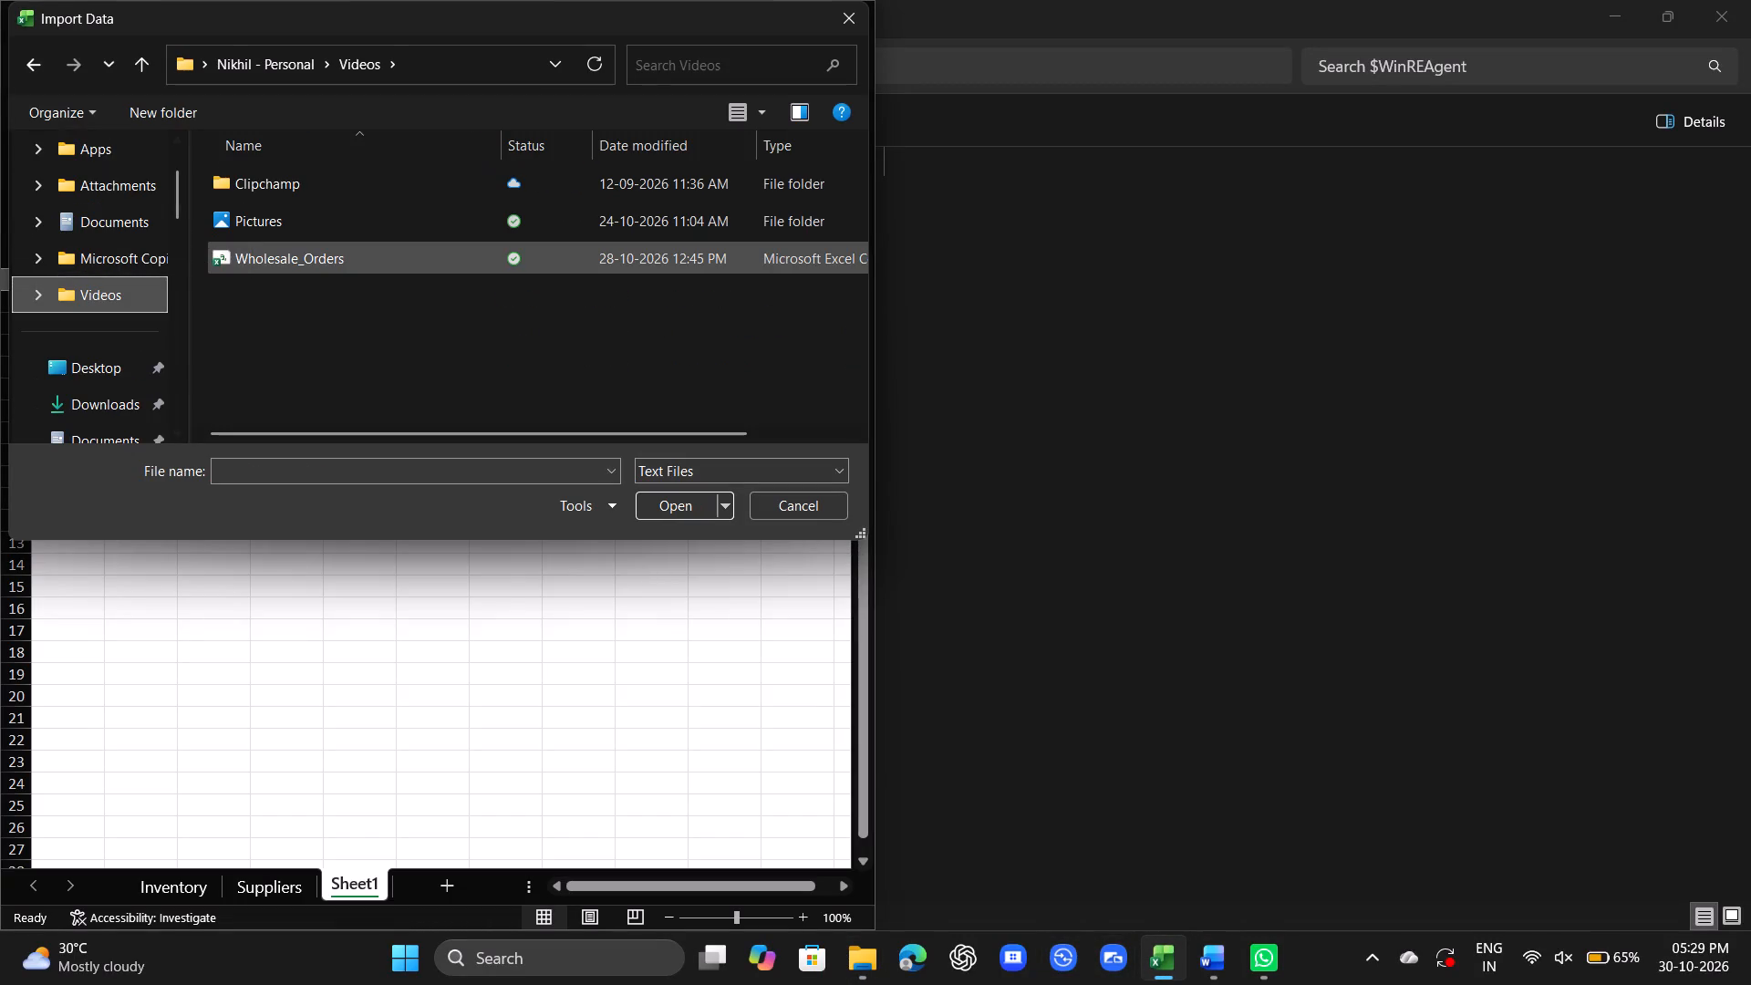
pyautogui.click(293, 252)
pyautogui.click(645, 496)
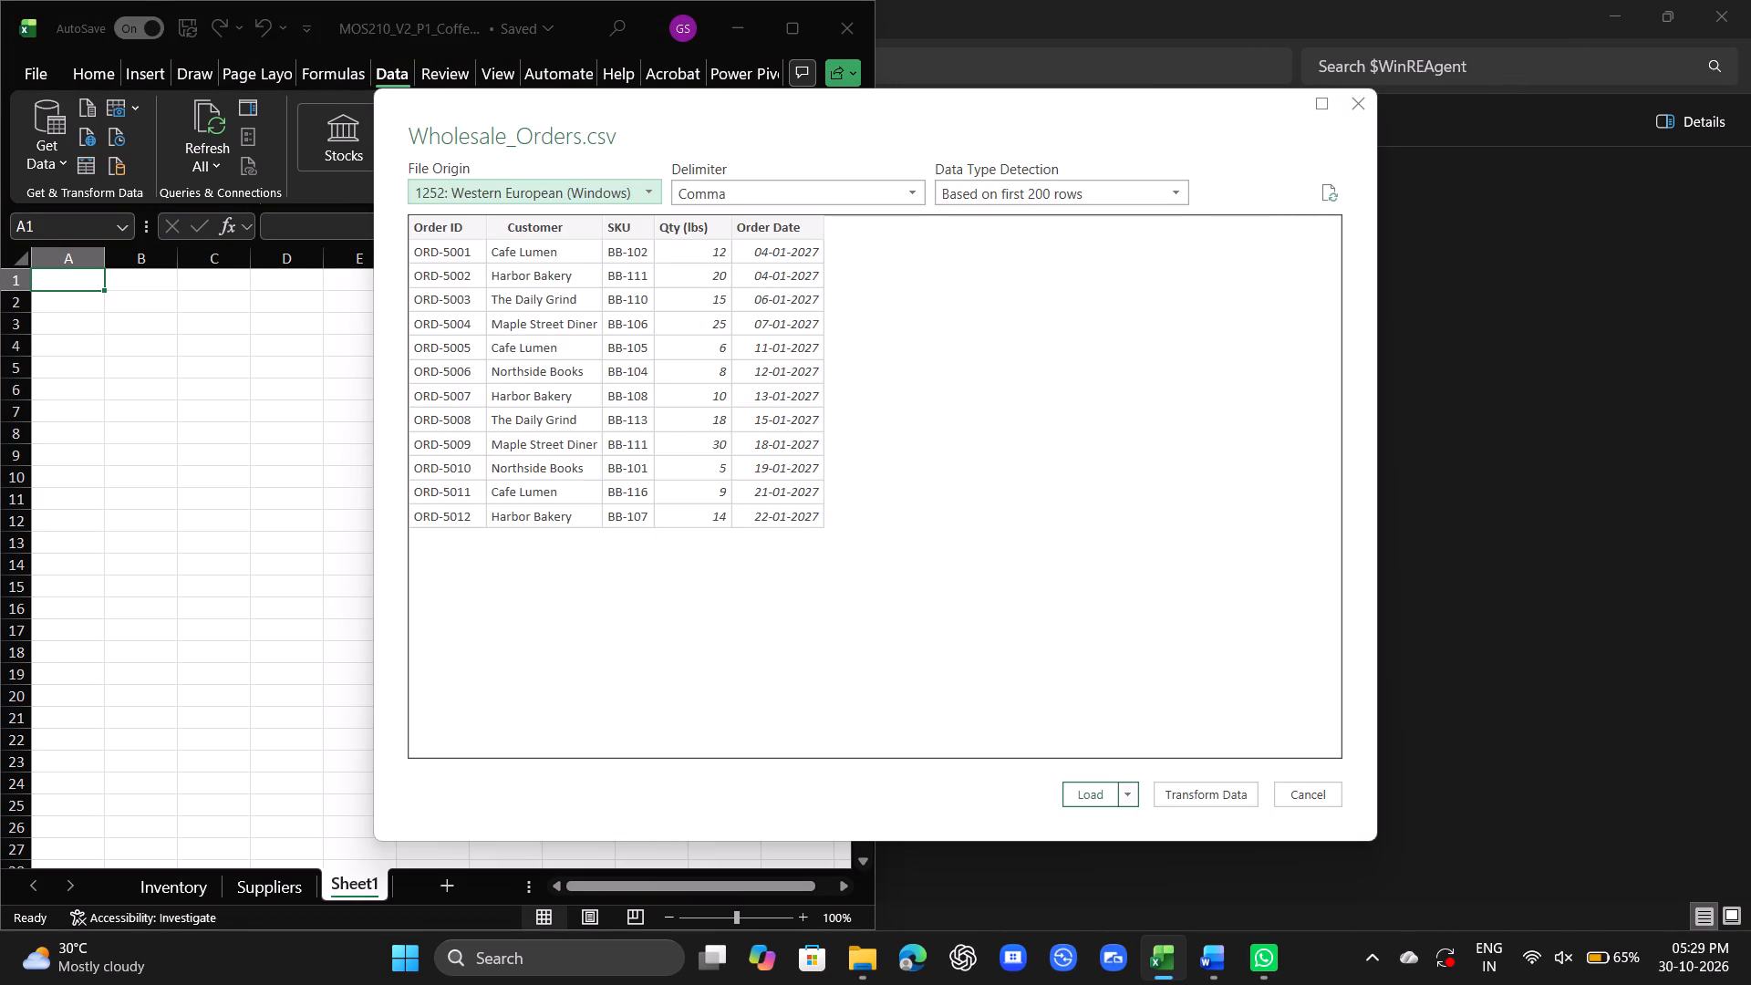
# Load the Wholesale_Orders.csv data as a table on a new worksheet, dismiss the data tip and queries pane, and bring back the task instructions.
pyautogui.click(1106, 795)
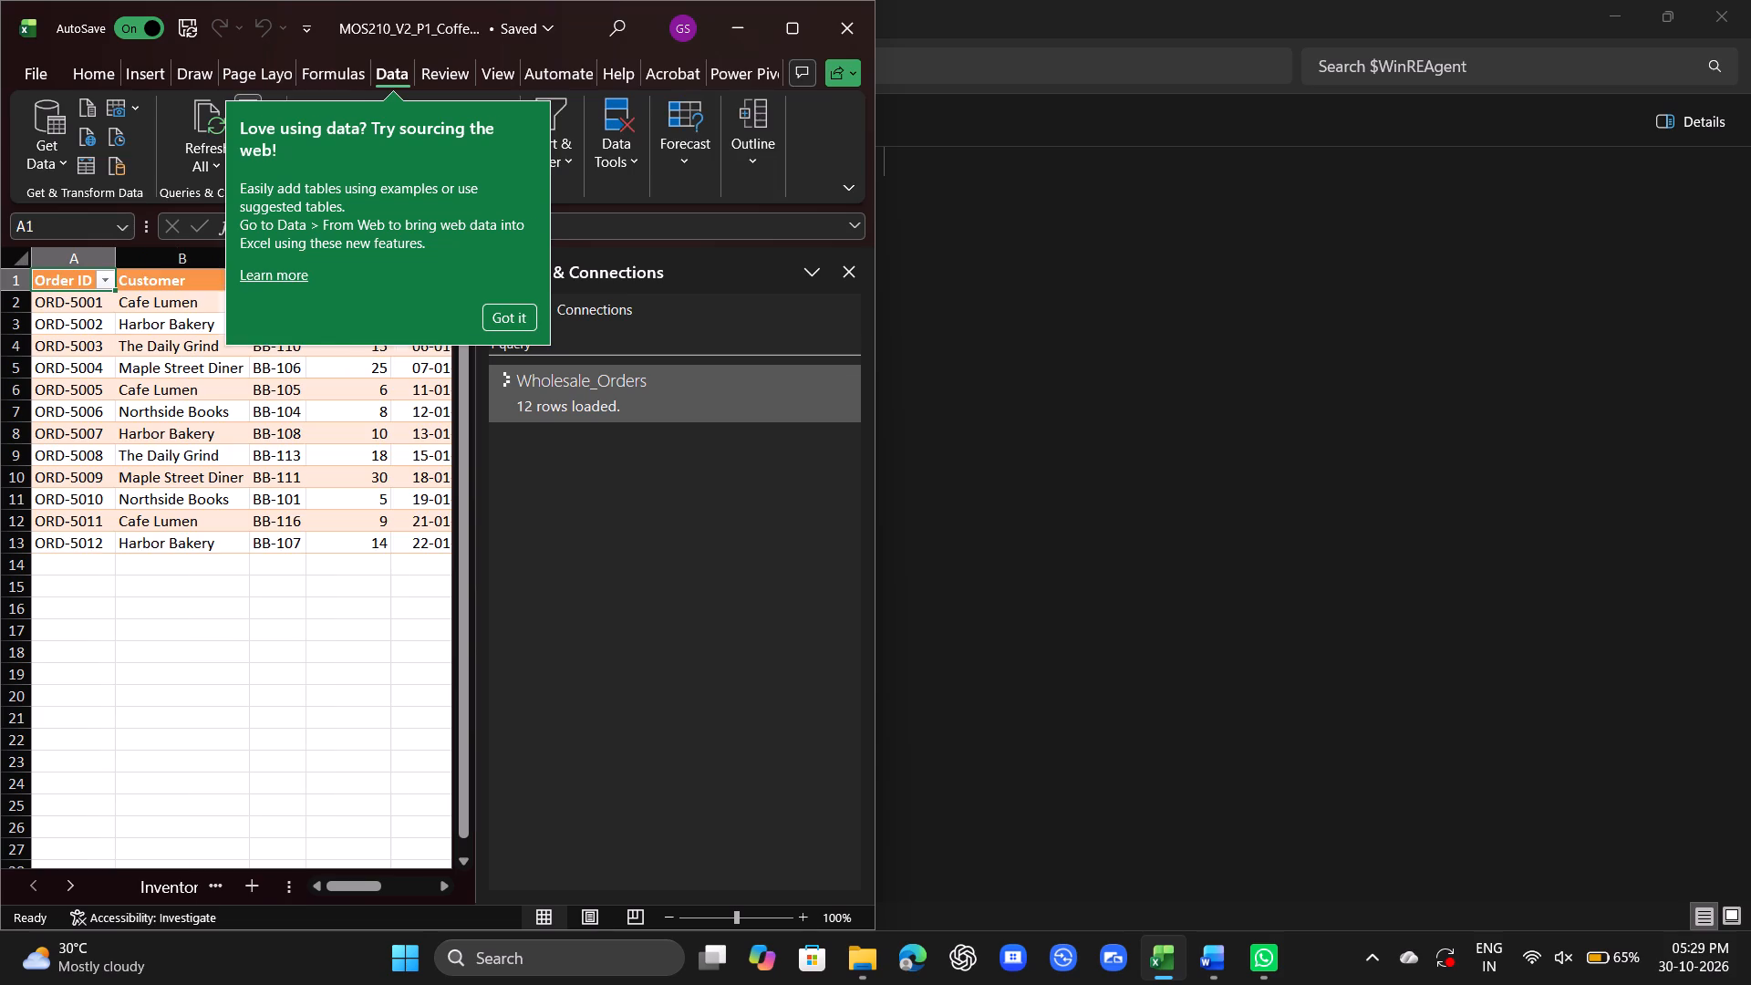
pyautogui.click(527, 308)
pyautogui.click(848, 279)
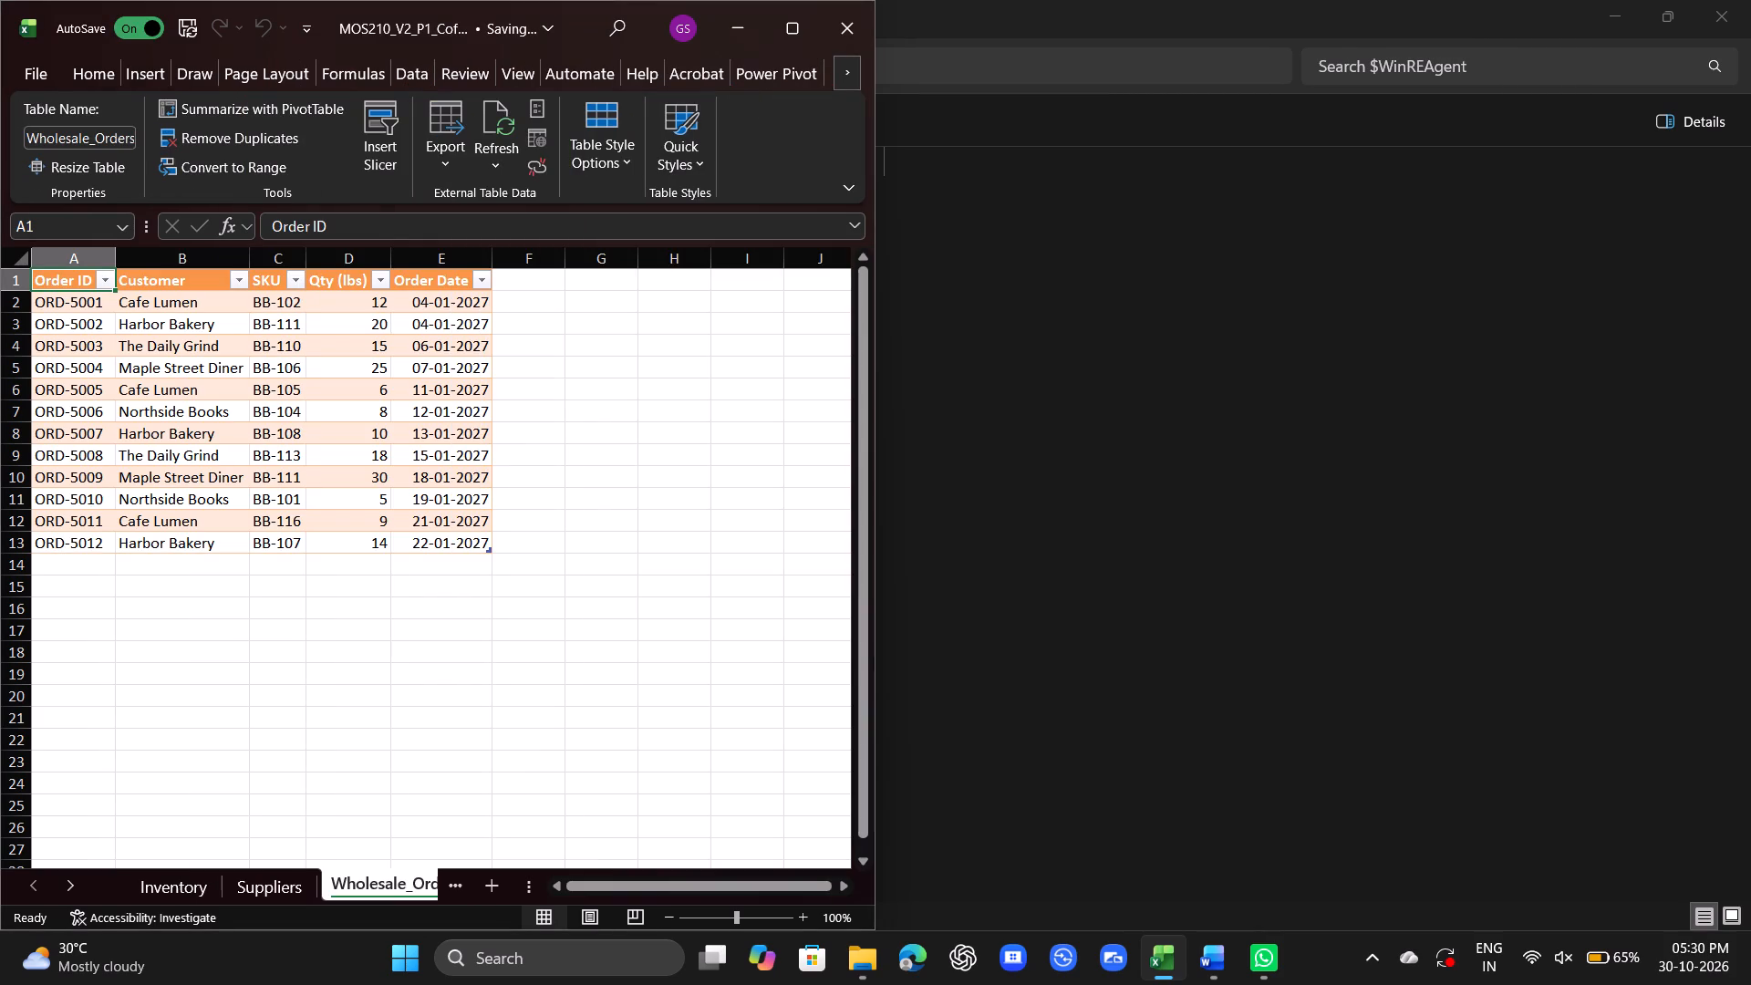
pyautogui.click(1704, 0)
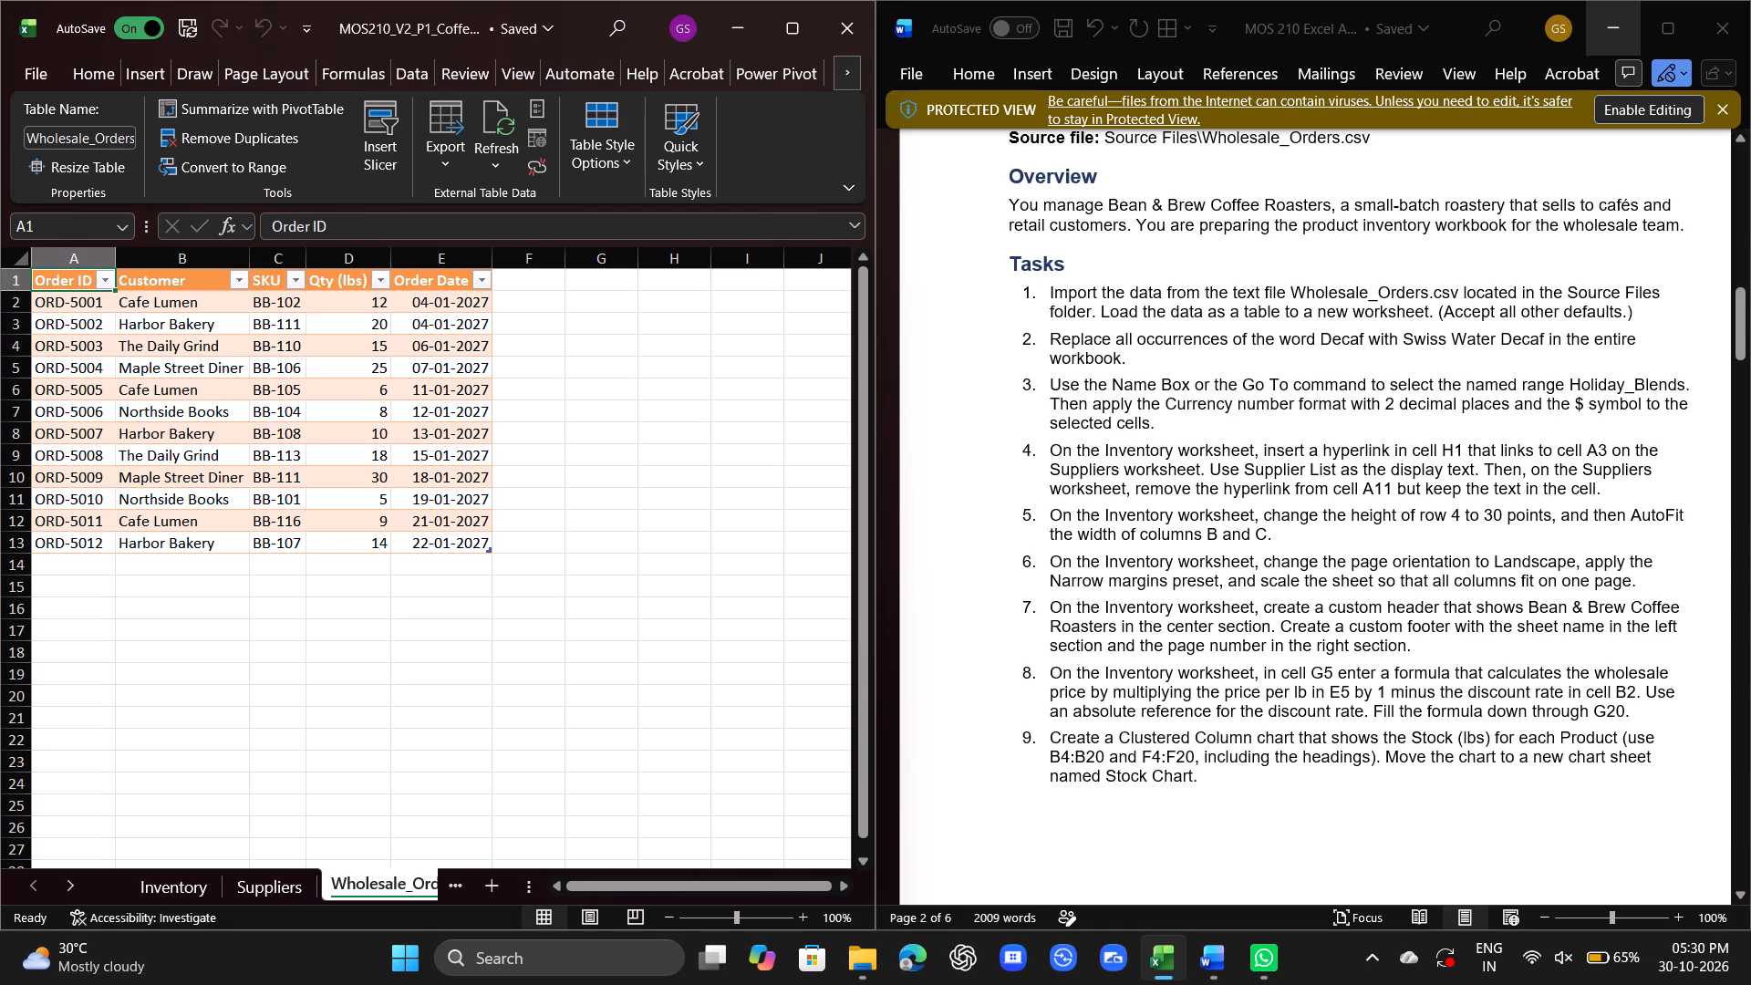
# Open Find and Replace from the Suppliers worksheet and enter Decaf as the text to find.
pyautogui.click(272, 884)
pyautogui.click(181, 883)
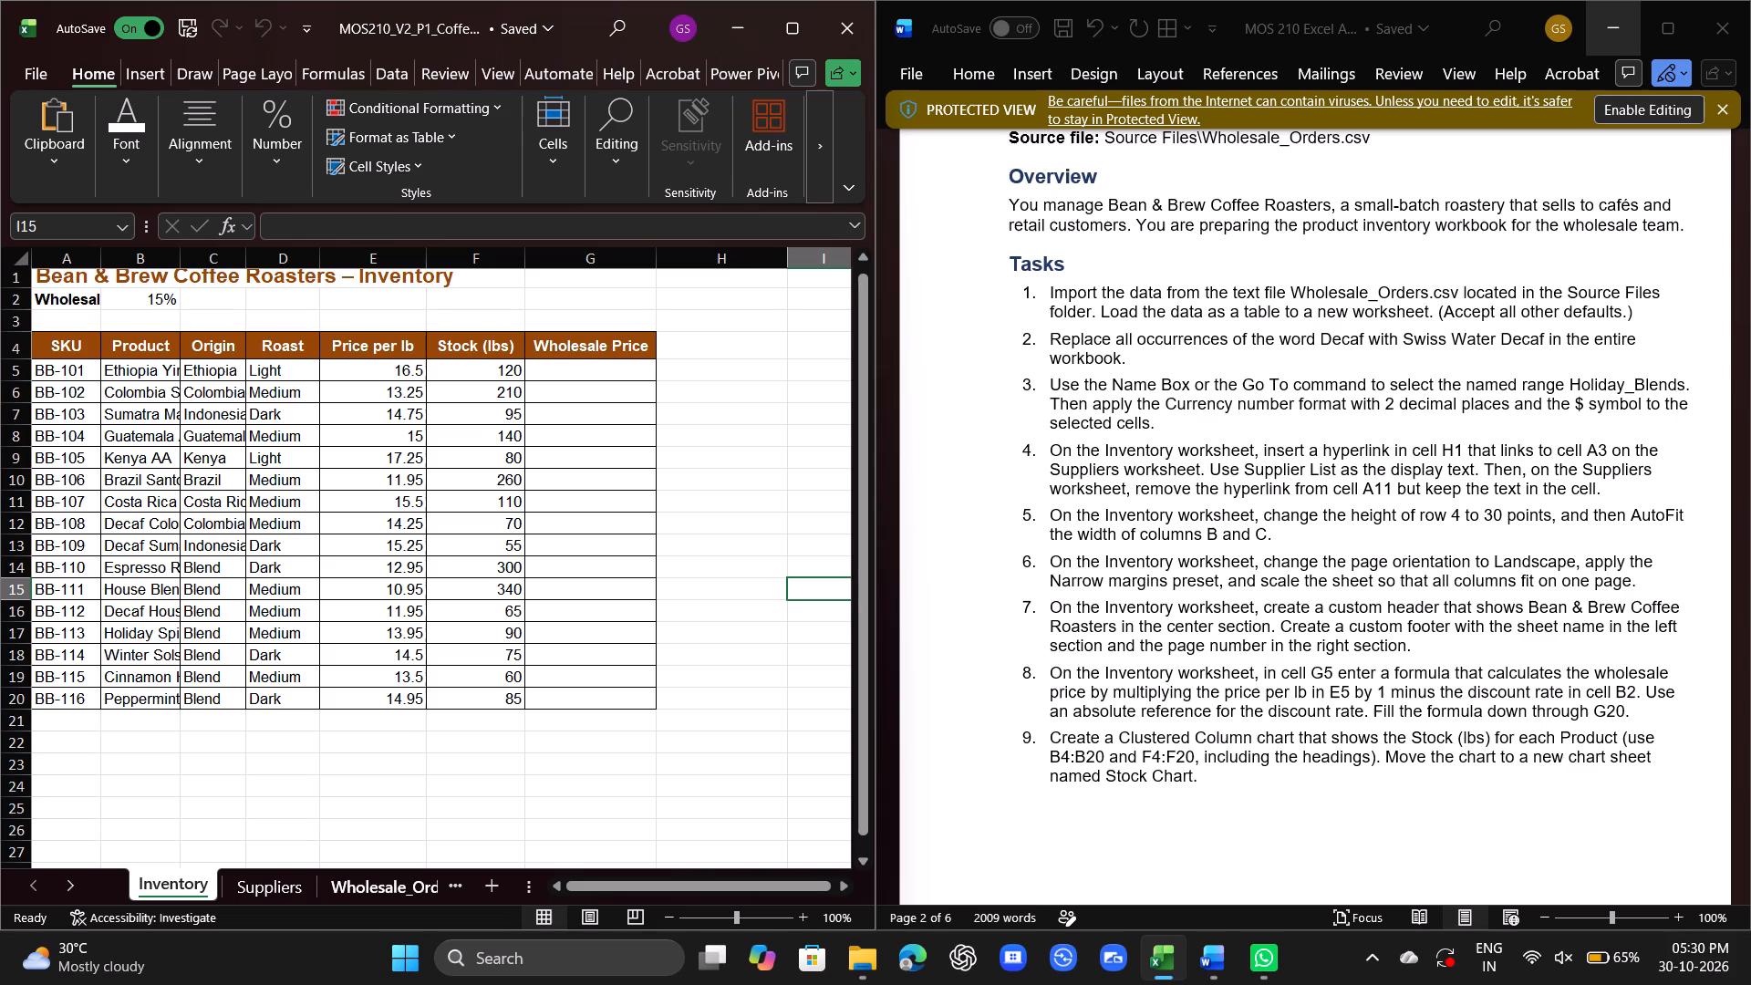
pyautogui.click(284, 876)
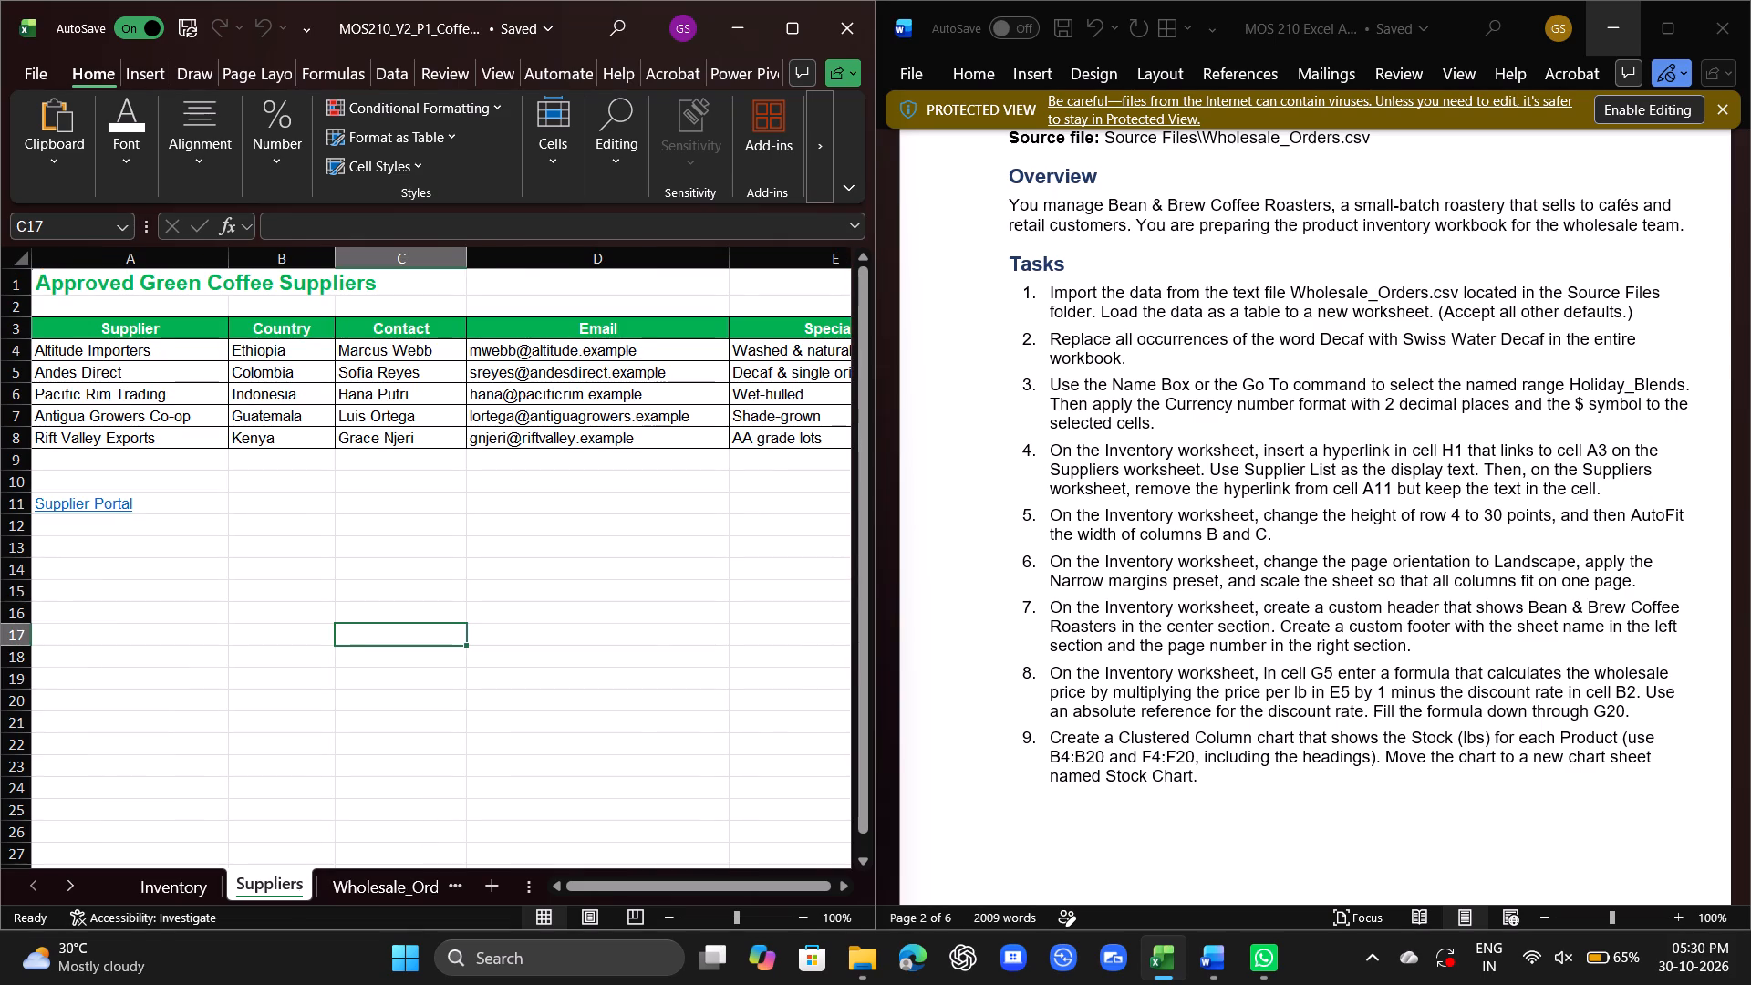
pyautogui.hotkey('ctrl', 'f')
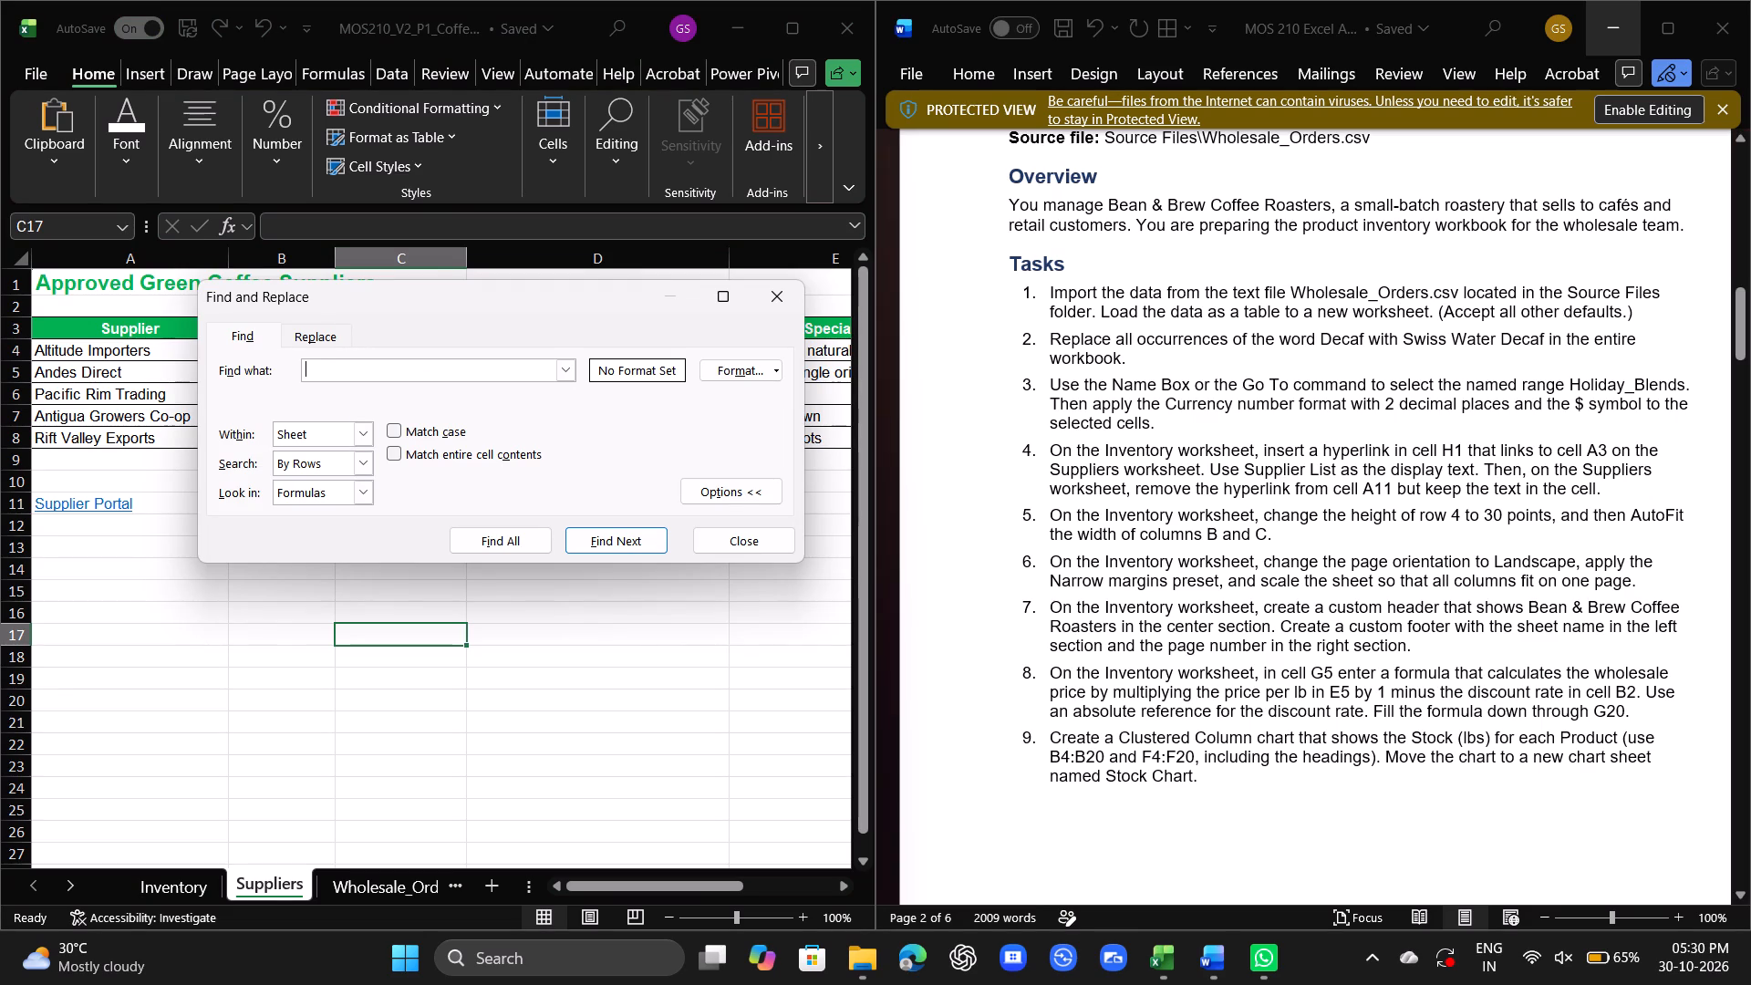
pyautogui.moveTo(1319, 337); pyautogui.dragTo(1365, 335)
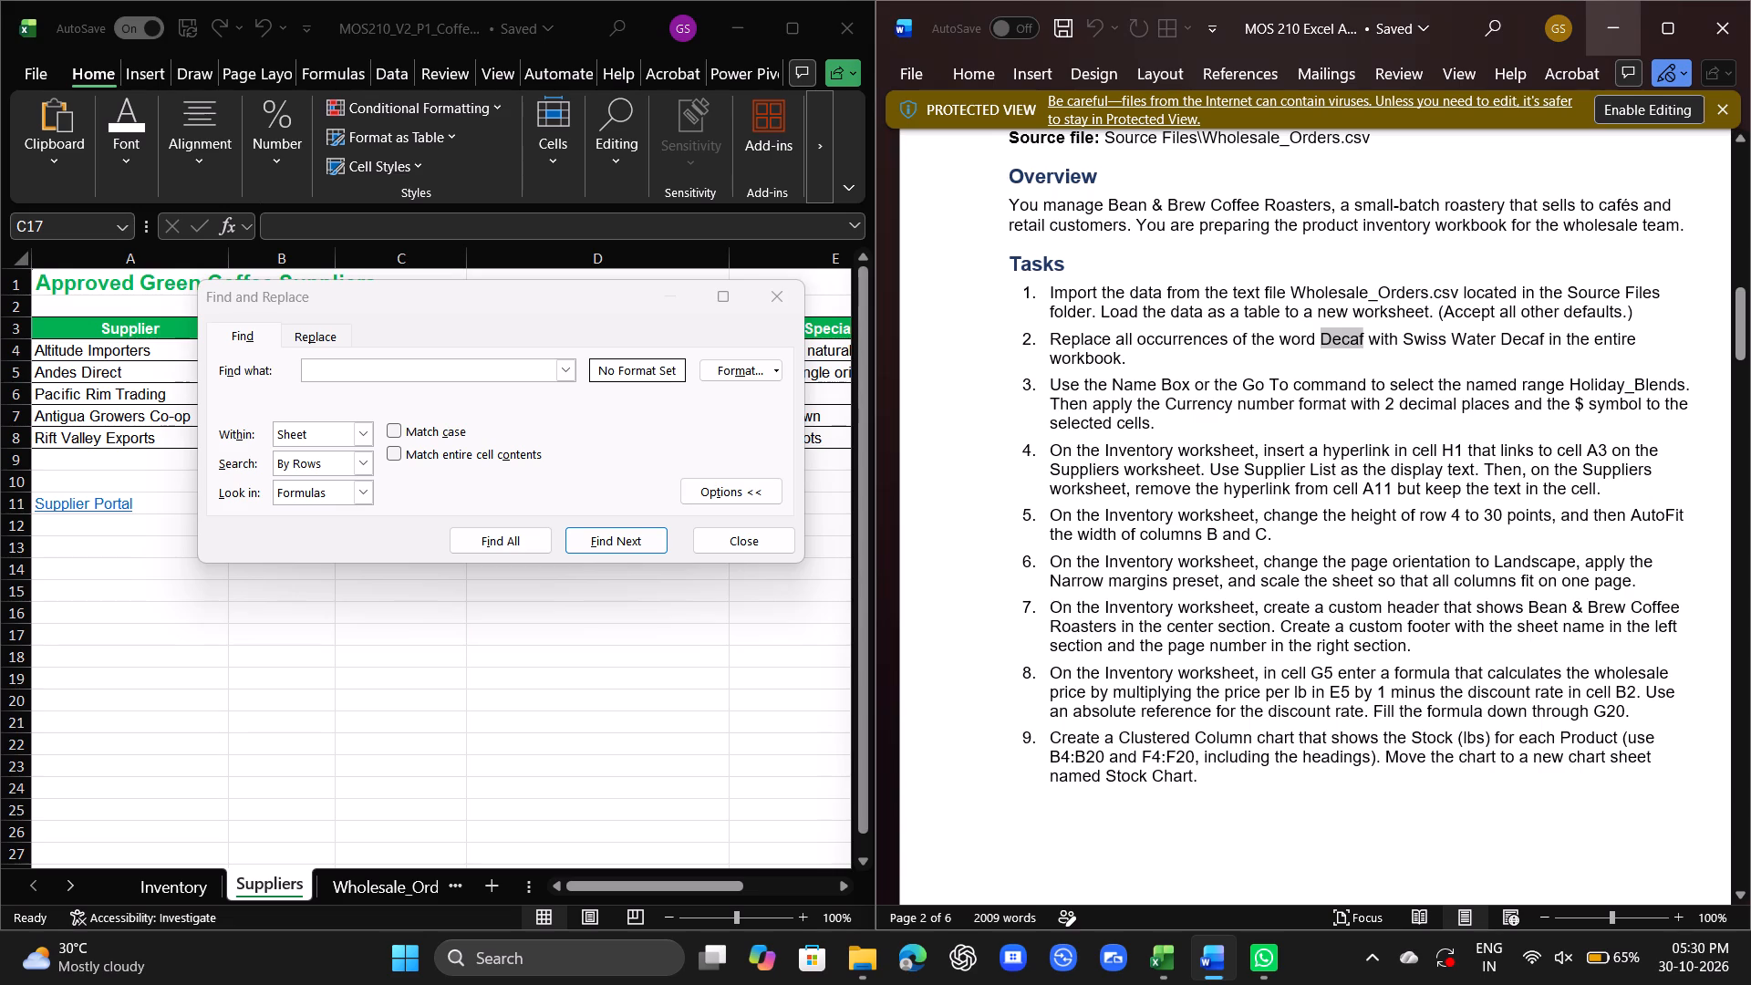
pyautogui.moveTo(1365, 335); pyautogui.dragTo(1368, 335)
pyautogui.rightClick(1349, 335)
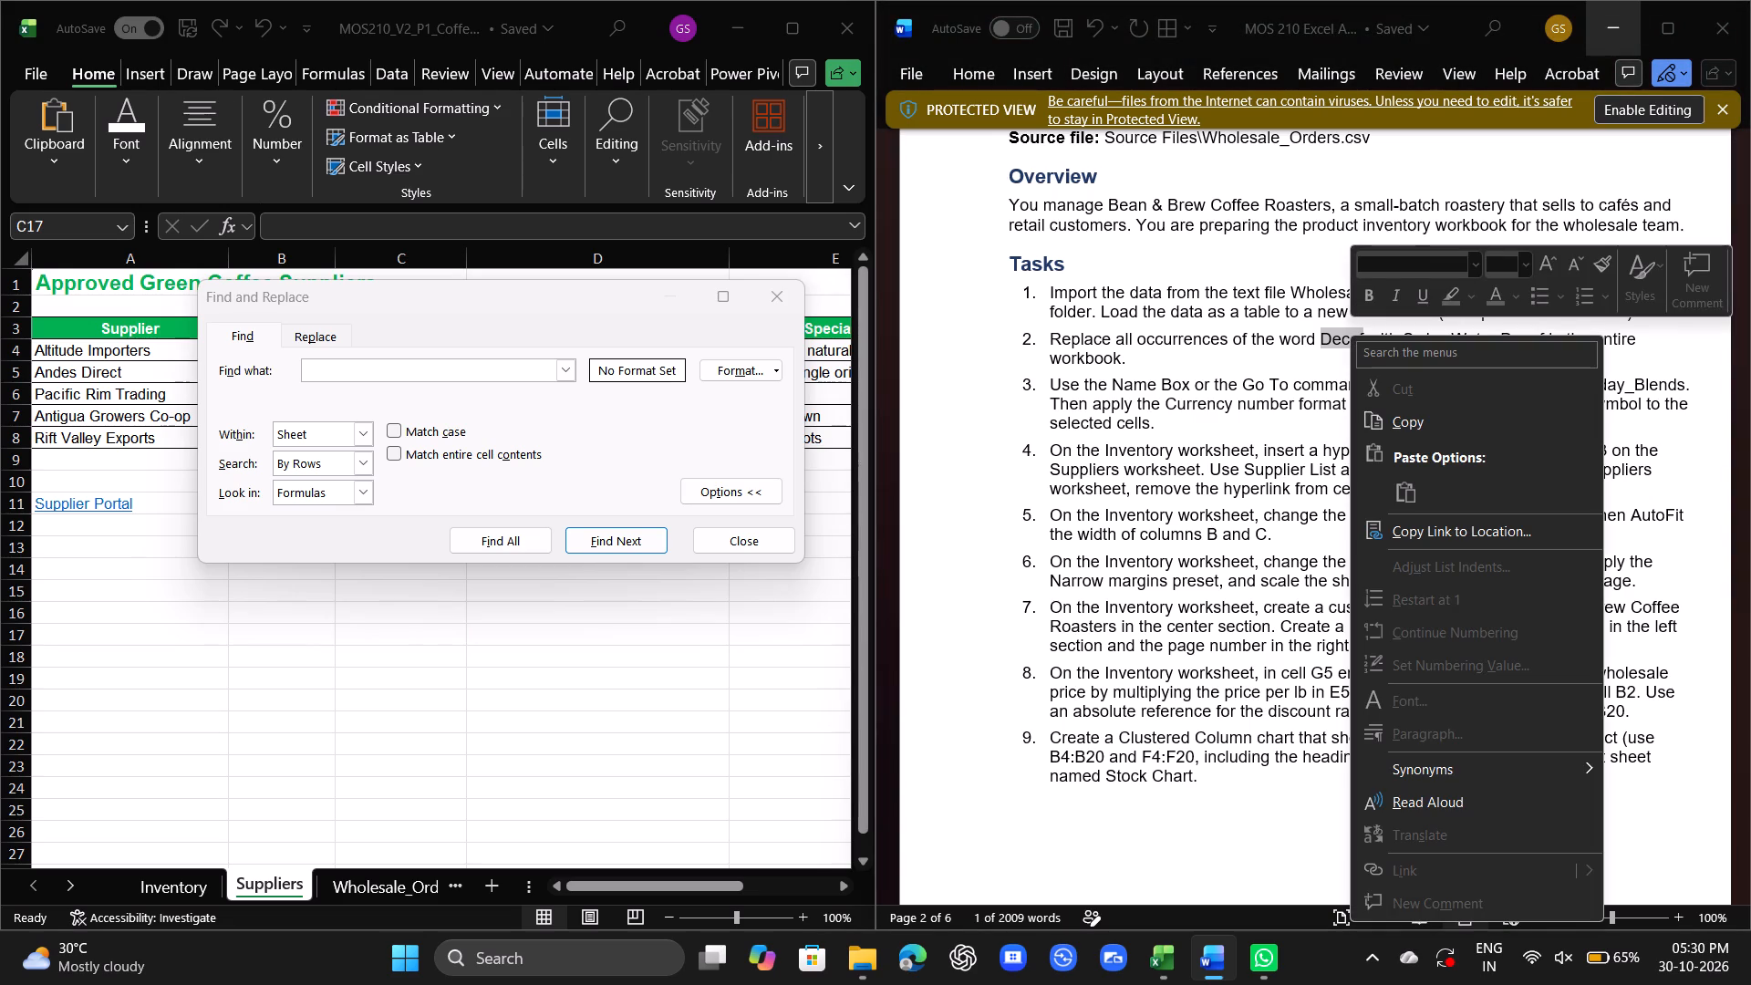
pyautogui.click(1397, 411)
pyautogui.click(364, 368)
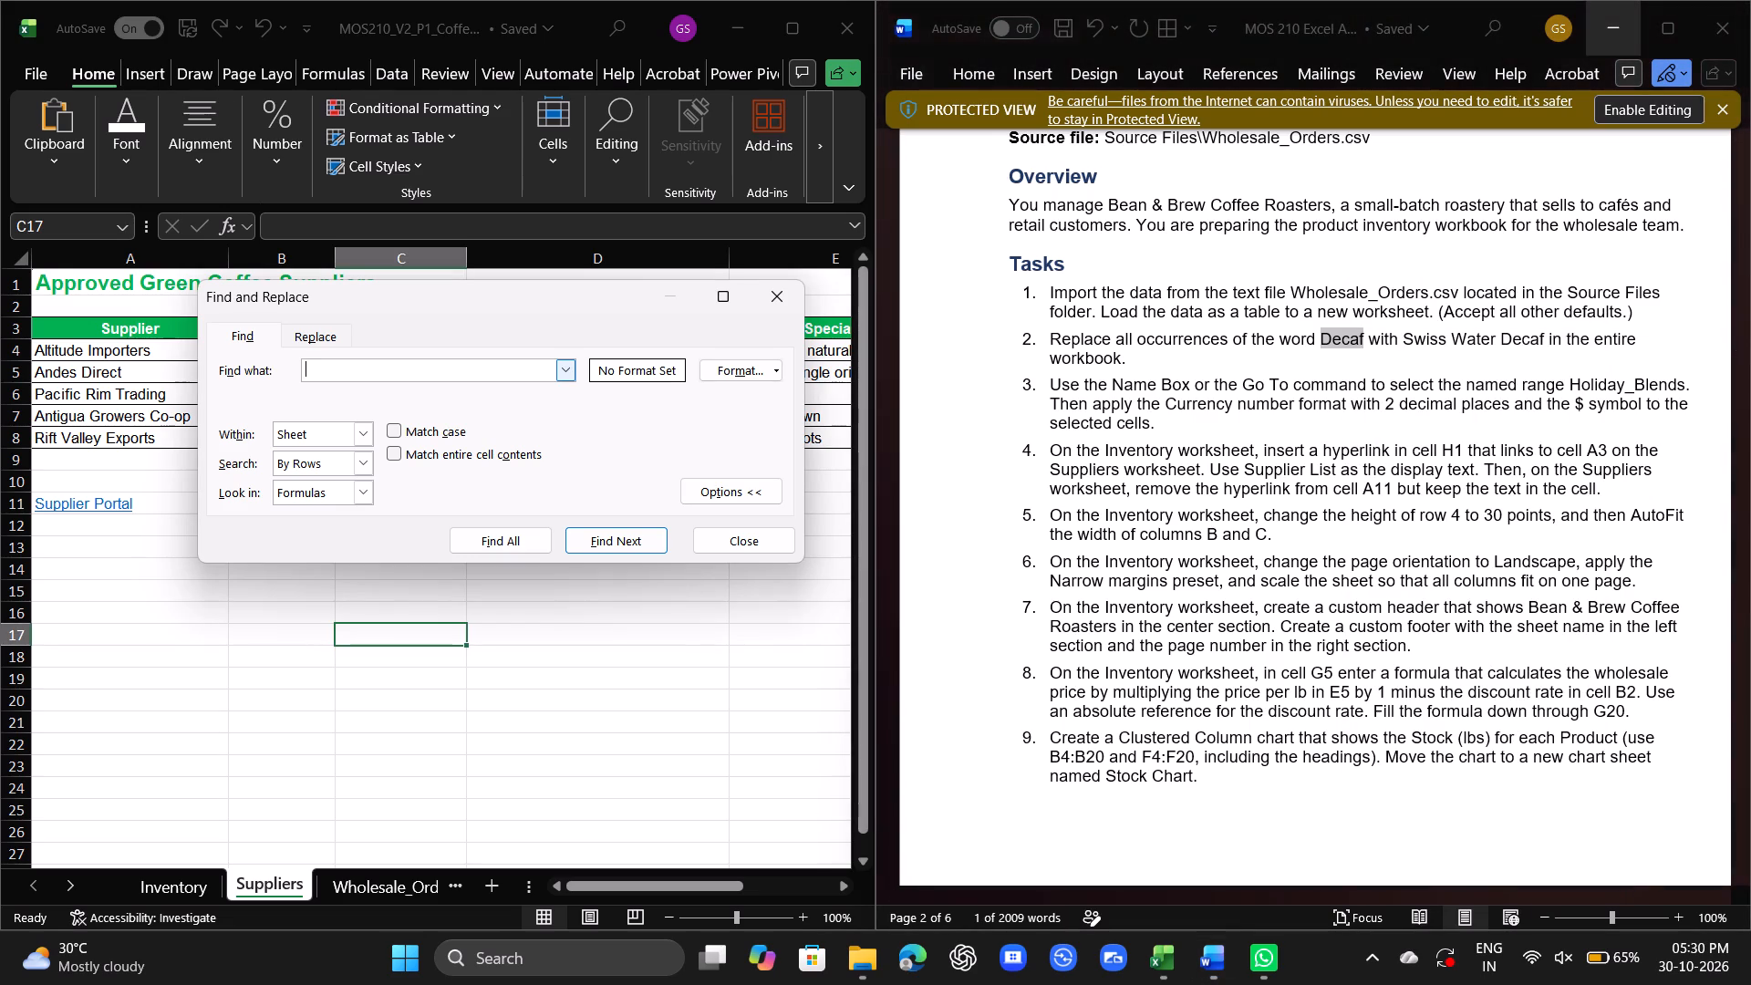
pyautogui.rightClick(364, 368)
pyautogui.click(339, 379)
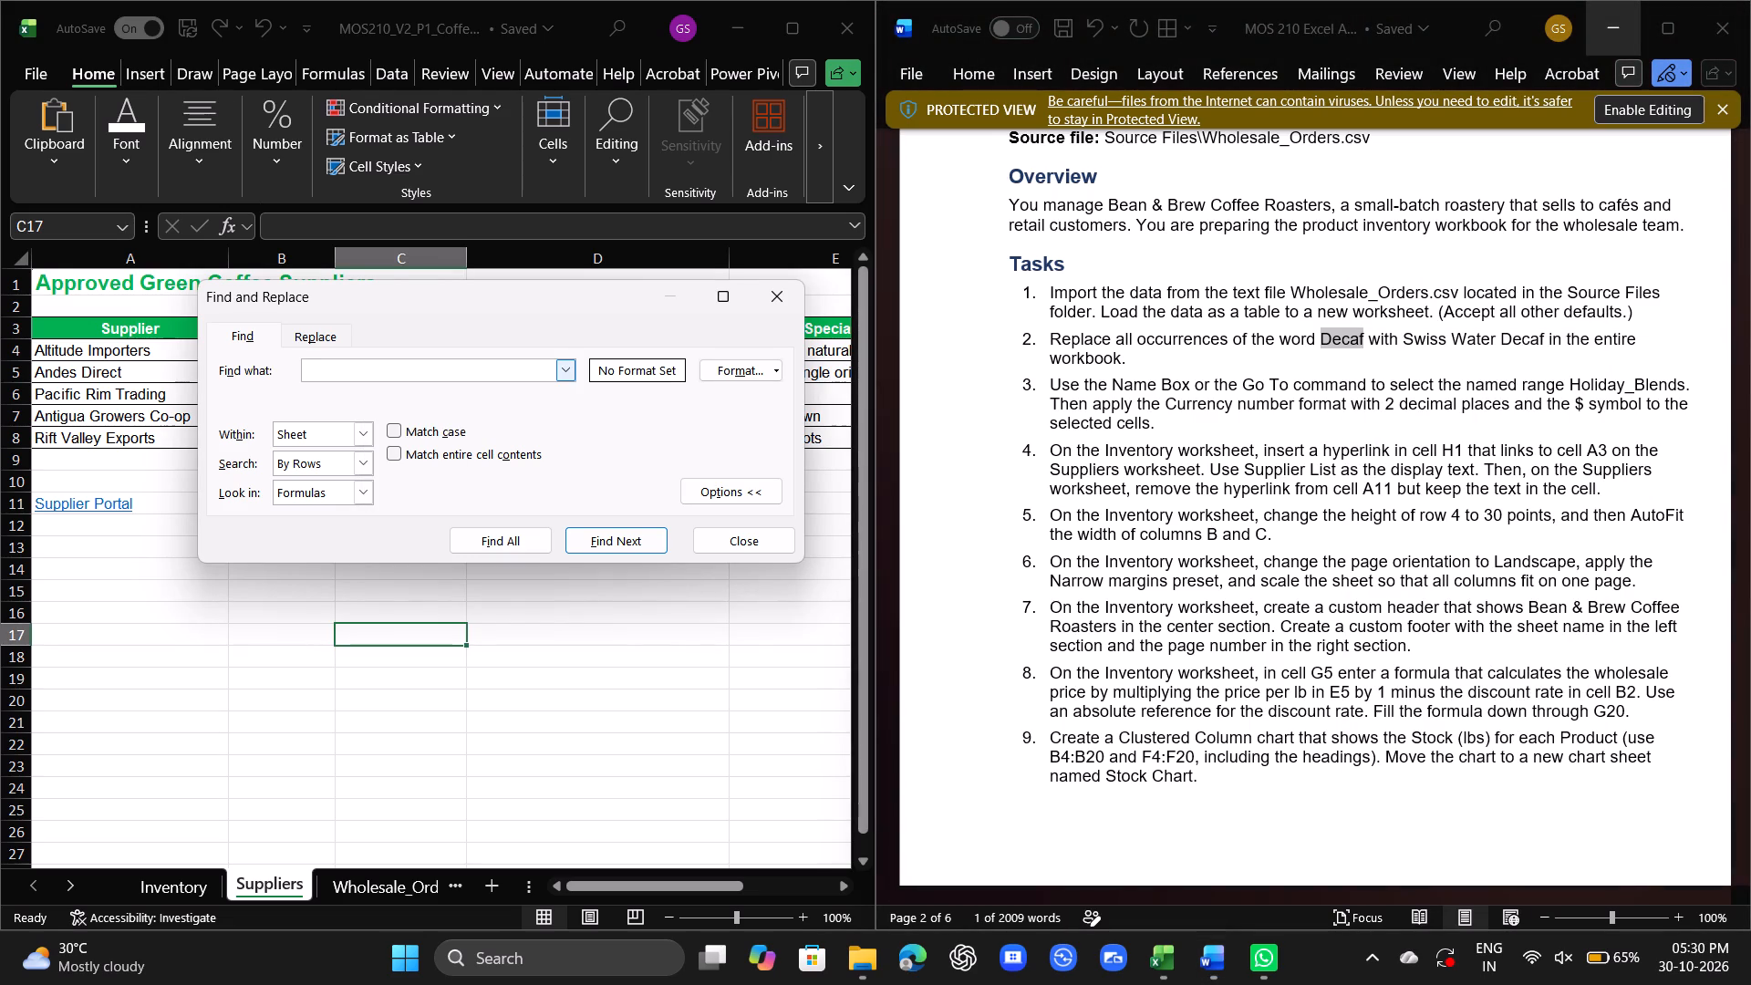
pyautogui.click(338, 363)
pyautogui.hotkey('ctrl', 'v')
pyautogui.write('caf')
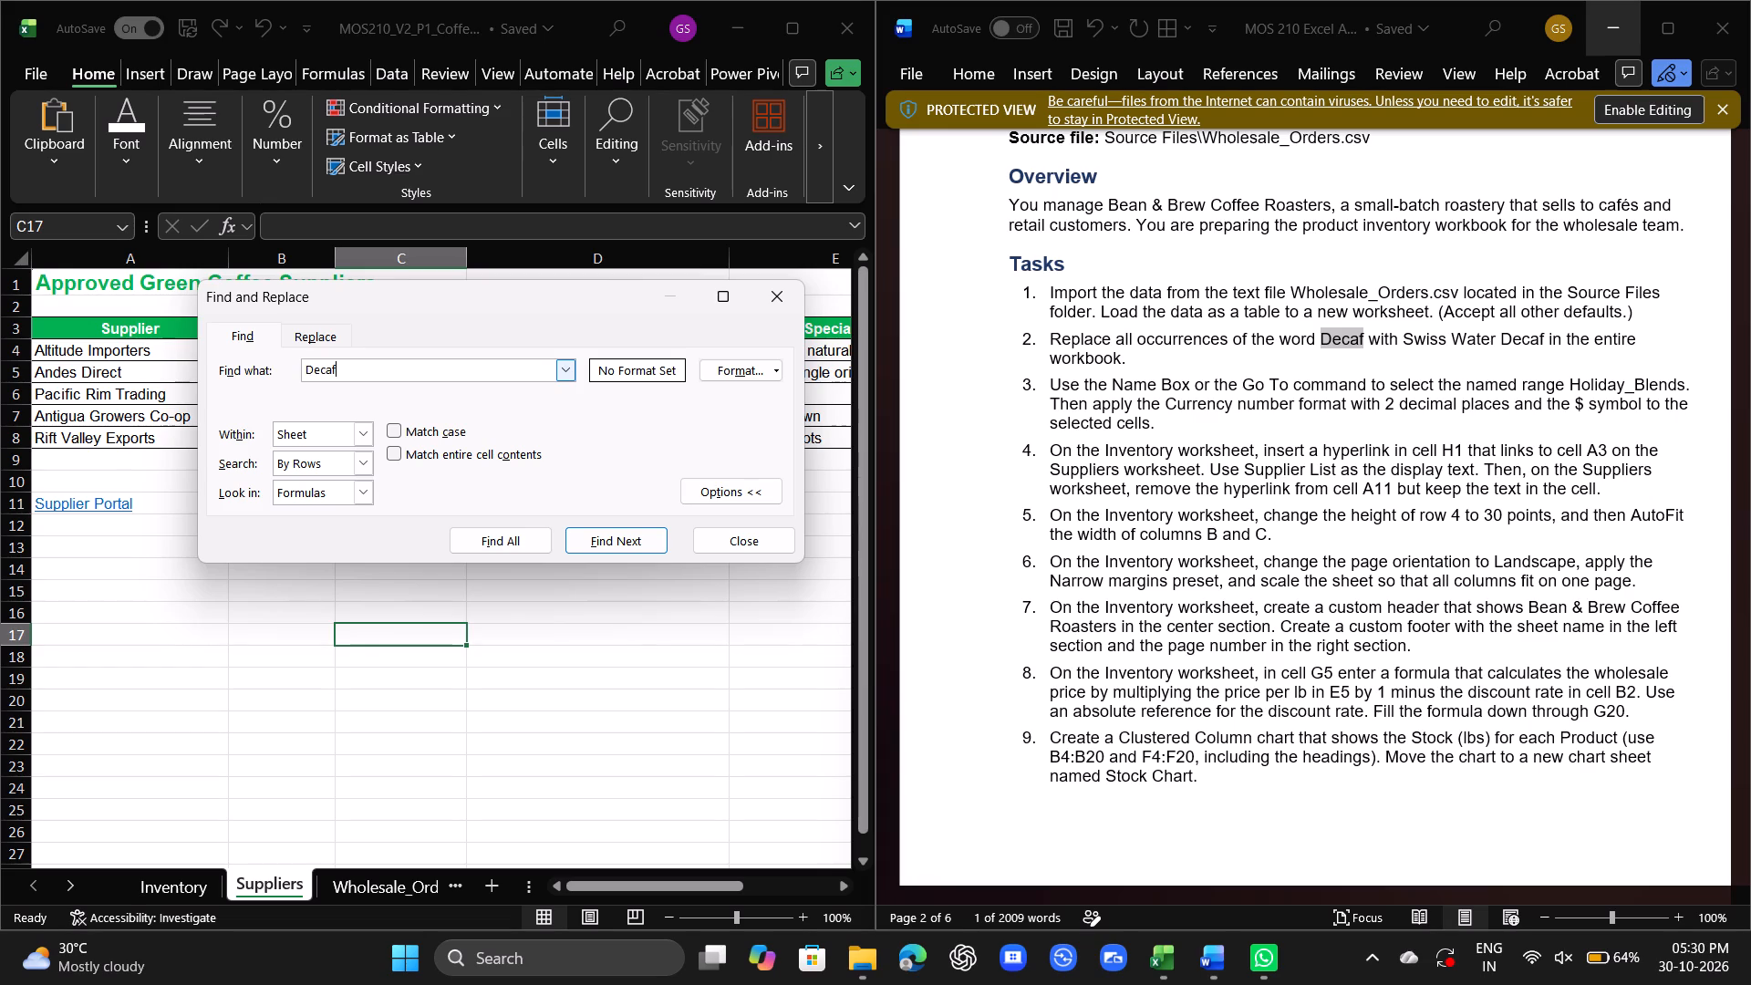
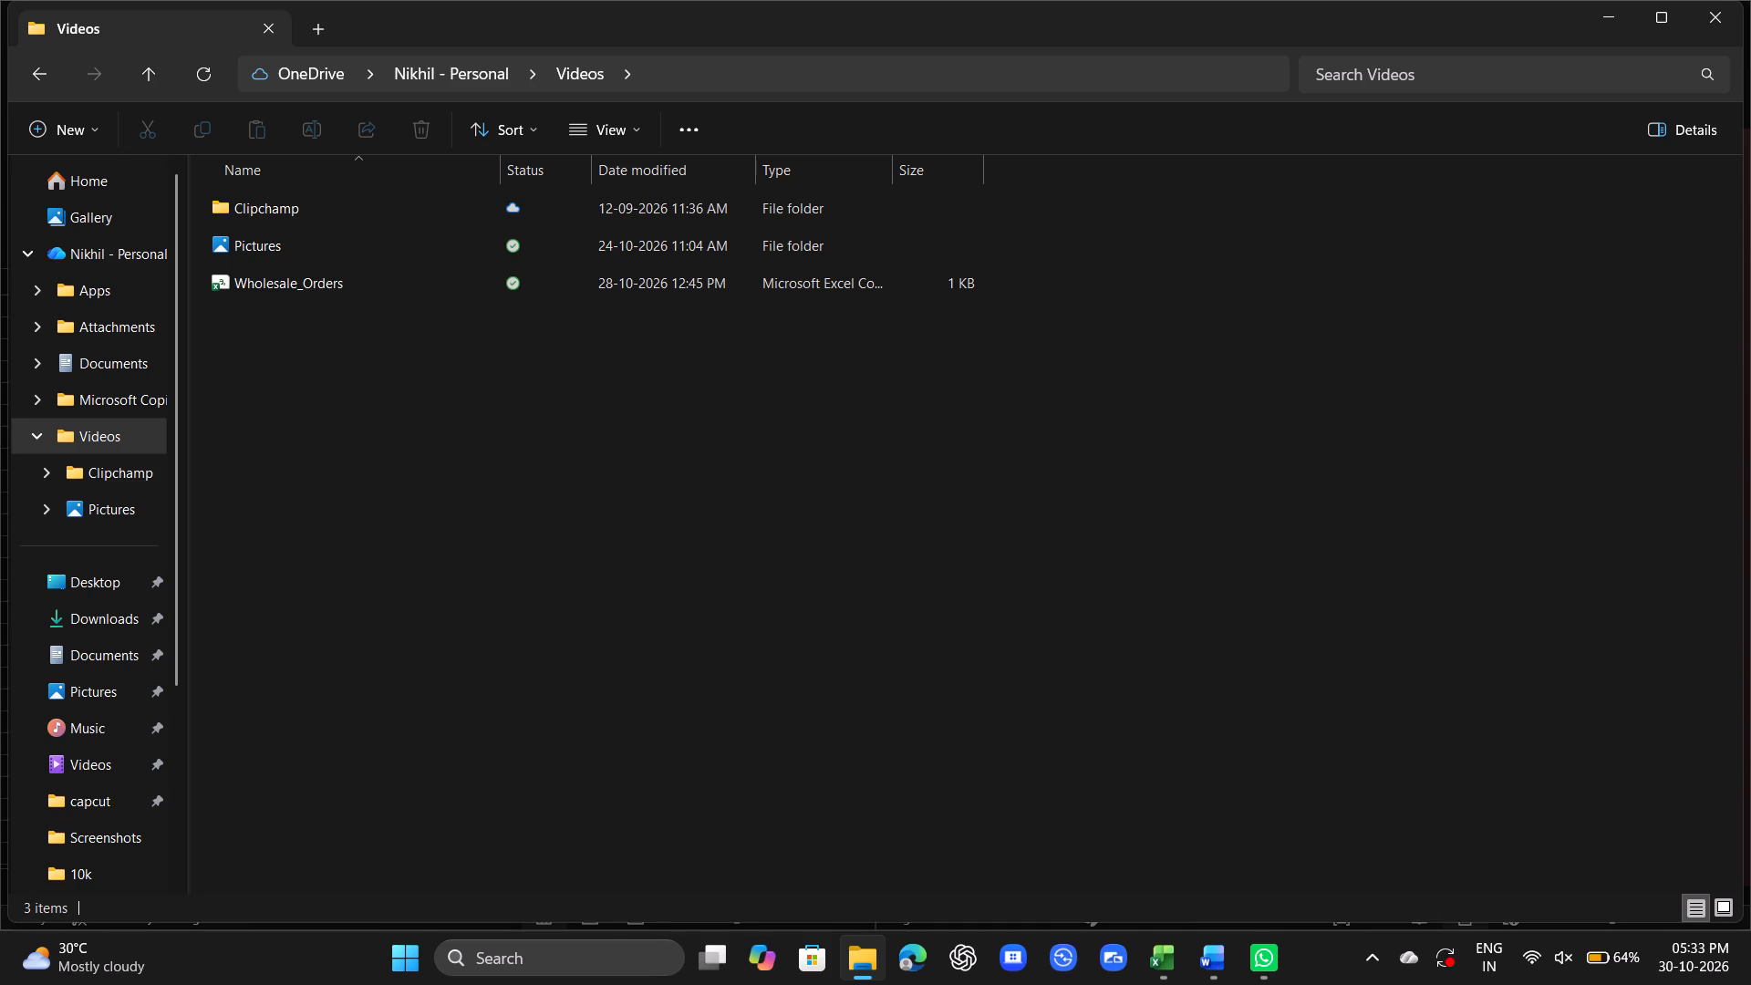
# Close the Videos folder window and find the next occurrence of Decaf on the Suppliers worksheet.
pyautogui.click(1731, 5)
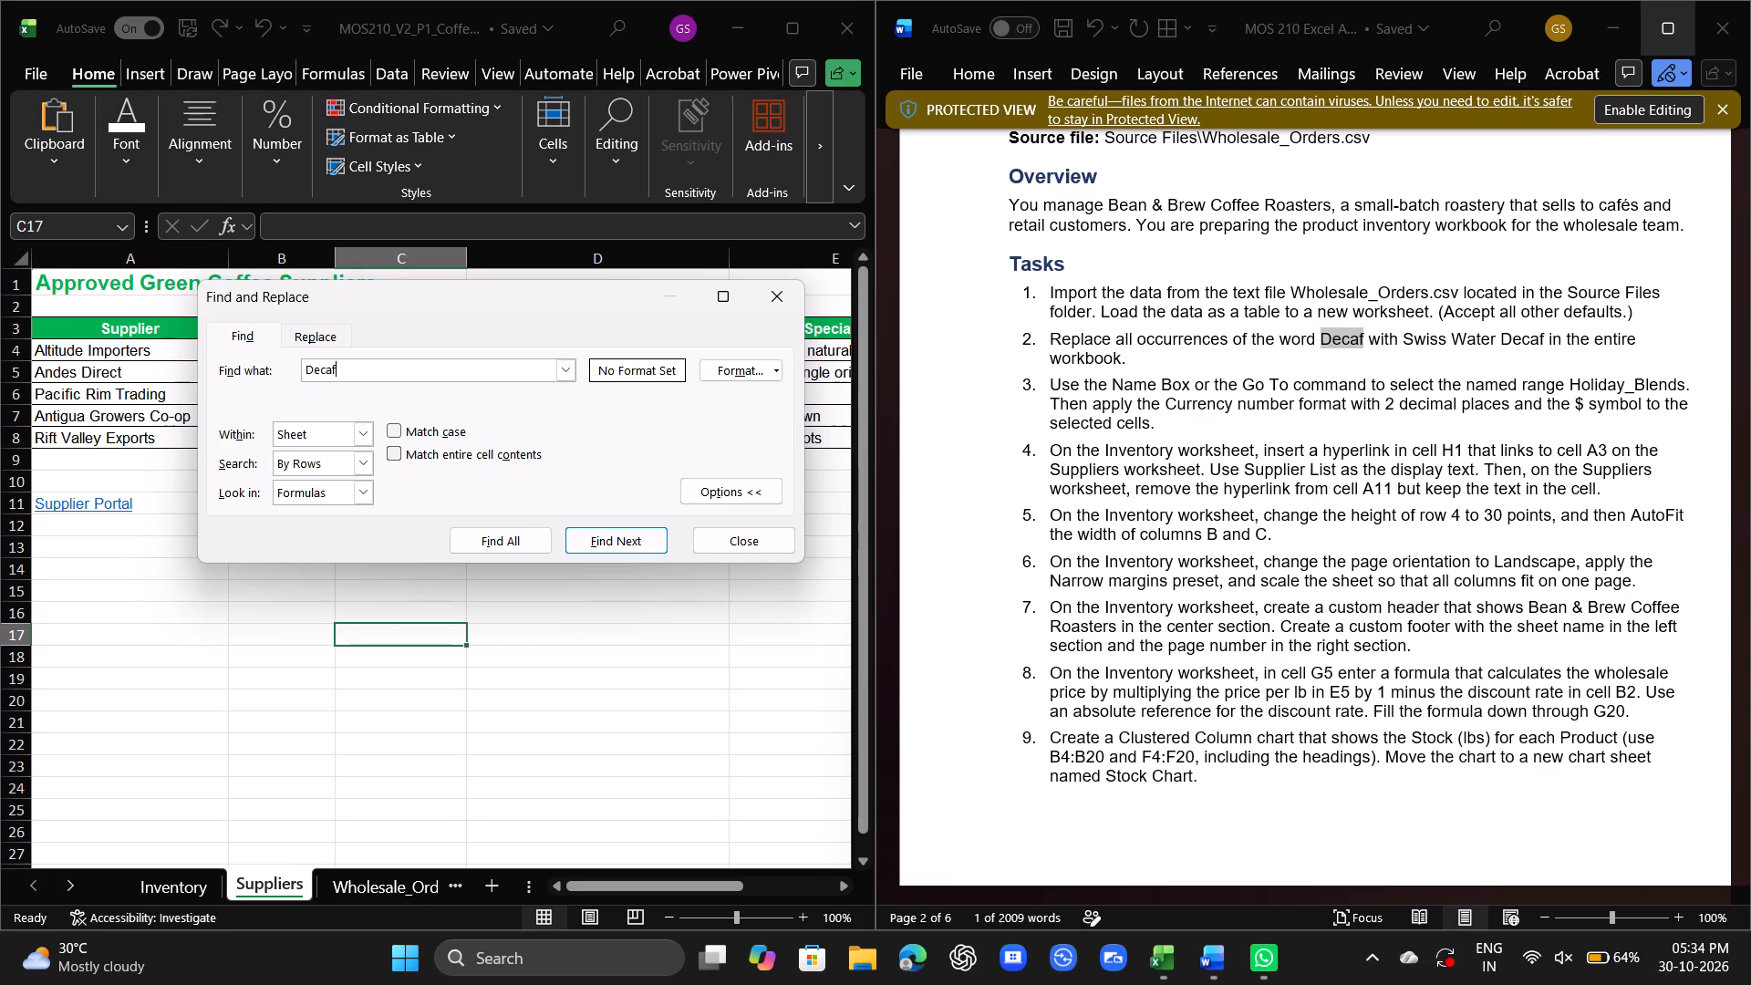
pyautogui.click(630, 544)
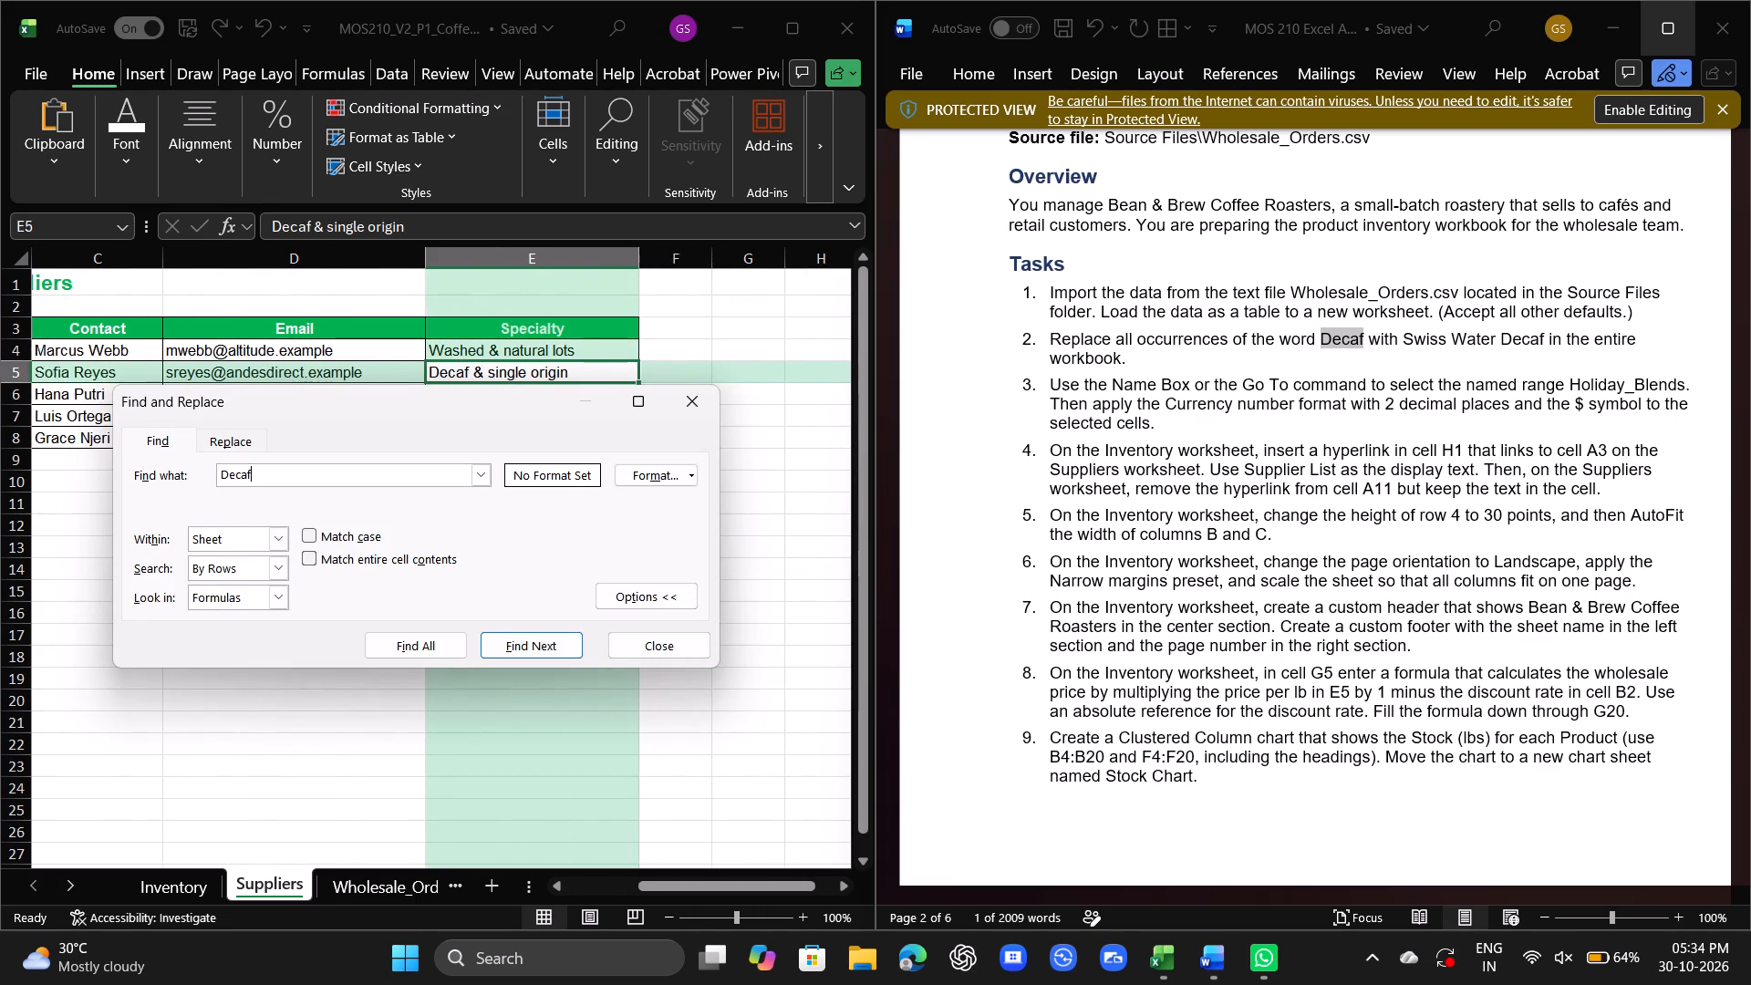
# Replace all occurrences of Decaf with Swiss Water Decaf, with the search scope set to the entire workbook.
pyautogui.click(252, 448)
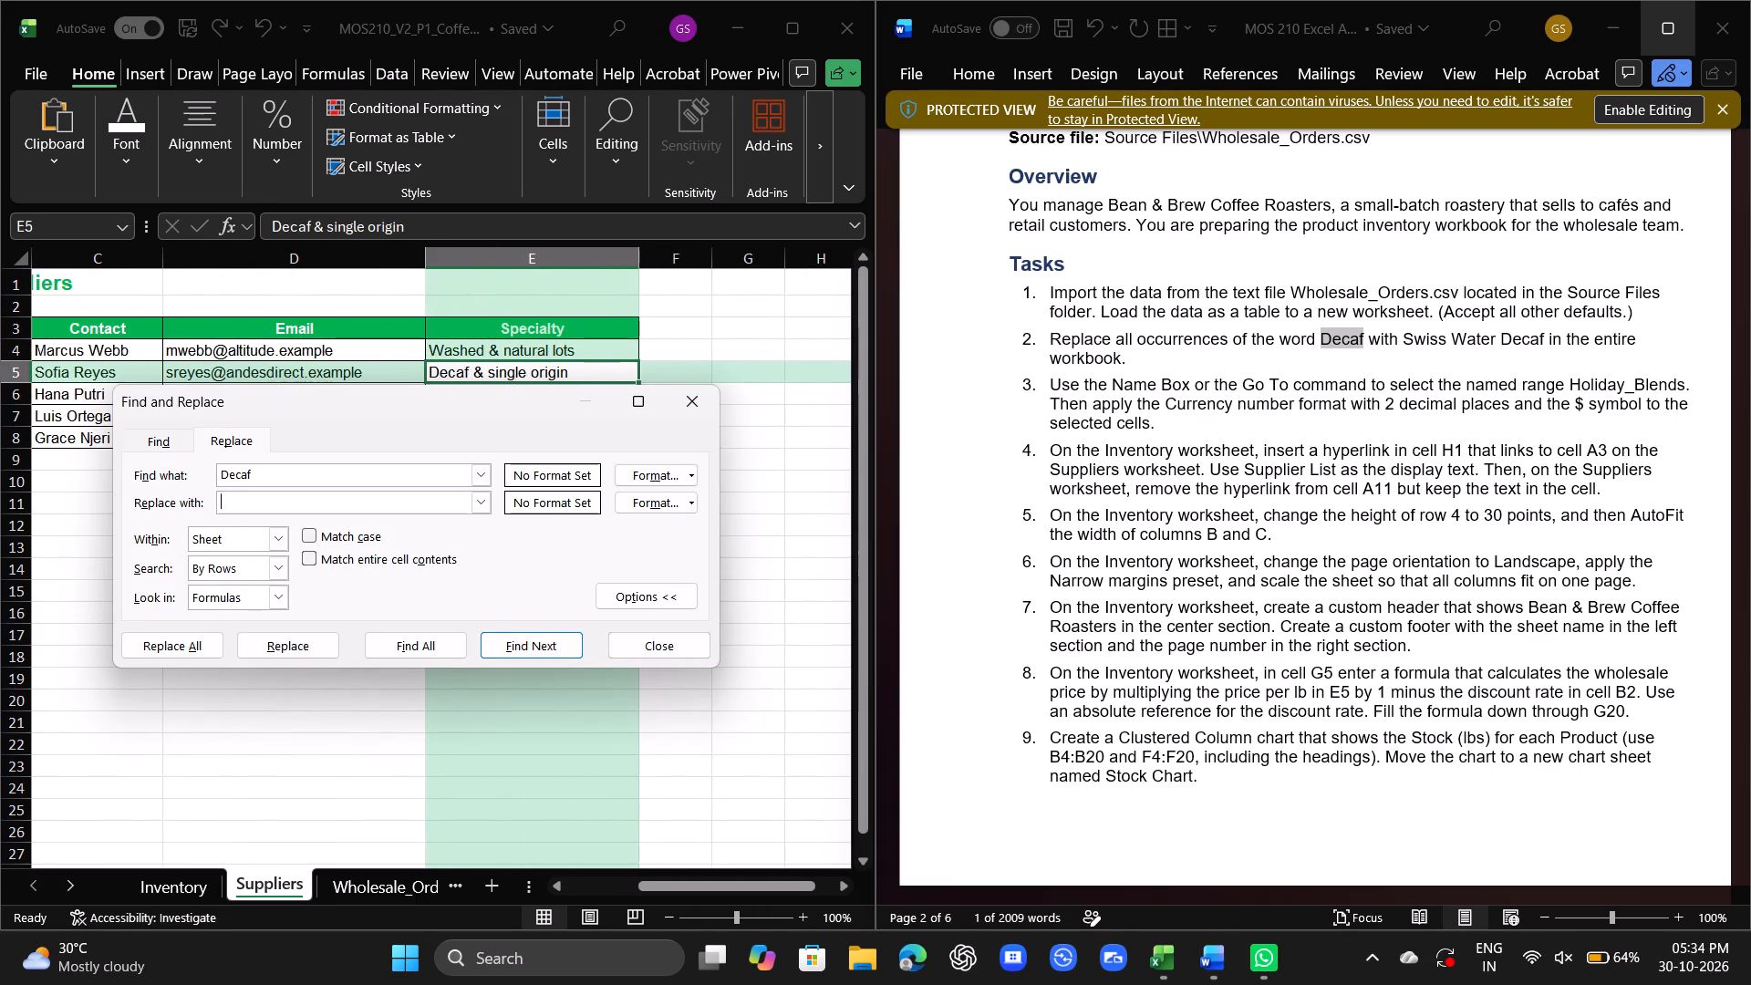
pyautogui.click(1413, 338)
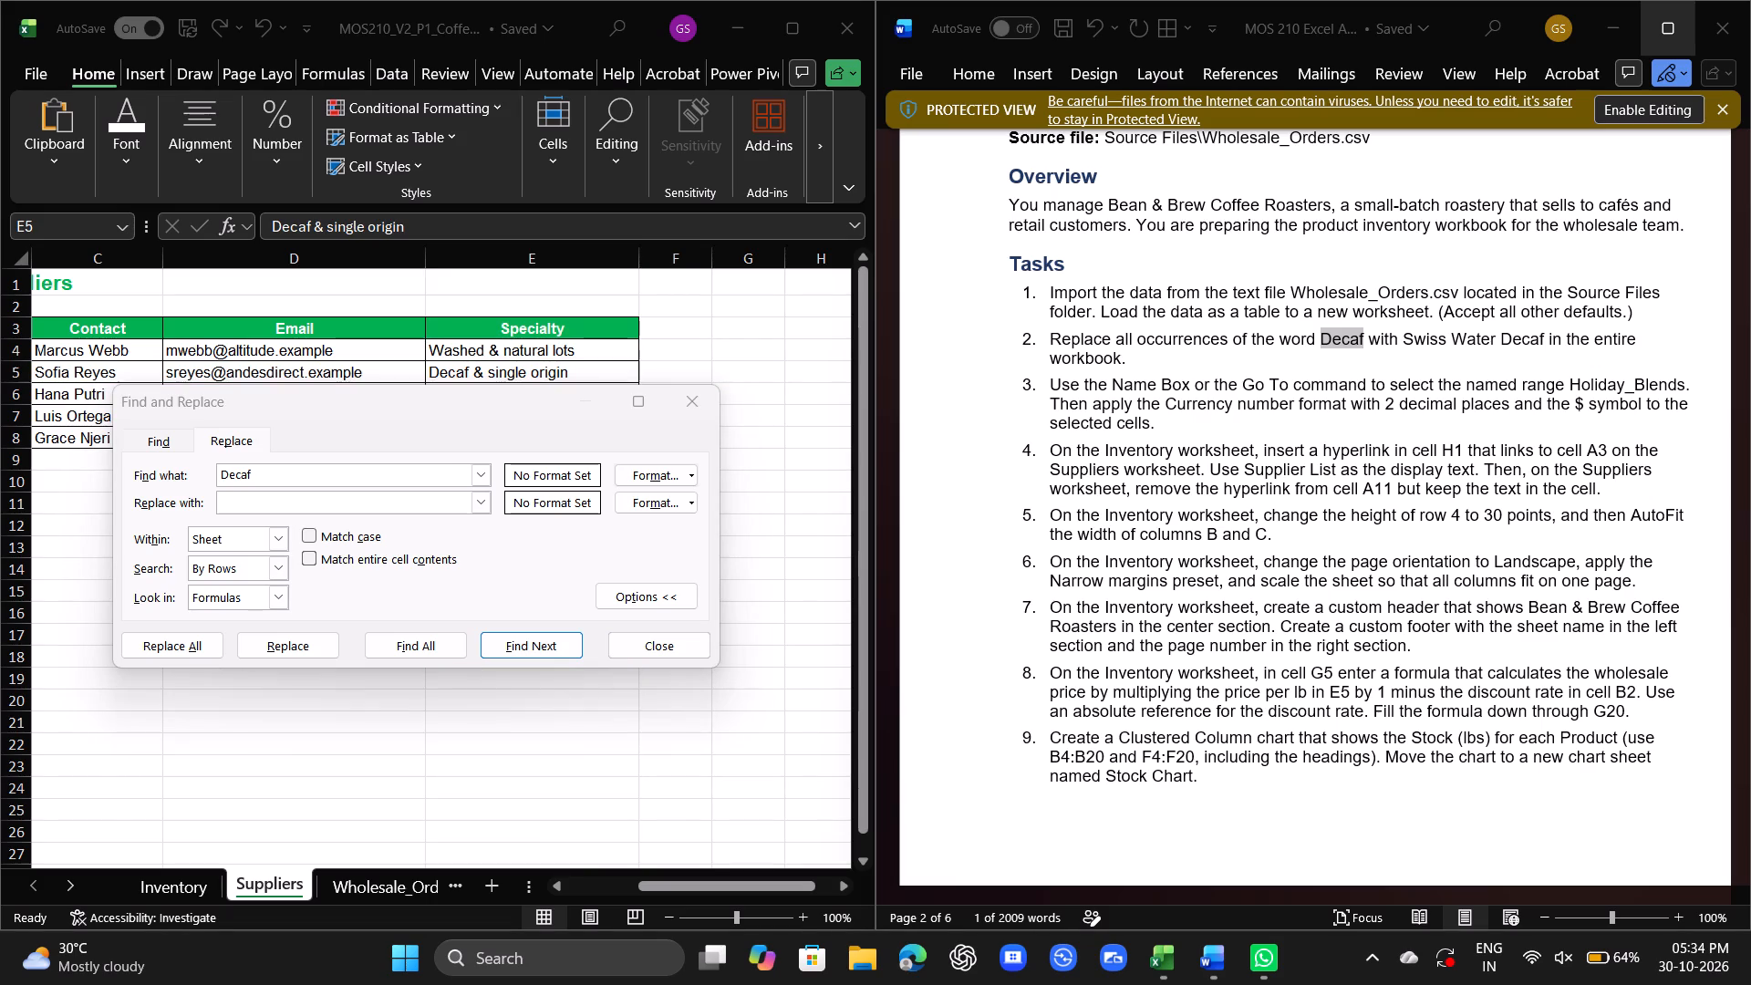
pyautogui.click(1332, 369)
pyautogui.click(403, 493)
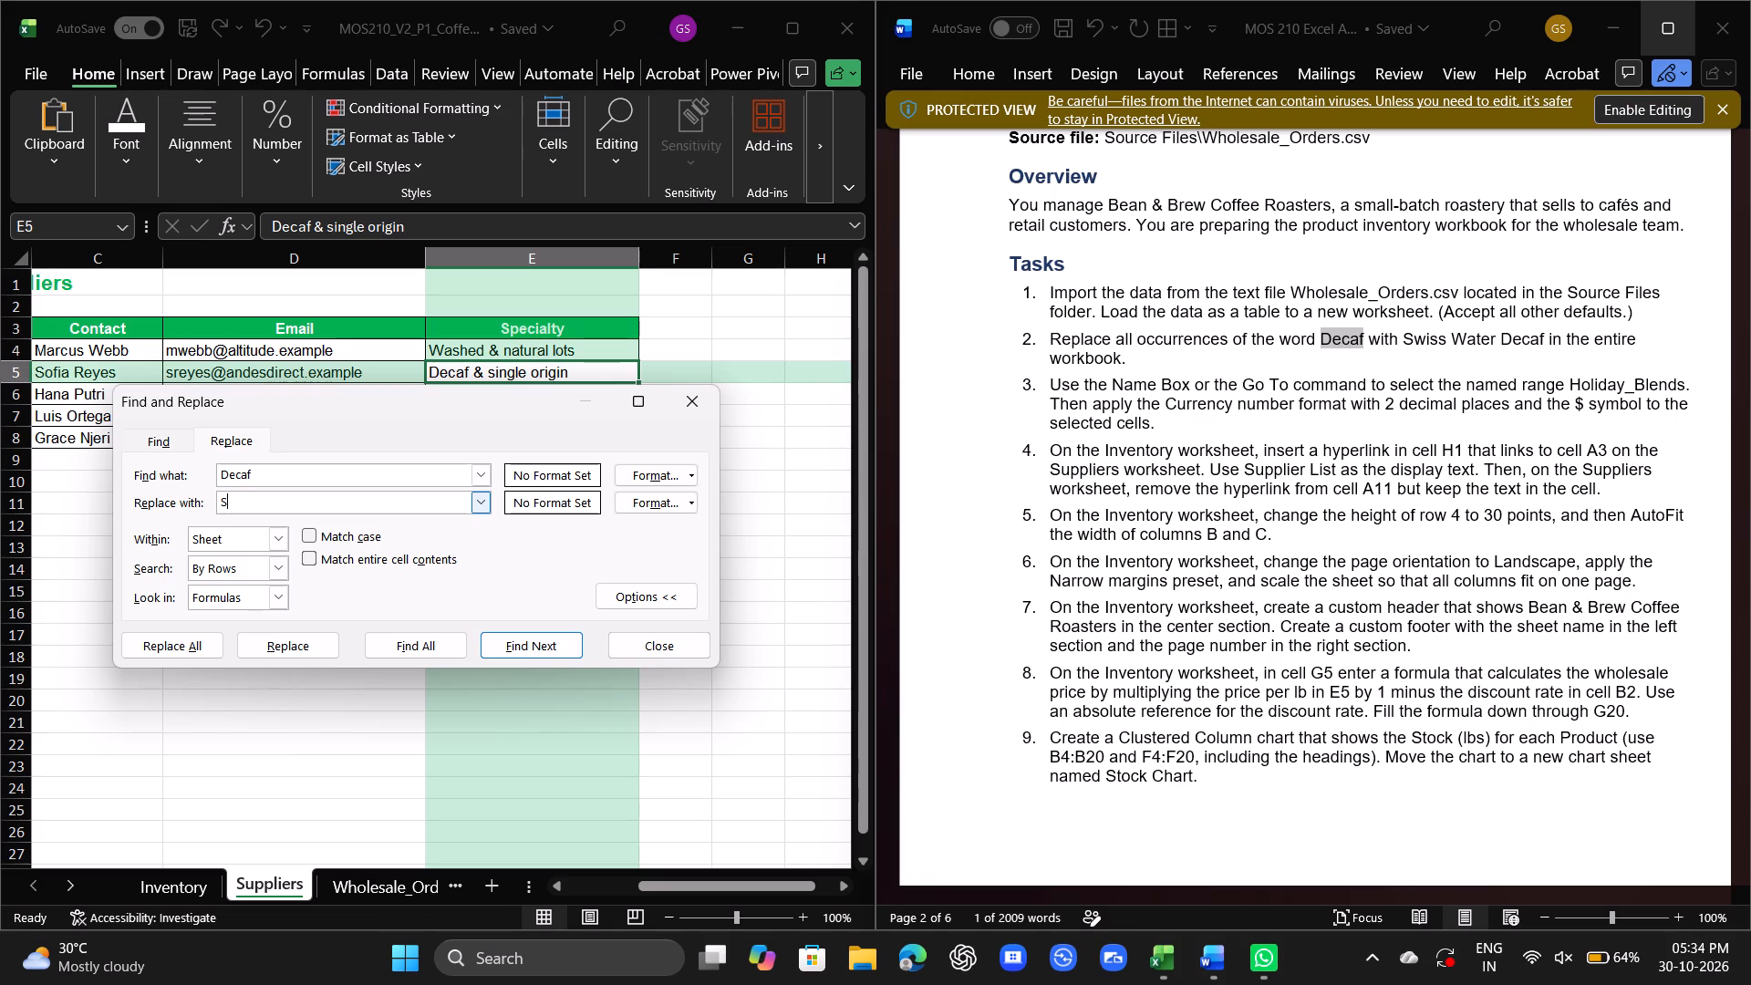
pyautogui.write('wis')
pyautogui.press('w')
pyautogui.press('BackSpace')
pyautogui.press('BackSpace')
pyautogui.write('arv')
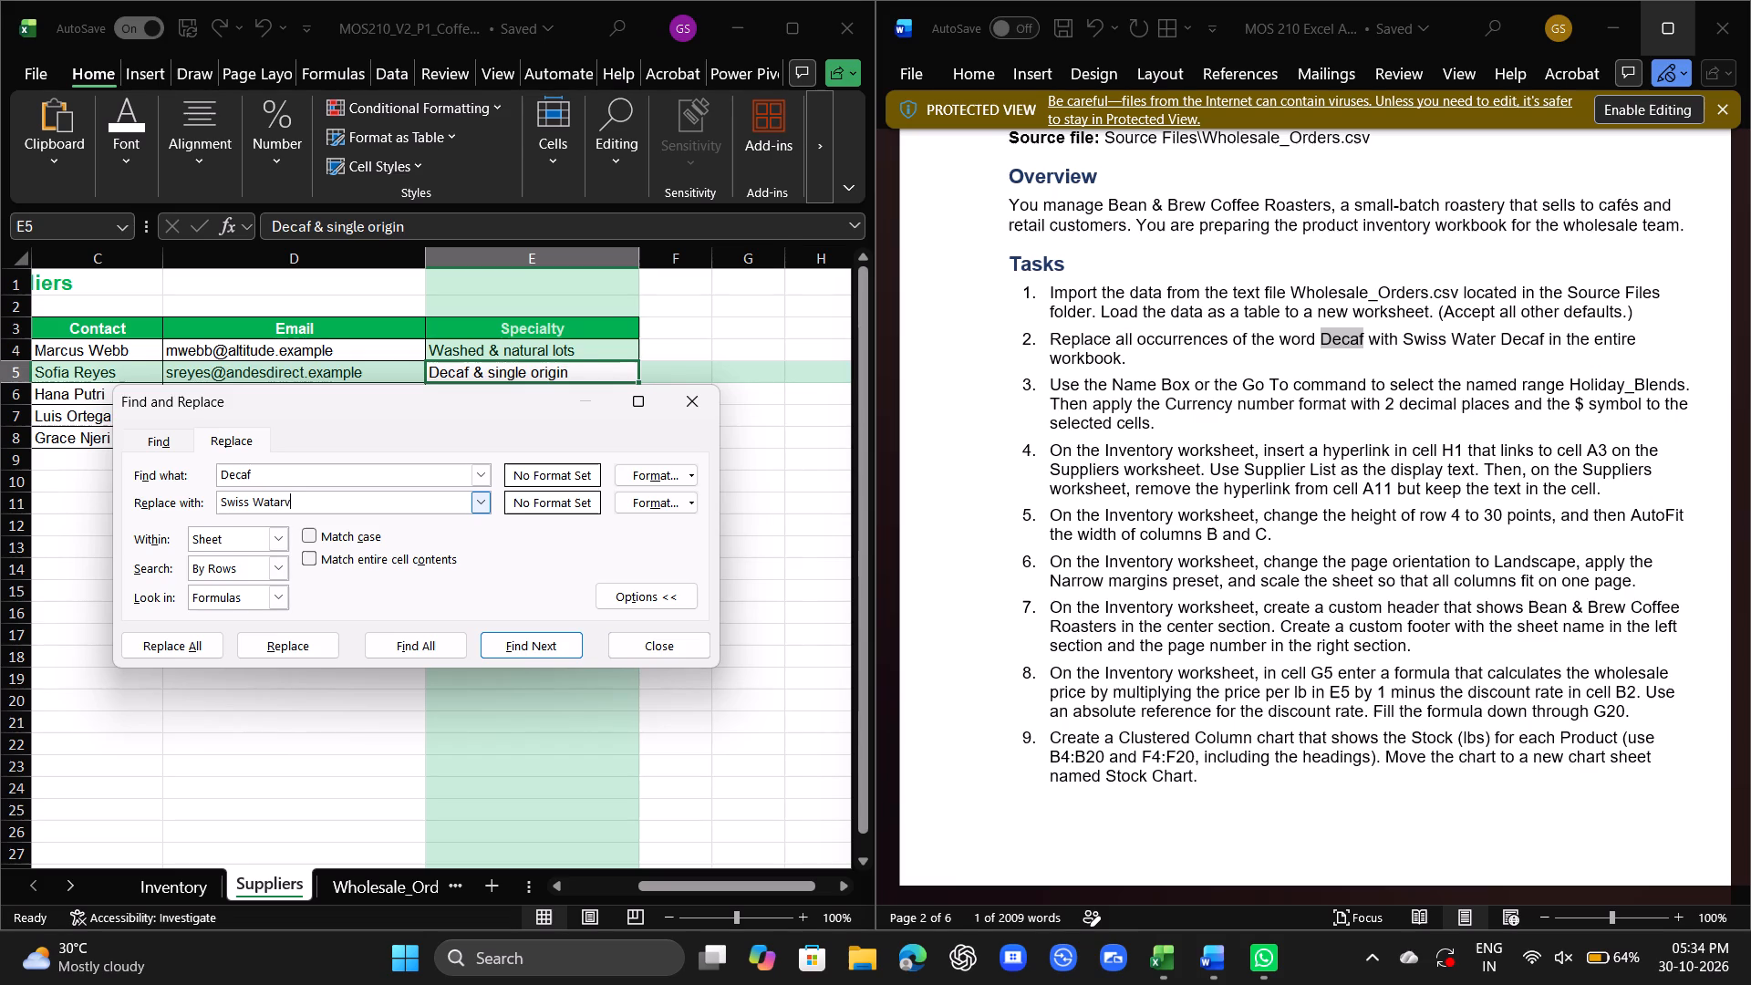
pyautogui.press('BackSpace')
pyautogui.press('BackSpace')
pyautogui.press('BackSpace')
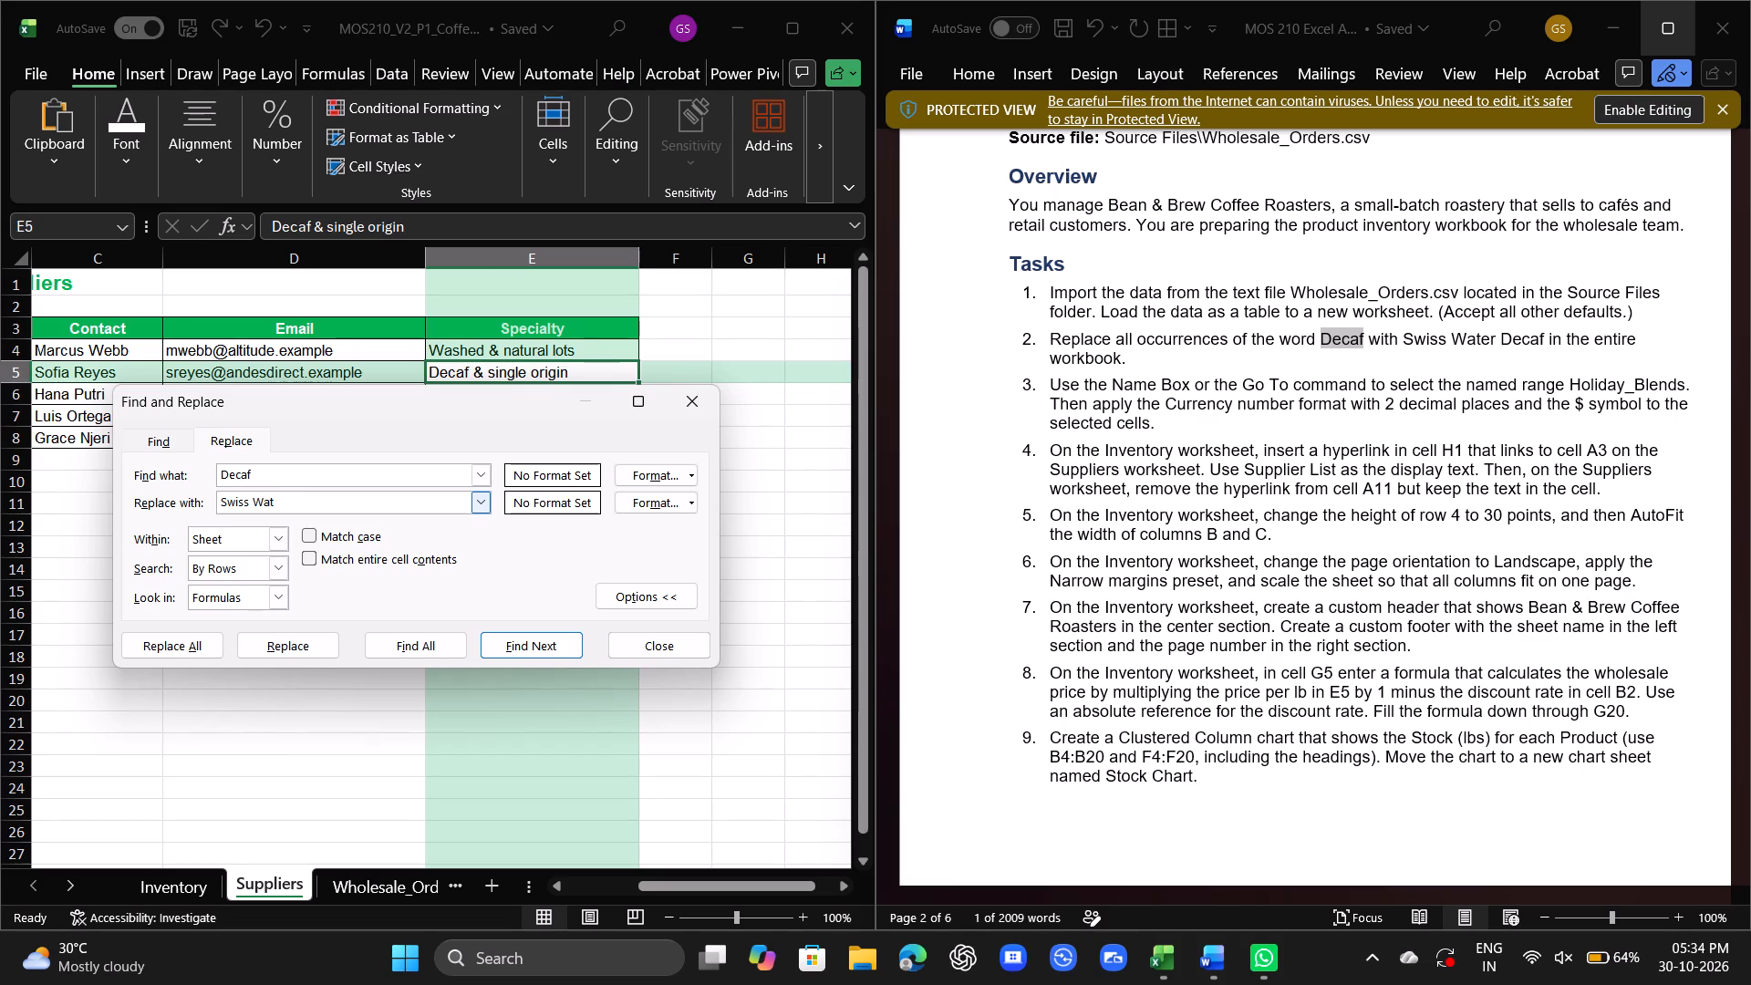
pyautogui.write('er')
pyautogui.press('space')
pyautogui.press('d')
pyautogui.write('ecaf')
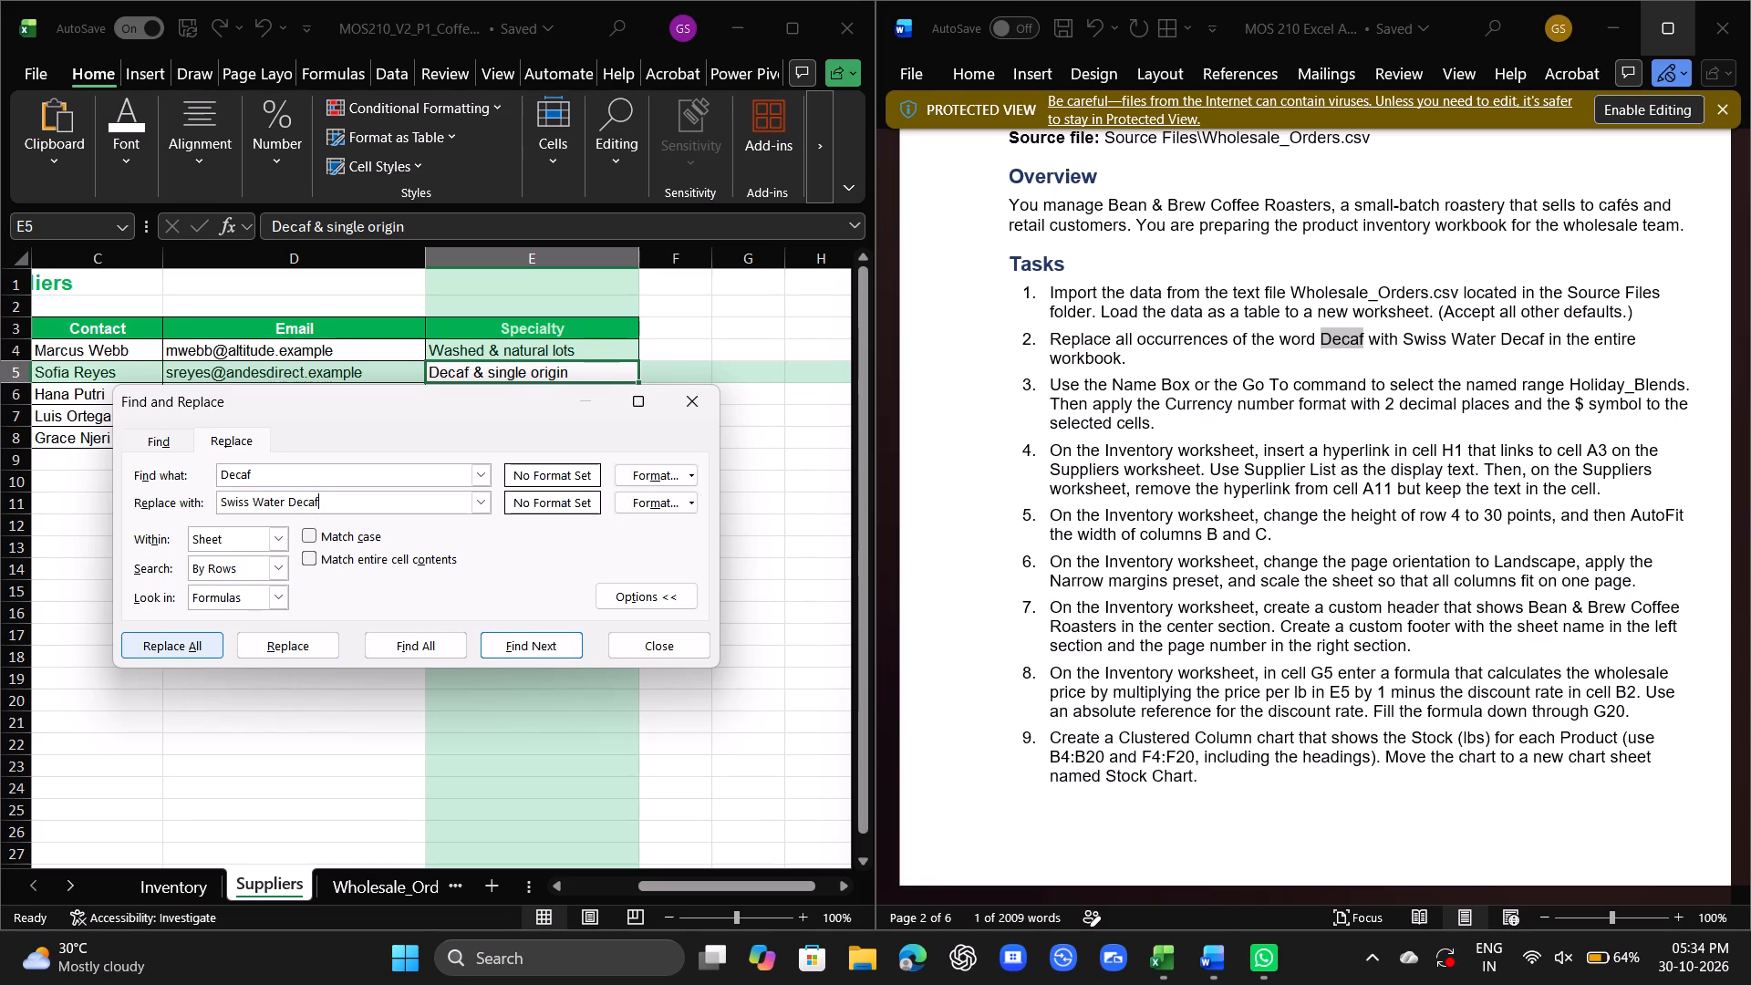
pyautogui.click(278, 544)
pyautogui.click(259, 573)
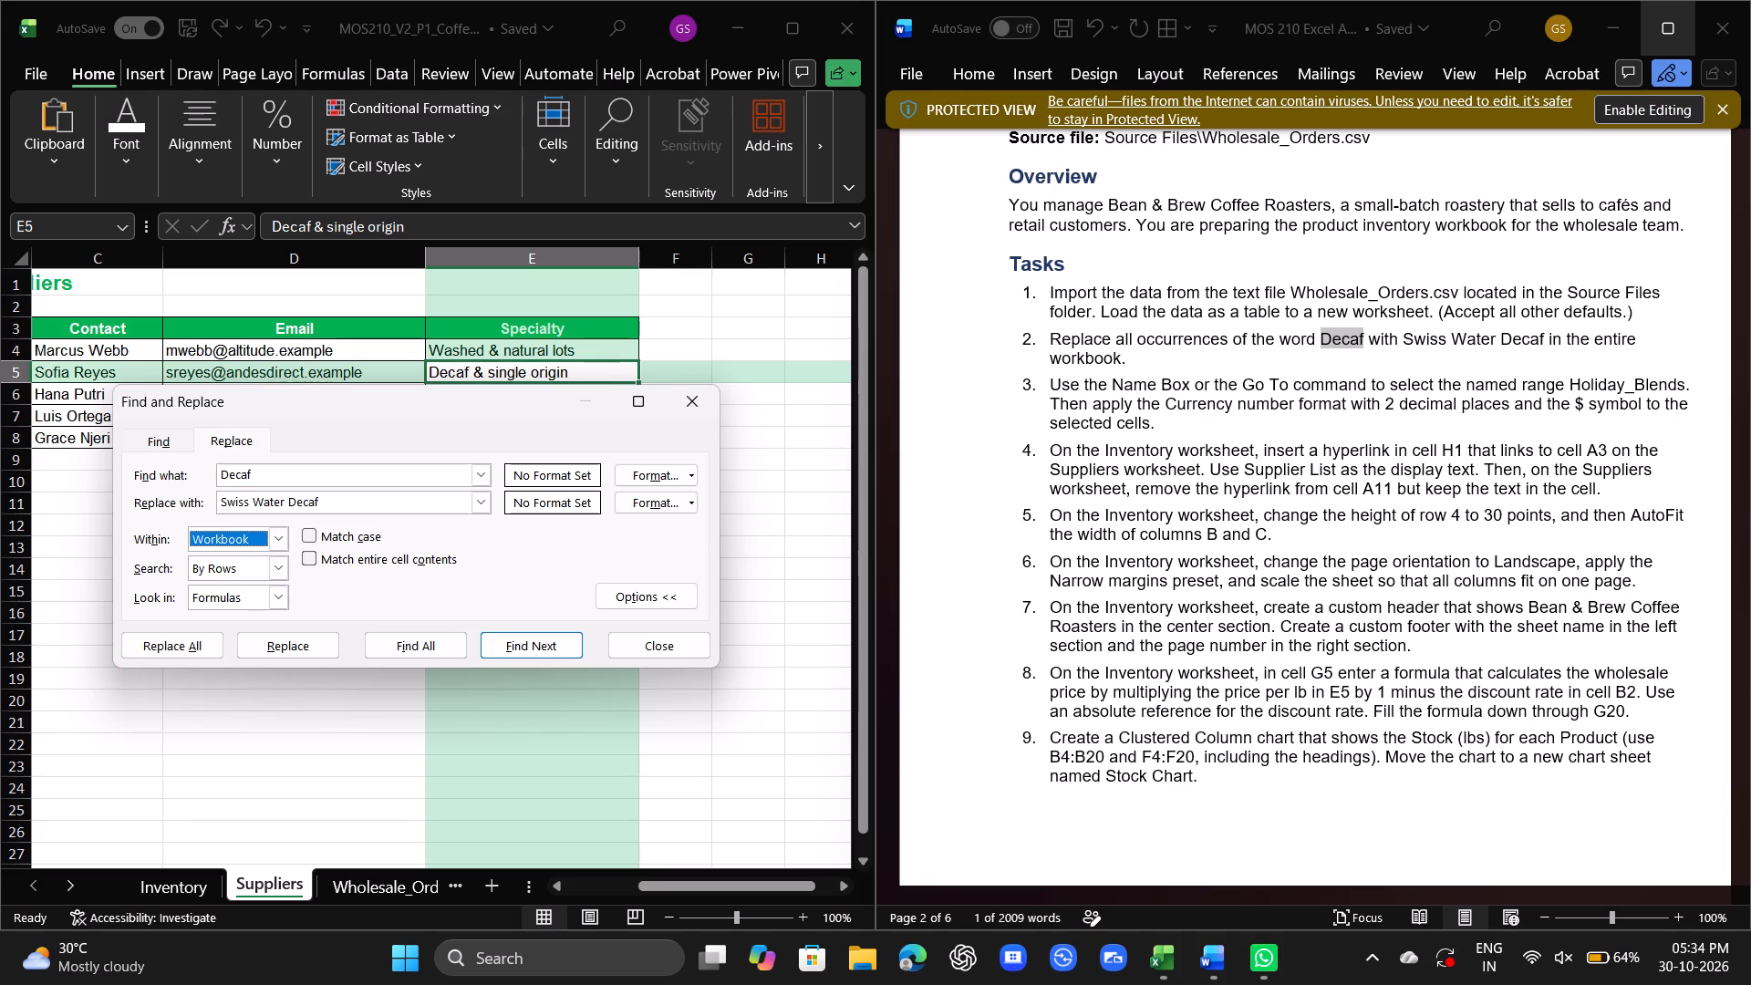
pyautogui.click(181, 645)
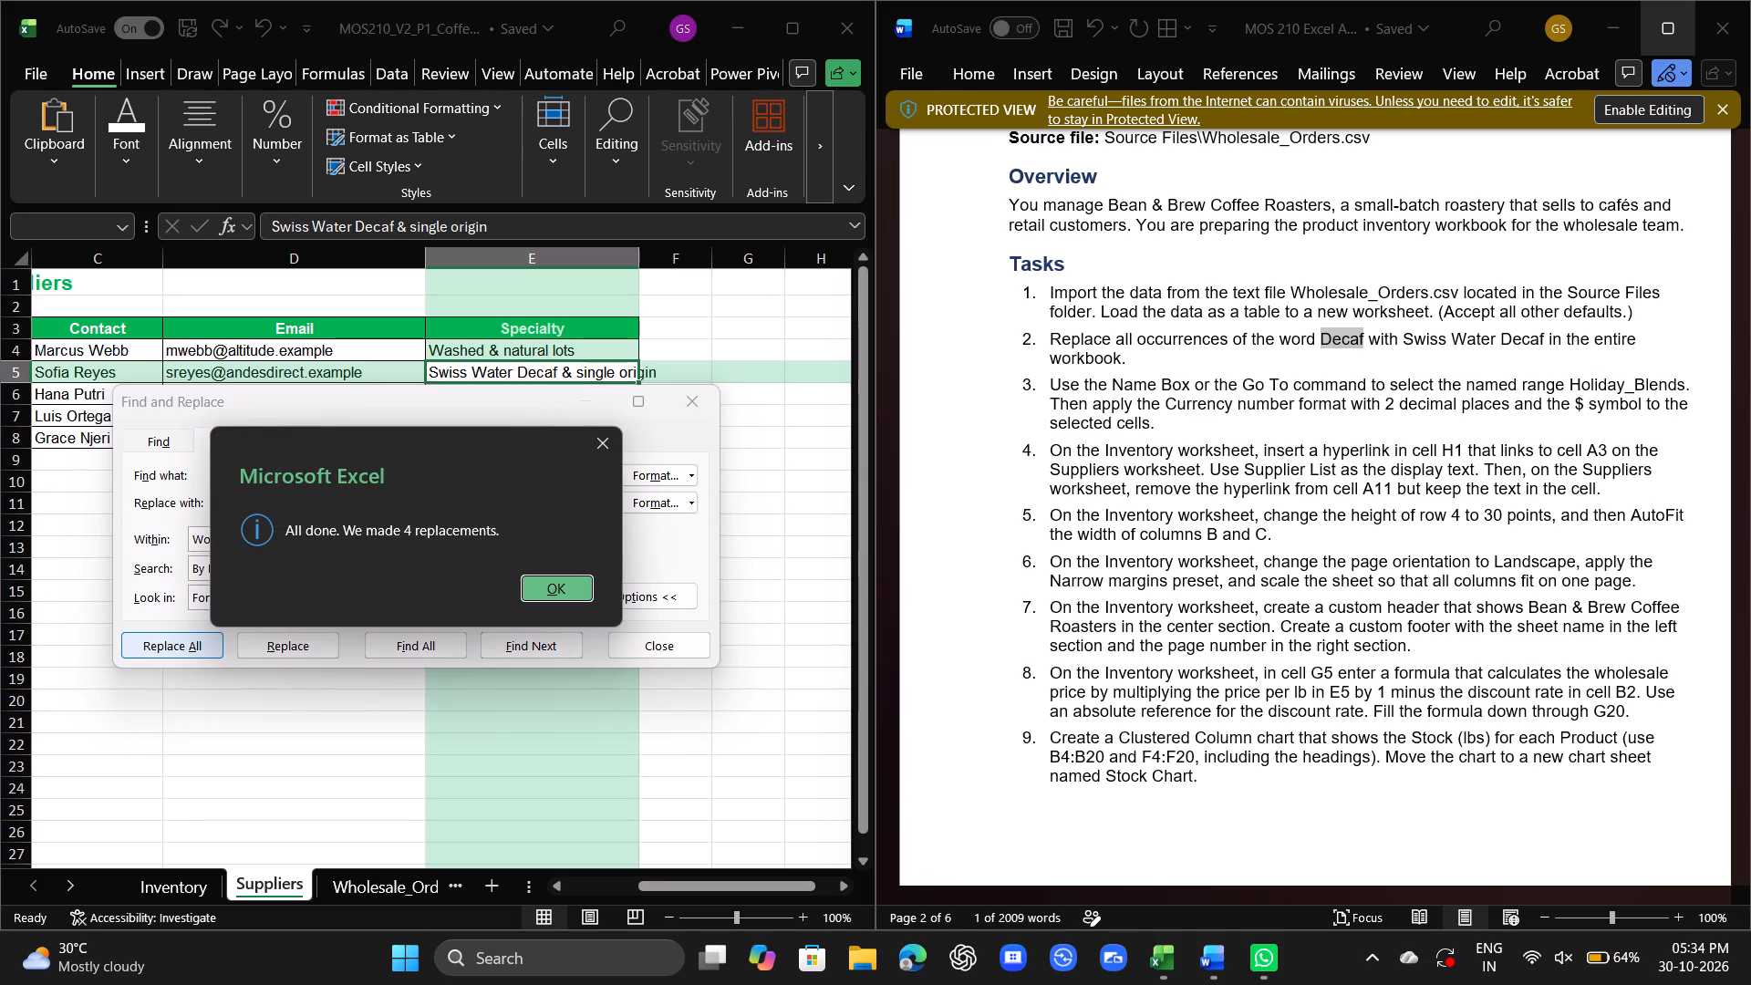
pyautogui.click(534, 578)
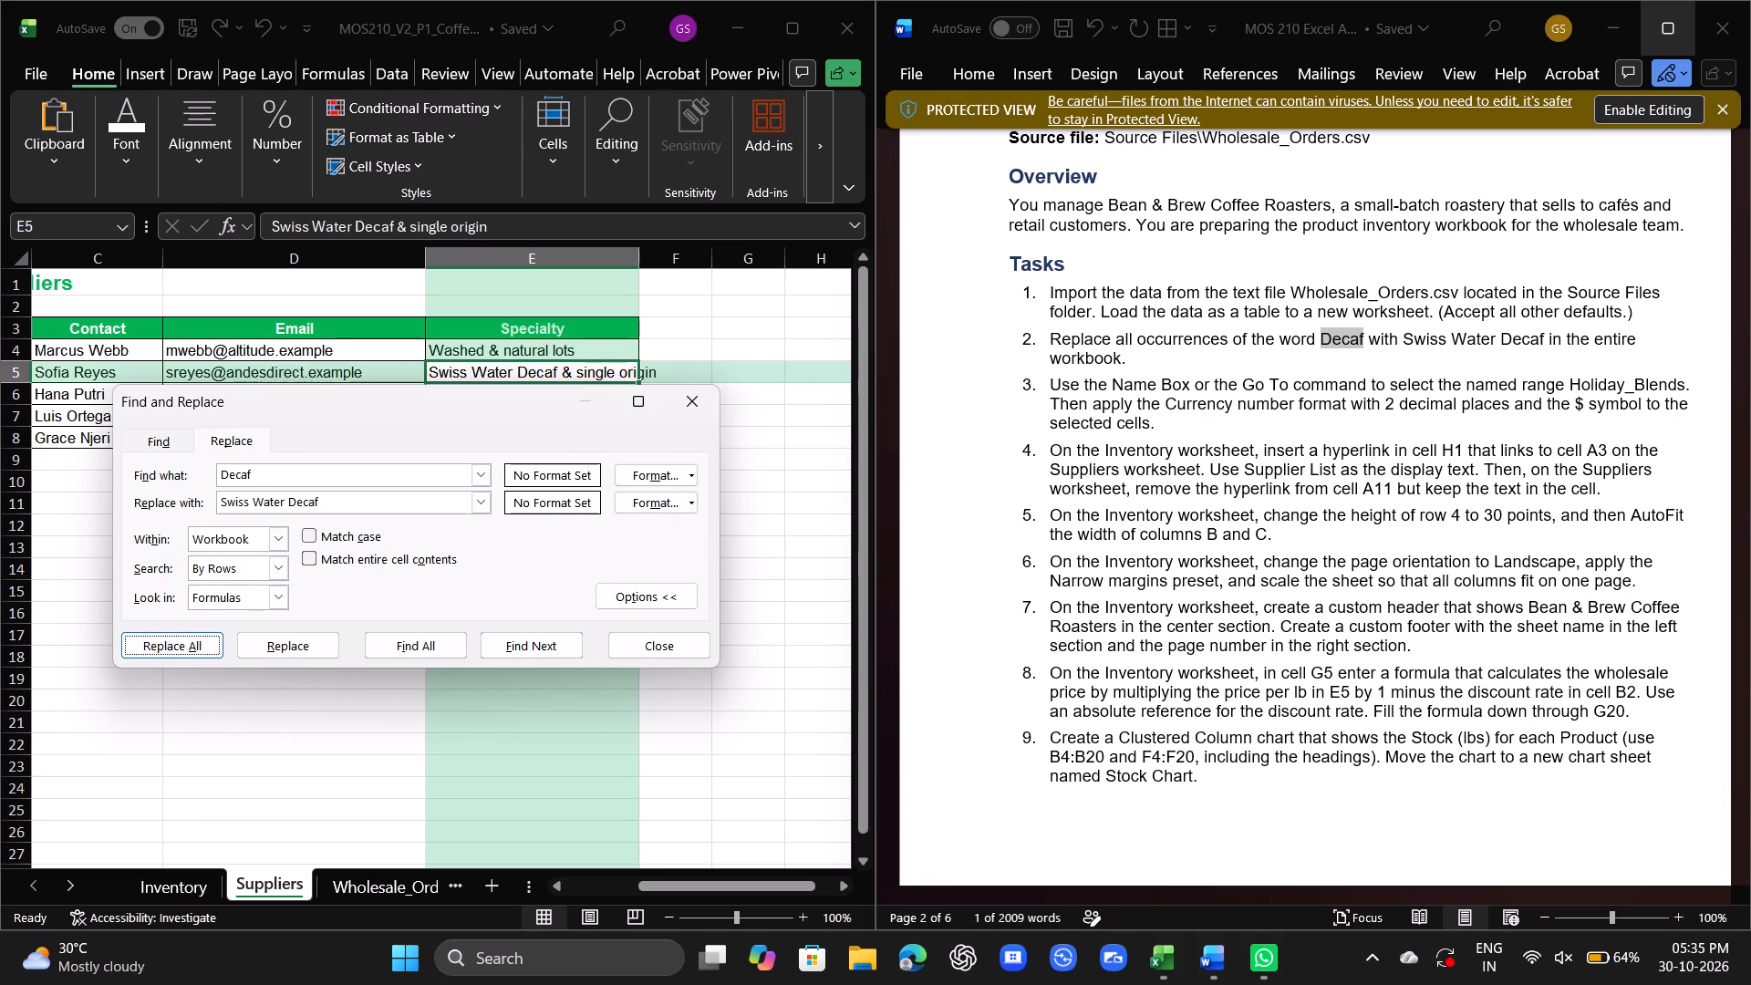
# Run the same workbook-wide replacement of Decaf with Swiss Water Decaf once more and close Find and Replace.
pyautogui.click(201, 645)
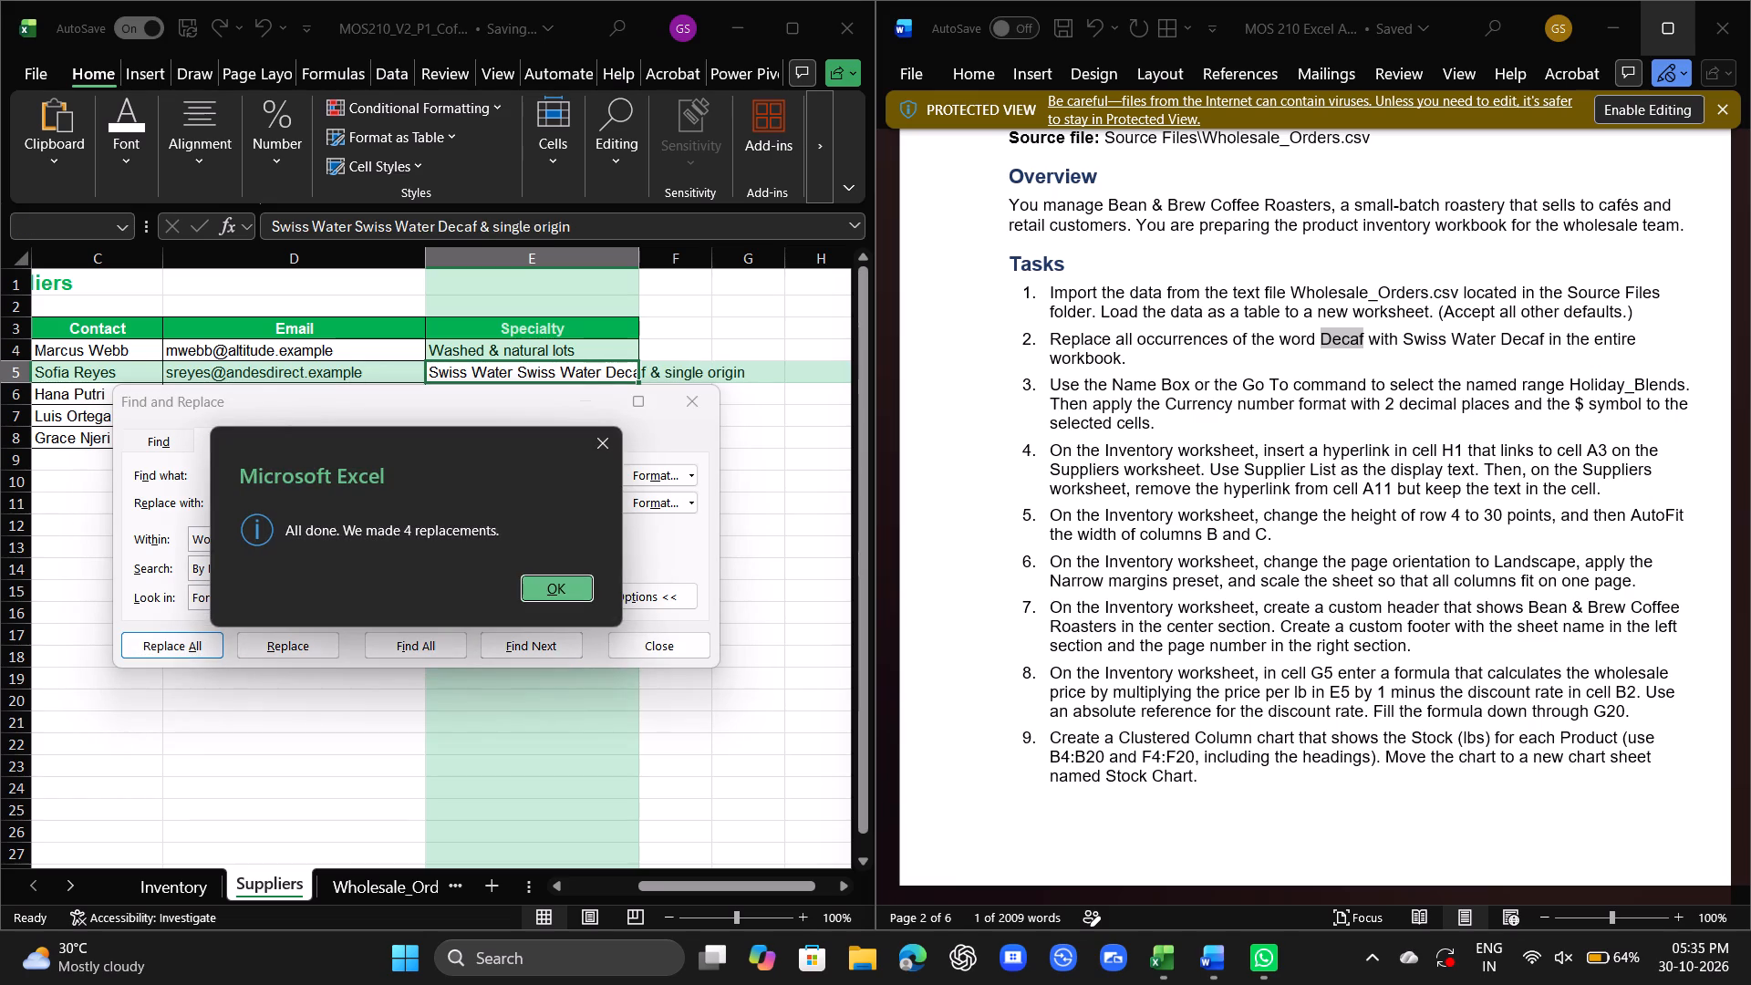
pyautogui.click(529, 577)
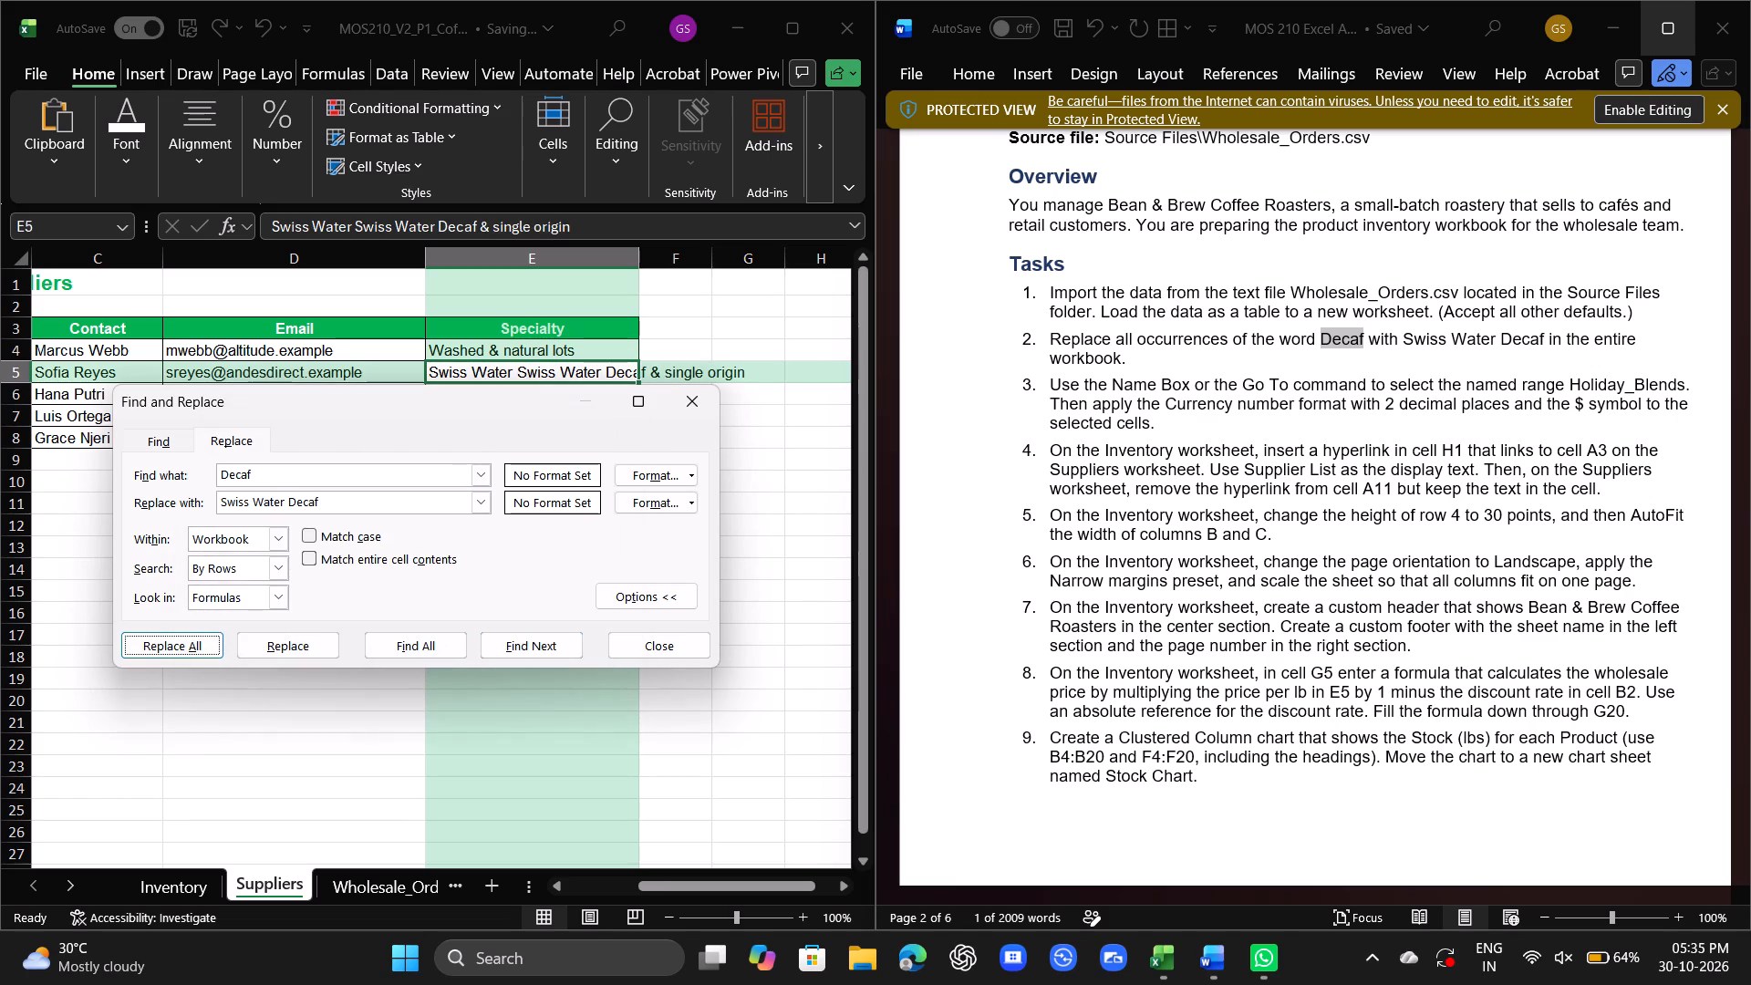
pyautogui.click(696, 409)
pyautogui.click(578, 549)
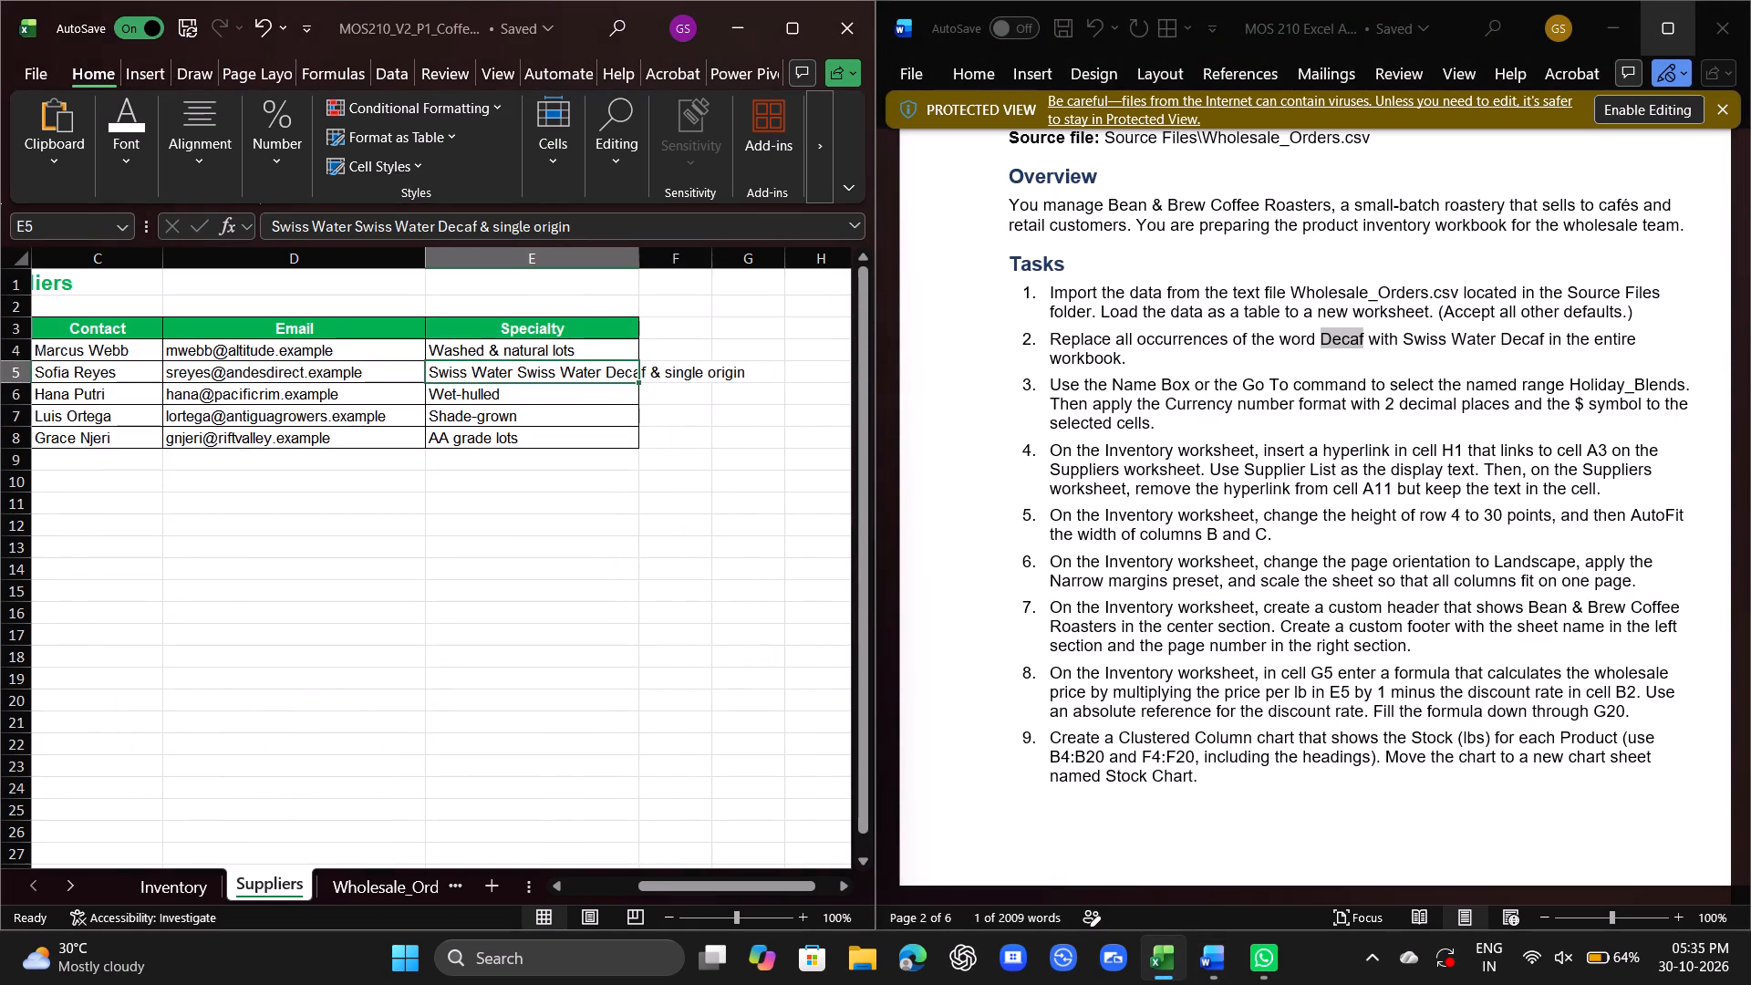
# AutoFit the width of the Specialty column E on the Suppliers worksheet.
pyautogui.doubleClick(641, 266)
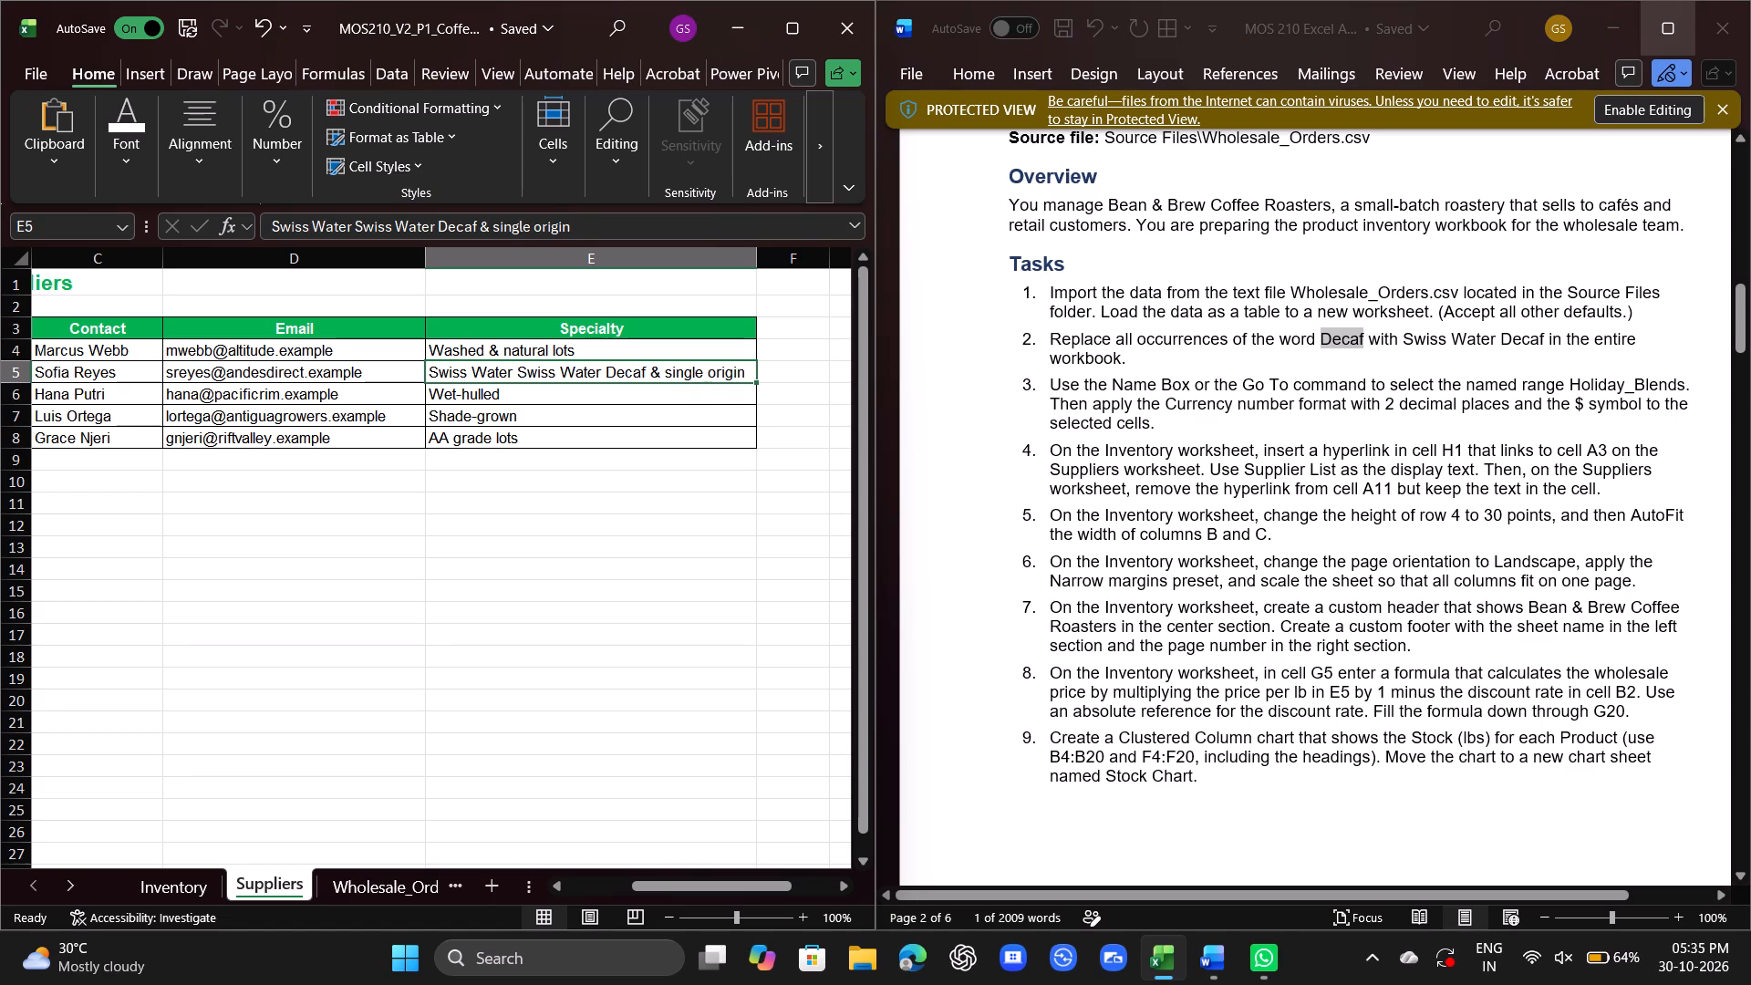
# Launch the app with the K icon from the Other category of installed apps.
pyautogui.click(391, 950)
pyautogui.scroll(-1, 585, 501)
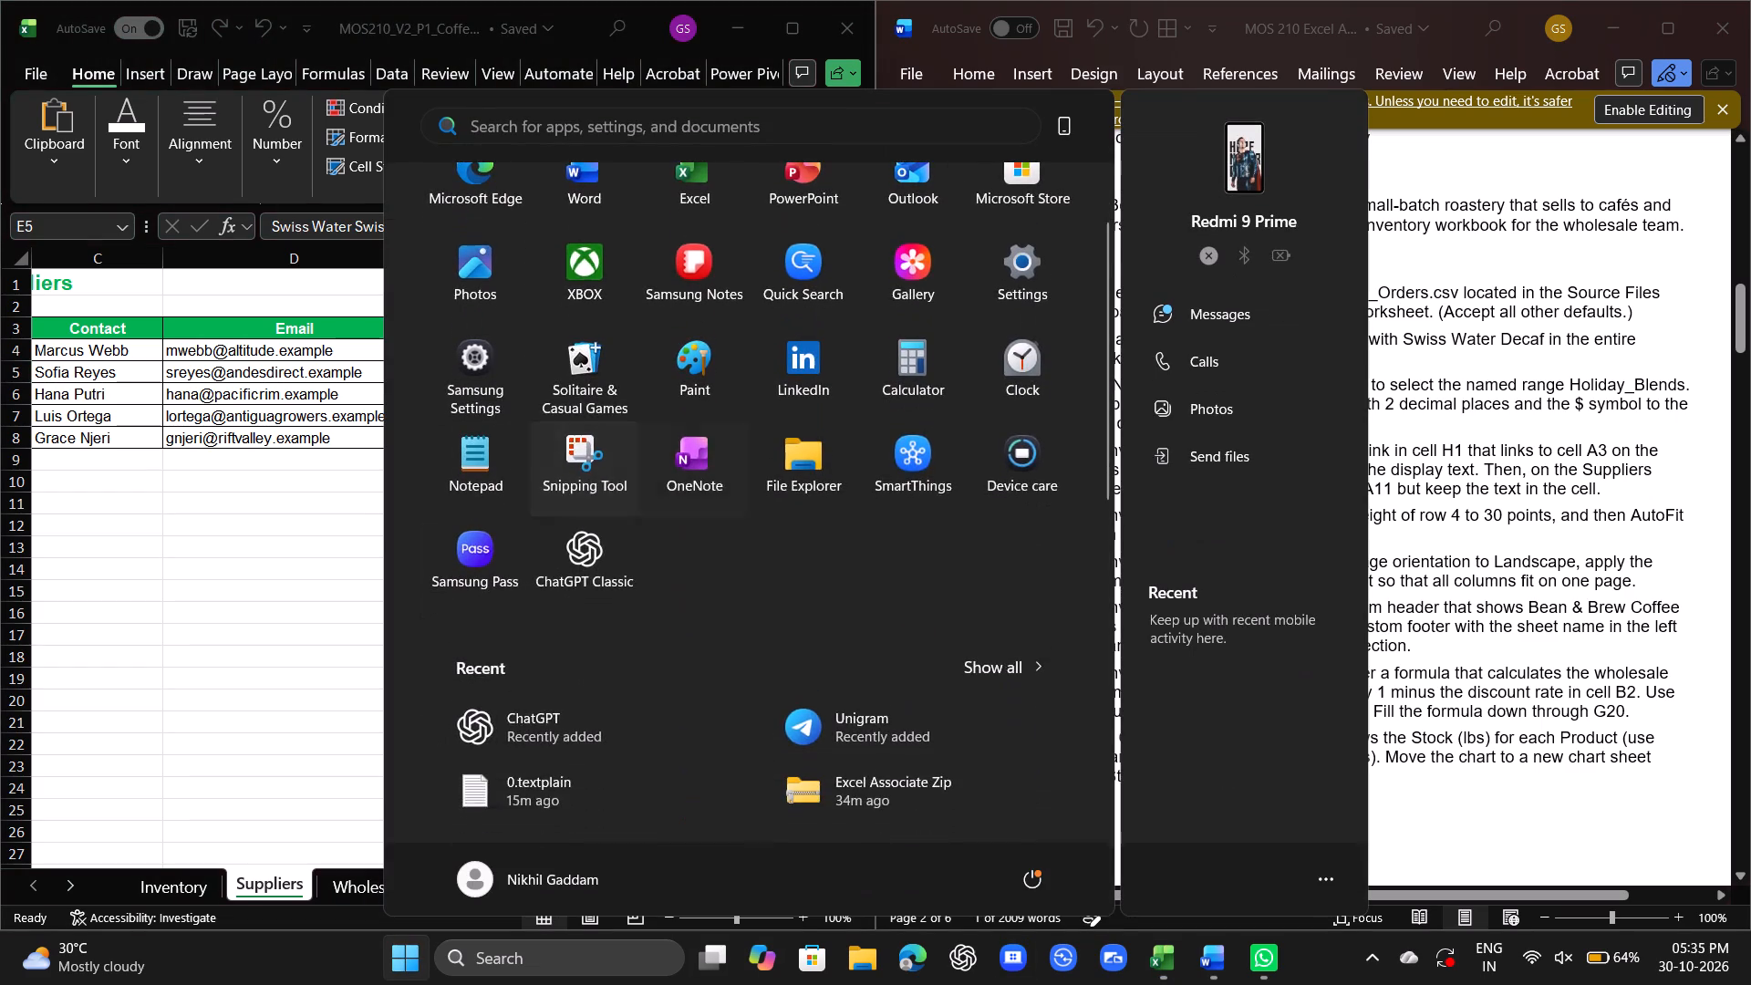
pyautogui.scroll(1, 696, 380)
pyautogui.scroll(-3, 699, 385)
pyautogui.scroll(-1, 641, 495)
pyautogui.click(877, 650)
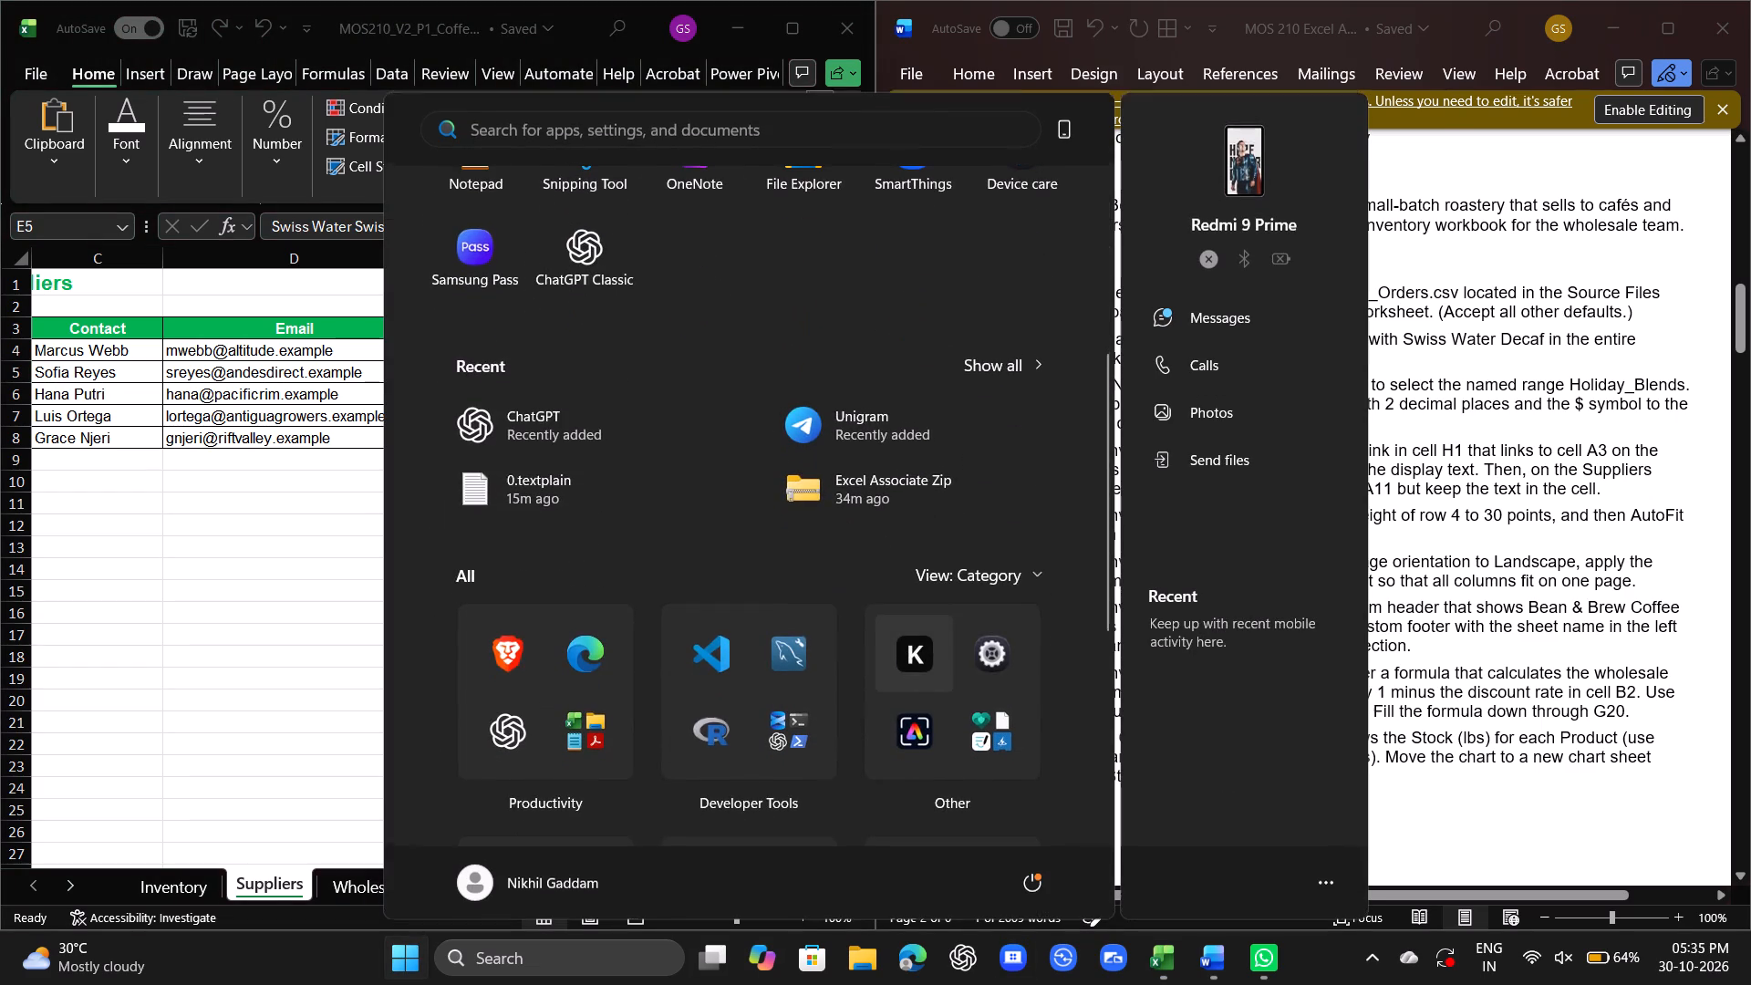
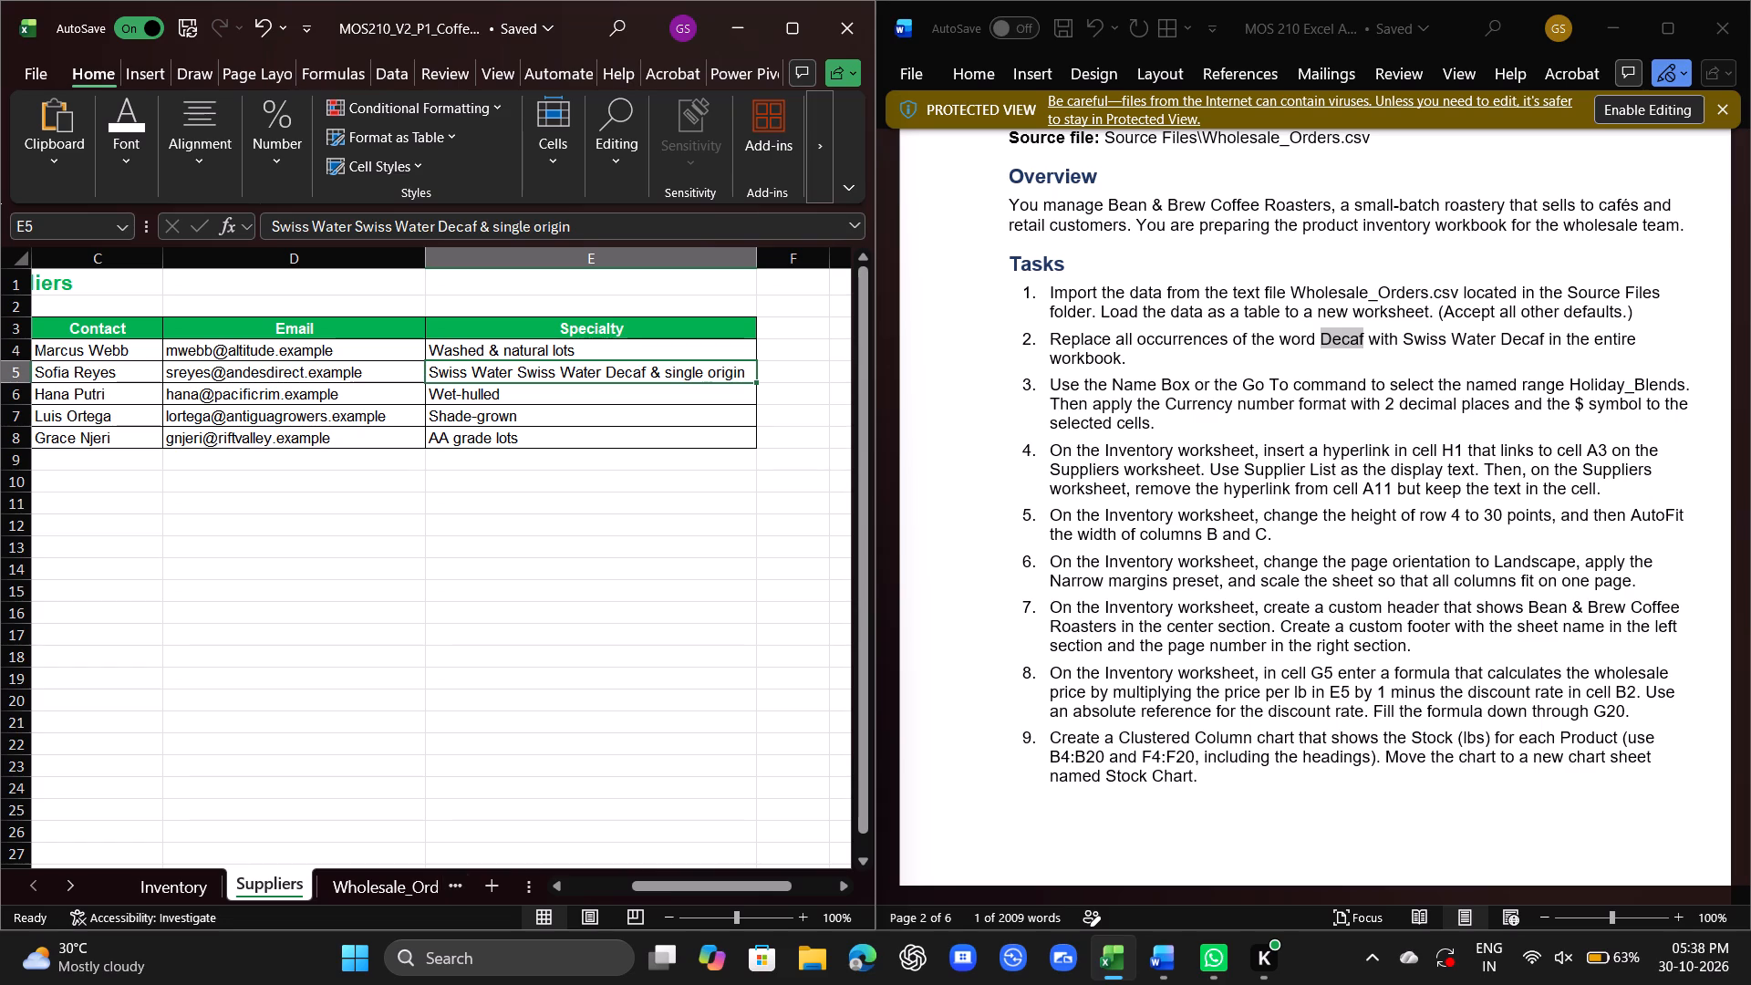
# AutoFit the widths of columns B and C on the Inventory worksheet.
pyautogui.click(181, 878)
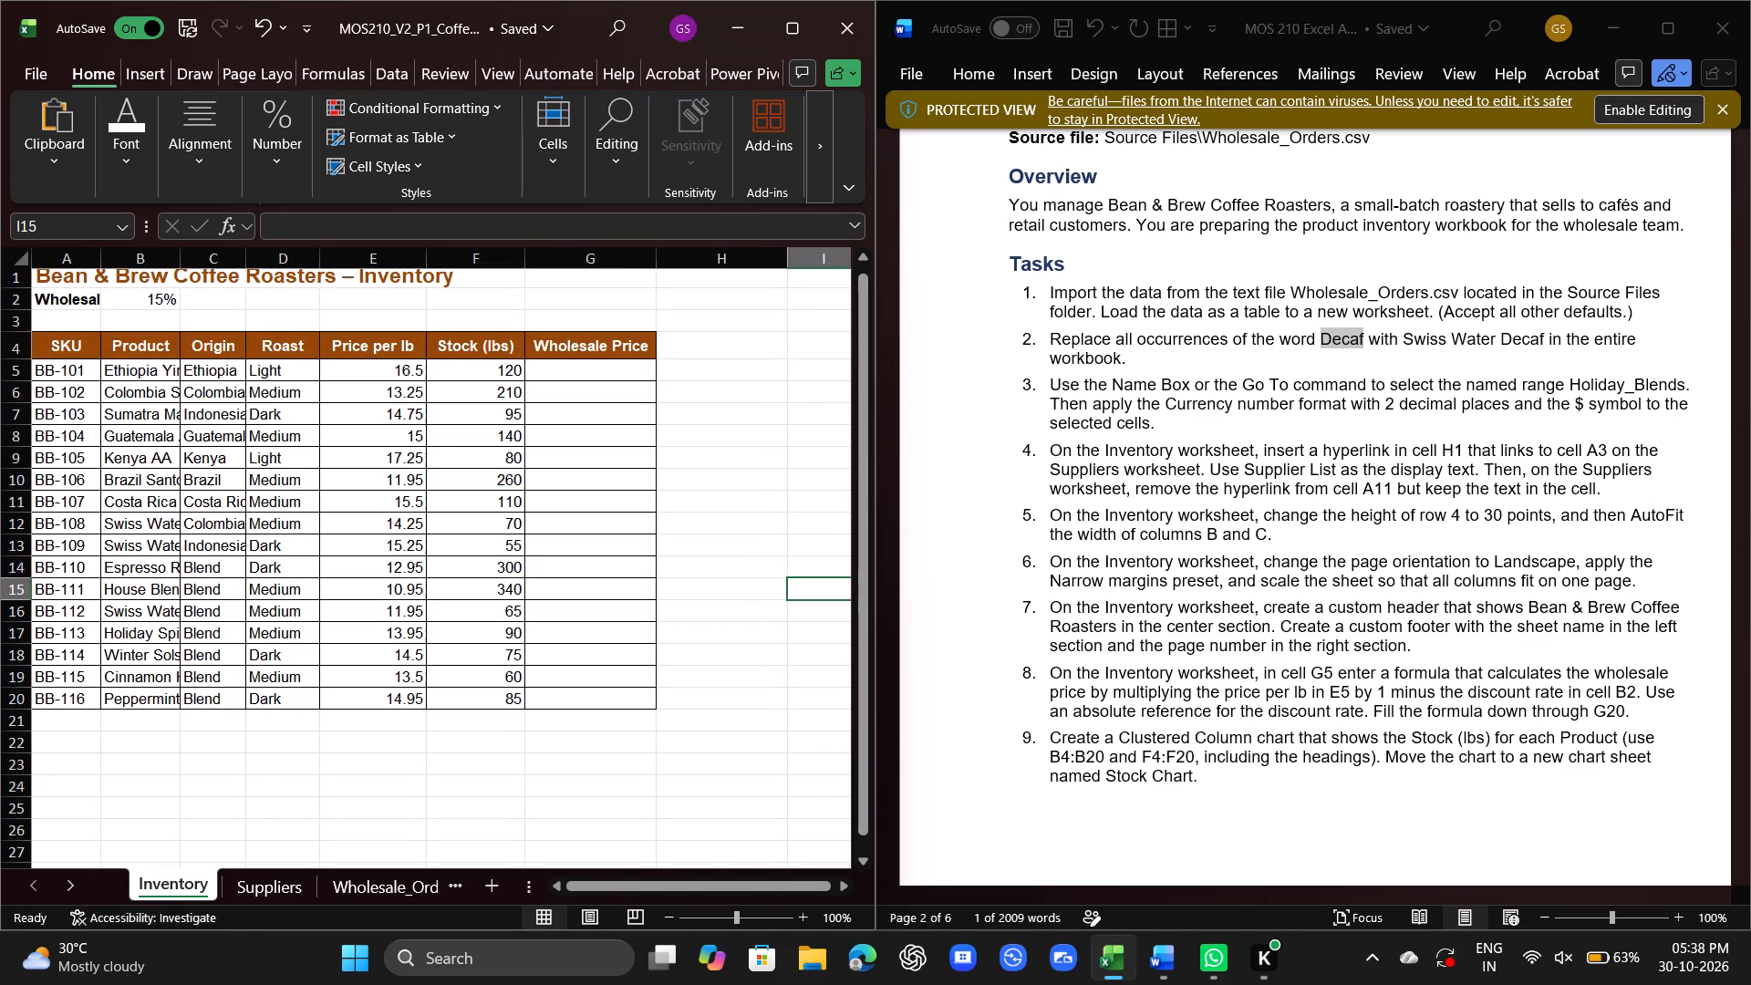
pyautogui.doubleClick(191, 262)
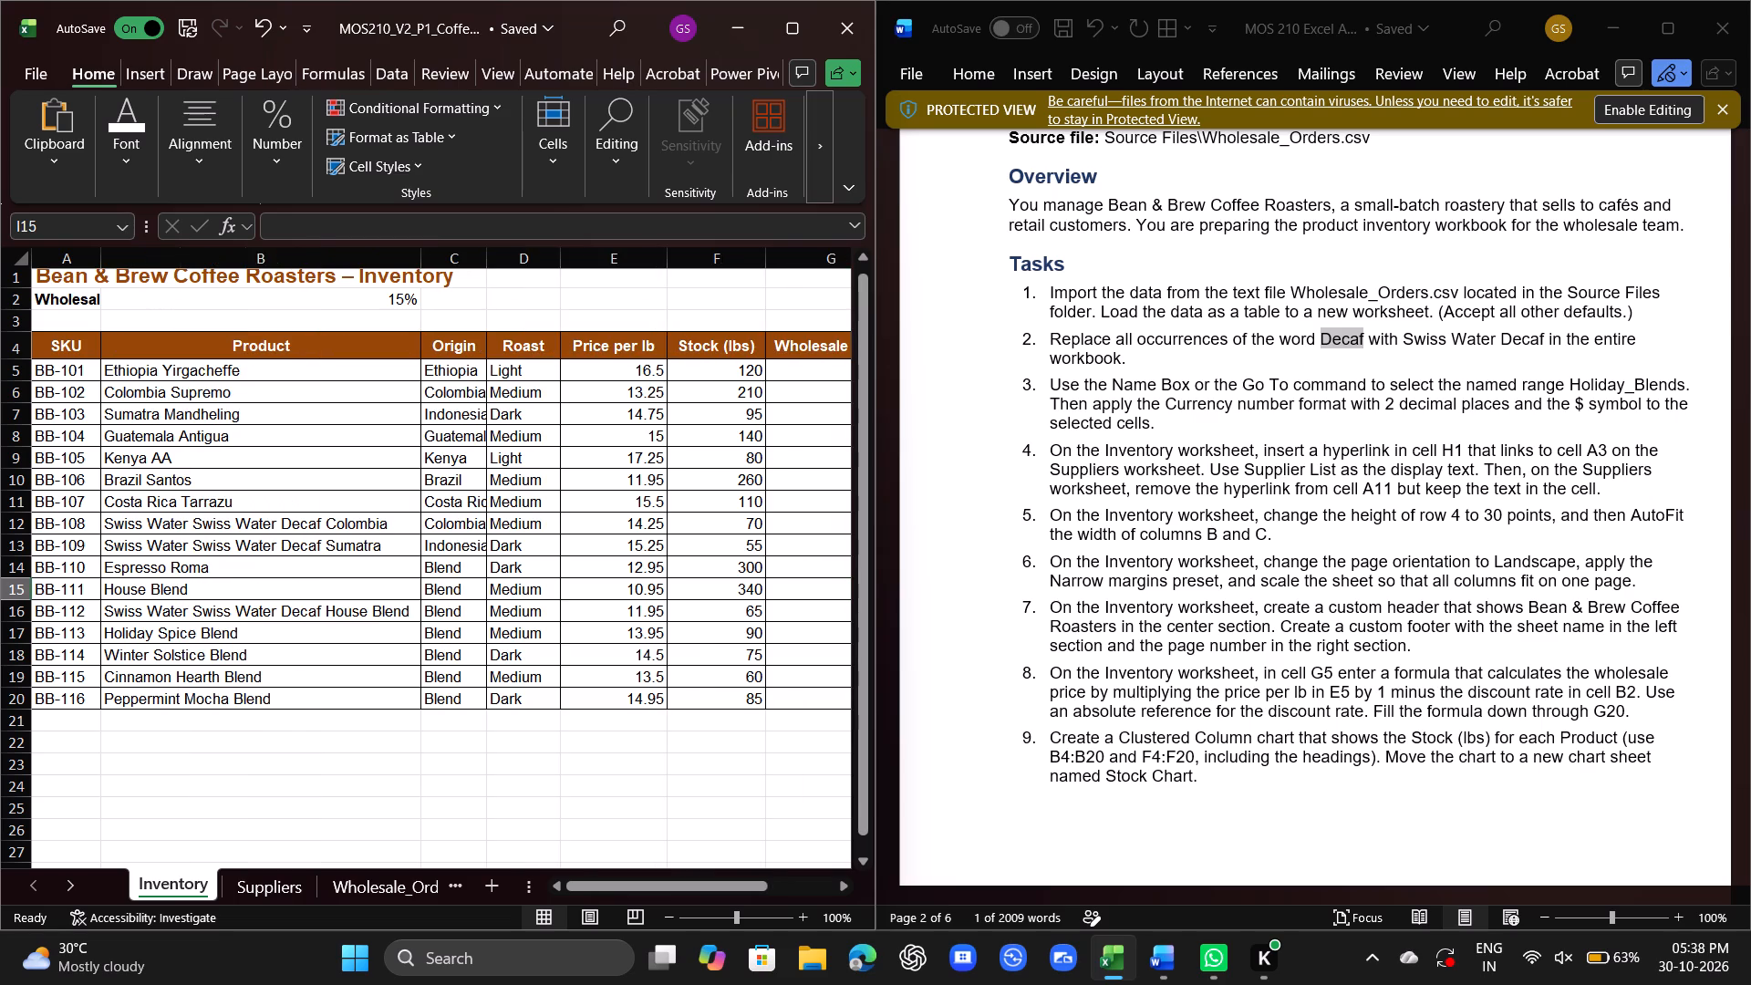
pyautogui.doubleClick(489, 248)
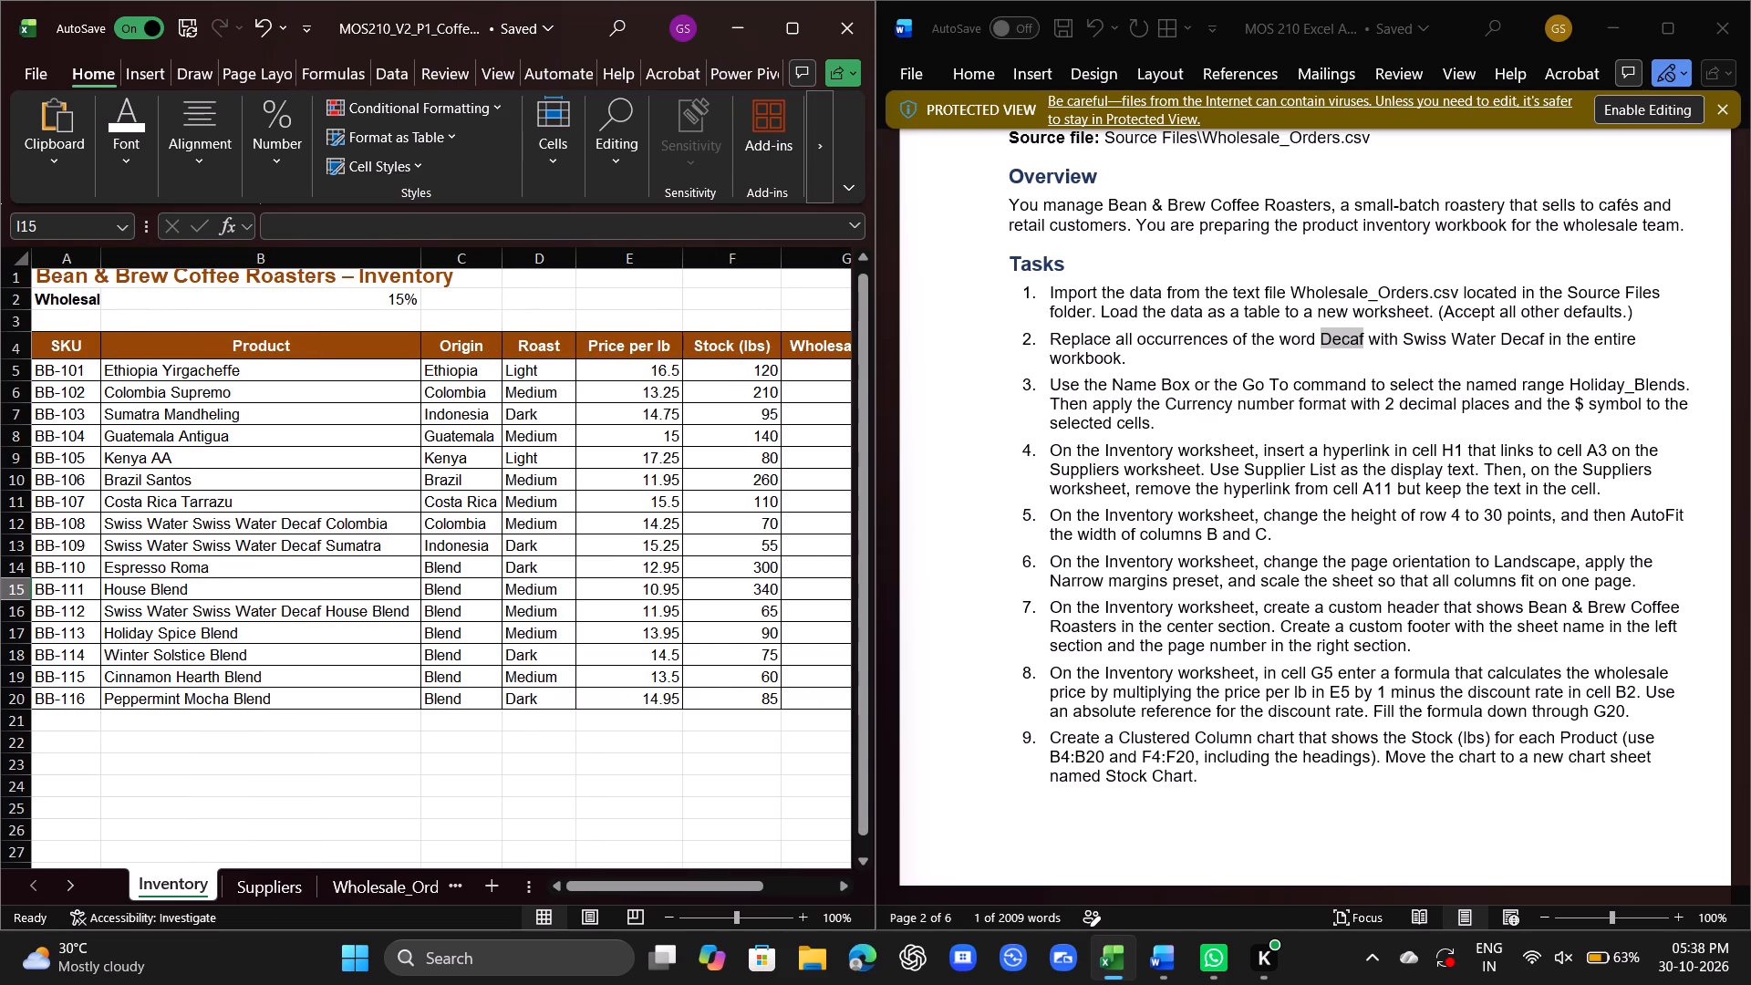
# Adjust the width of column A on the Inventory worksheet so the Wholesale Discount label fits in full.
pyautogui.doubleClick(96, 268)
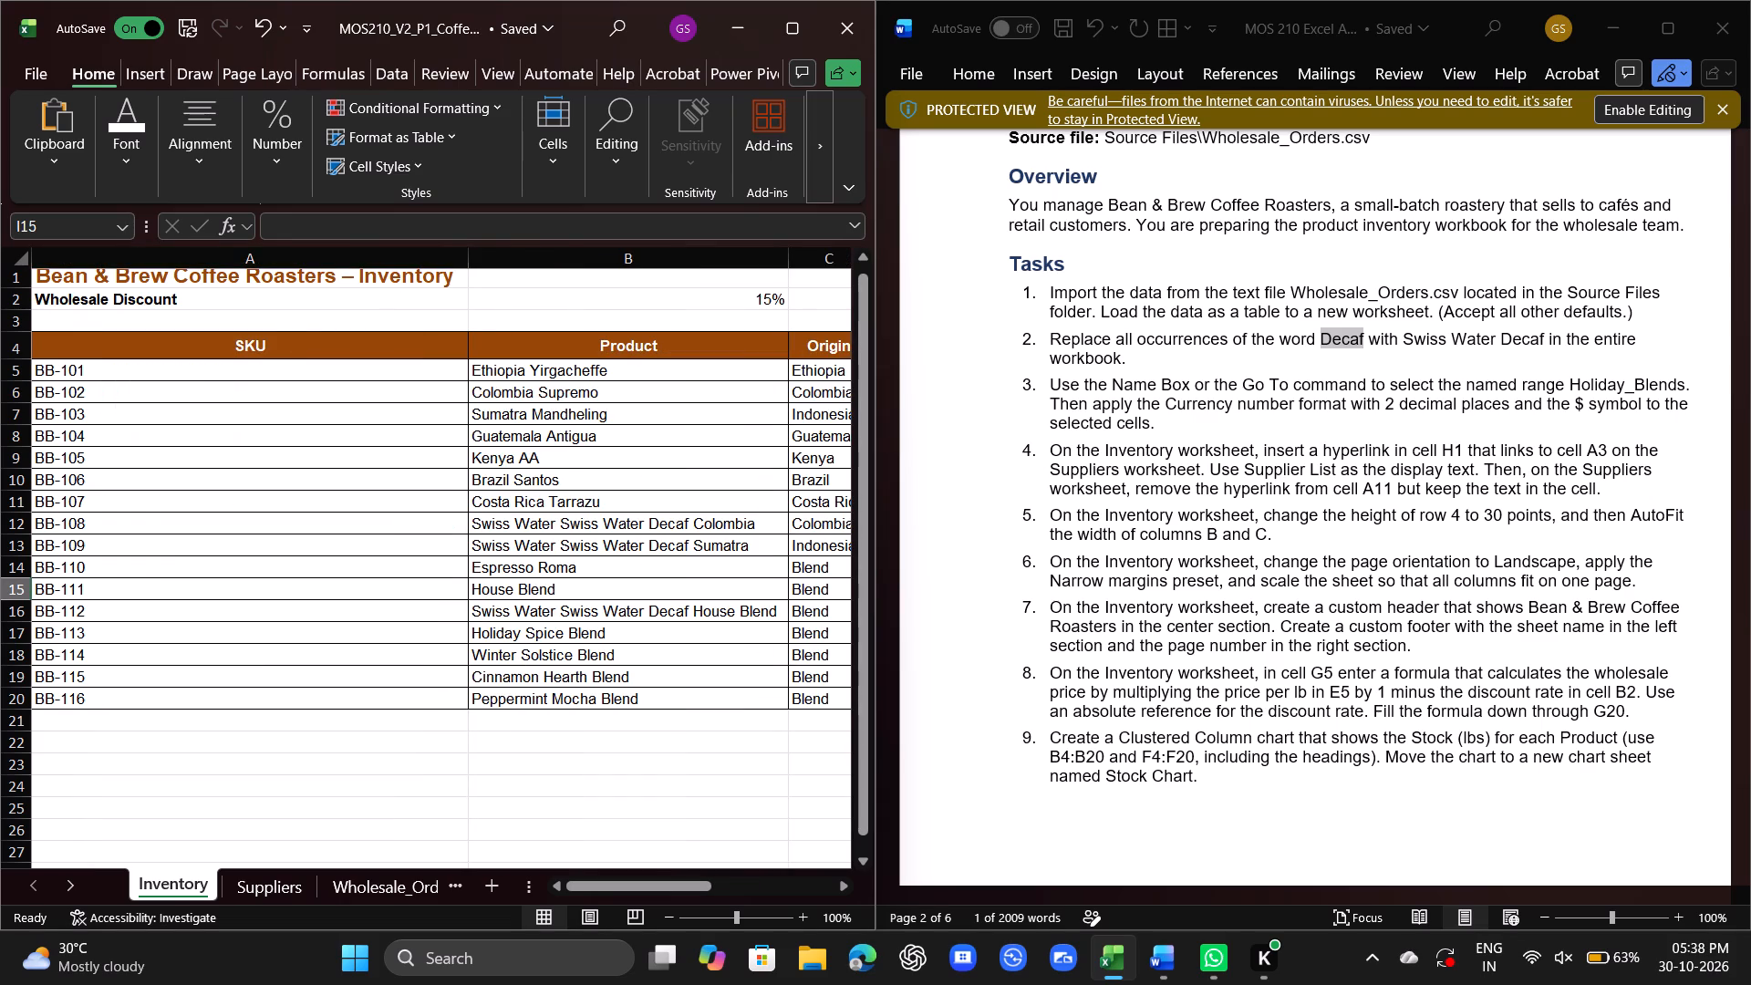
pyautogui.moveTo(471, 258); pyautogui.dragTo(171, 276)
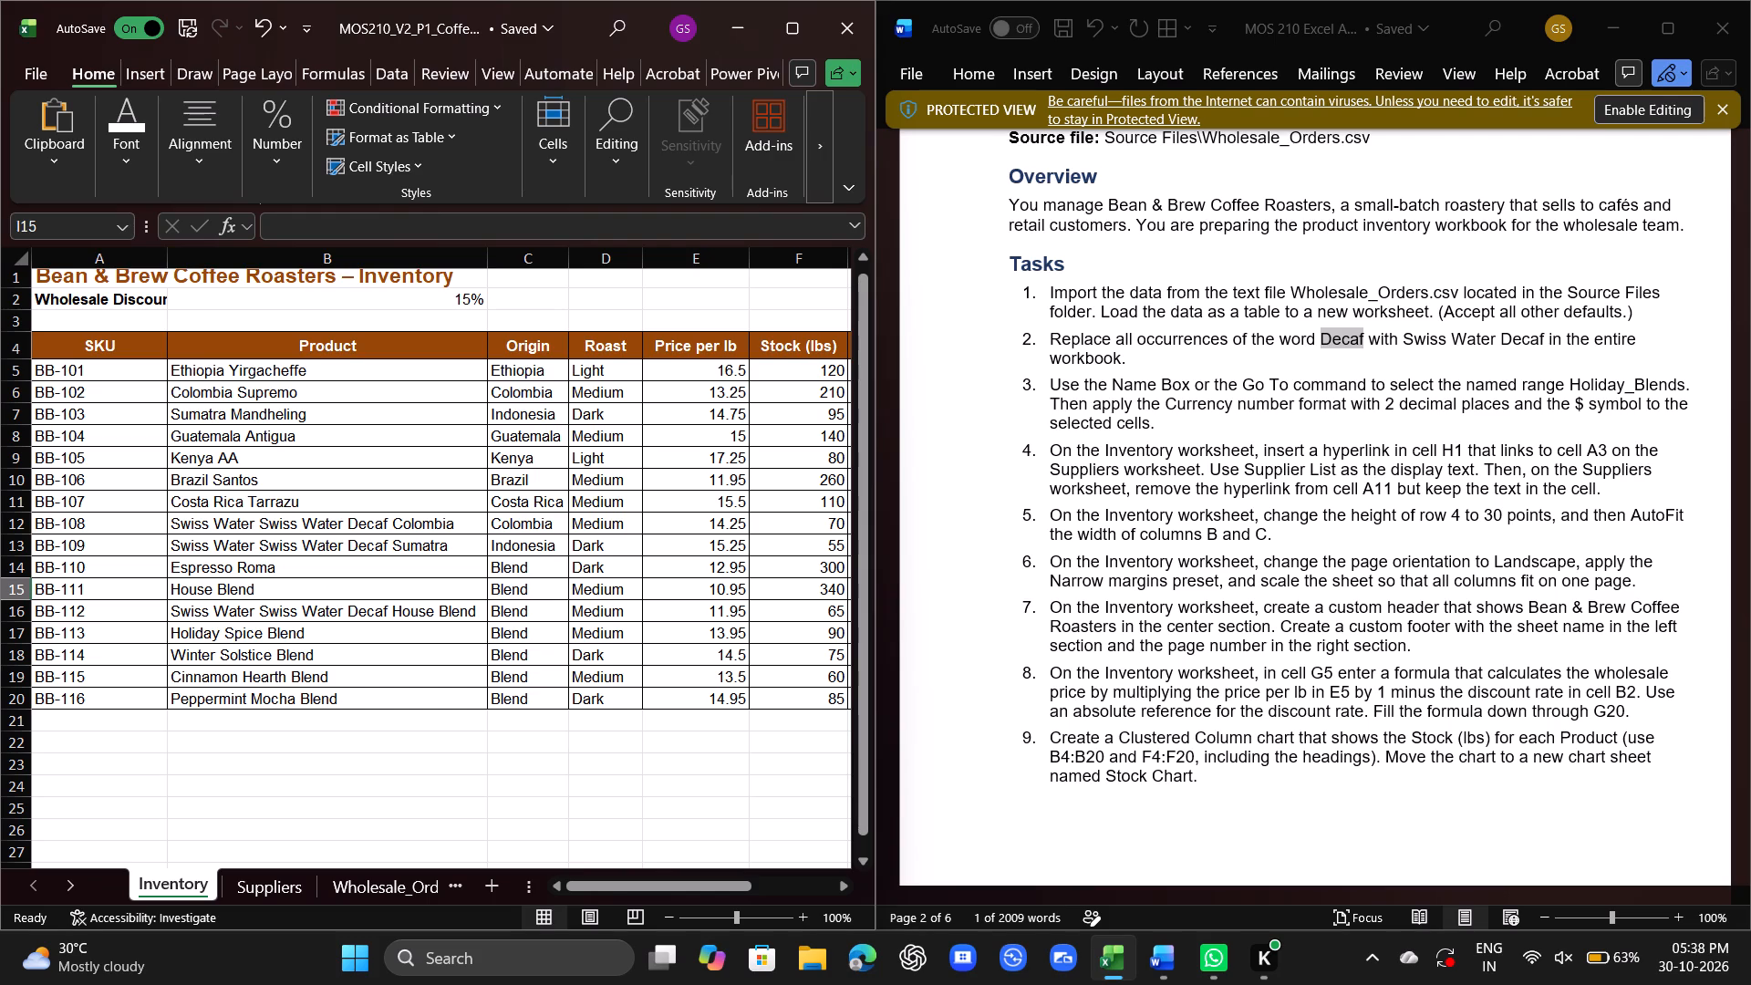
pyautogui.moveTo(159, 265); pyautogui.dragTo(200, 265)
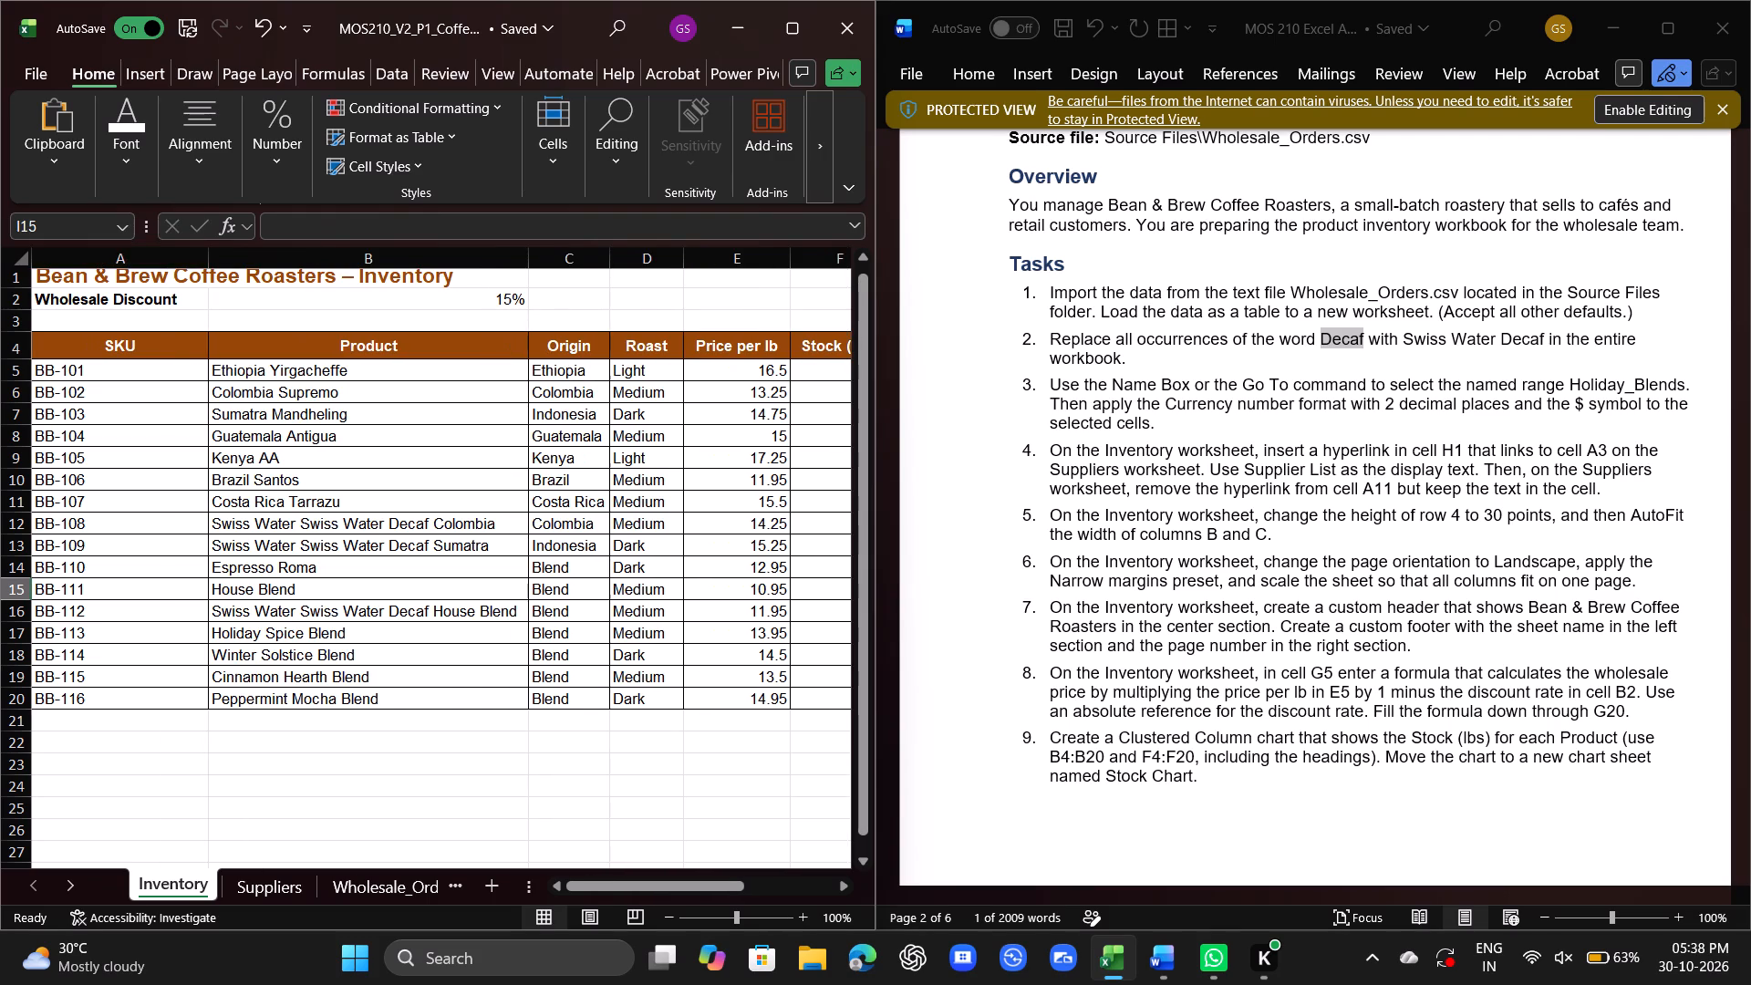
# Maximize the workbook window and apply Merge & Center to the Bean & Brew Coffee Roasters – Inventory title in cell A1.
pyautogui.click(169, 282)
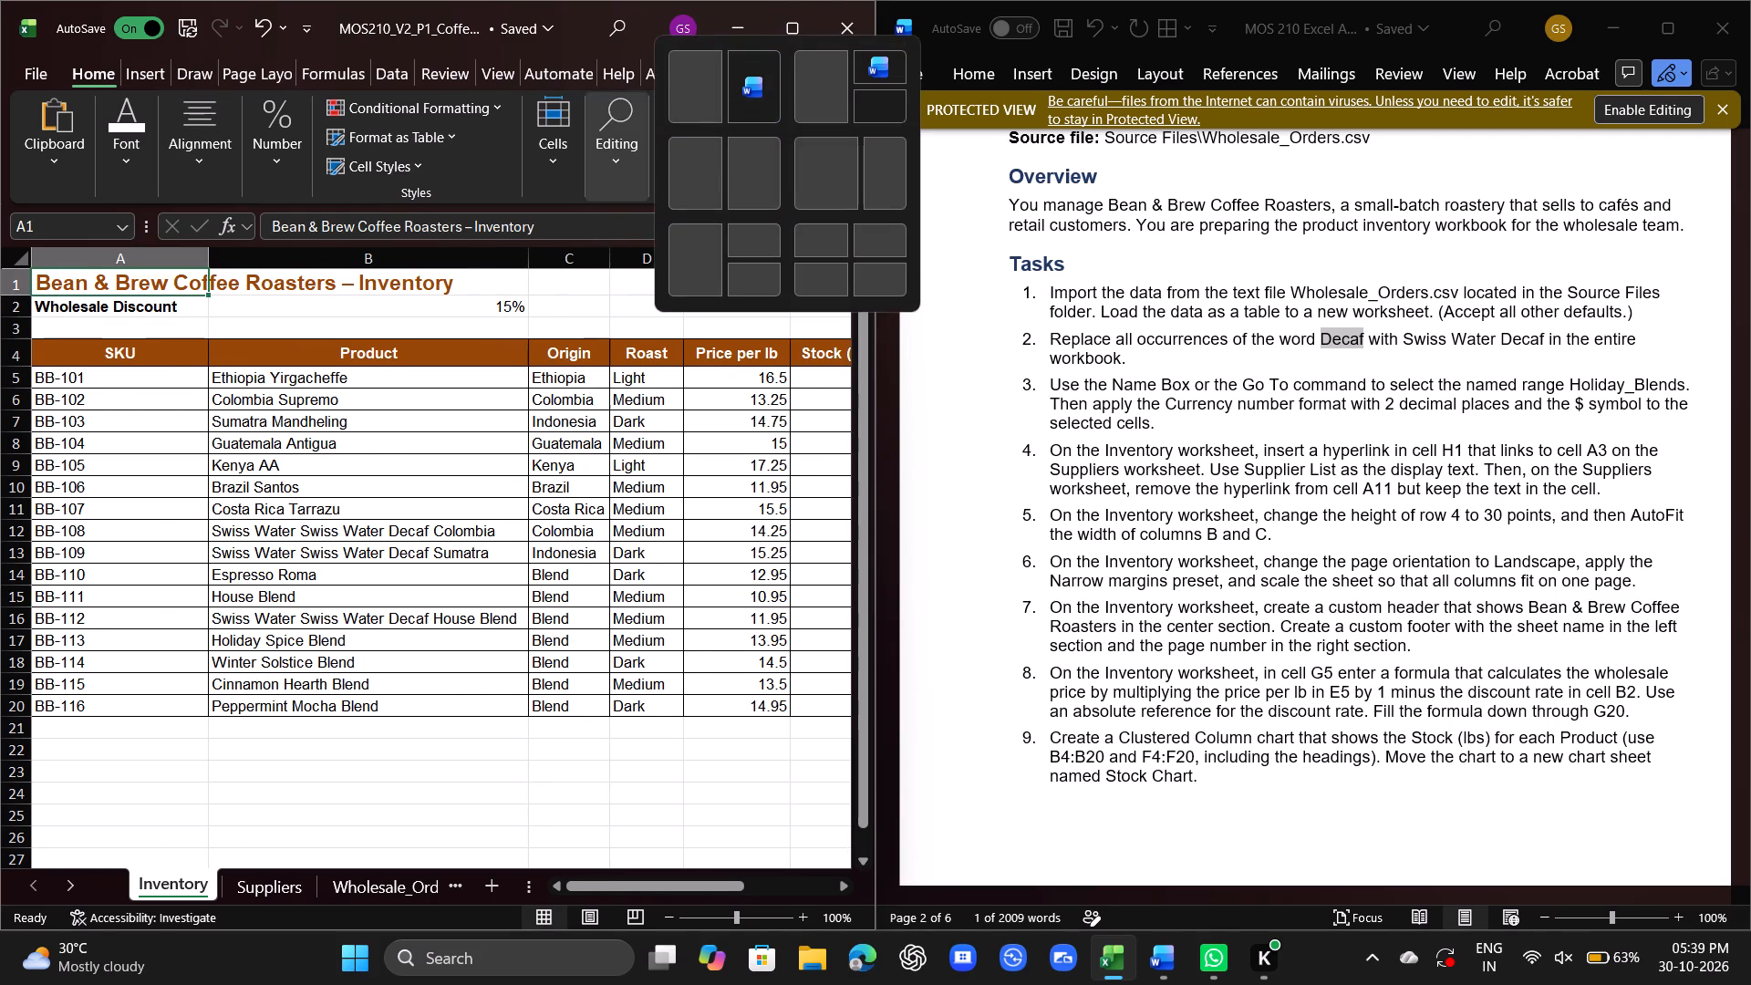
pyautogui.click(545, 161)
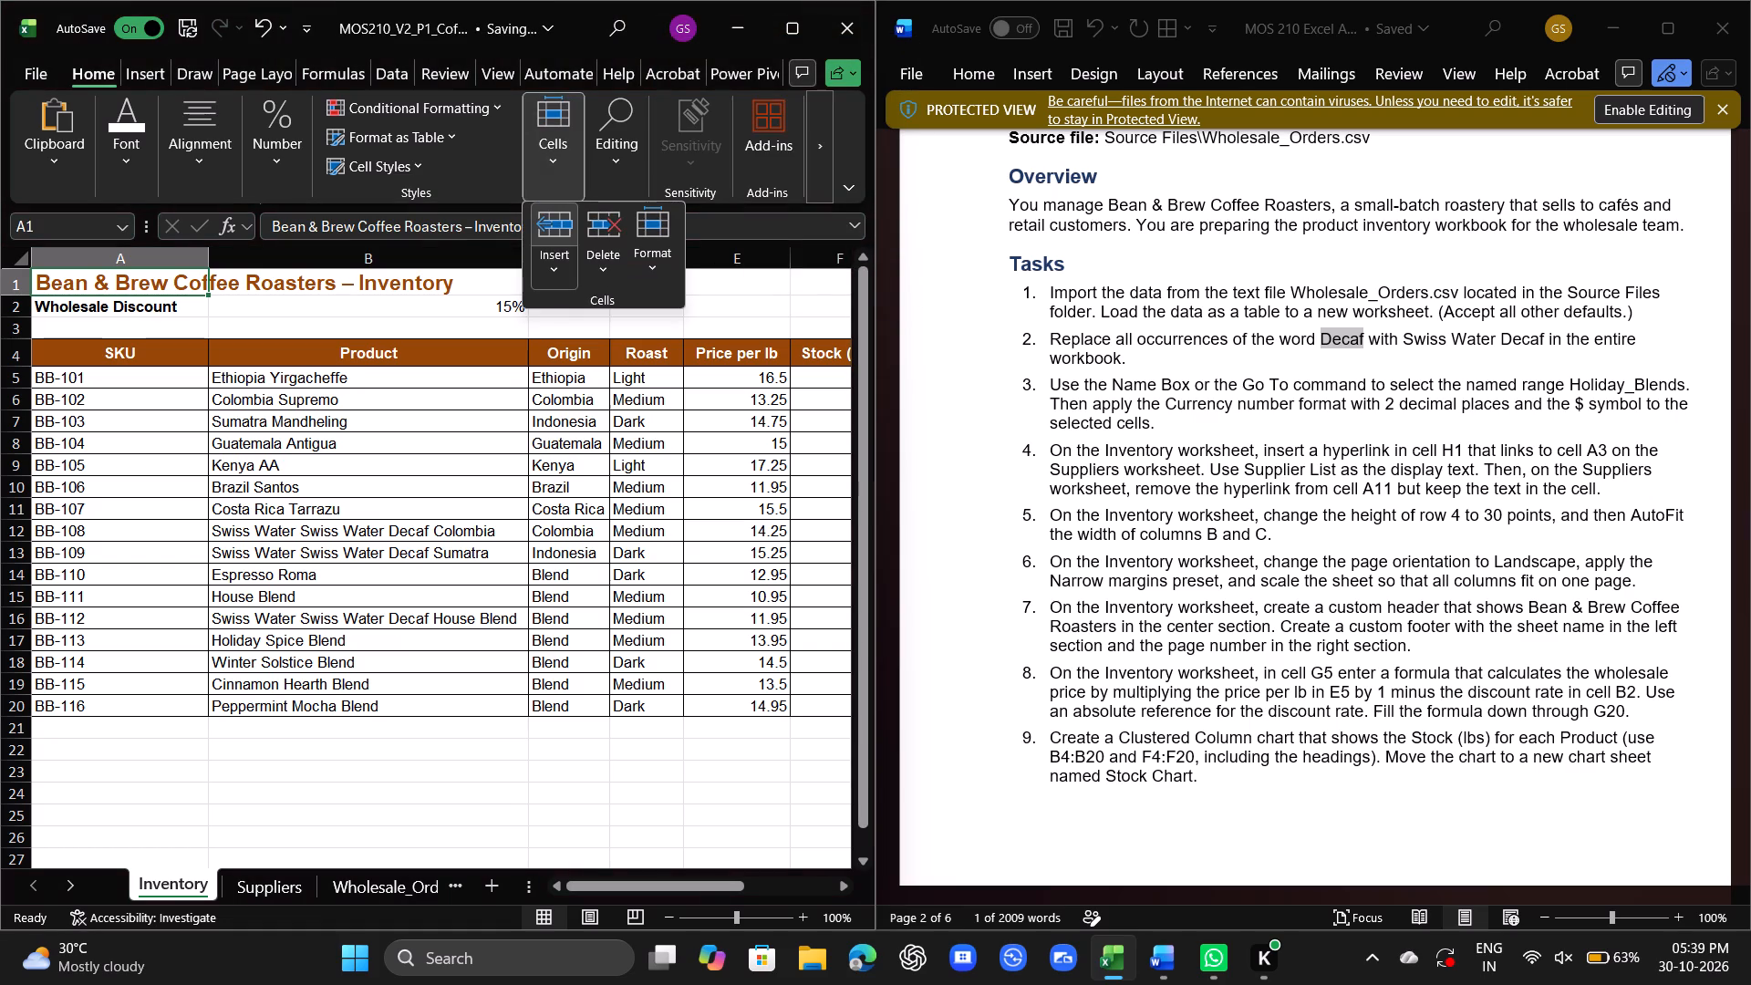
pyautogui.click(798, 16)
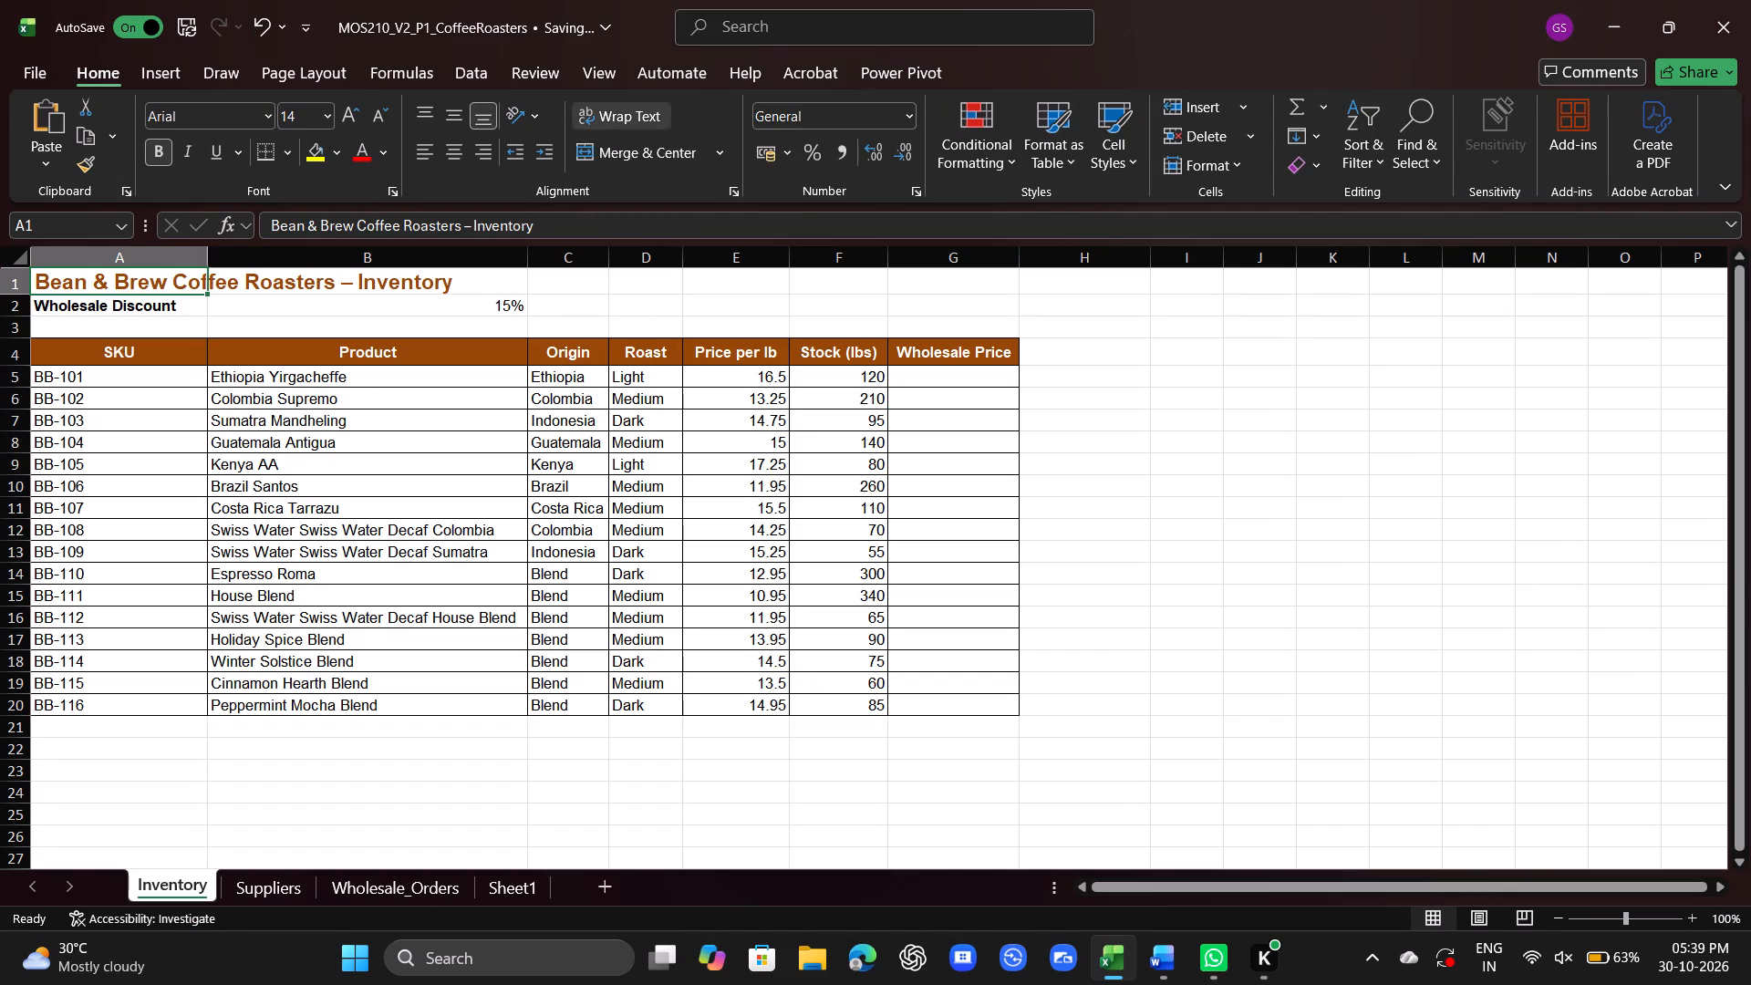
pyautogui.click(627, 158)
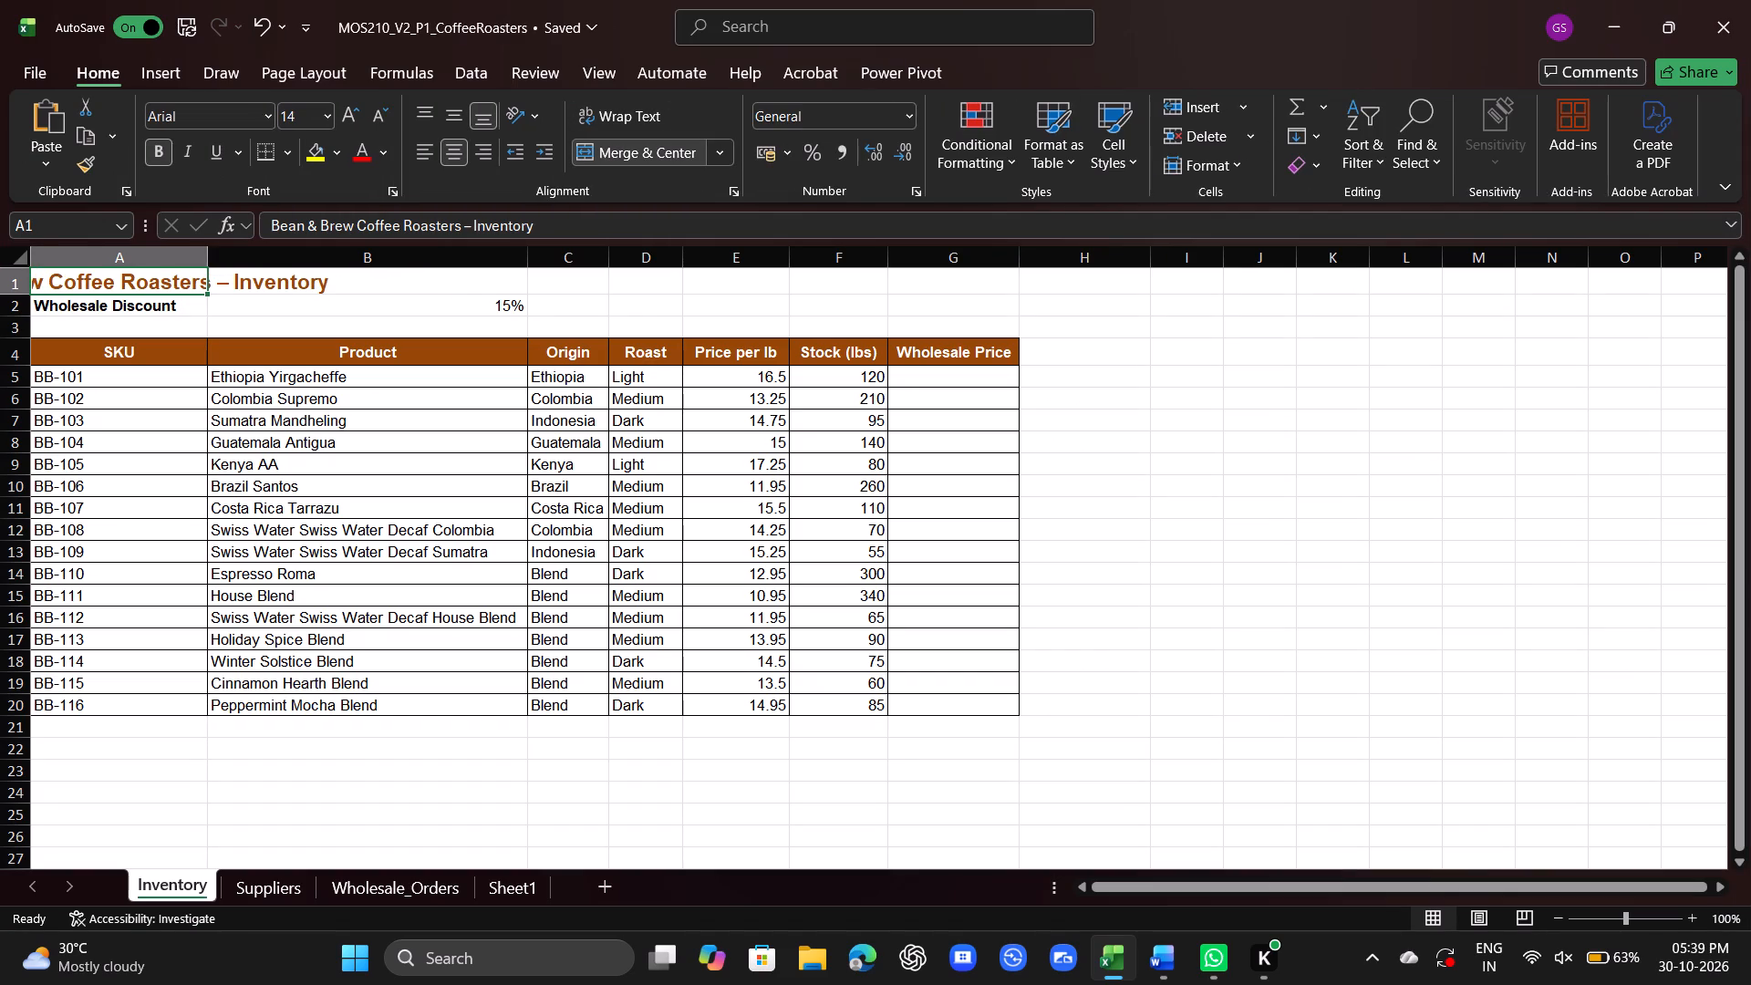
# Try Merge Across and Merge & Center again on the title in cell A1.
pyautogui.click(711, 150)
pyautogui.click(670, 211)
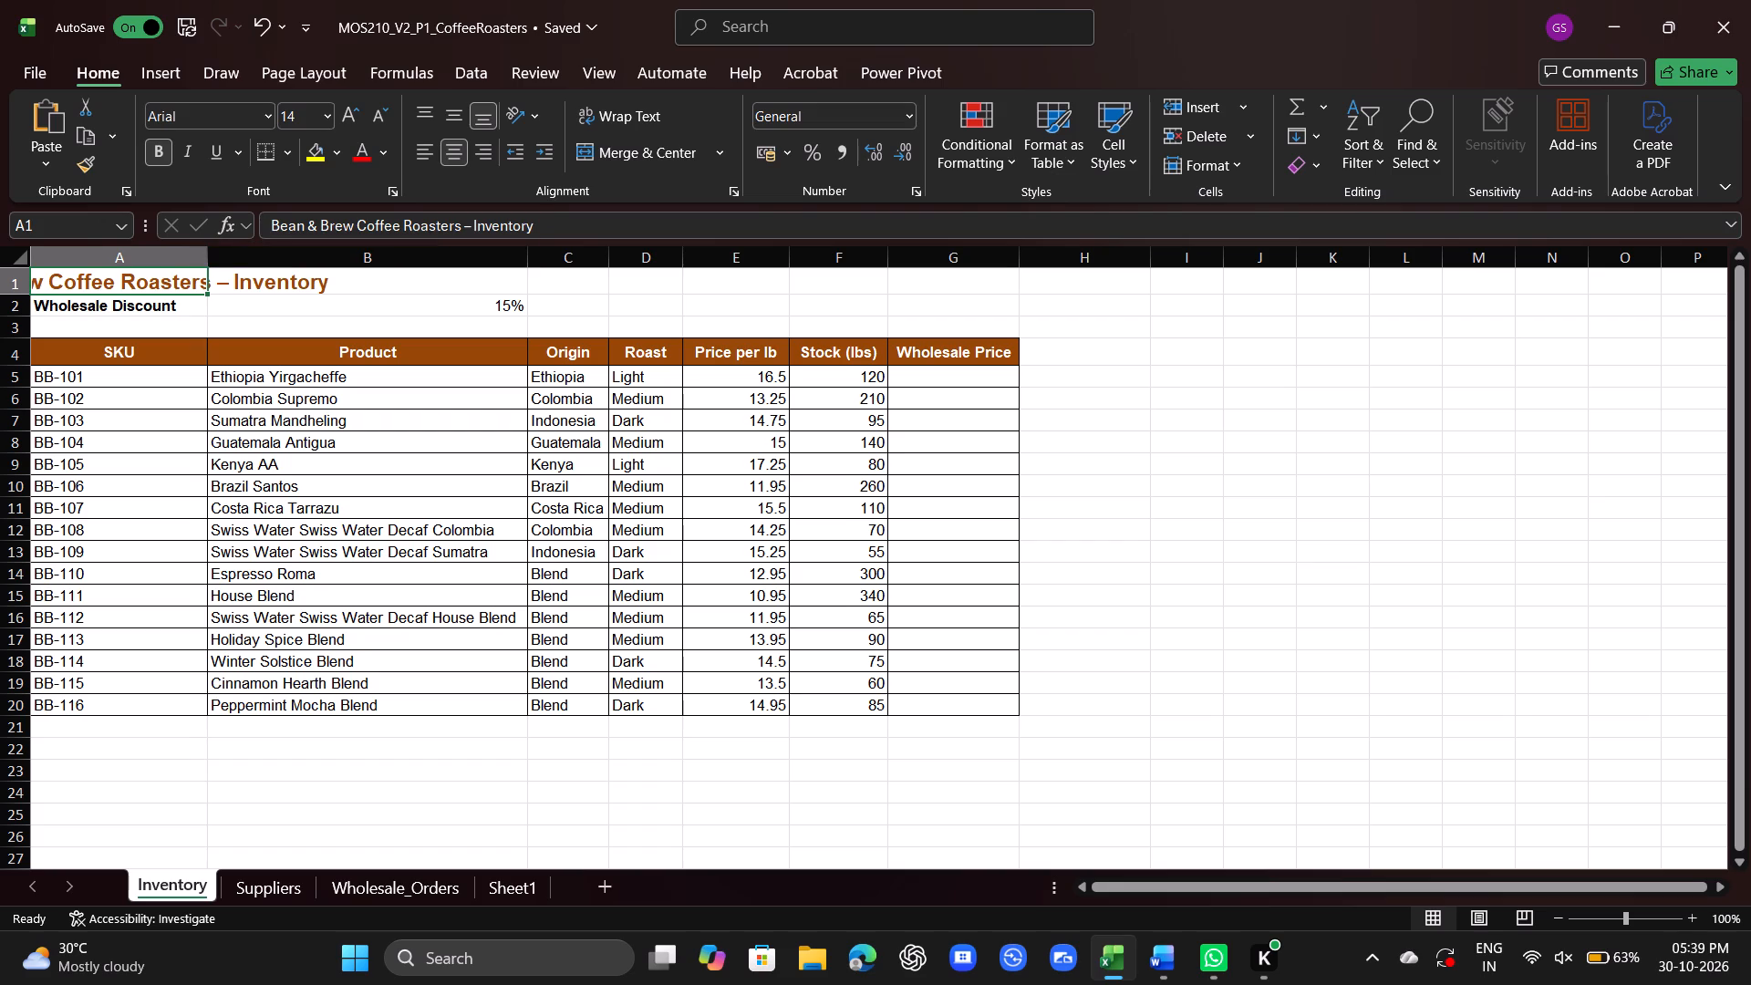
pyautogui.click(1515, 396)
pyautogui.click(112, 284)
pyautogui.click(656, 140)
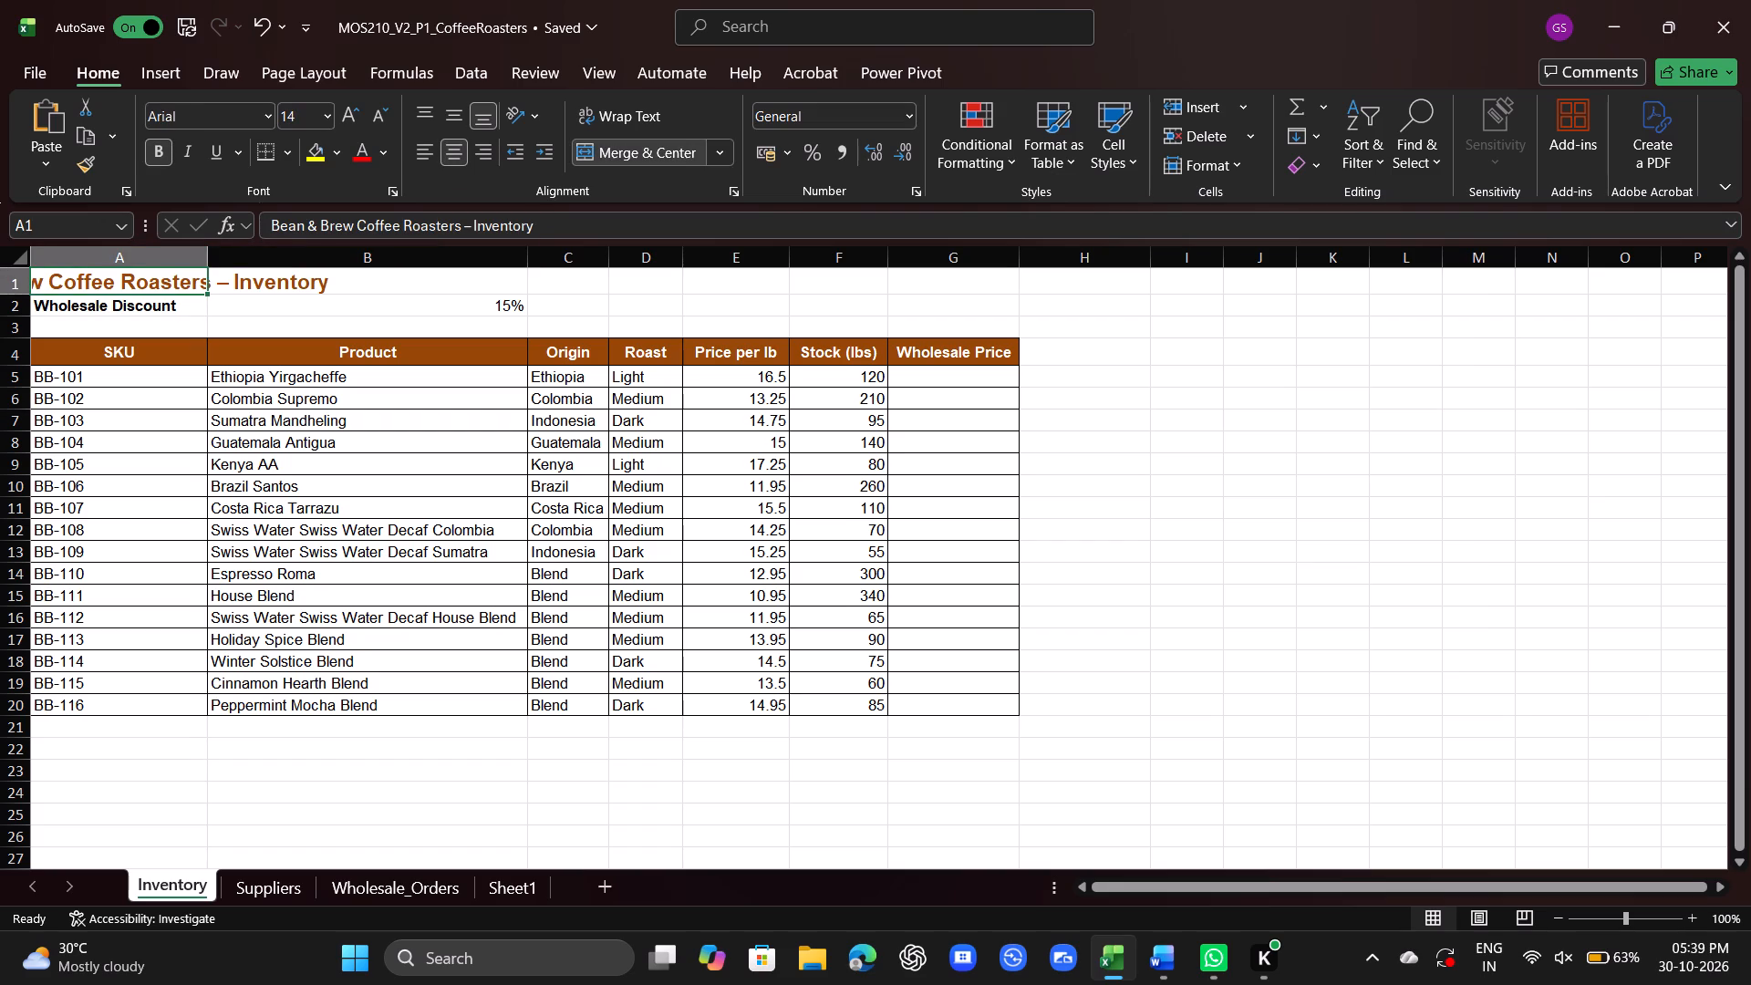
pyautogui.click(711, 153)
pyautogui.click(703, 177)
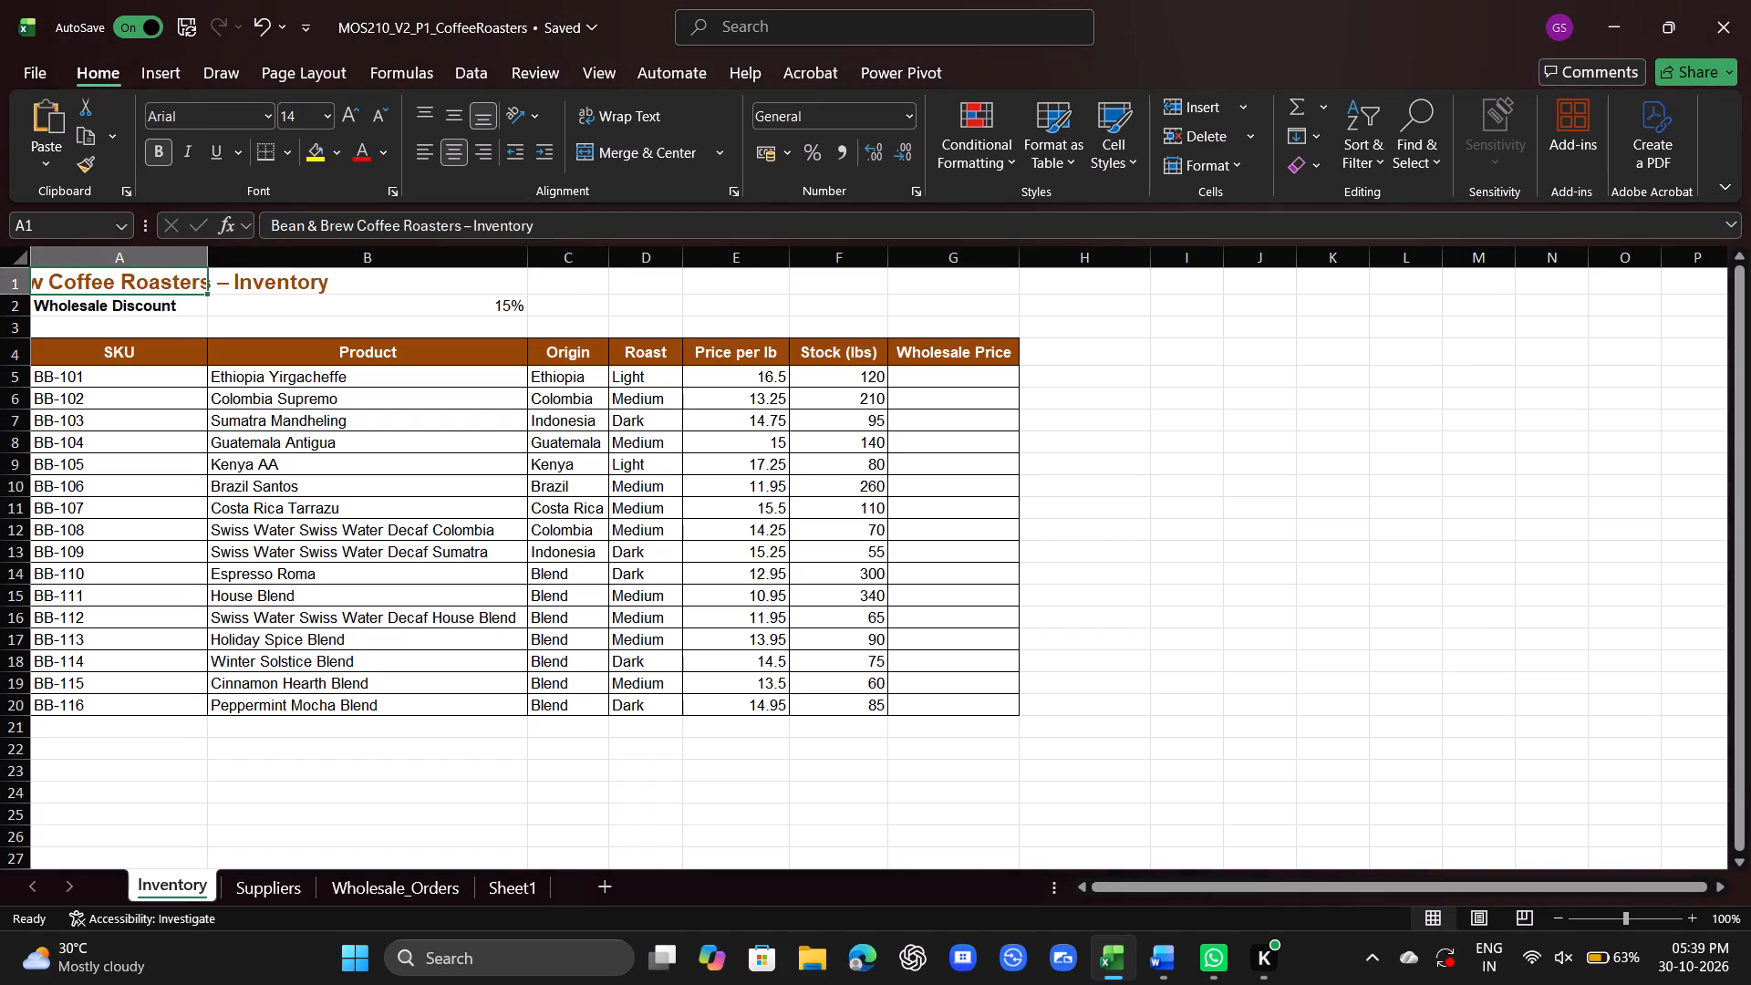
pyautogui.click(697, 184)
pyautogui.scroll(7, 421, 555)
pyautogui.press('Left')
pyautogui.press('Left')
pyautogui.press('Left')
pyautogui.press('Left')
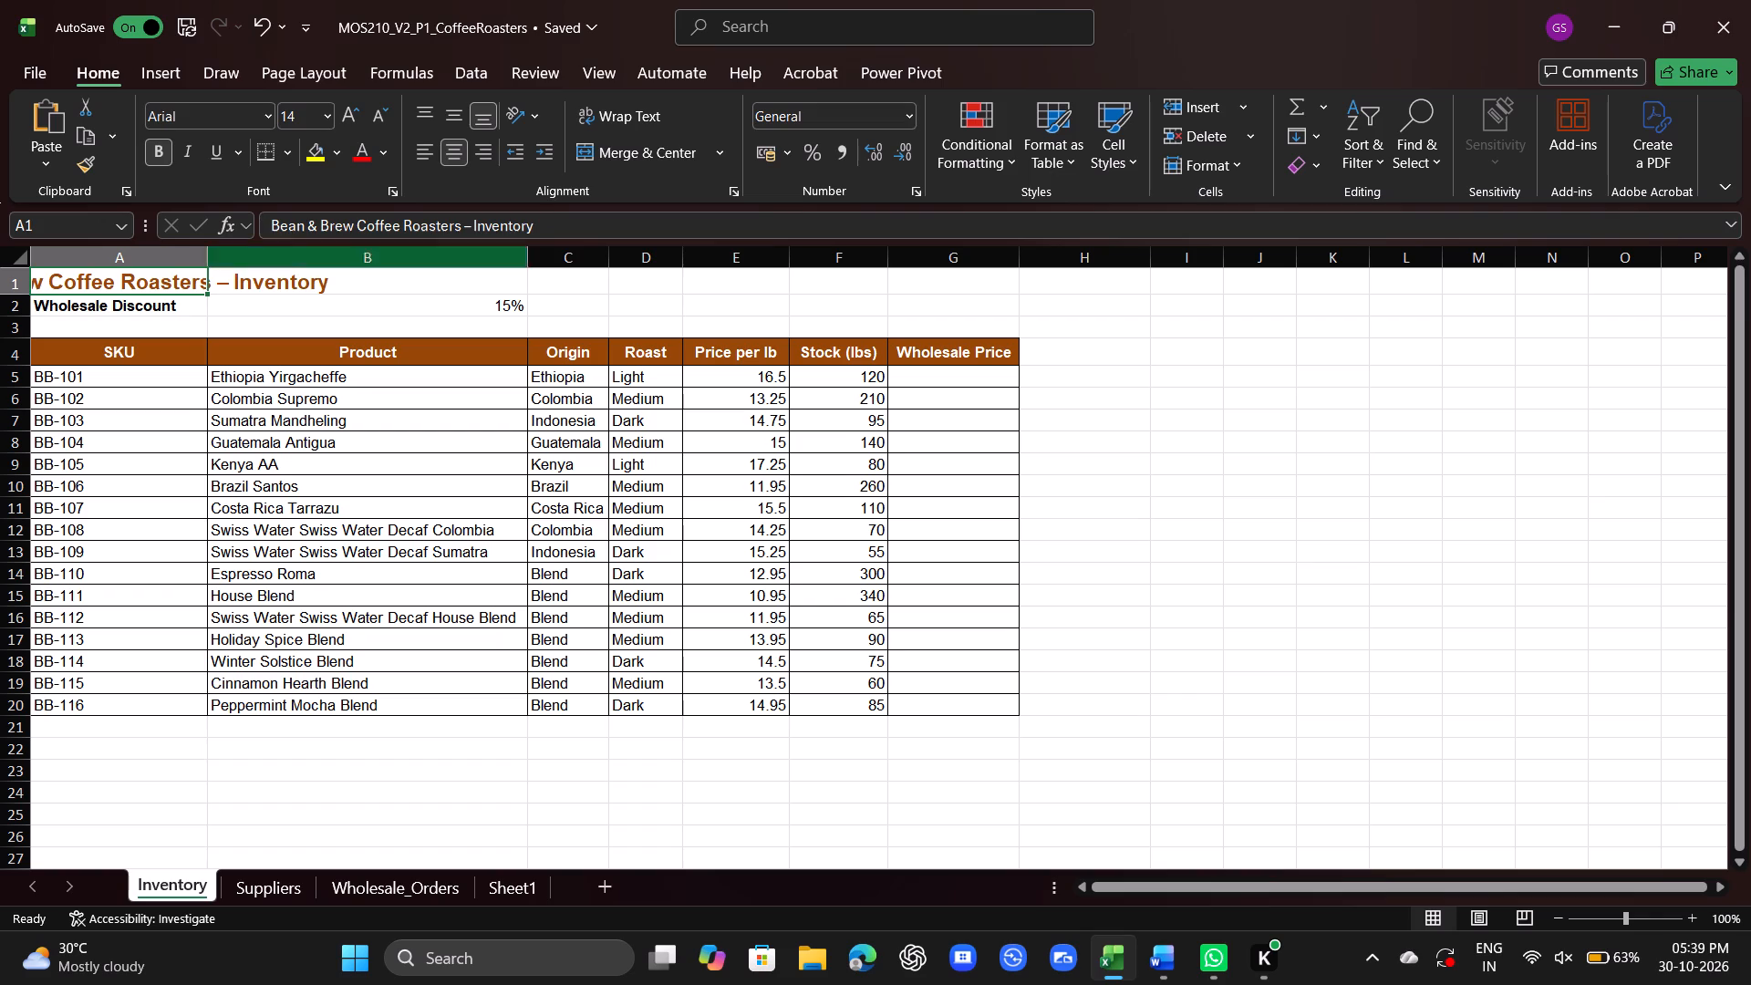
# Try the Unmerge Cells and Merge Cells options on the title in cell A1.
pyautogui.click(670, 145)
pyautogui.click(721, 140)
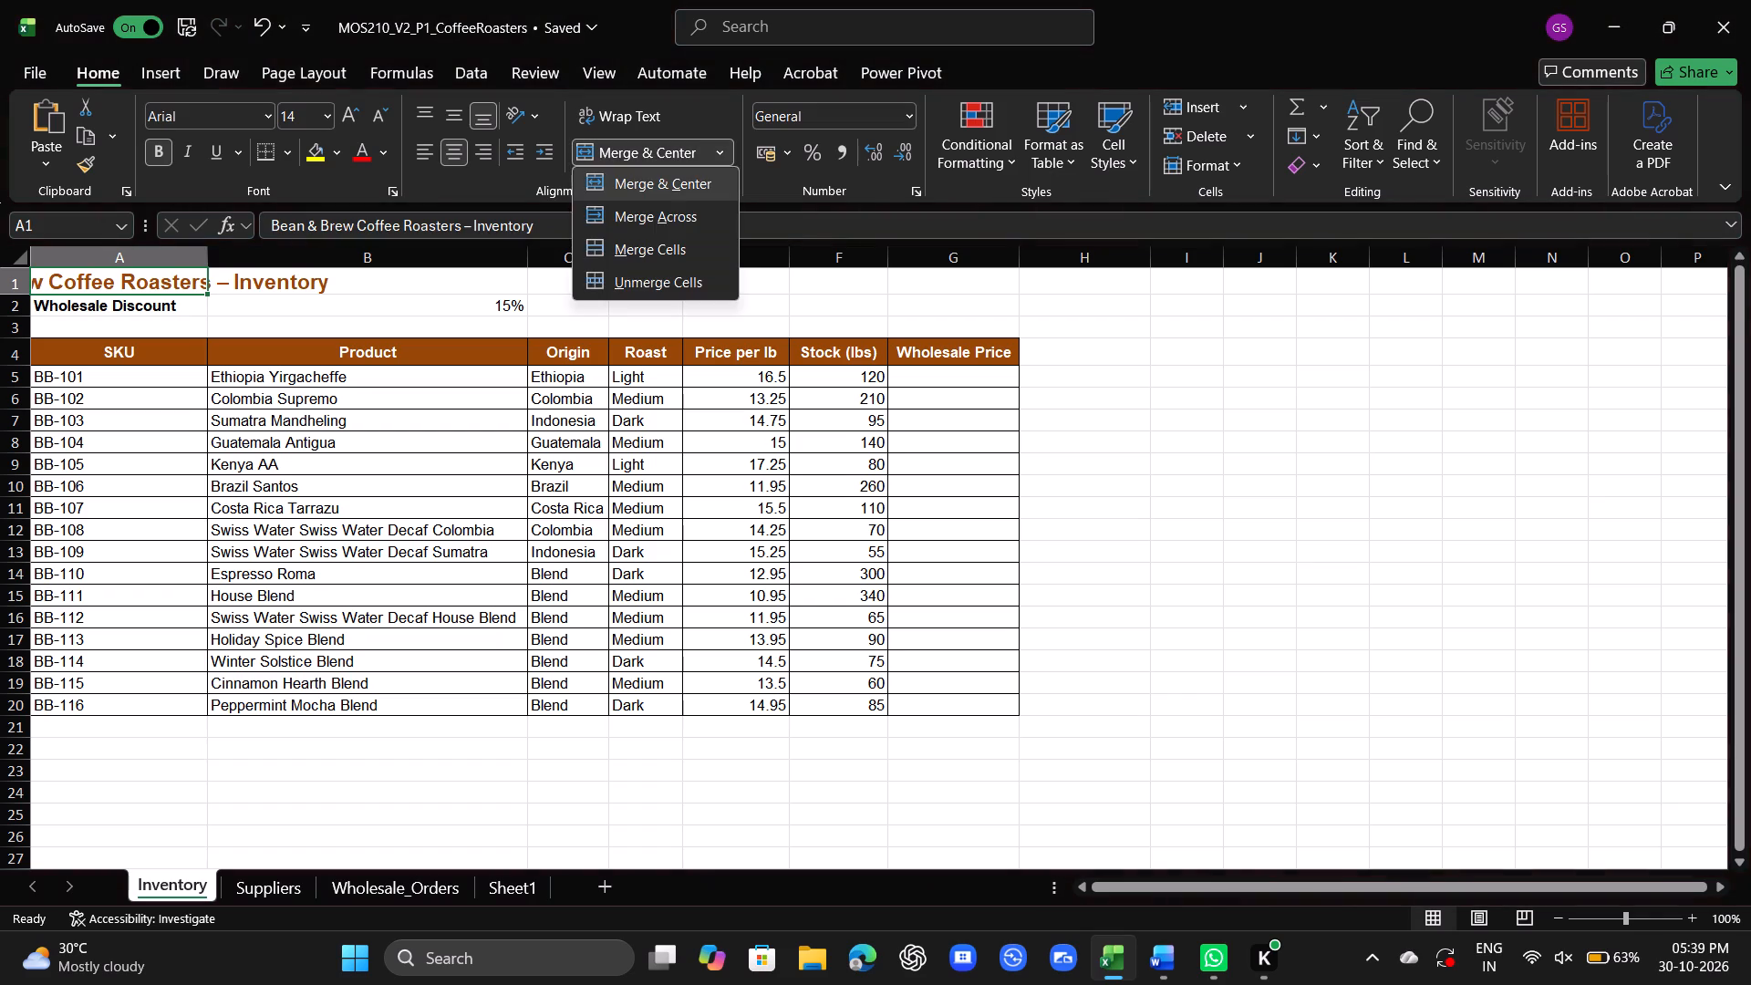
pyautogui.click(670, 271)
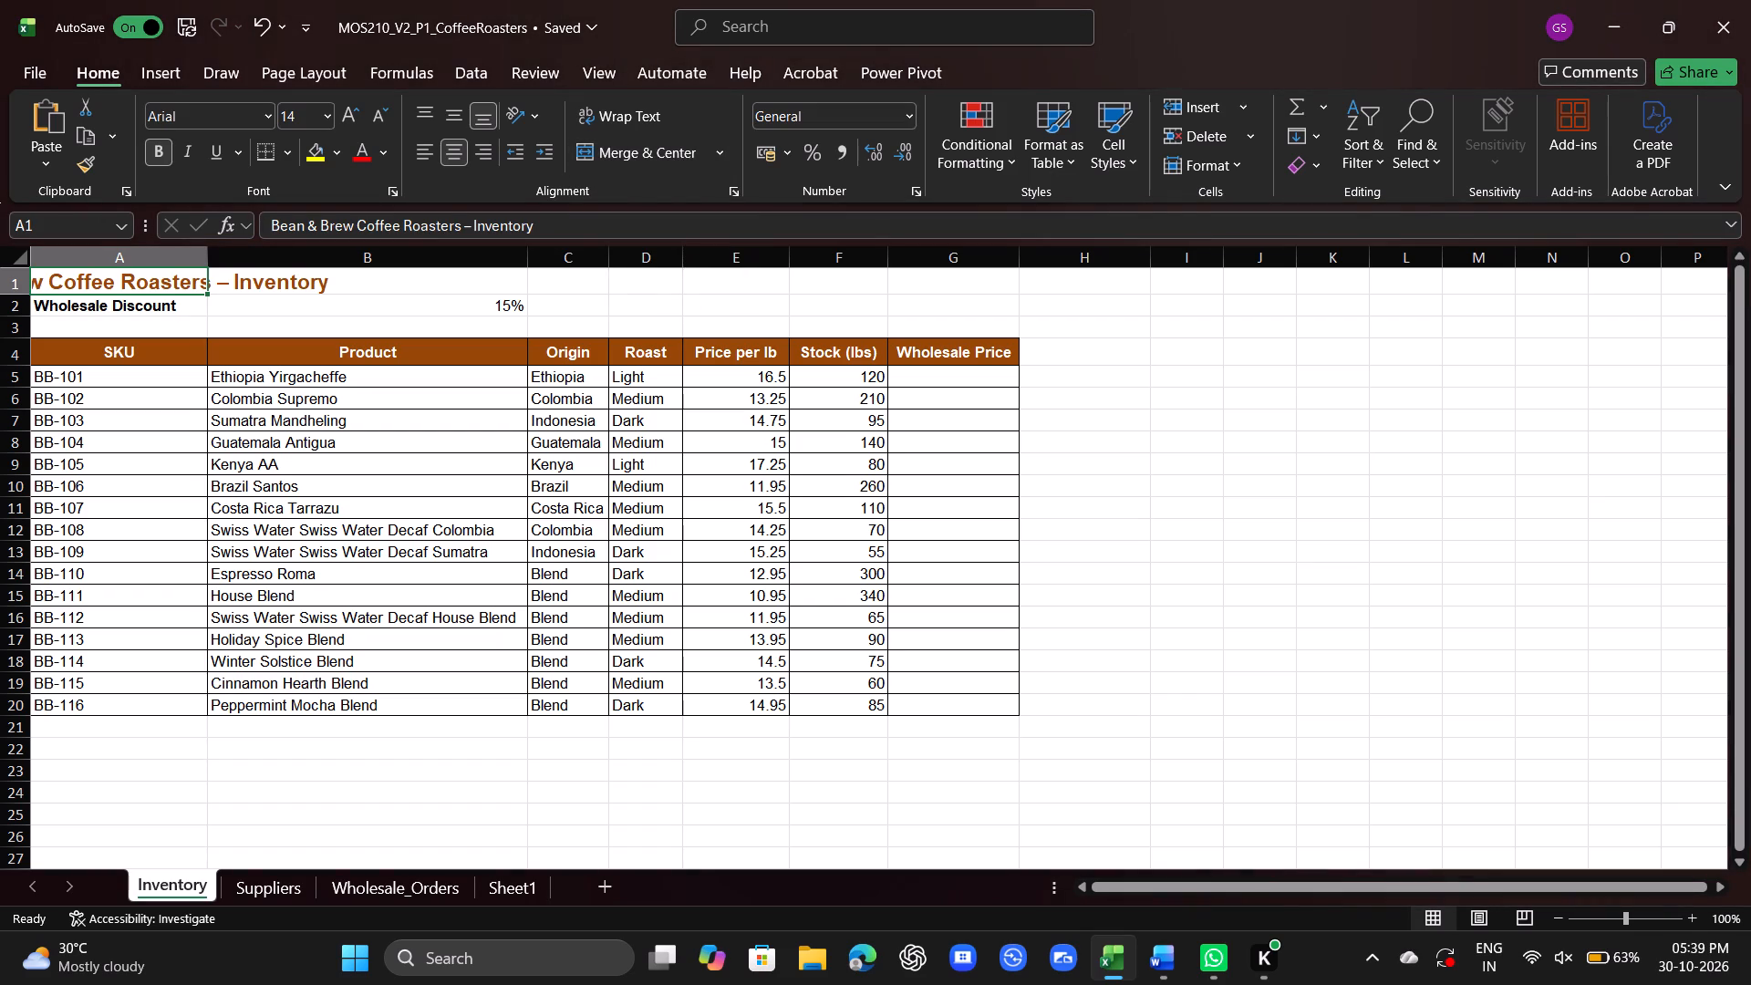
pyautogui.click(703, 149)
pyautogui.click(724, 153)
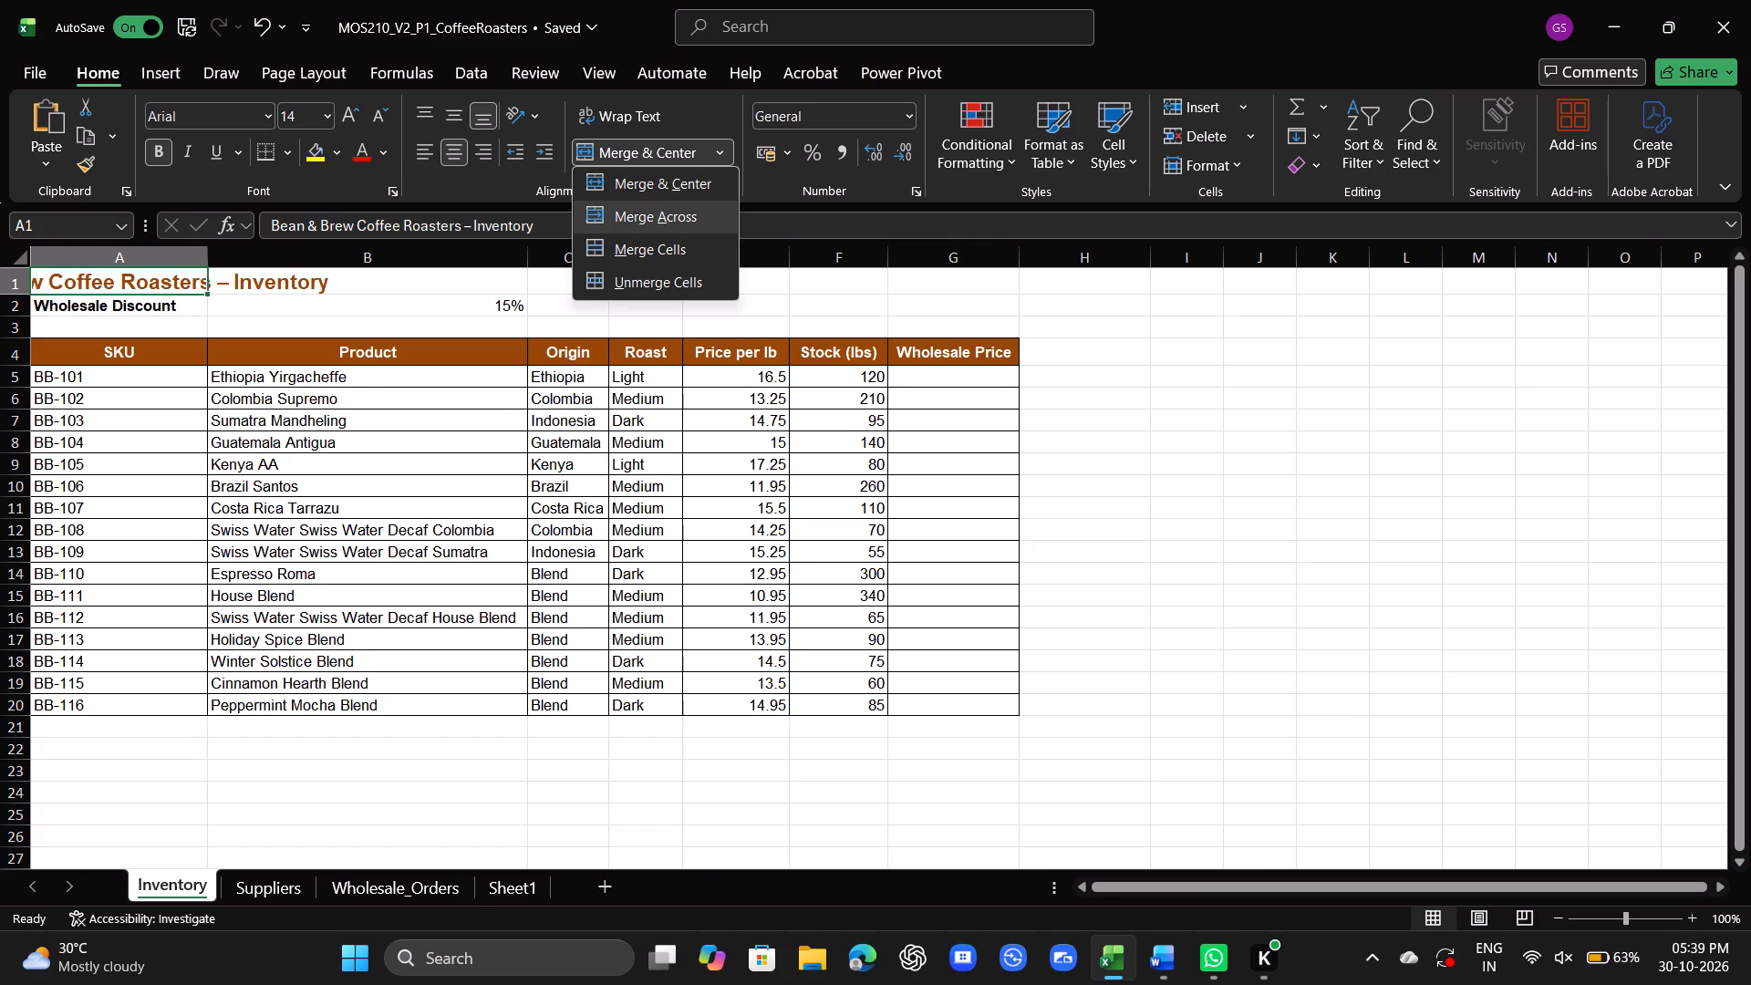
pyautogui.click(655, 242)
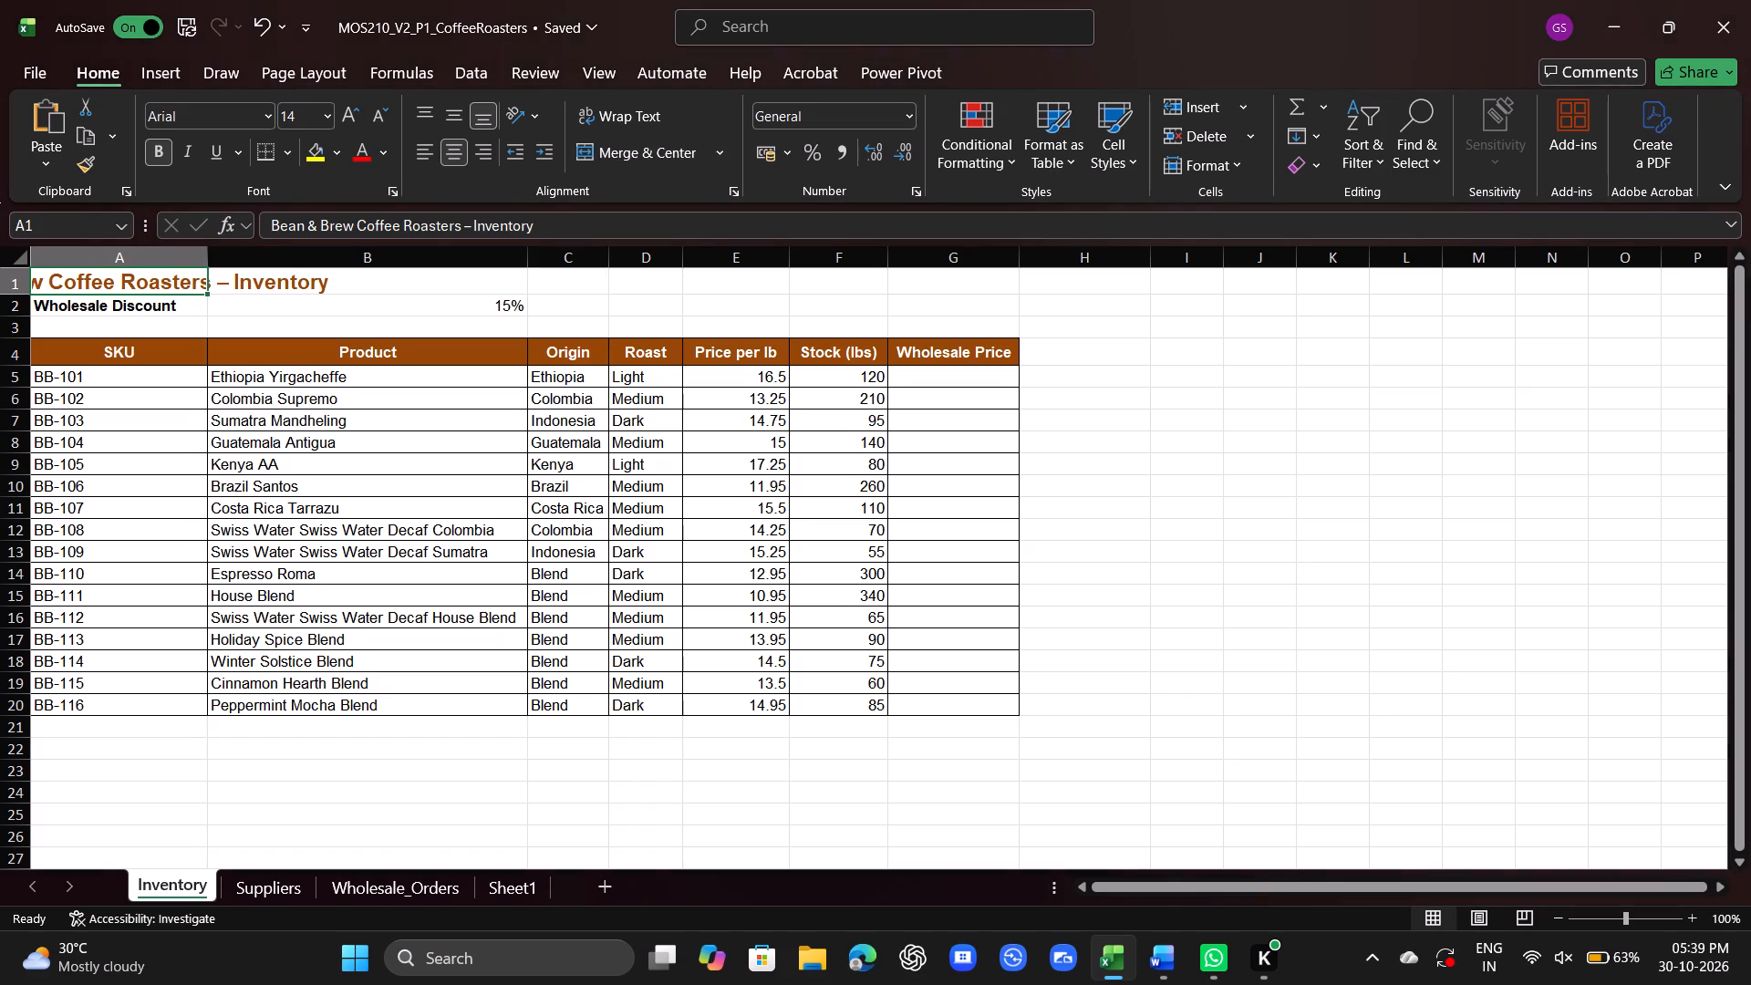
# Add four trailing spaces after the title text in cell A1.
pyautogui.click(1243, 333)
pyautogui.click(138, 287)
pyautogui.click(576, 223)
pyautogui.press('space')
pyautogui.press('space')
pyautogui.press('space')
pyautogui.press('space')
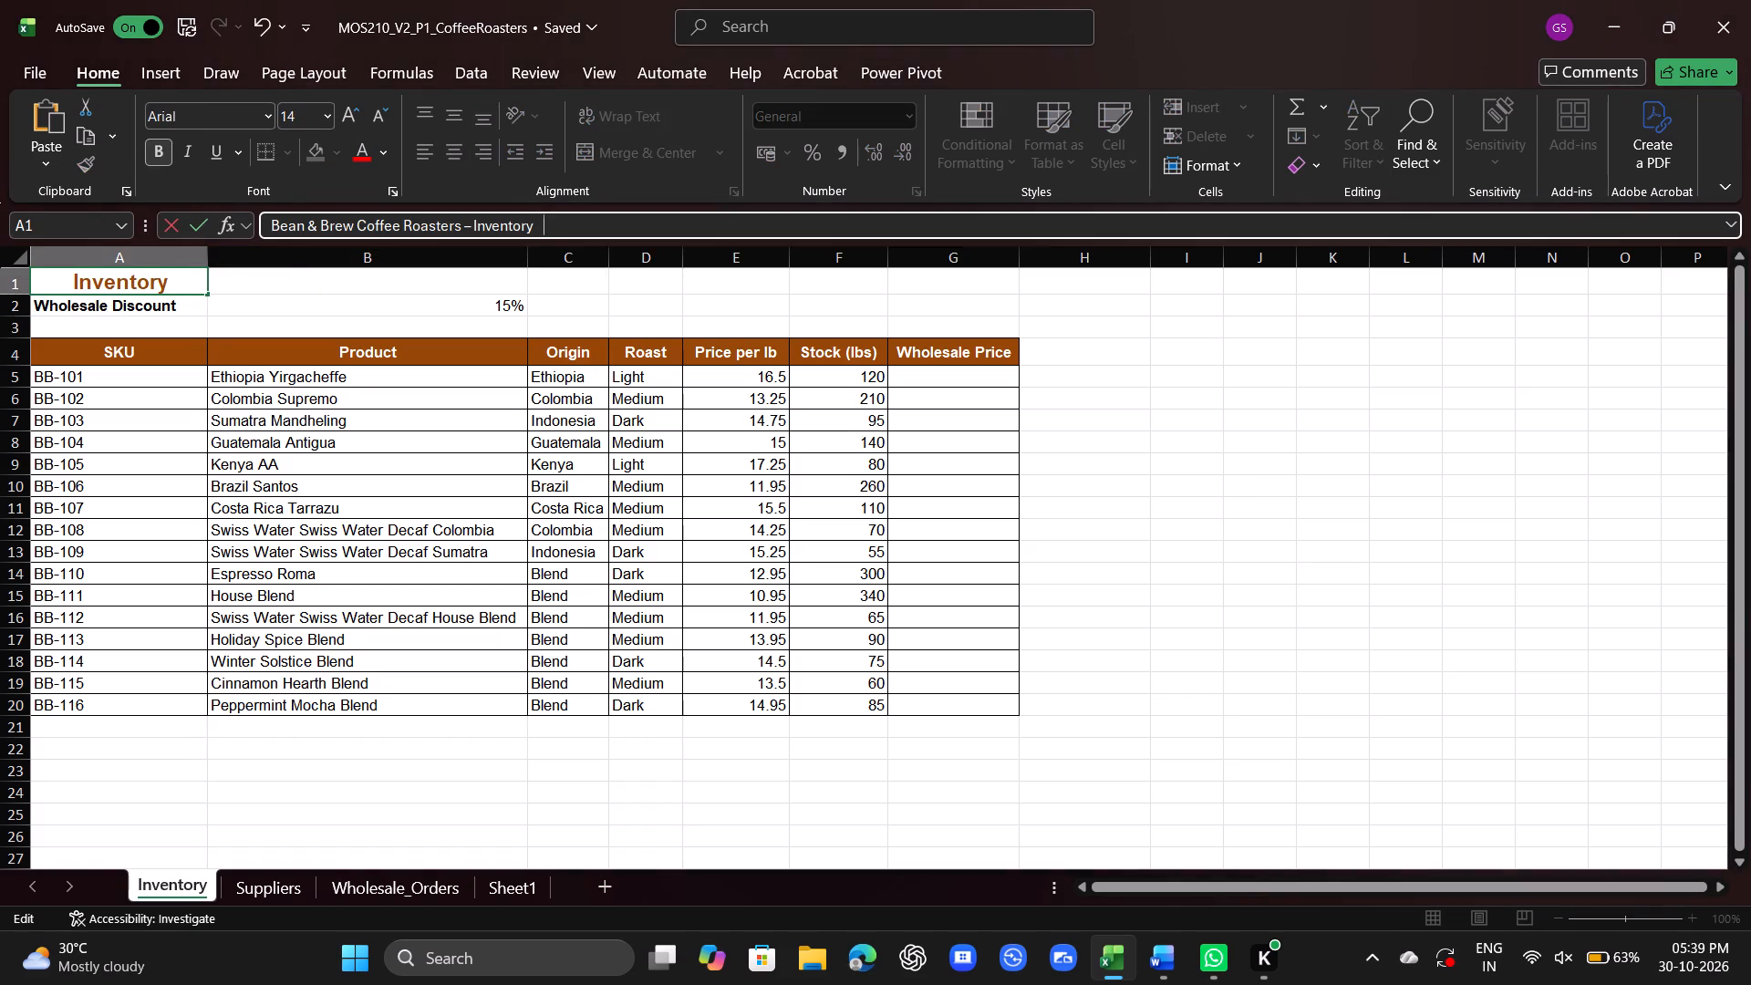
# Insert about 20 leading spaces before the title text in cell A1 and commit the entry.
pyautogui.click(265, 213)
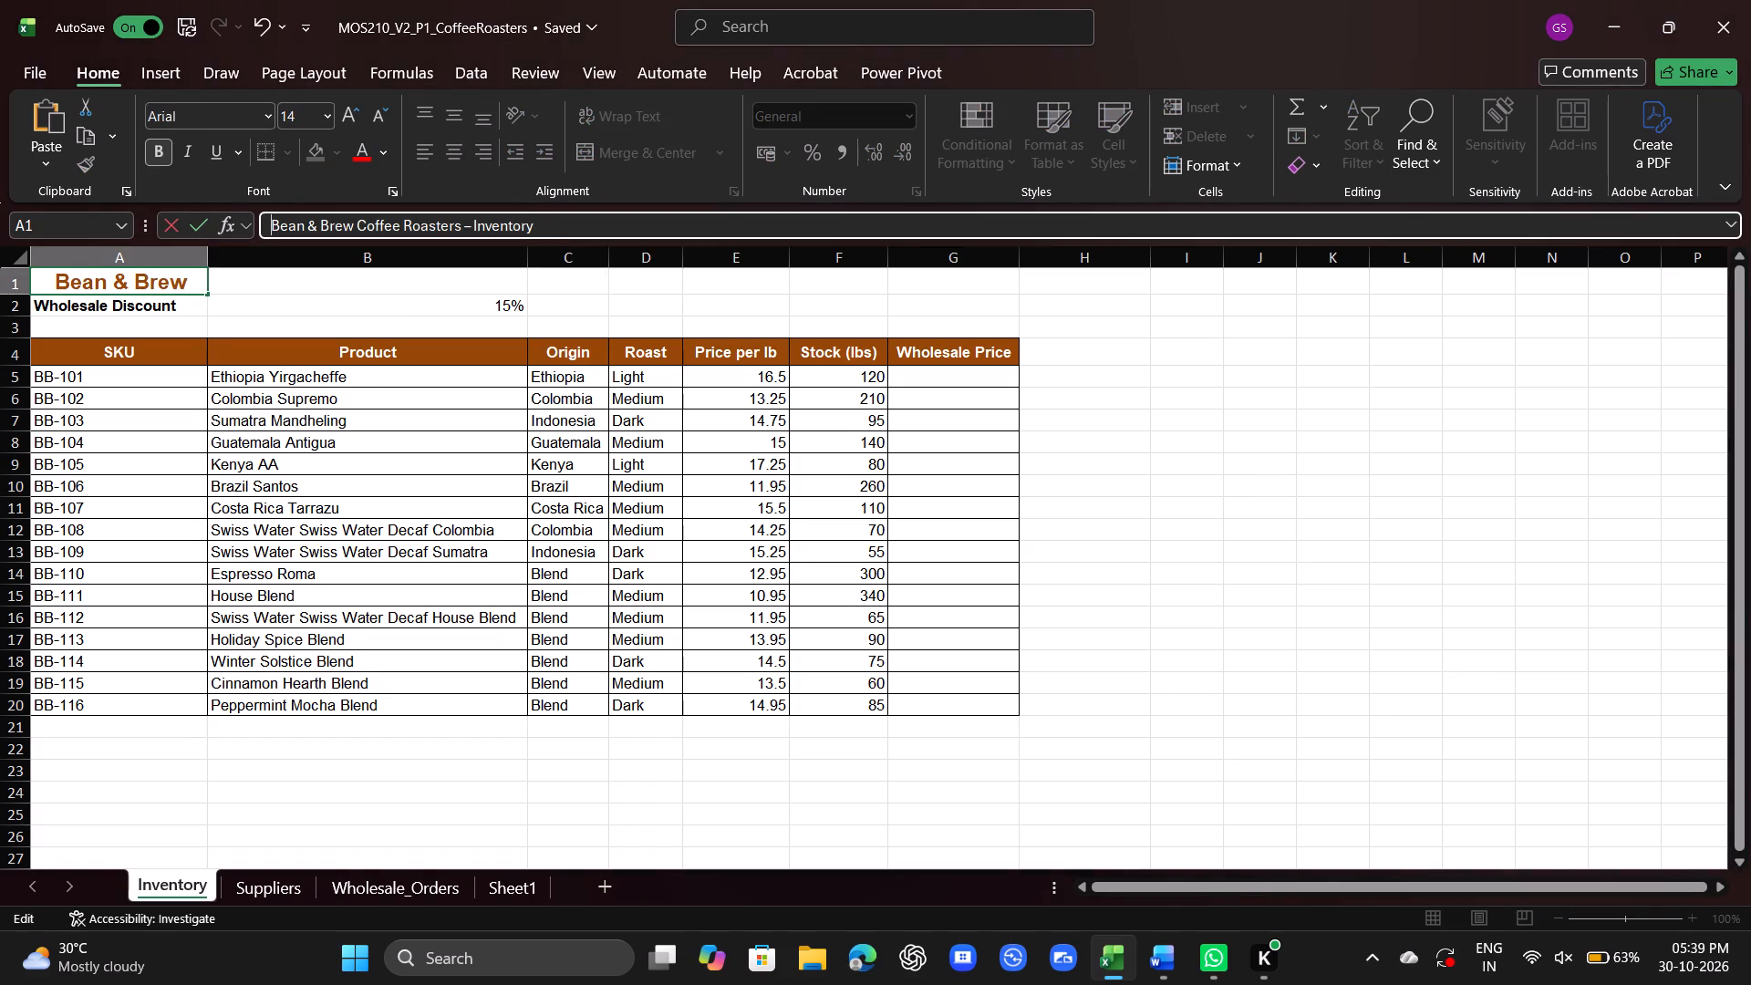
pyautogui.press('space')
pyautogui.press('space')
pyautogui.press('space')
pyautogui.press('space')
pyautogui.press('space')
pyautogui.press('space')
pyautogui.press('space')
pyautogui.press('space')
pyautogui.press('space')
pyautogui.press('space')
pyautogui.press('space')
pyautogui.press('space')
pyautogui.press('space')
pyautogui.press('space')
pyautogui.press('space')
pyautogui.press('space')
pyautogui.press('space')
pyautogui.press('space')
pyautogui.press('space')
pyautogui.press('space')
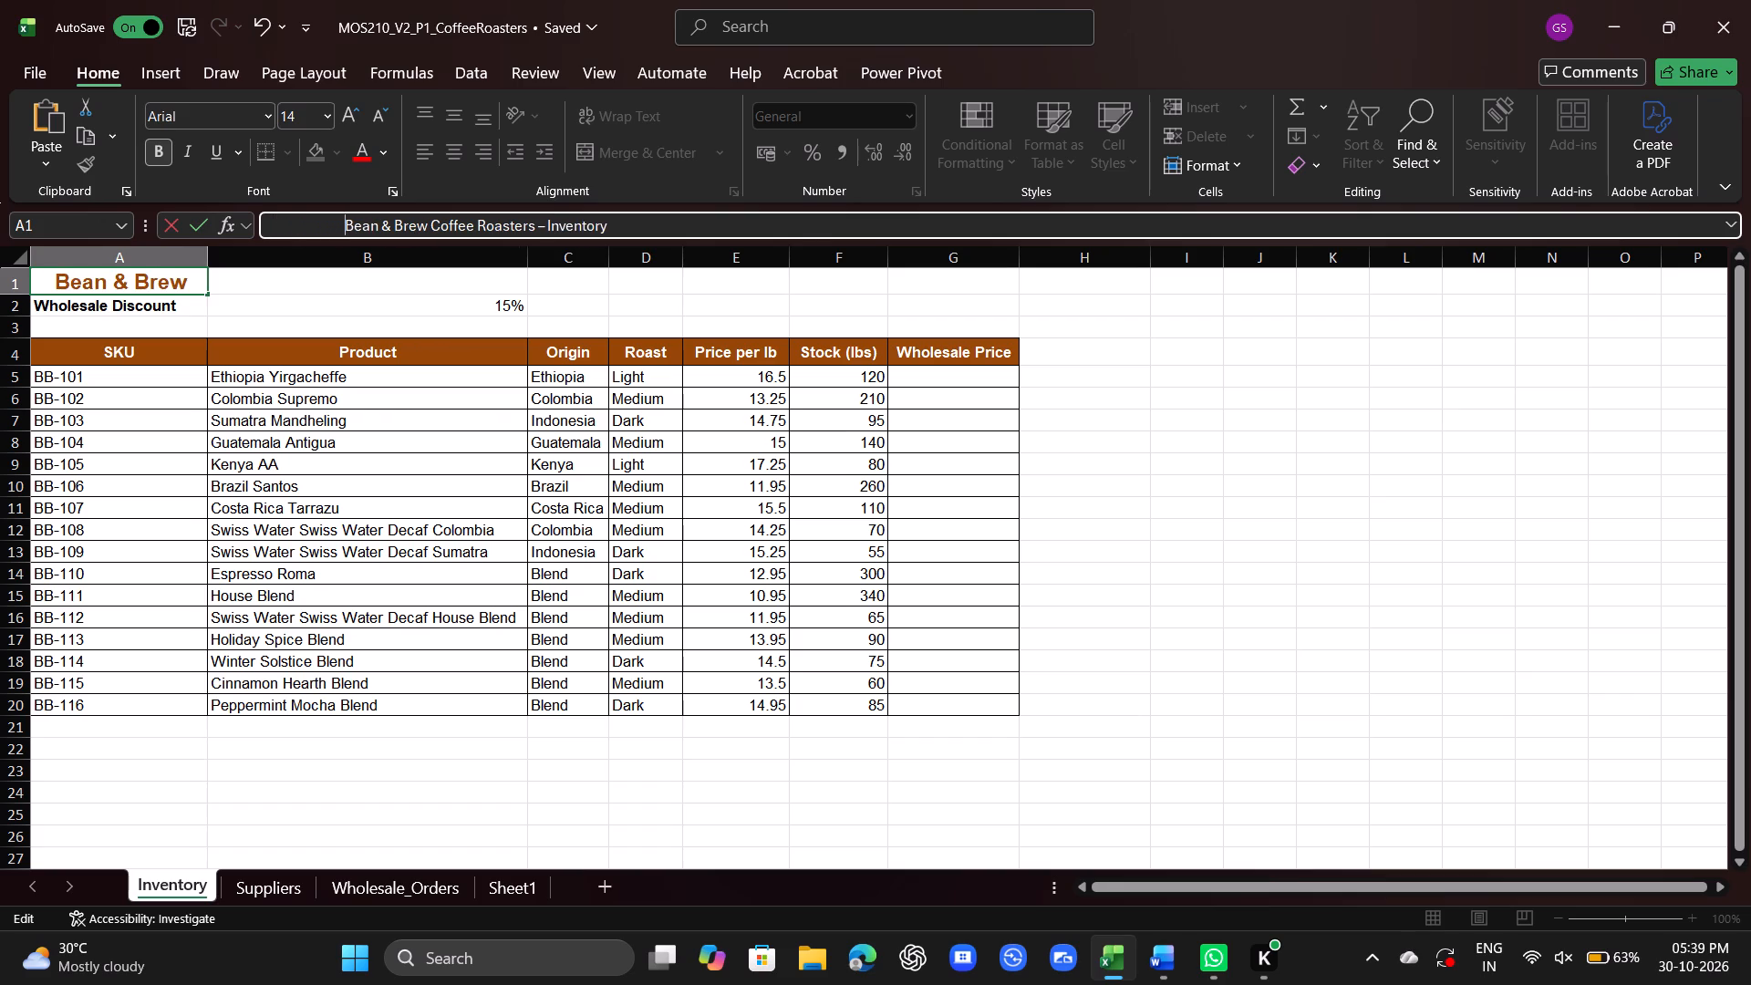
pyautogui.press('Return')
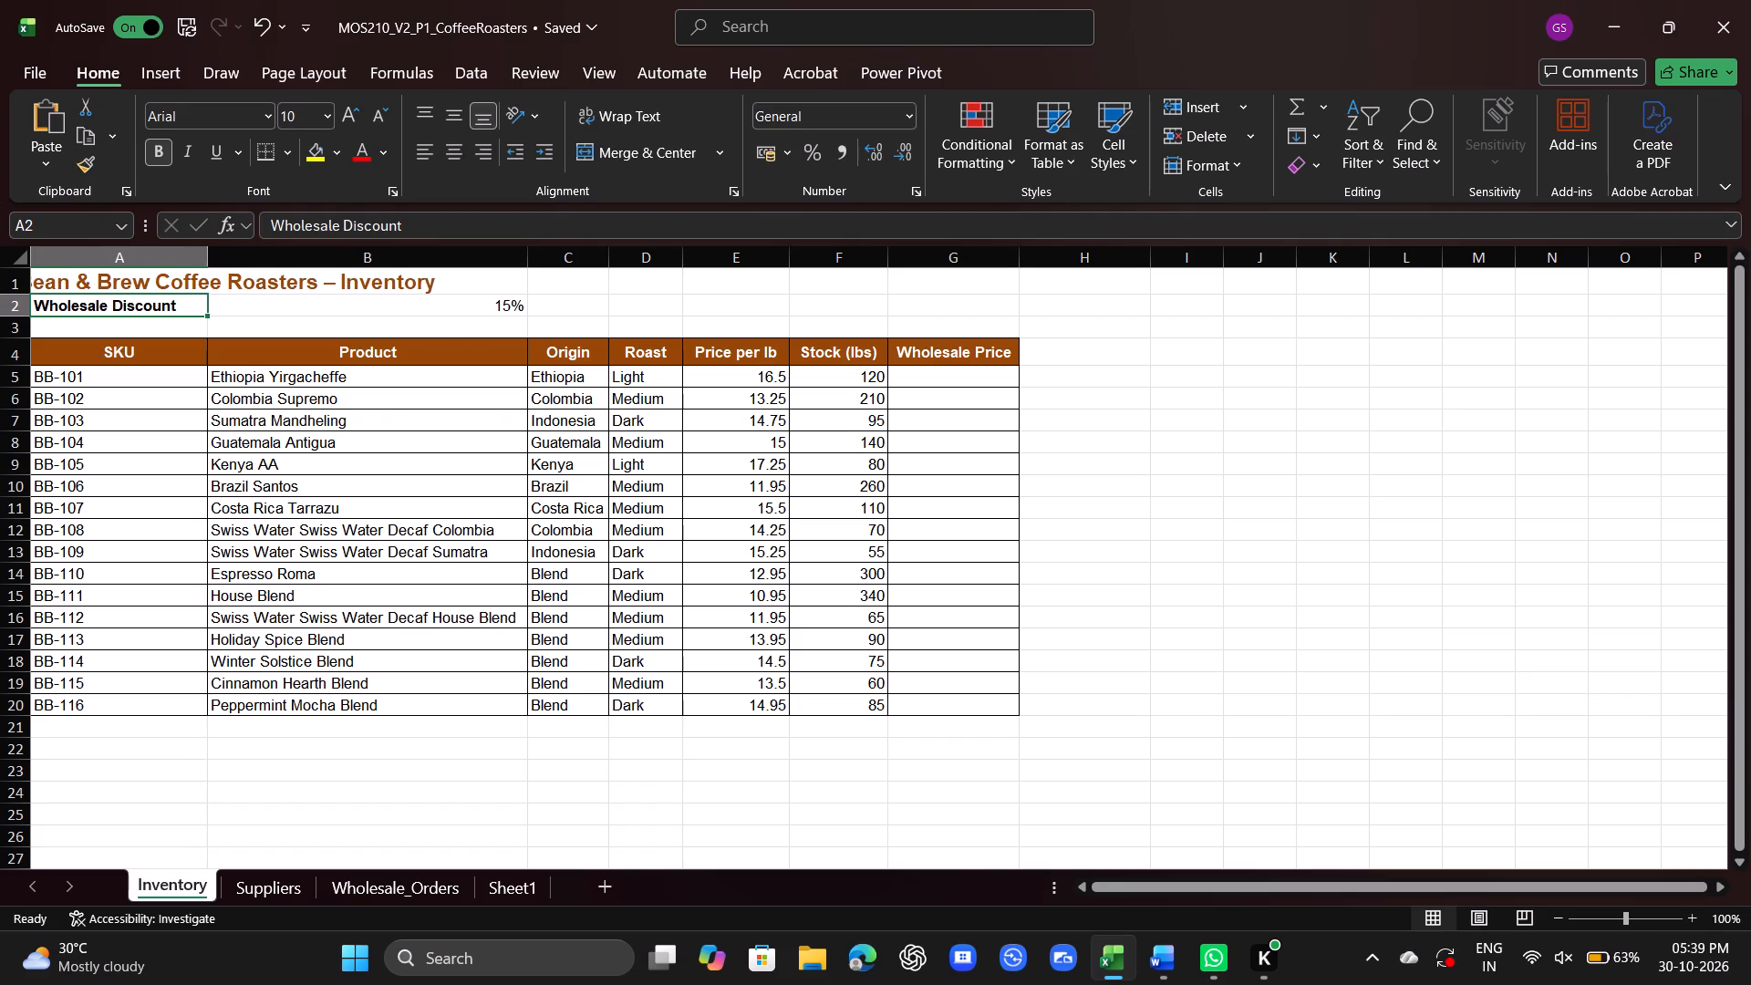
# Increase the height of row 1 in stages to roughly twice that of the data rows.
pyautogui.click(1279, 335)
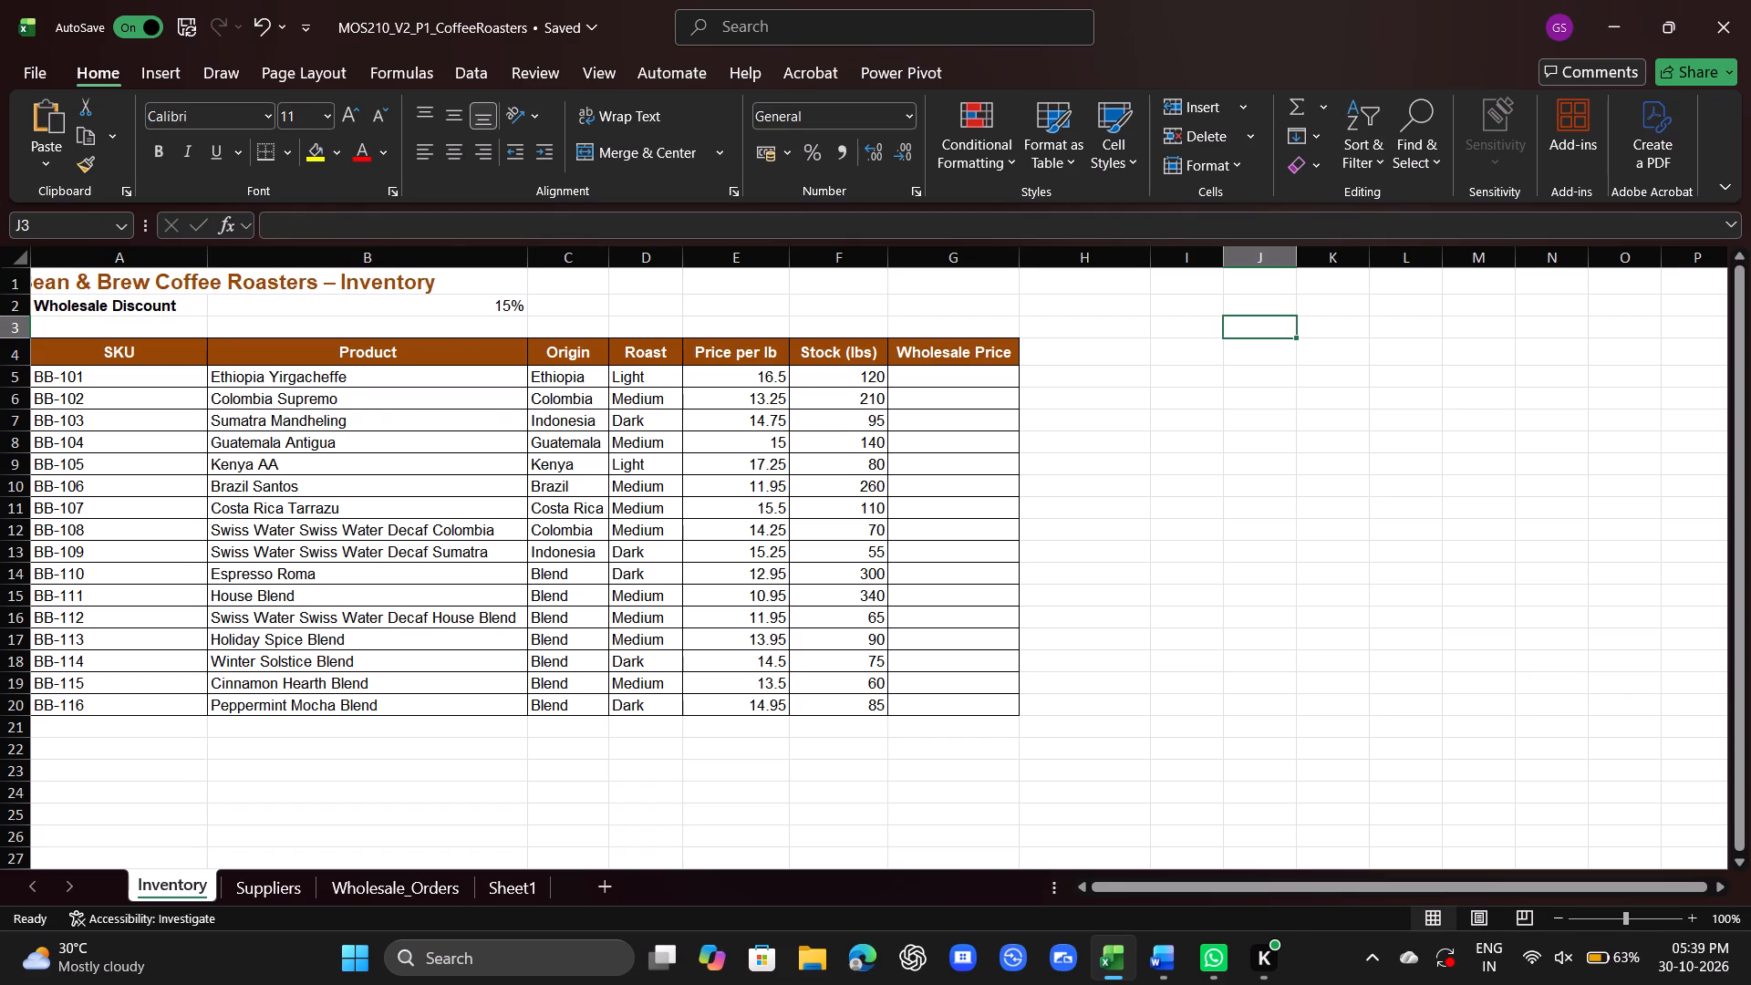
pyautogui.moveTo(26, 291); pyautogui.dragTo(28, 294)
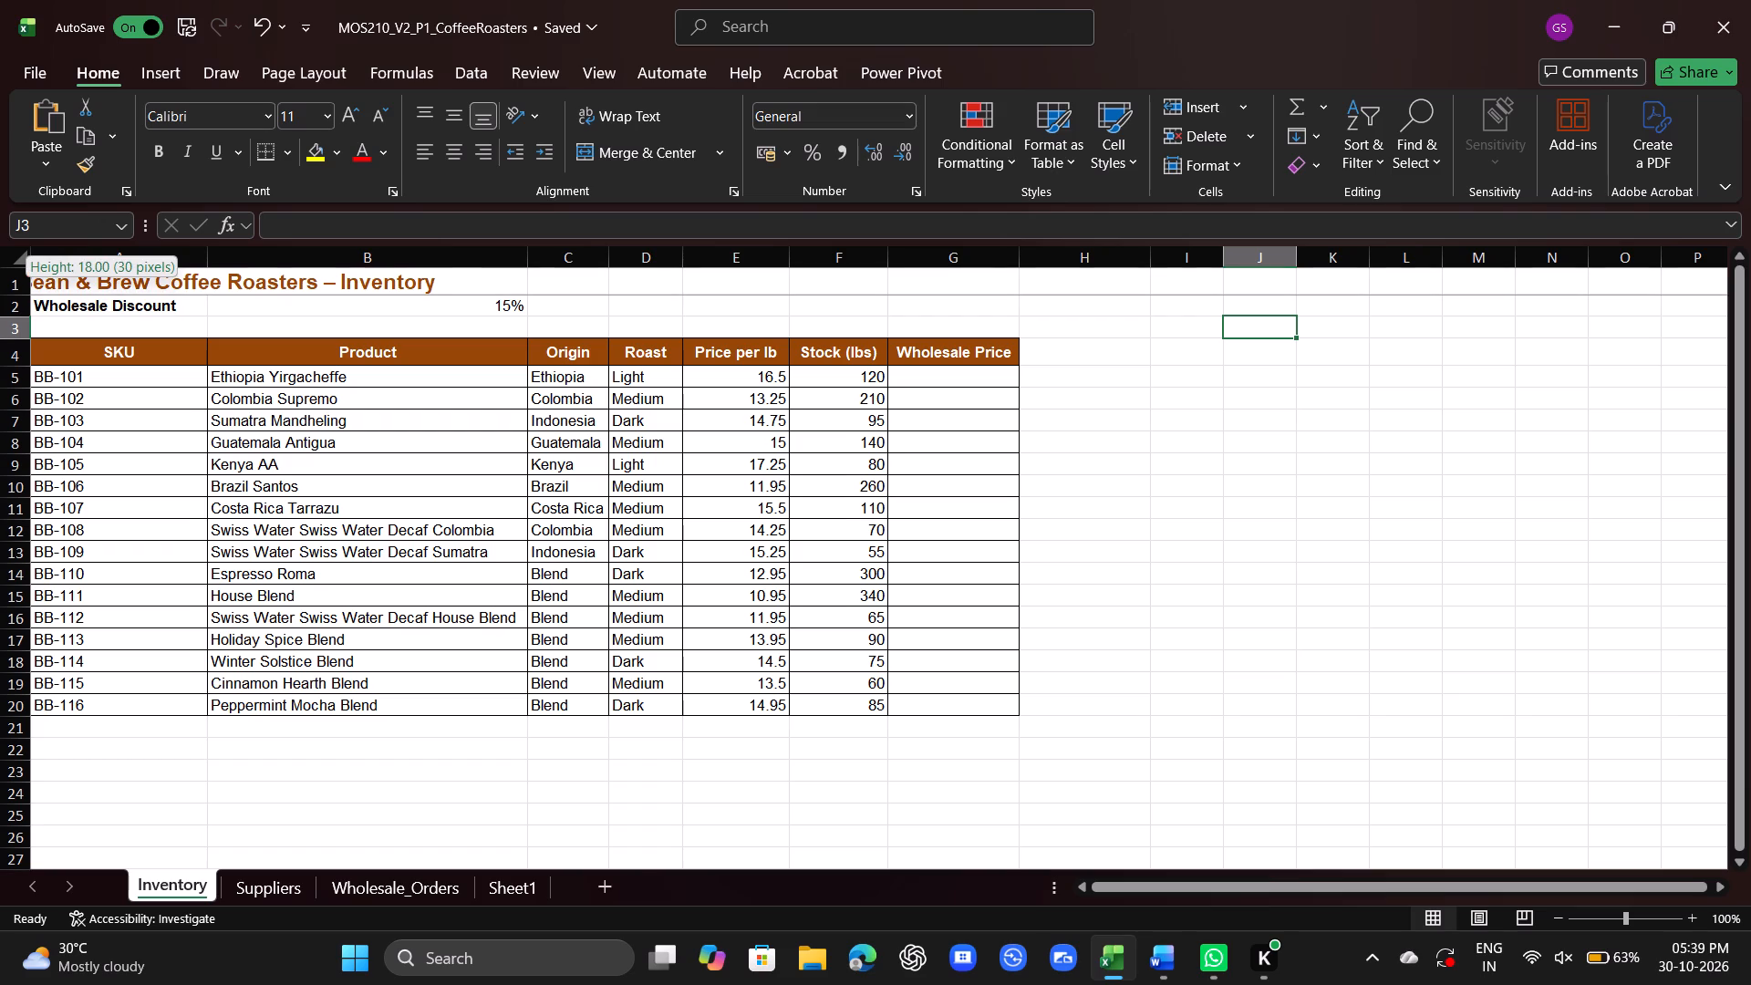
pyautogui.moveTo(28, 294); pyautogui.dragTo(34, 297)
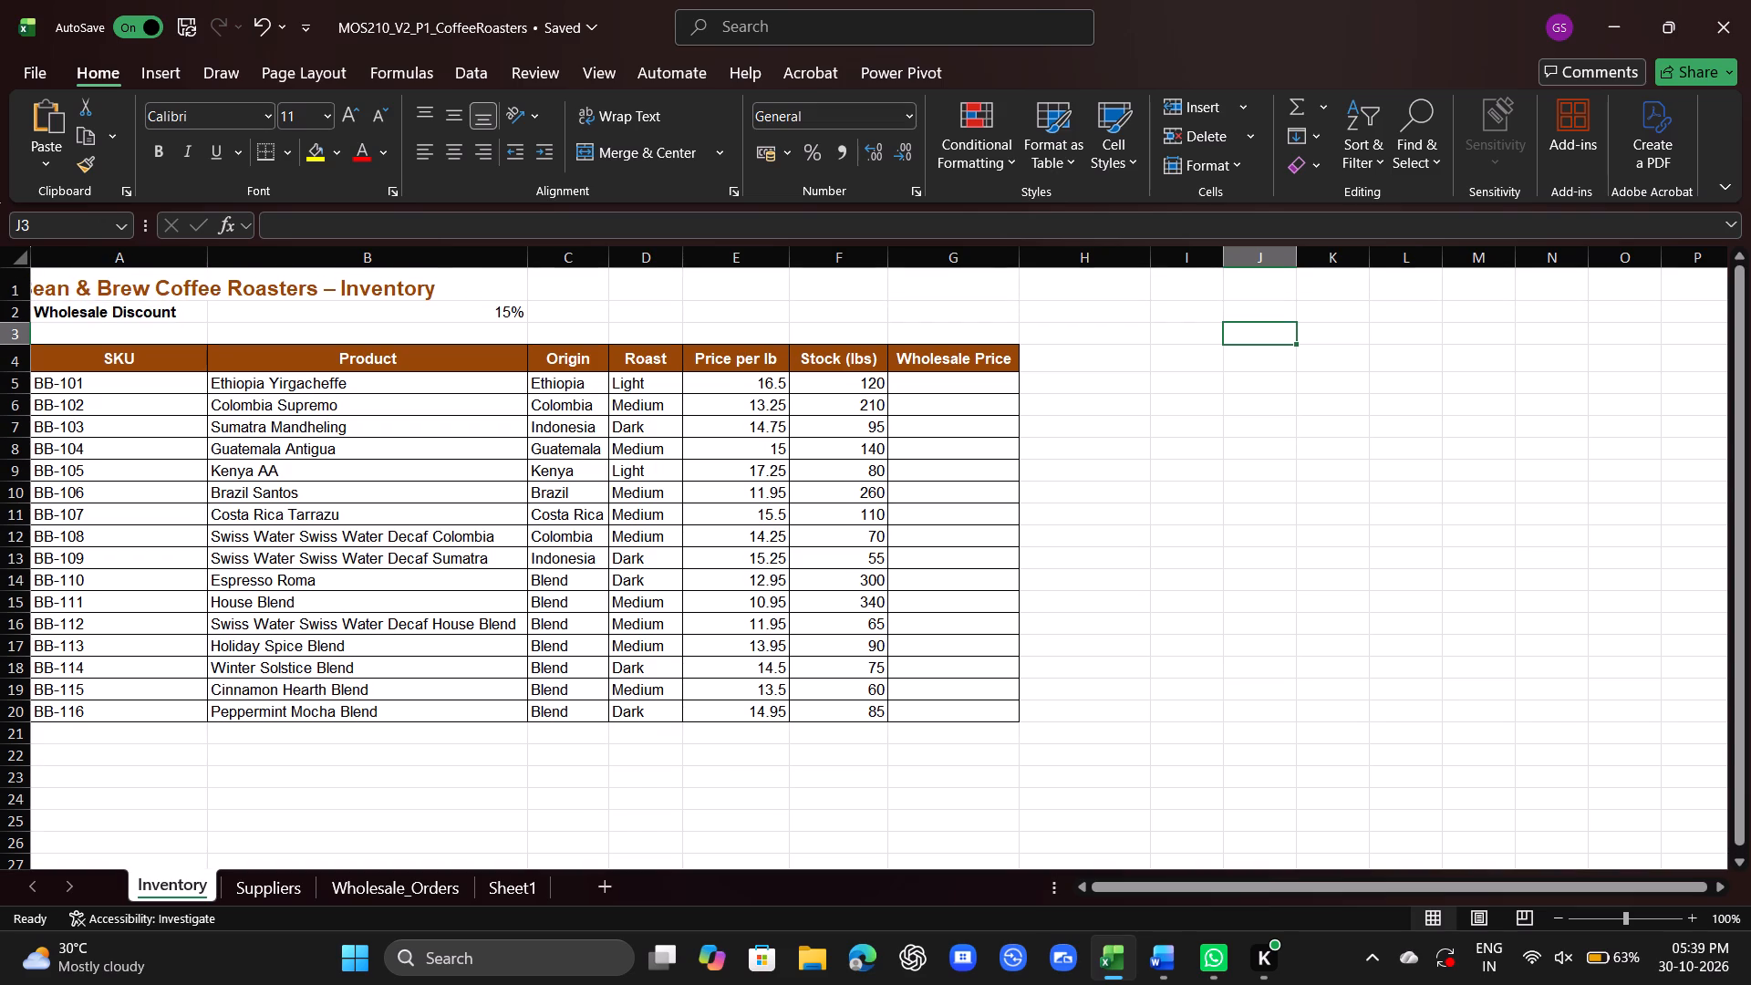
pyautogui.moveTo(26, 297); pyautogui.dragTo(27, 306)
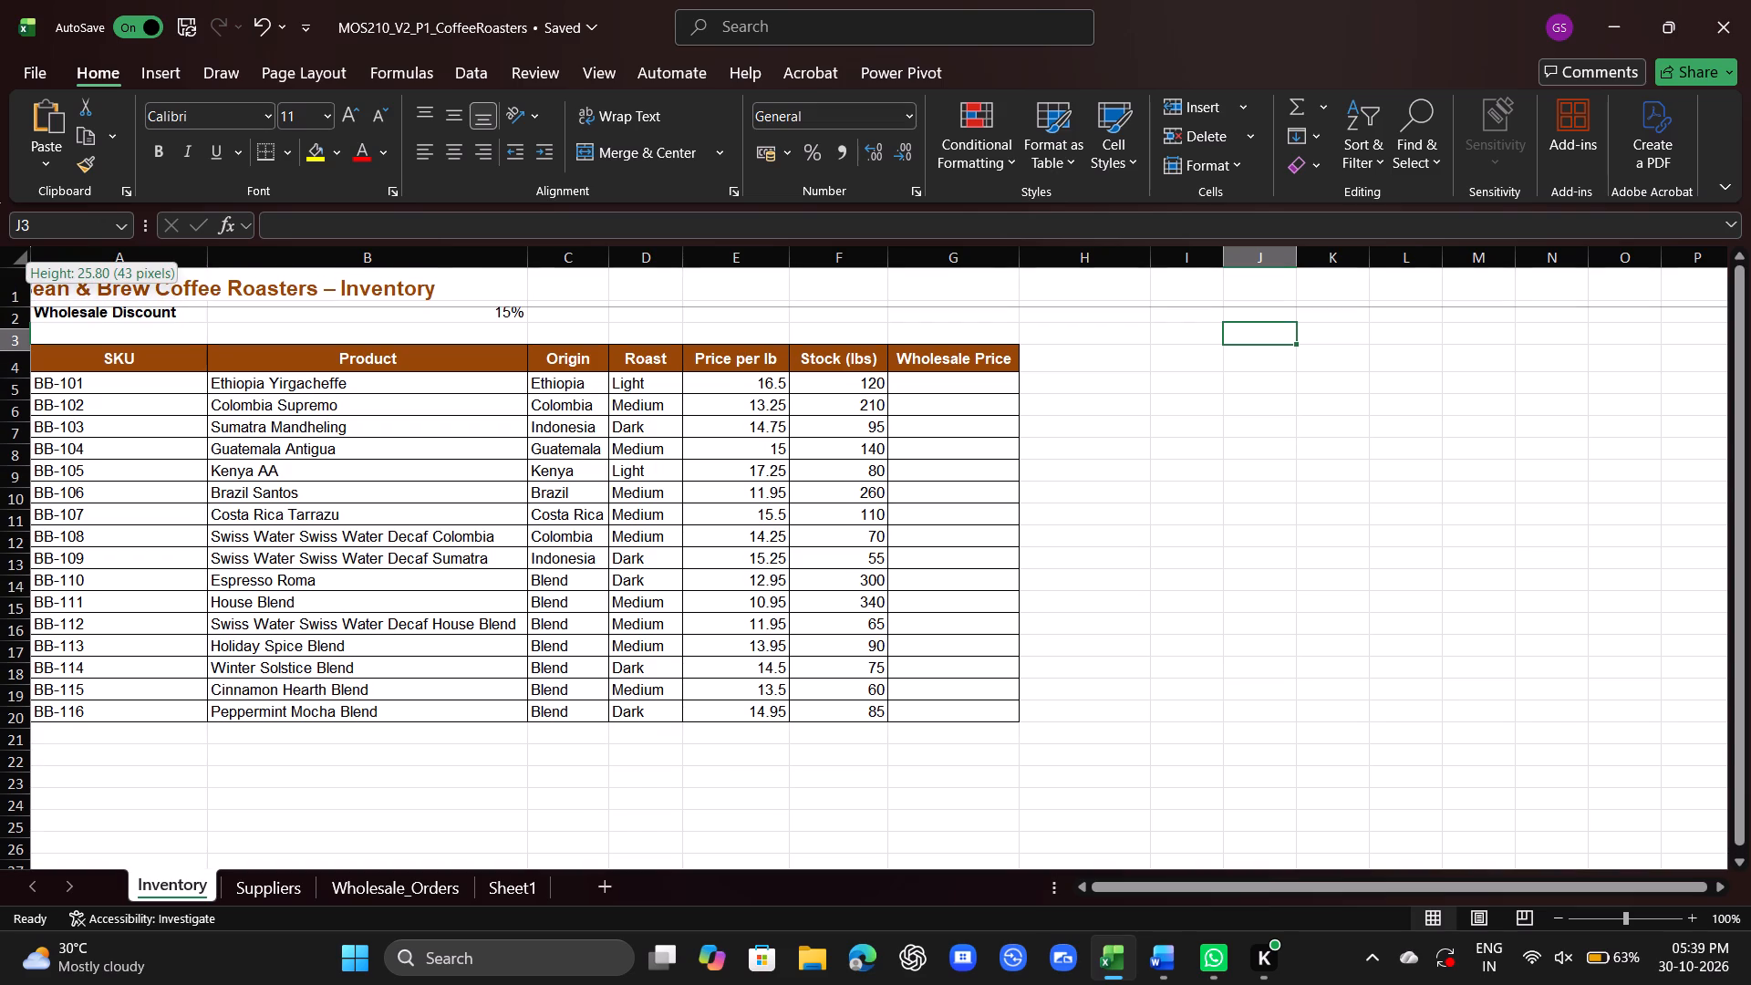
pyautogui.moveTo(27, 306); pyautogui.dragTo(26, 310)
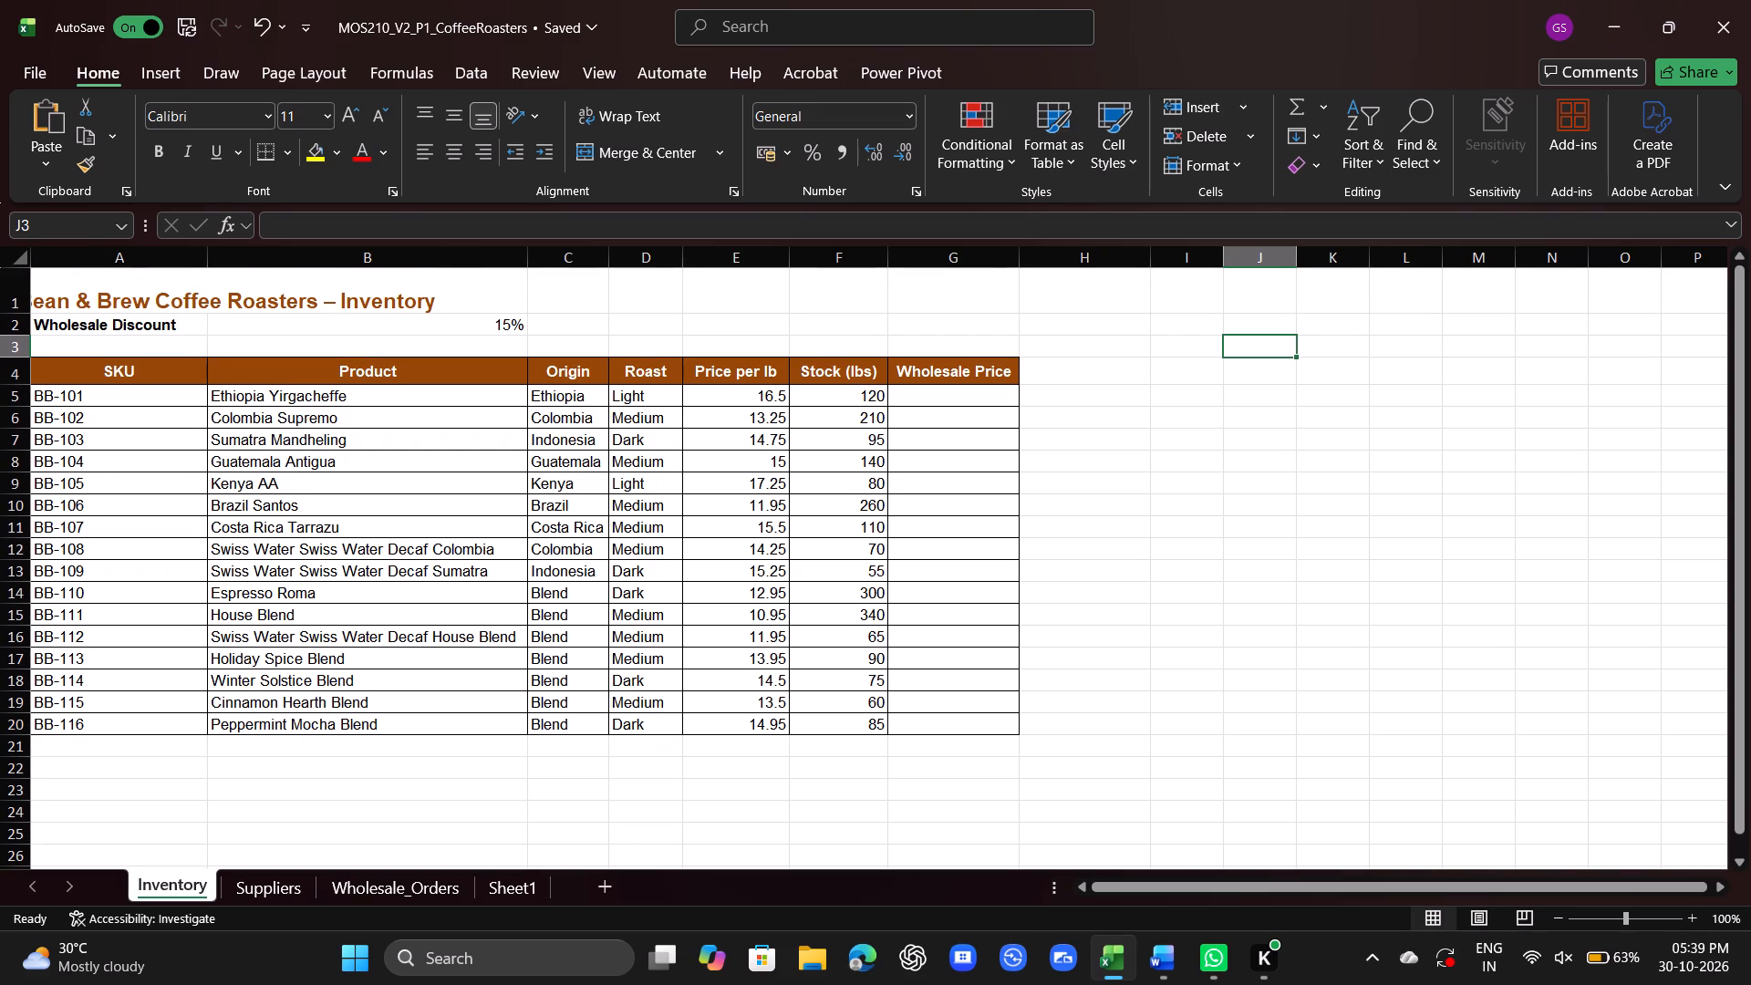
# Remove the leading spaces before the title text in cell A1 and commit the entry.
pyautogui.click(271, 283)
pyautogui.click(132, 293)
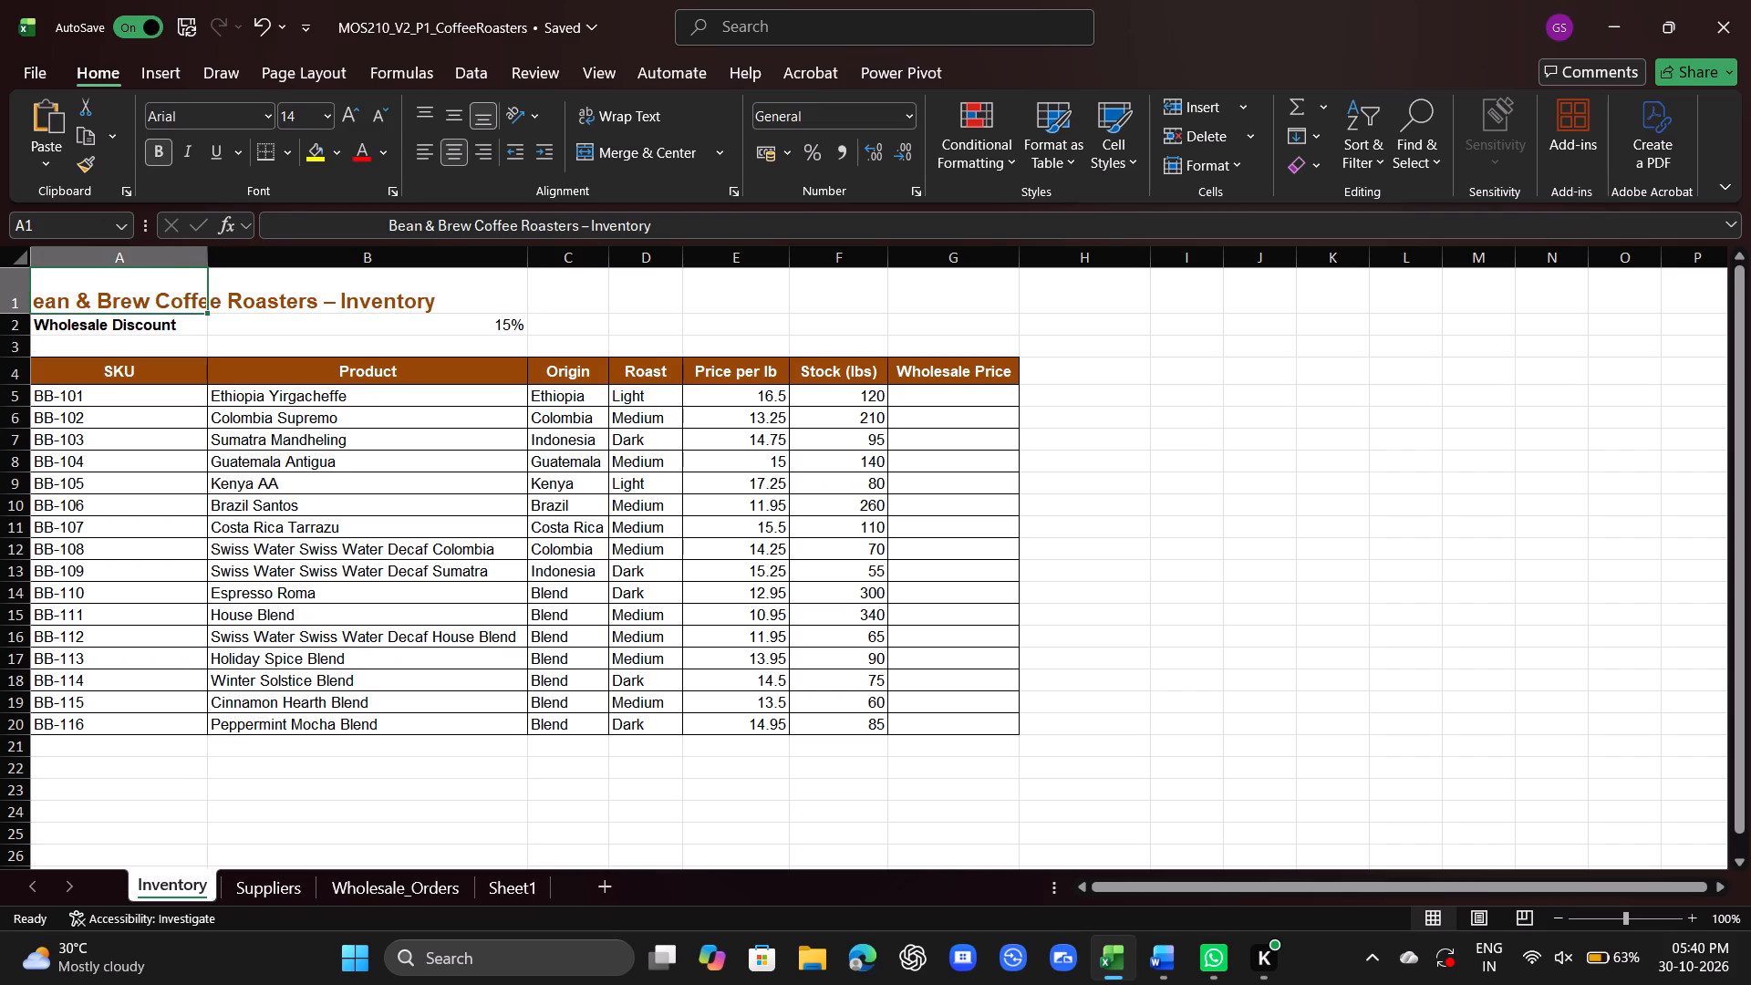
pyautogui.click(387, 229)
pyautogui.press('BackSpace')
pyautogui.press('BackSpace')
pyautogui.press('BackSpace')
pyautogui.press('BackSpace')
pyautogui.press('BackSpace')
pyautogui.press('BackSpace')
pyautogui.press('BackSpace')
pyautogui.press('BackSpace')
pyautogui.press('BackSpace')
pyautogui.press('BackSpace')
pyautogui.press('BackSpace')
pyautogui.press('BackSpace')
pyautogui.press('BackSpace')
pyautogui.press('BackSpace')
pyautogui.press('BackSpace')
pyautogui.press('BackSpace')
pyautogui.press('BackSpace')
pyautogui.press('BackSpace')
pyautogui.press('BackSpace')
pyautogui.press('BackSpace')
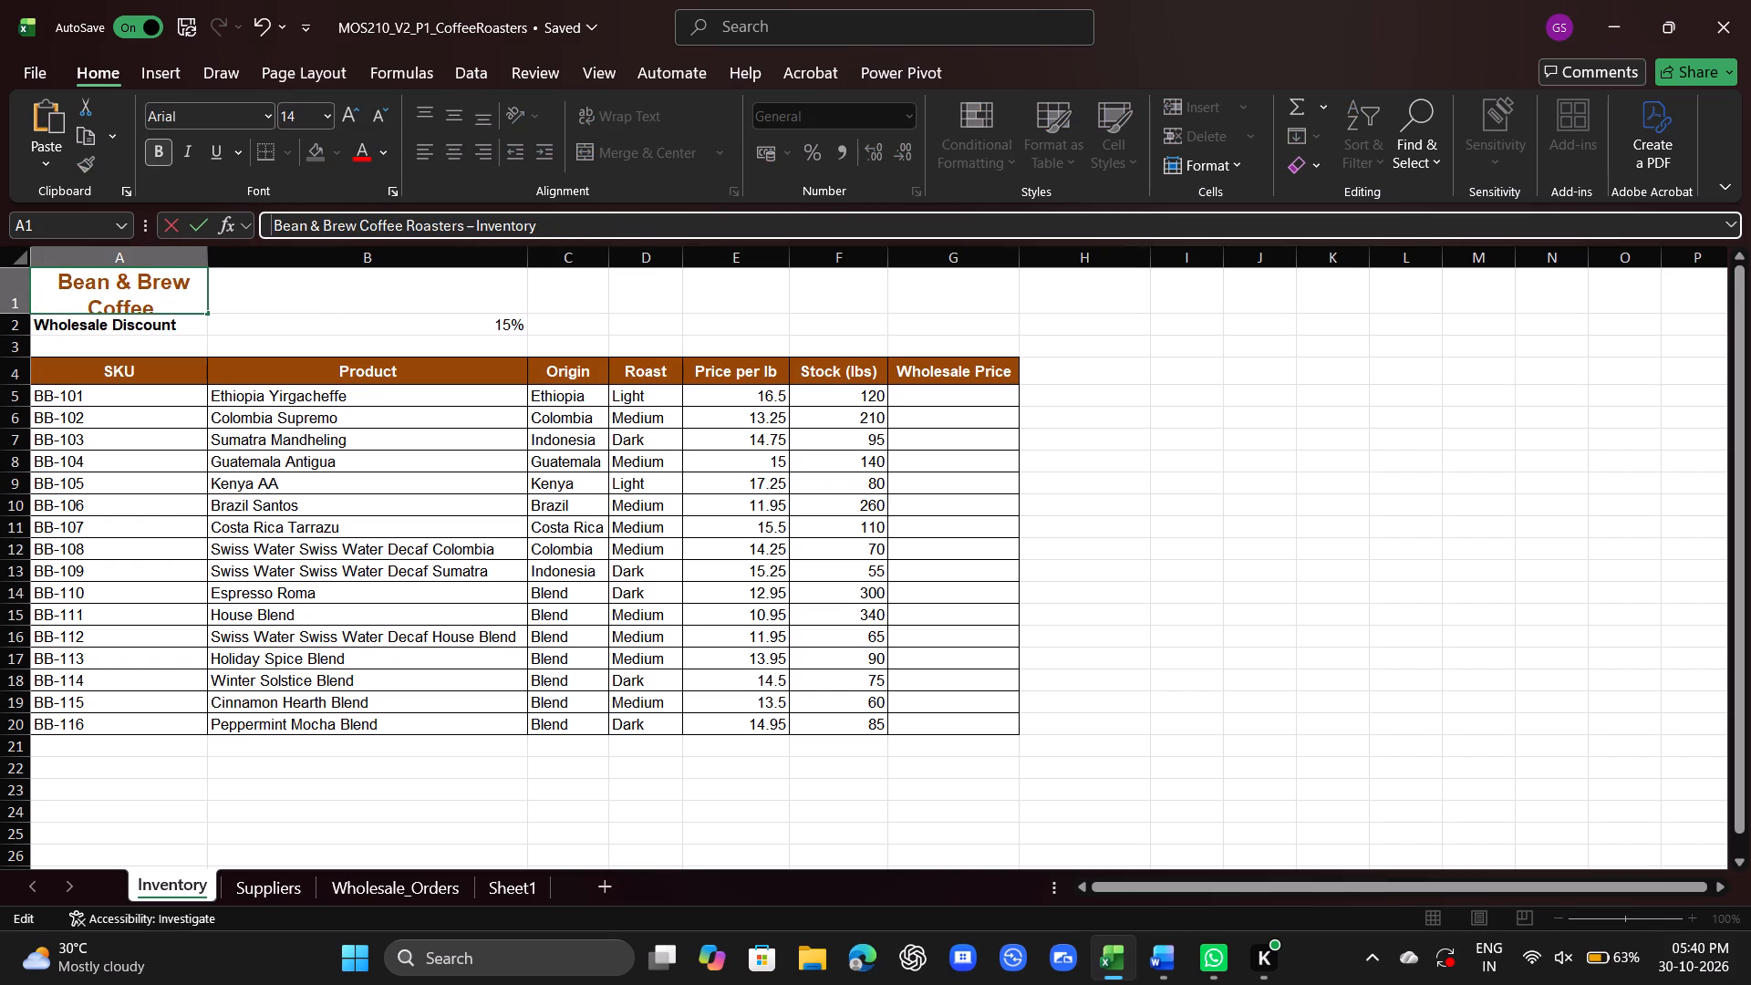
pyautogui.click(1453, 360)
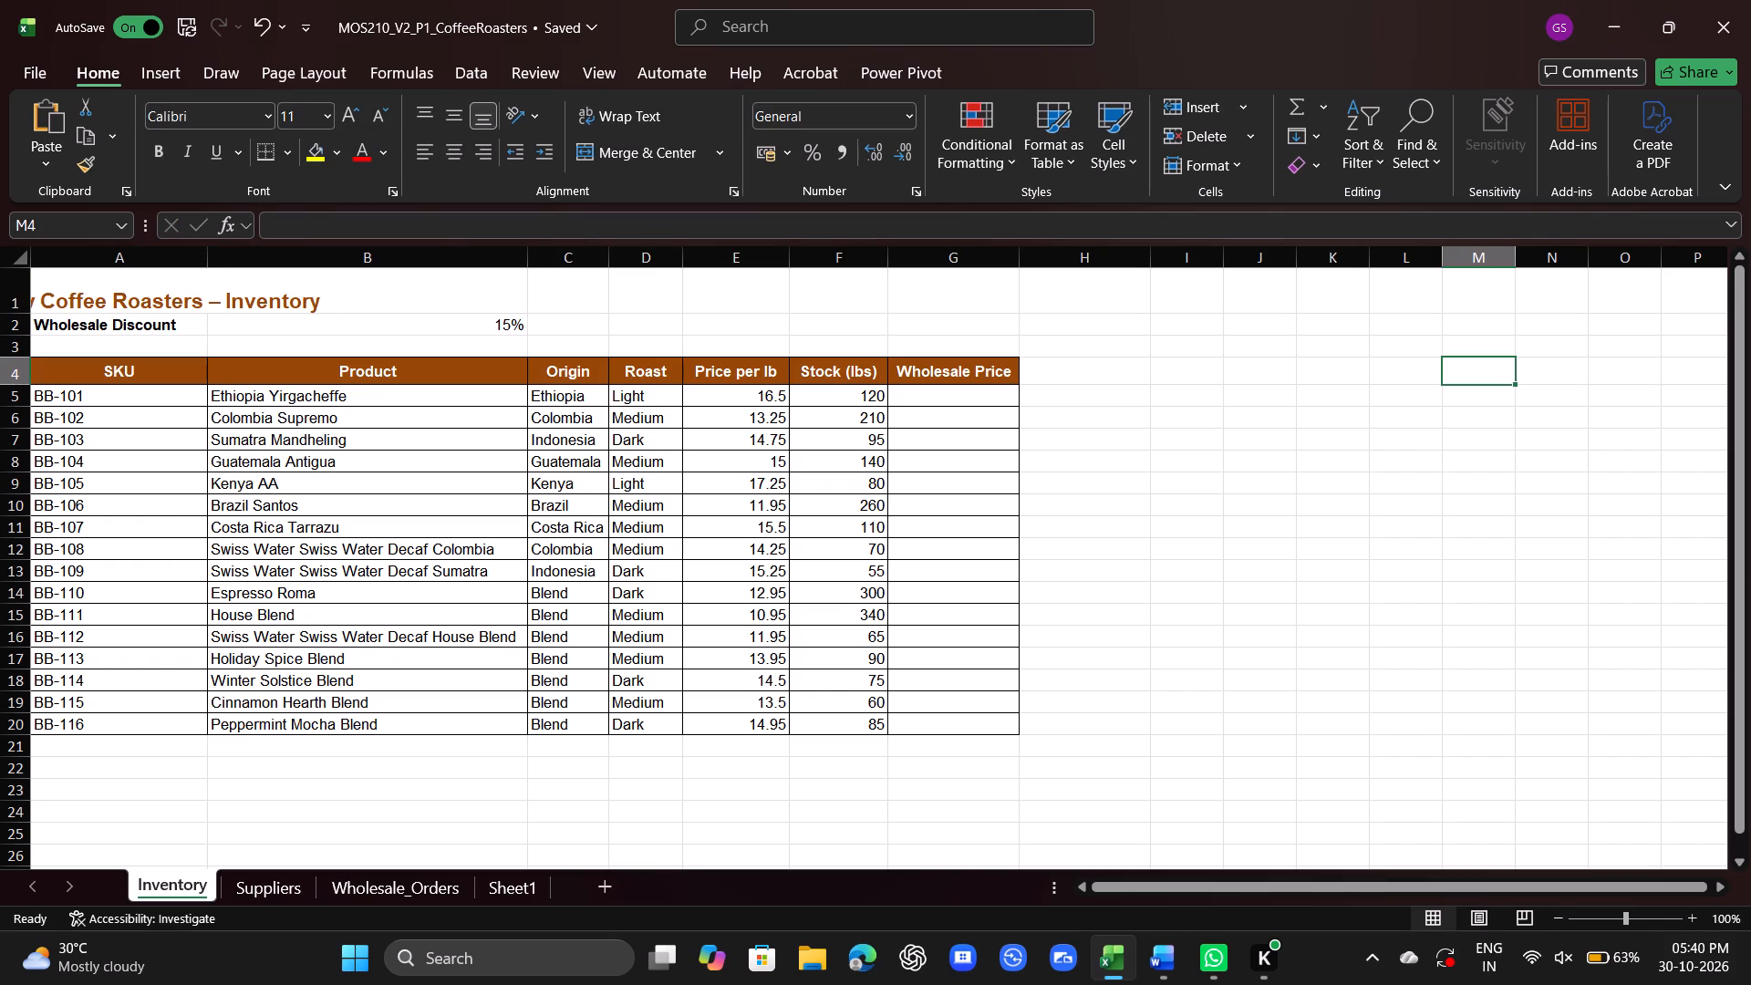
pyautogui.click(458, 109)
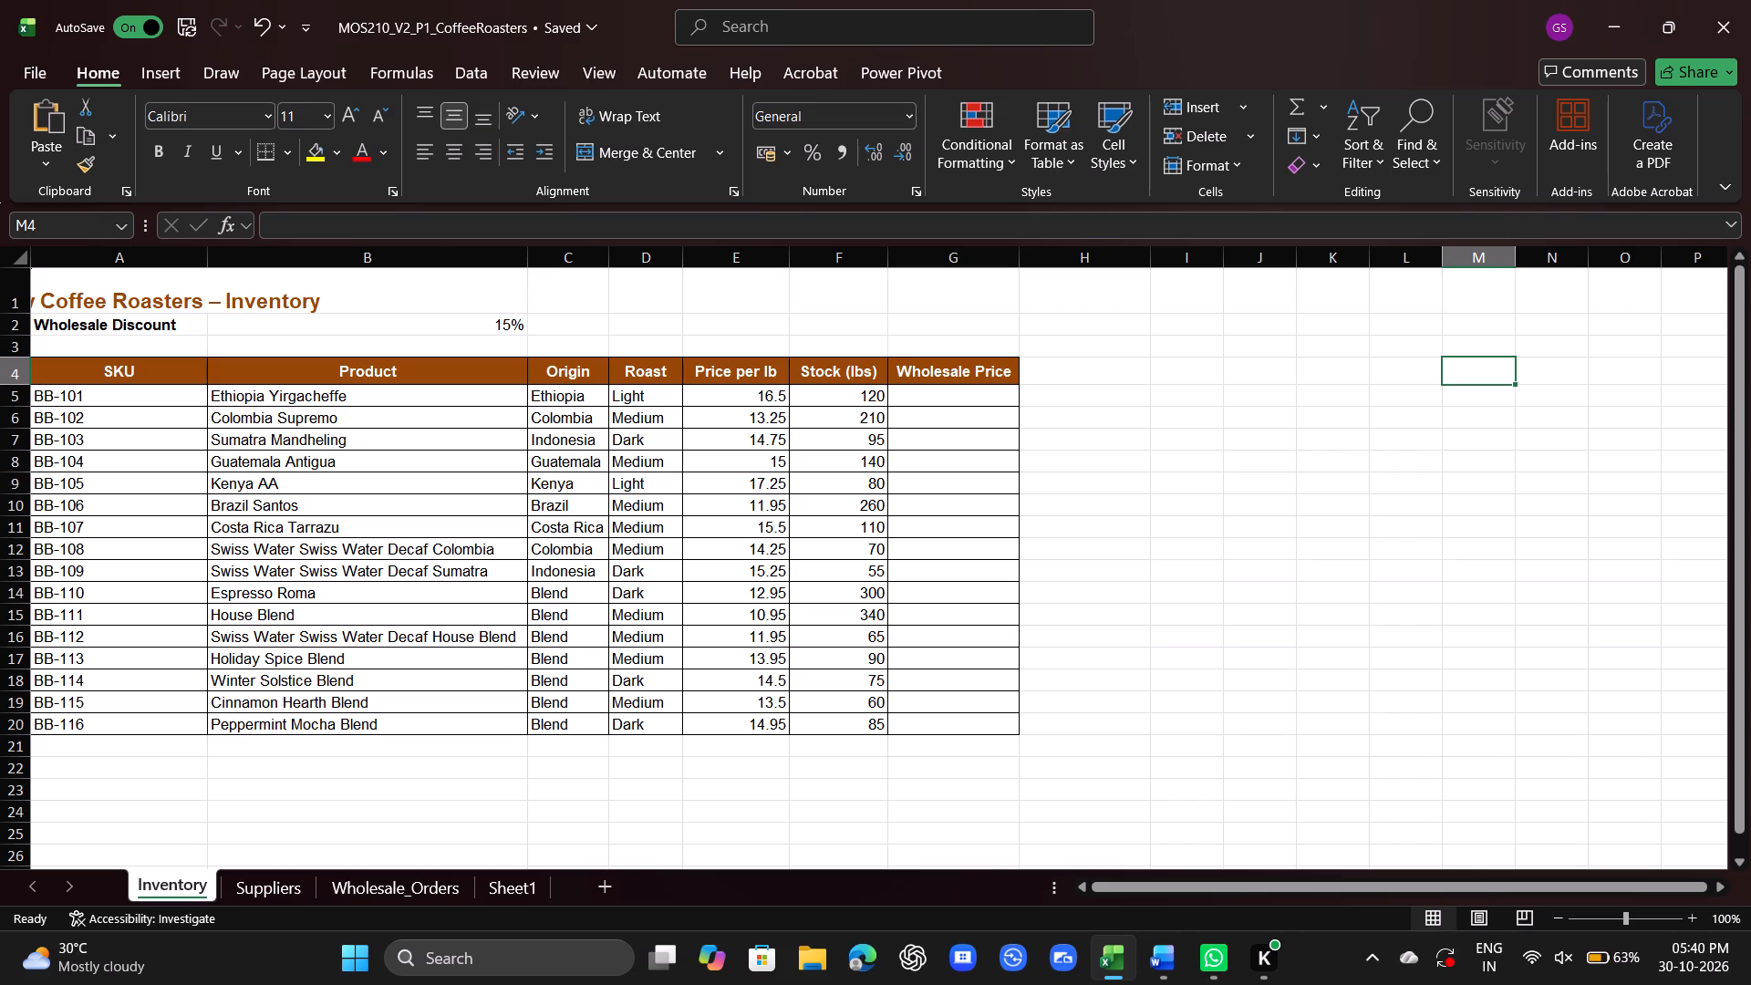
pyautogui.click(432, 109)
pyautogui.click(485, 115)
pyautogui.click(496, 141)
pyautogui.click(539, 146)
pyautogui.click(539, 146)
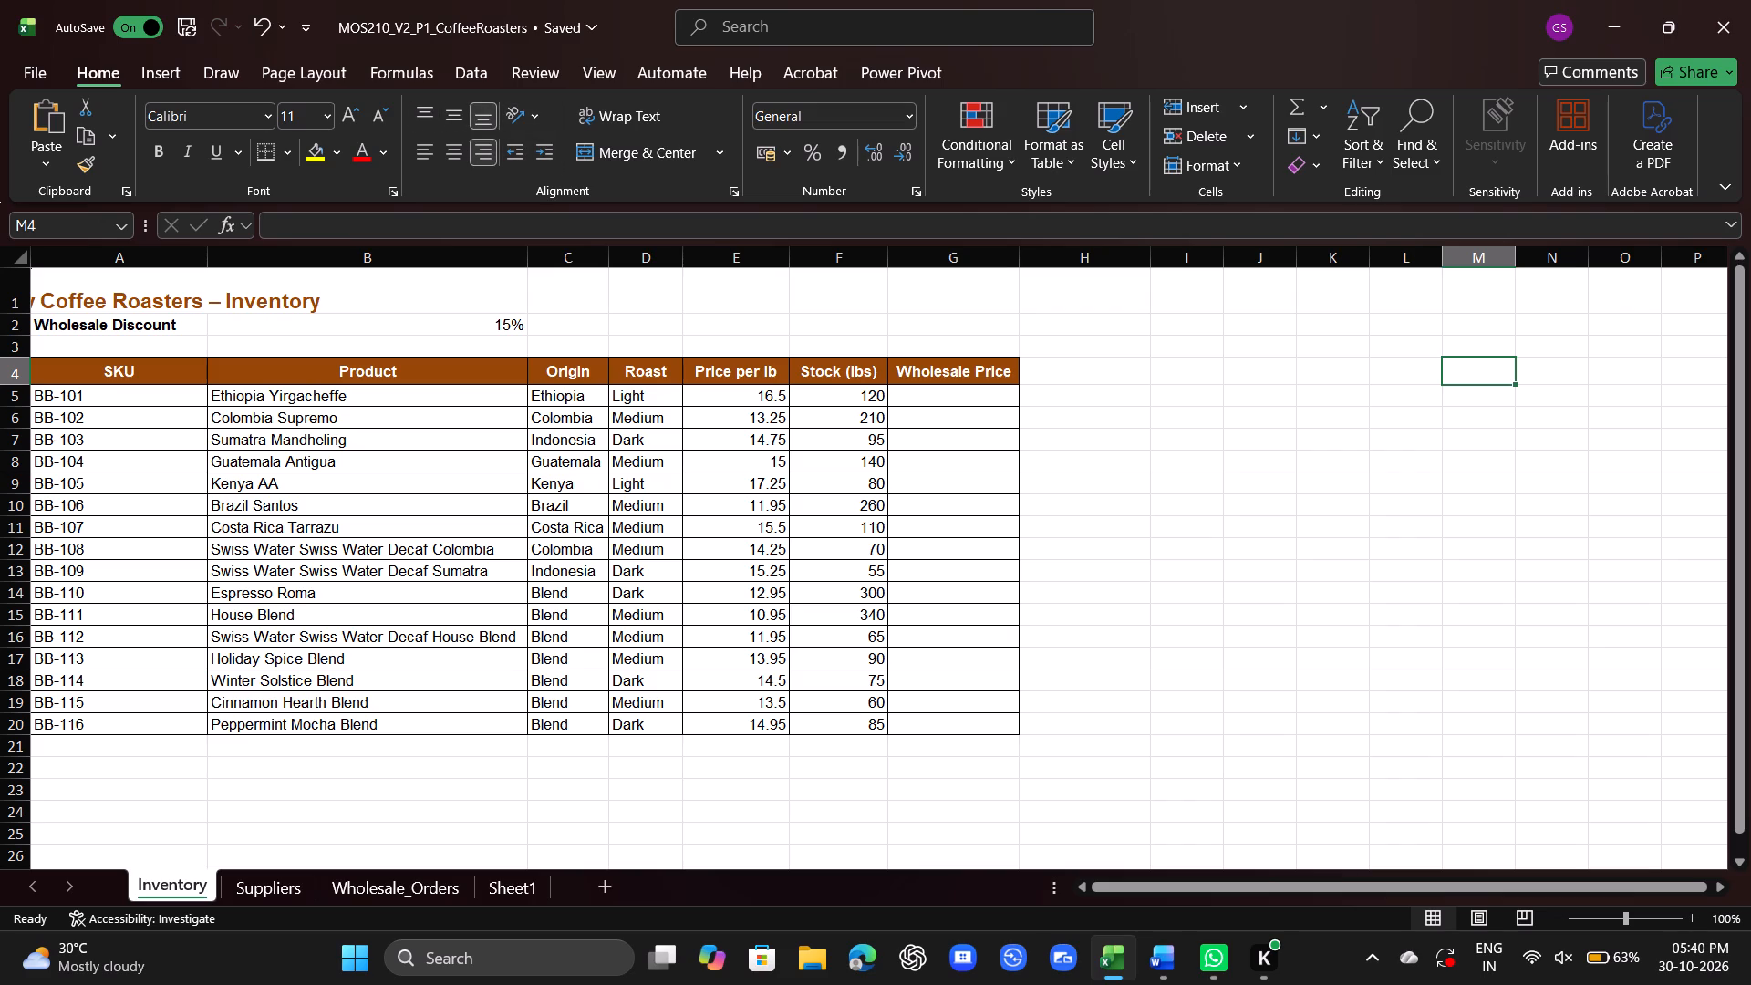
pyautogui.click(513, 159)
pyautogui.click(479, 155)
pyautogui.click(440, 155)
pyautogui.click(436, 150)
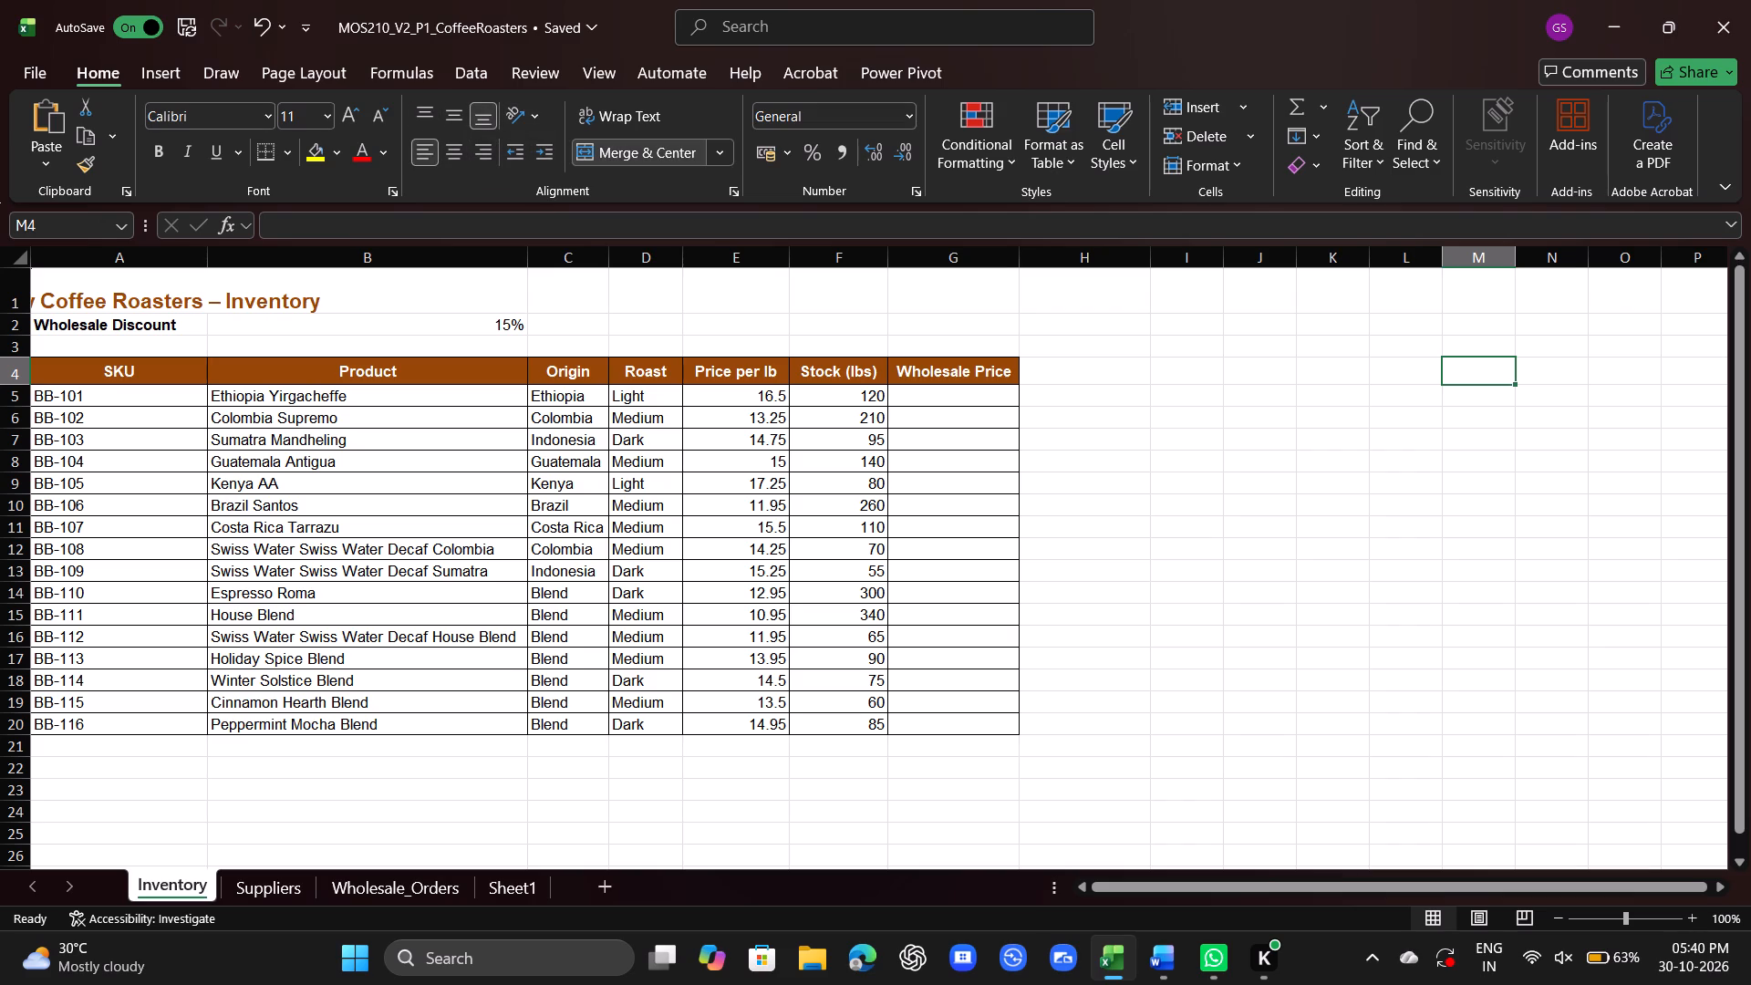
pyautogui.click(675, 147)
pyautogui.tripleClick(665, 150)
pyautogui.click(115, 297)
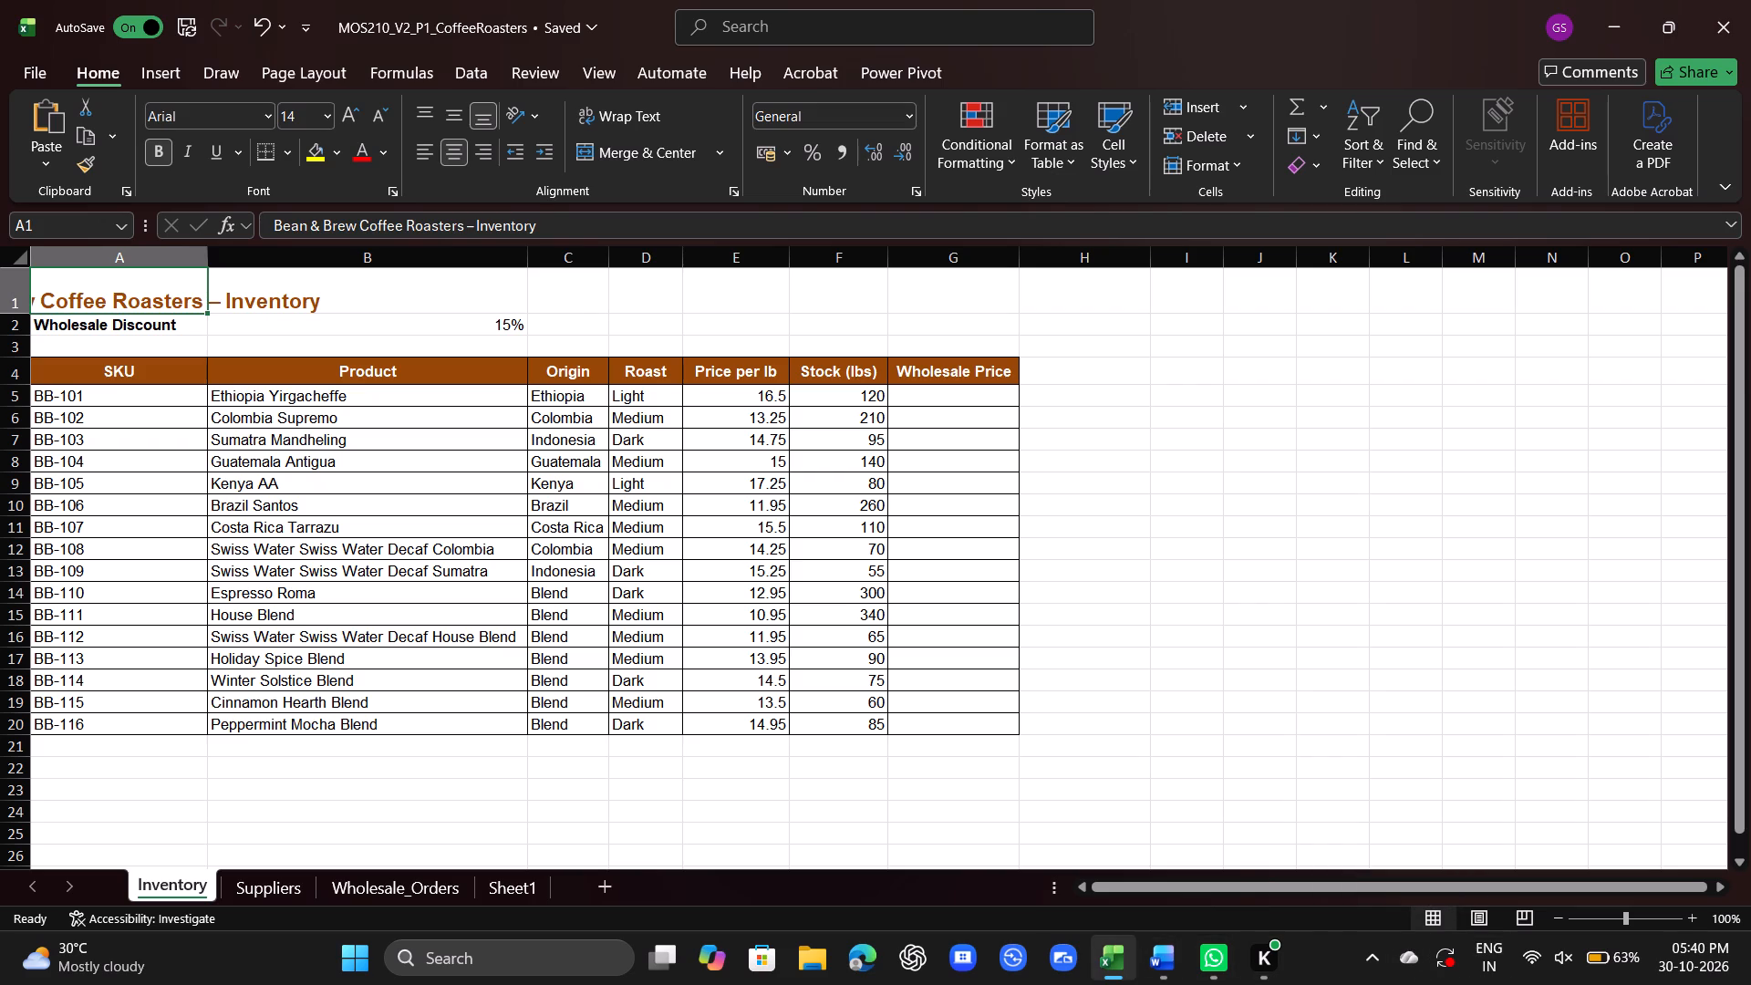
# Review the Project 1 task list in Word and look through the workbook's Suppliers, Sheet1, Wholesale_Orders and Inventory worksheets.
pyautogui.click(1149, 950)
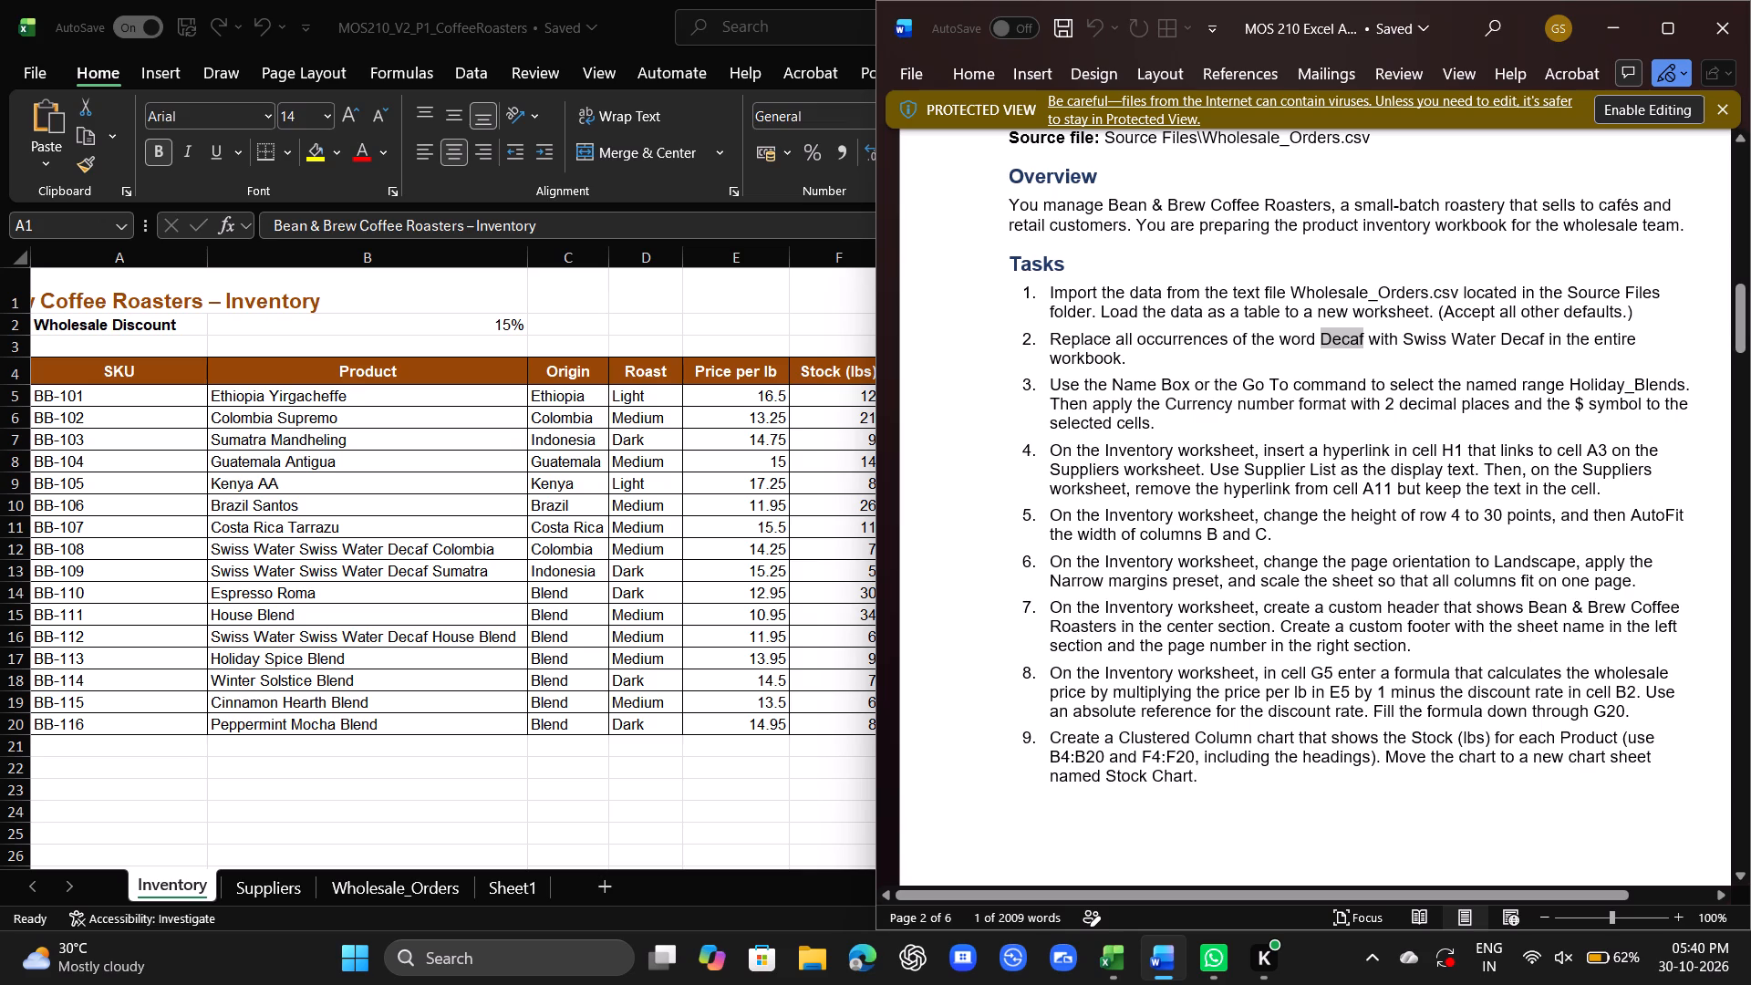
pyautogui.click(291, 883)
pyautogui.click(353, 882)
pyautogui.click(268, 886)
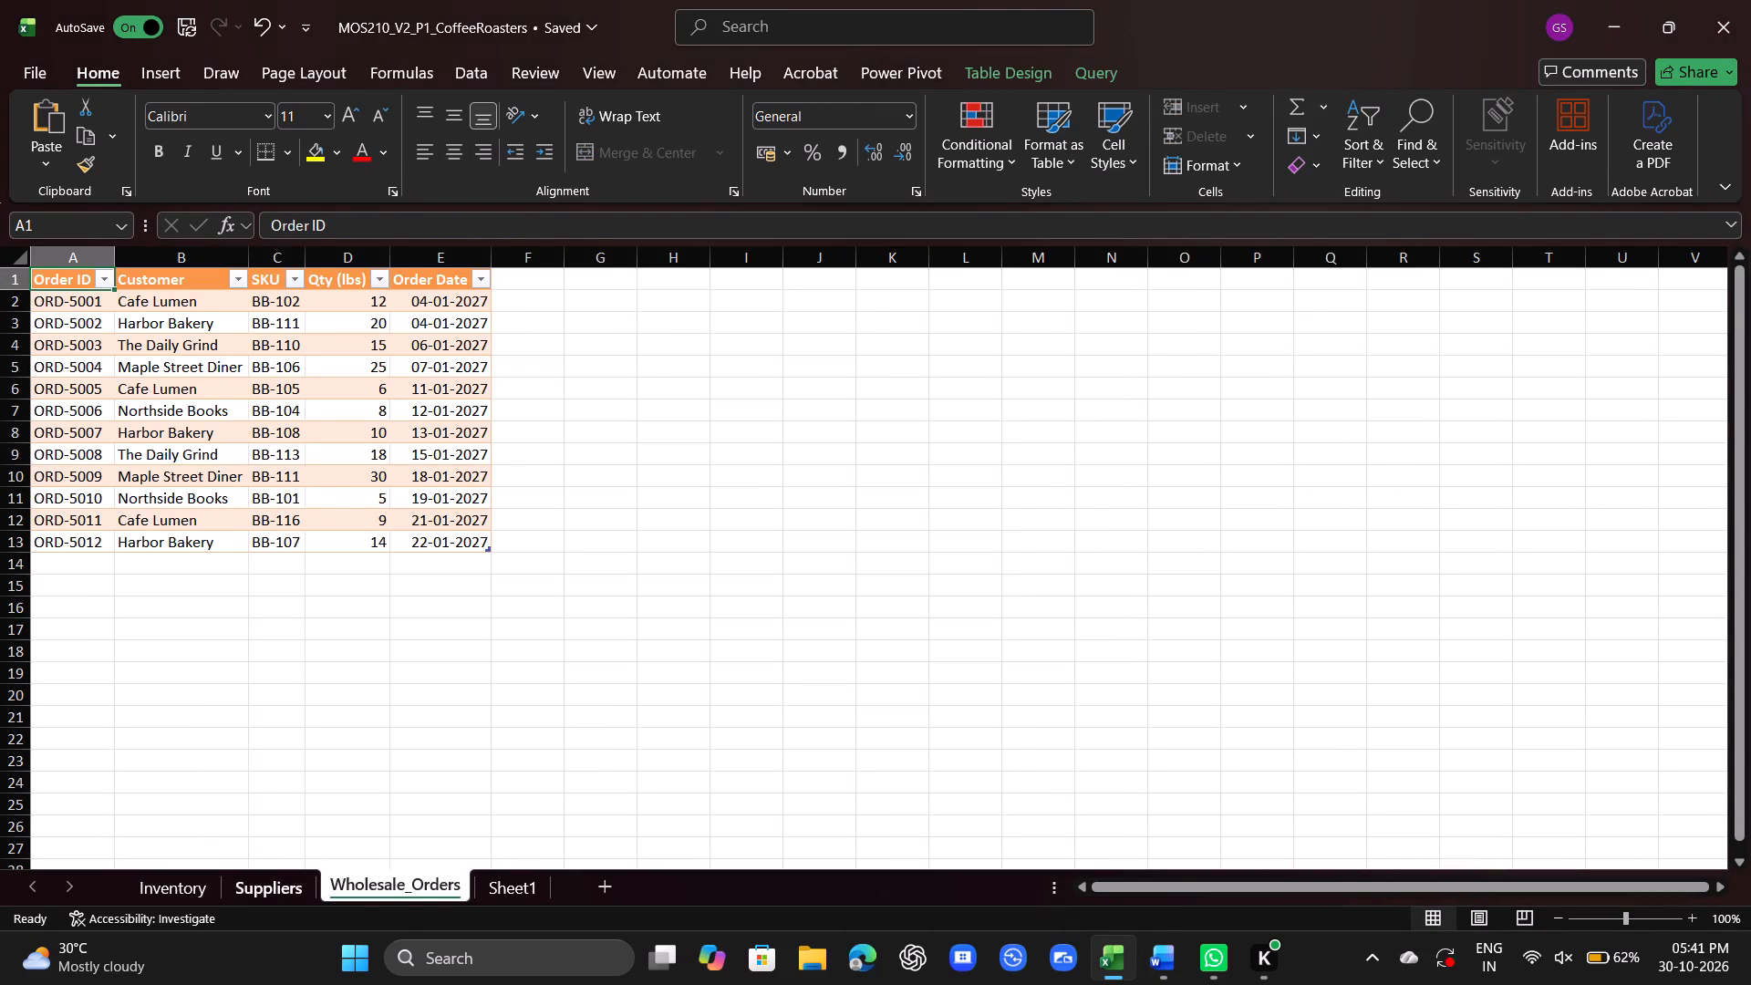
pyautogui.click(509, 884)
pyautogui.click(450, 886)
pyautogui.scroll(1, 293, 691)
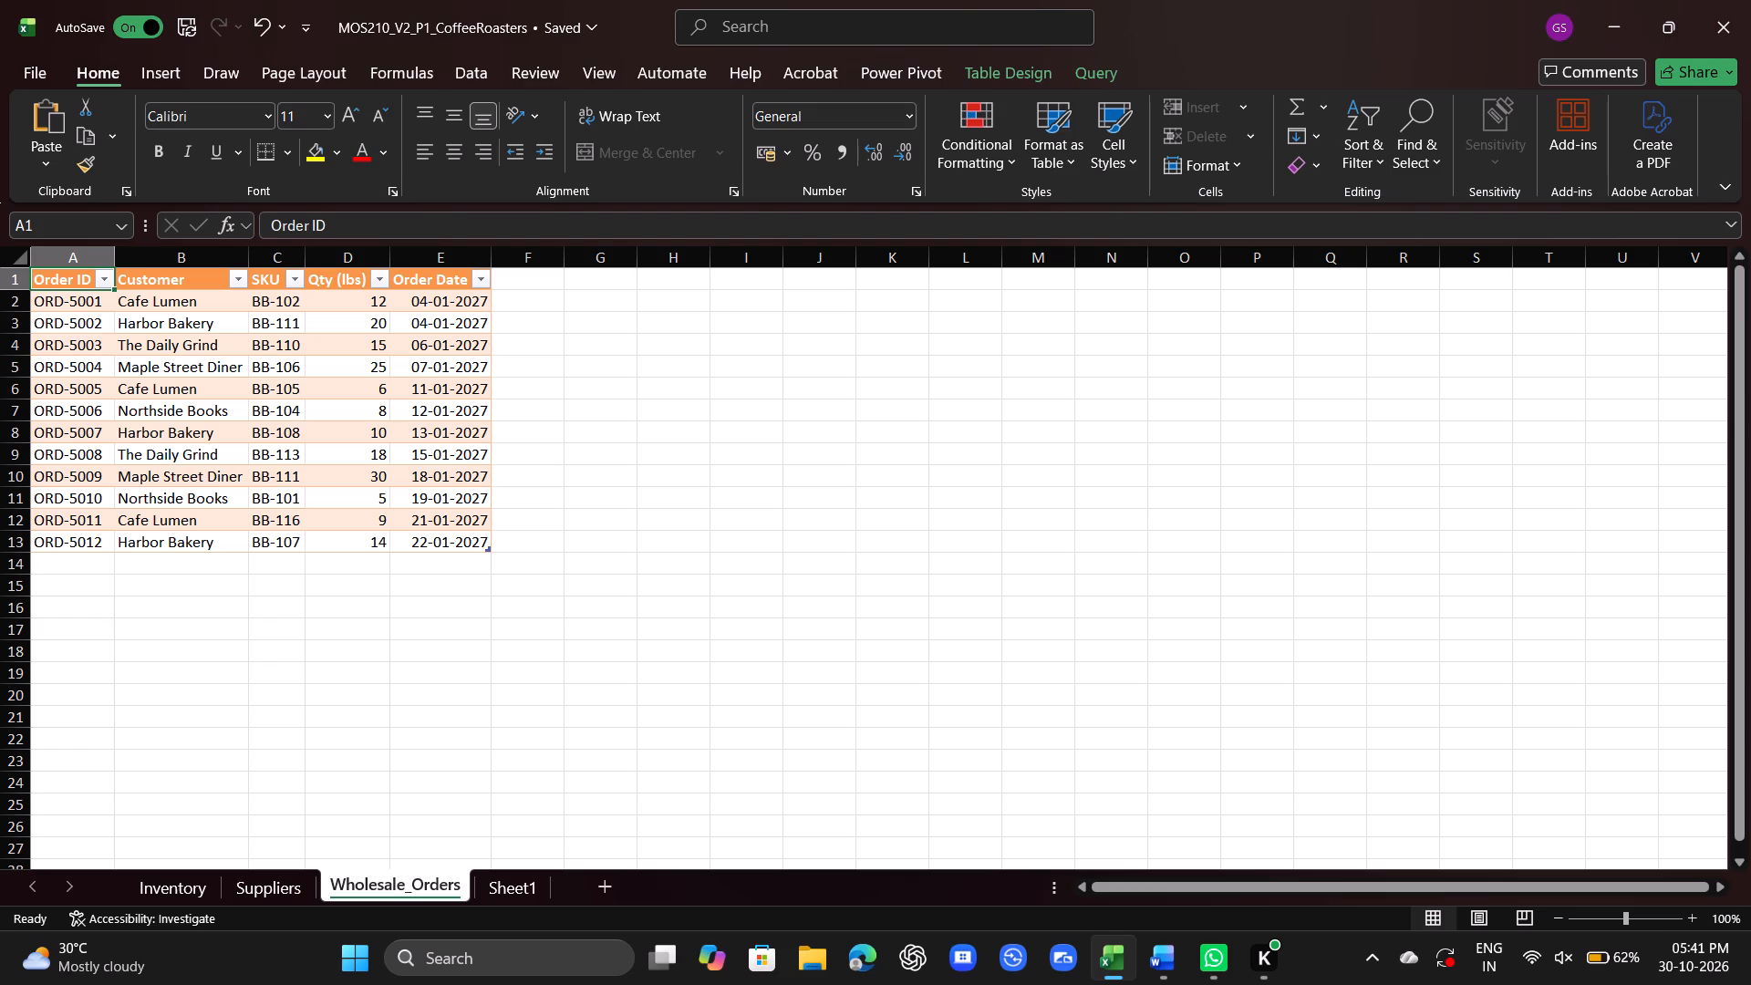
pyautogui.click(256, 890)
pyautogui.click(184, 887)
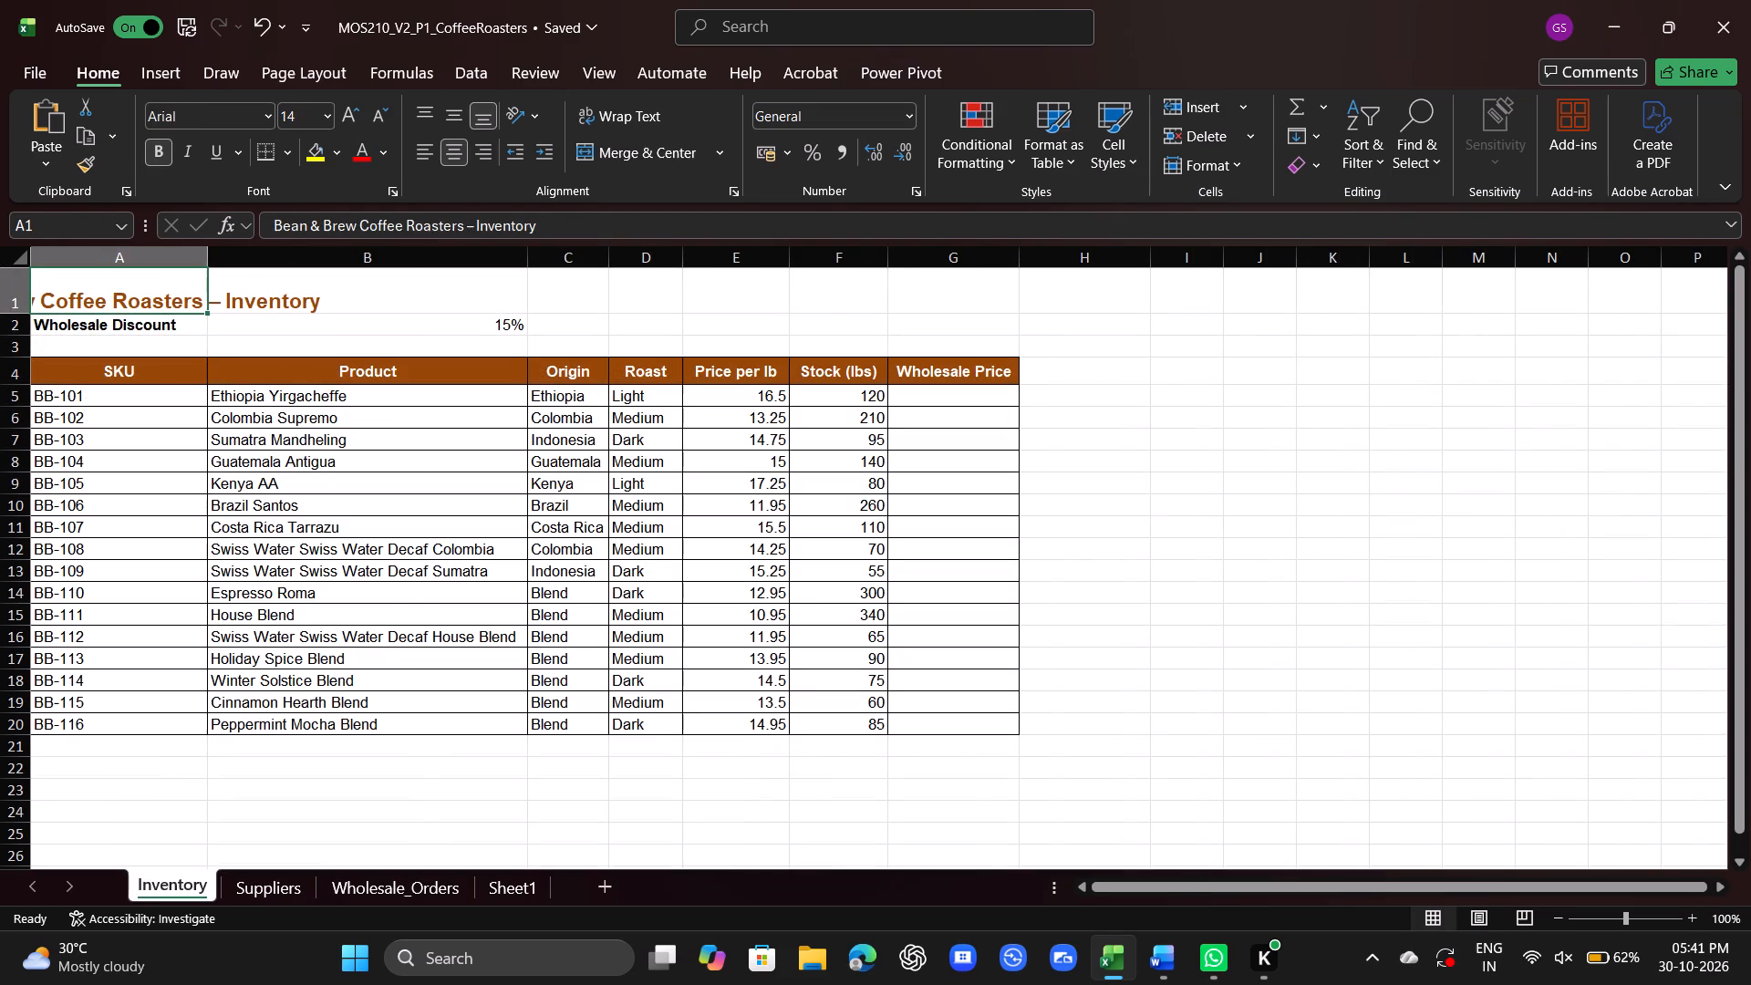
# Select the named range Holiday_Blends on the Inventory worksheet and apply the Currency number format with two decimal places.
pyautogui.click(1170, 883)
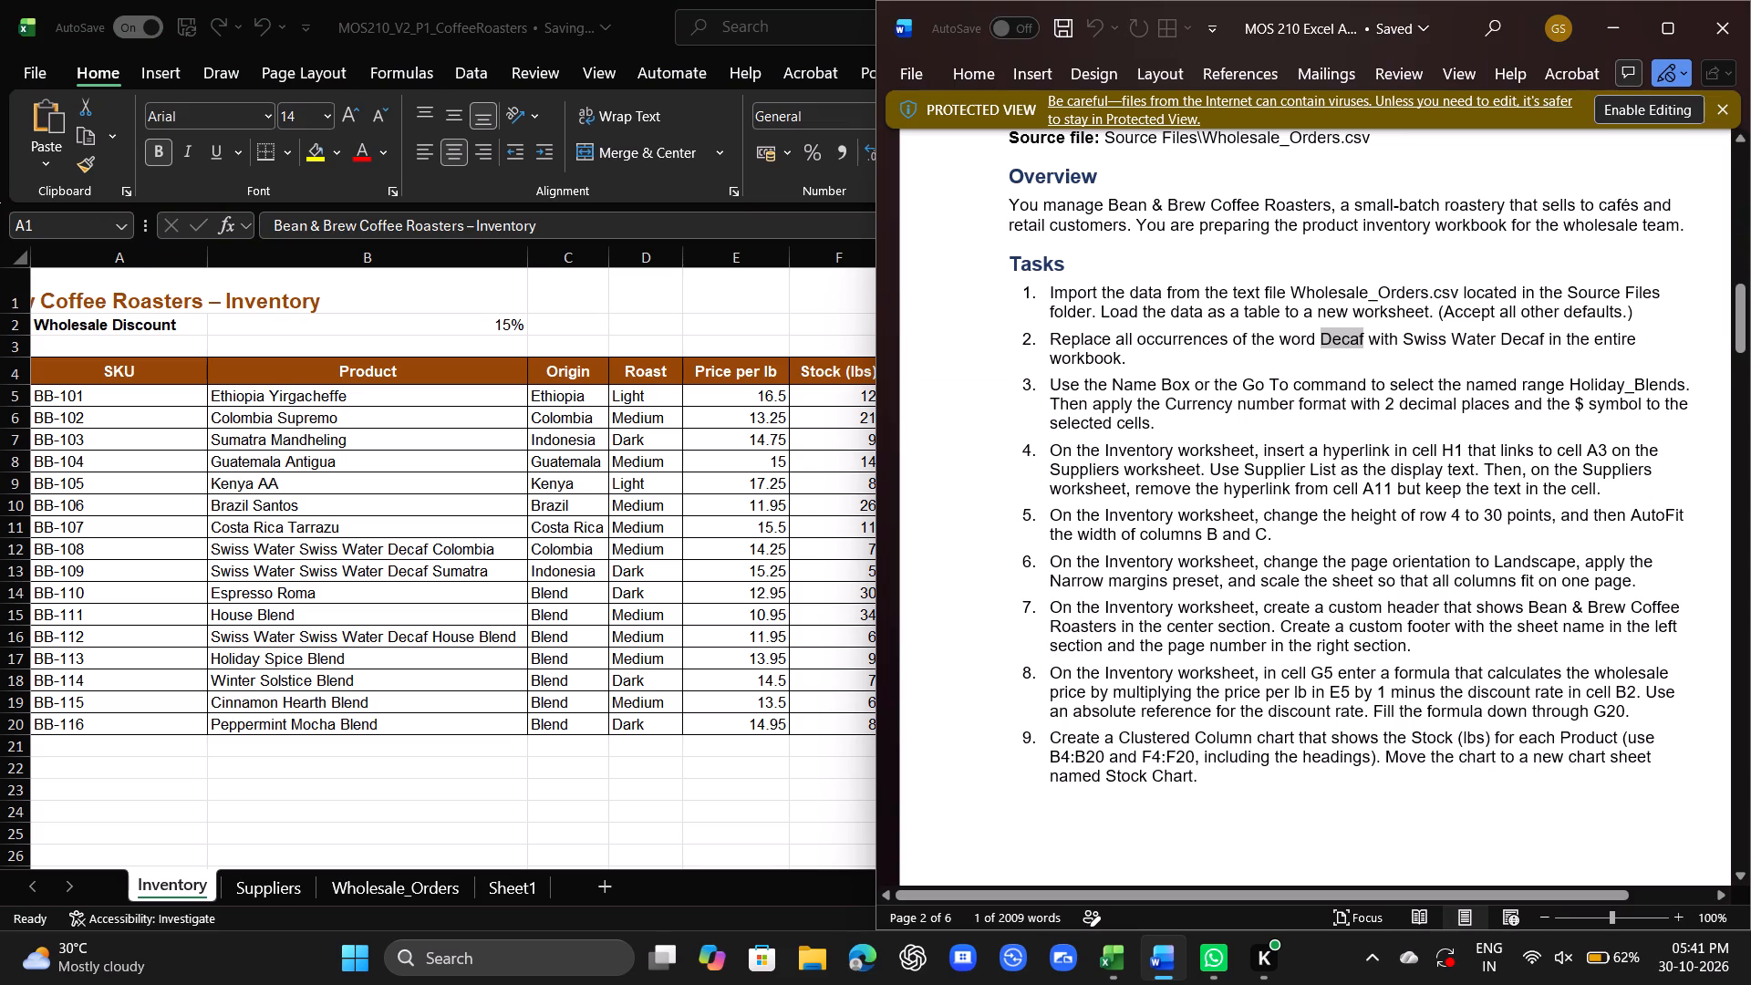
pyautogui.click(115, 229)
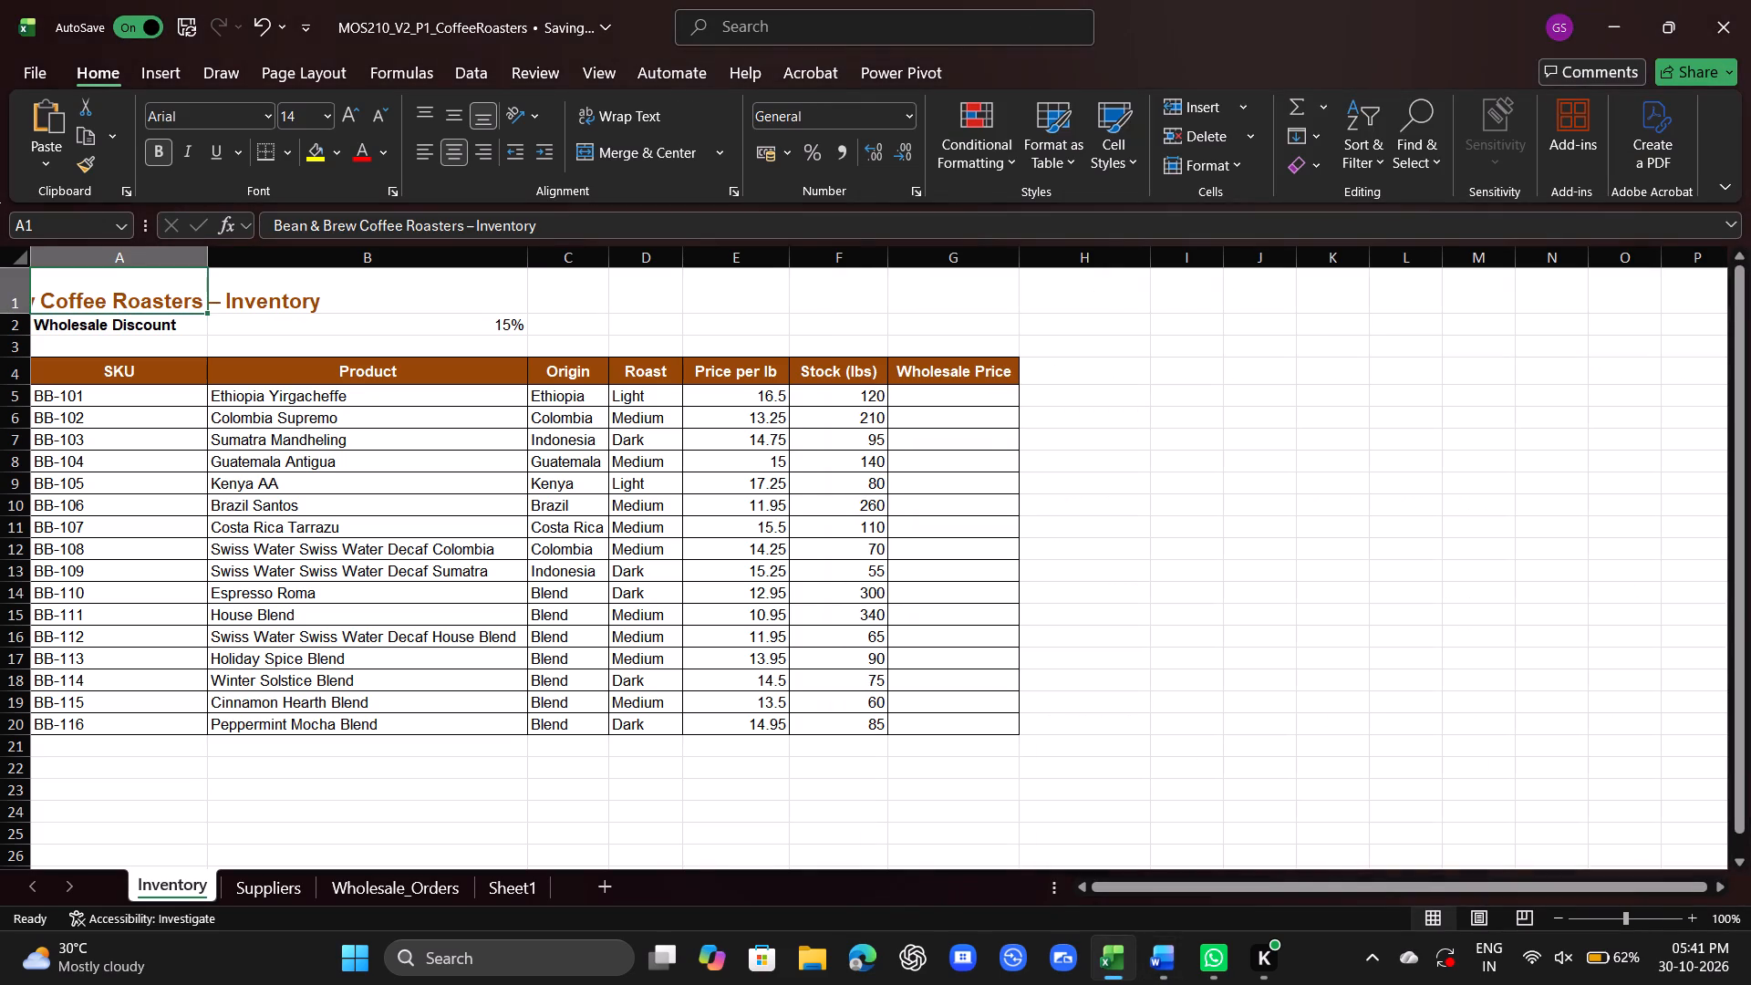
pyautogui.click(120, 216)
pyautogui.click(98, 250)
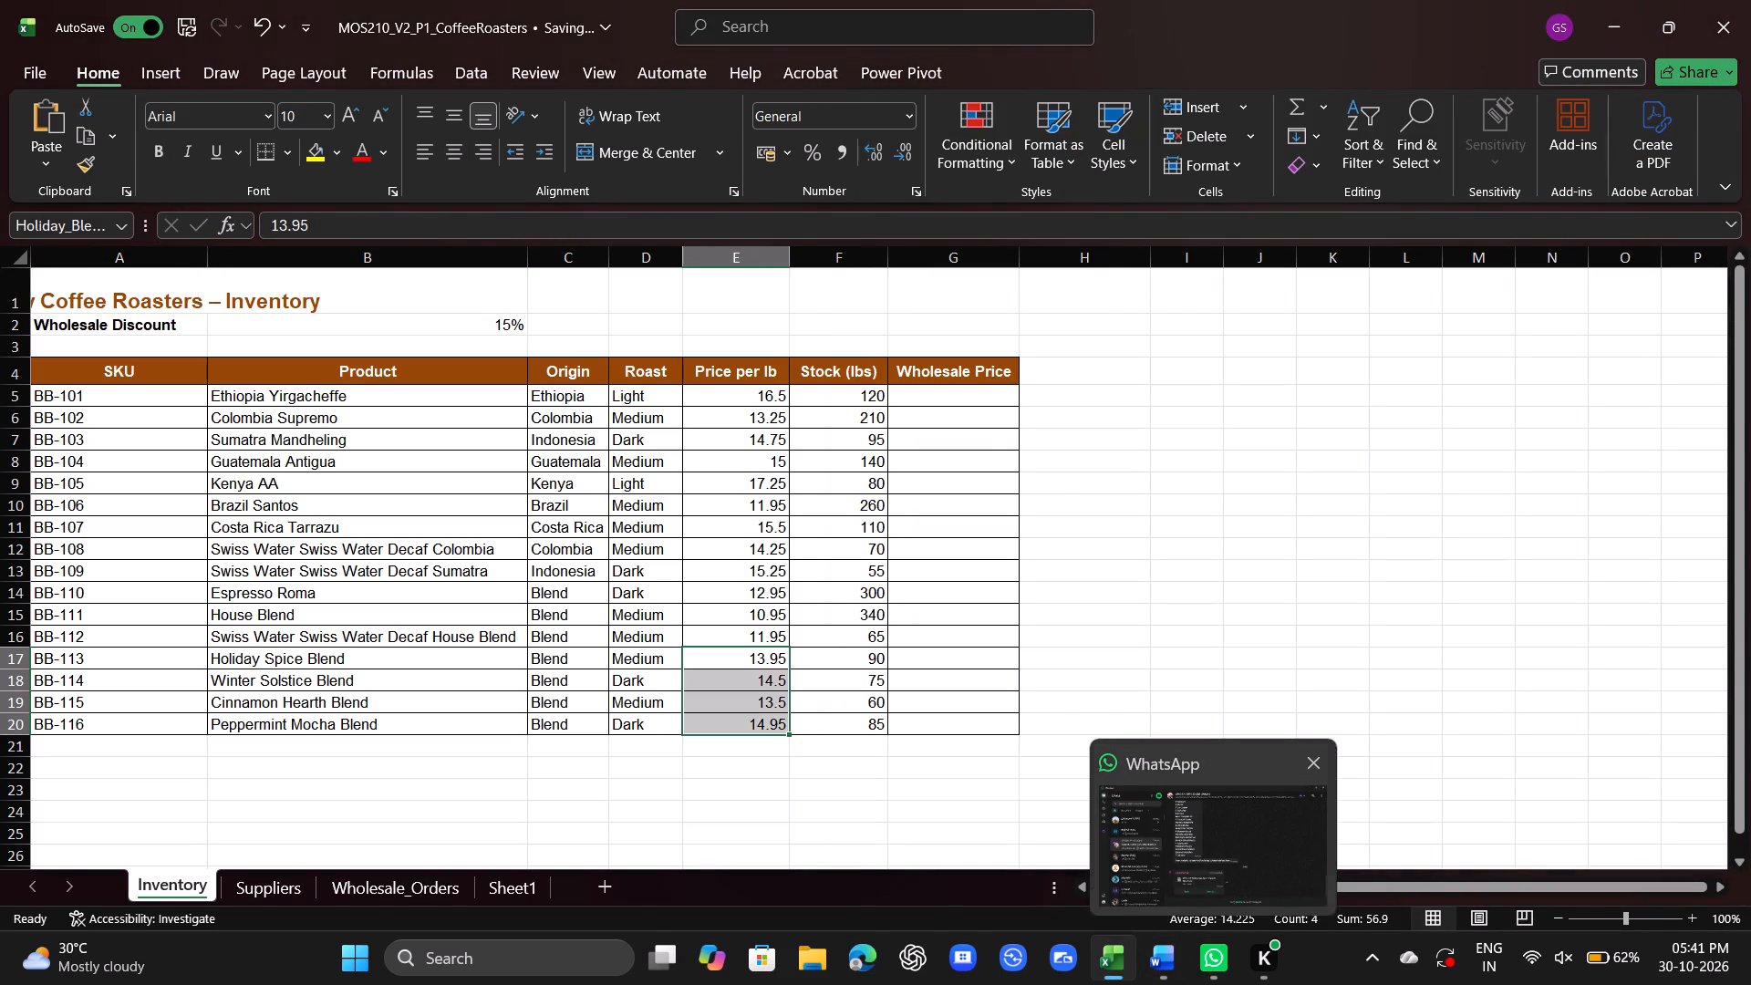
pyautogui.click(1150, 955)
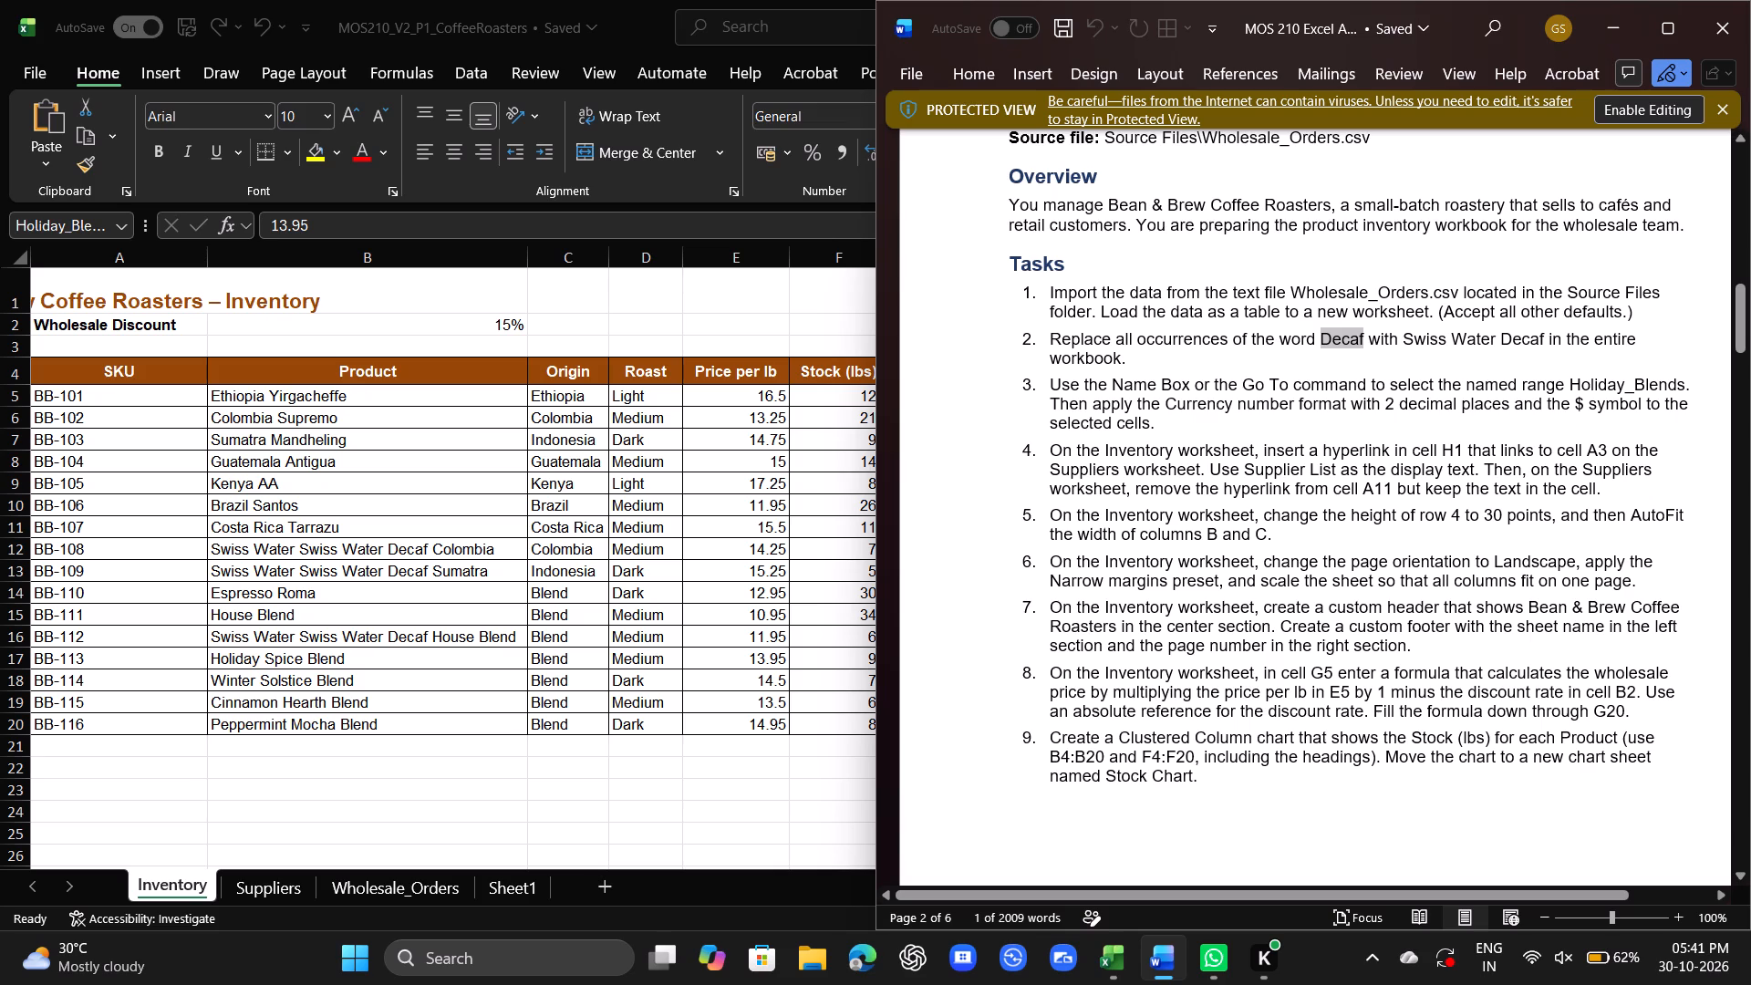
pyautogui.hotkey('ctrl', 'shift', '4')
pyautogui.click(704, 792)
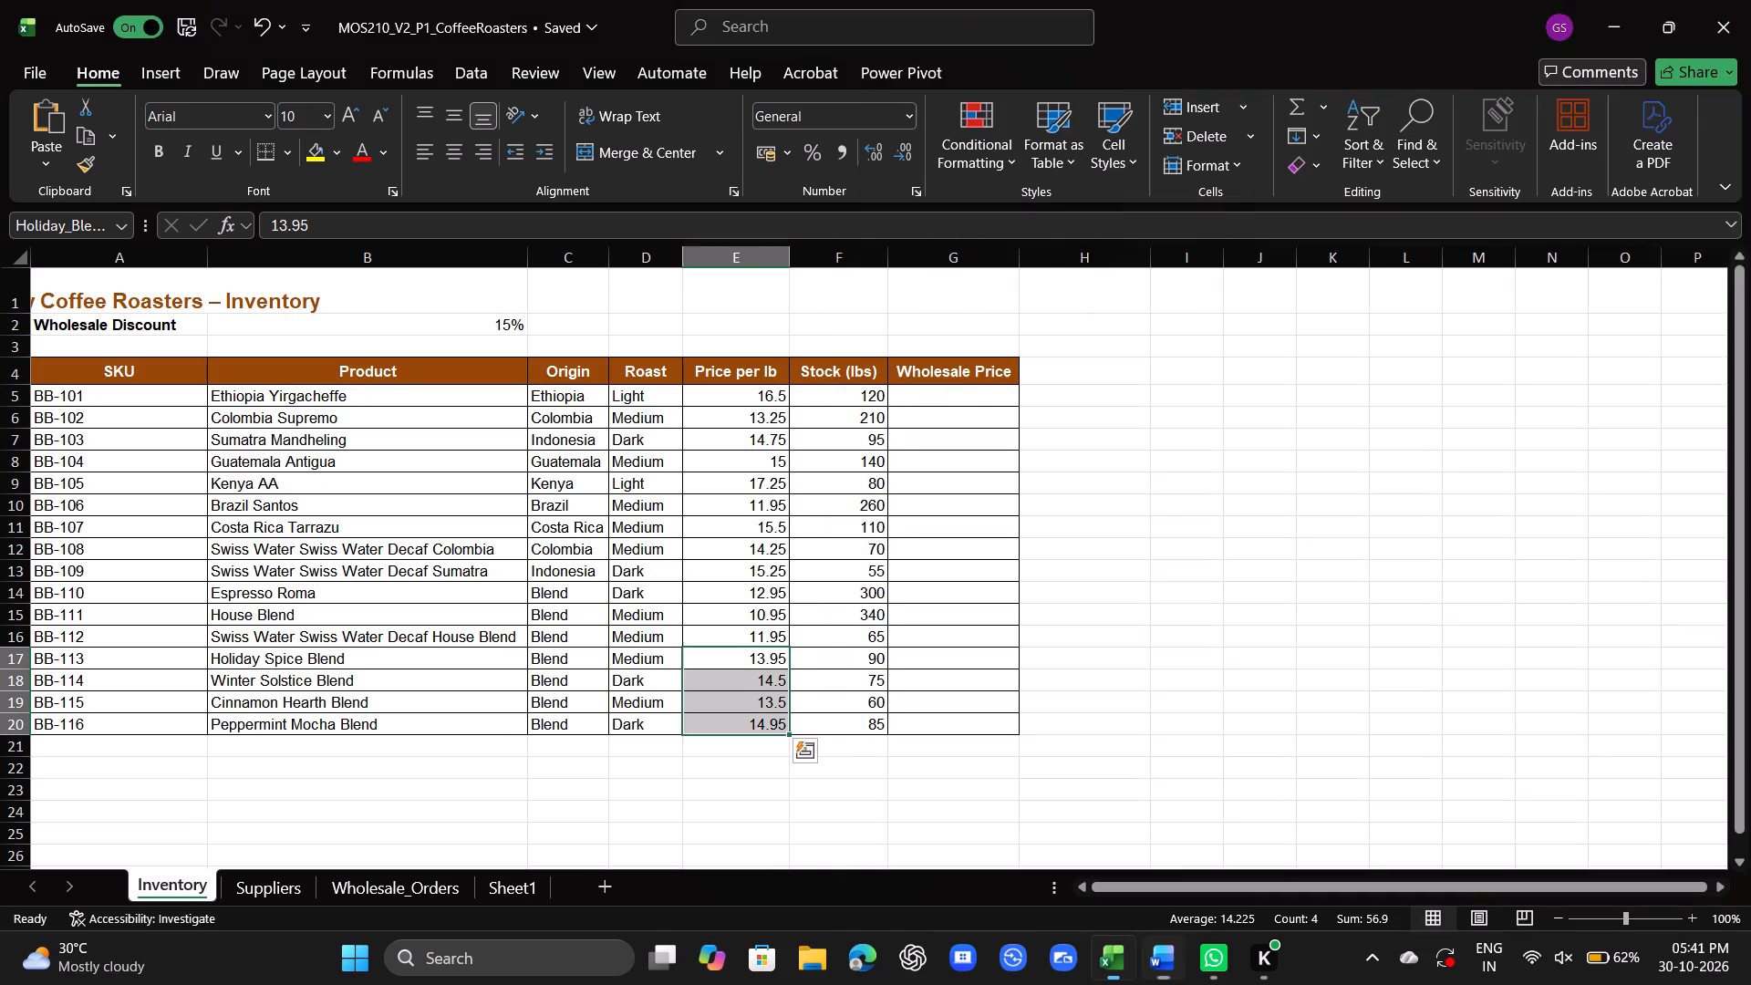
pyautogui.hotkey('ctrl', 'shift', '4')
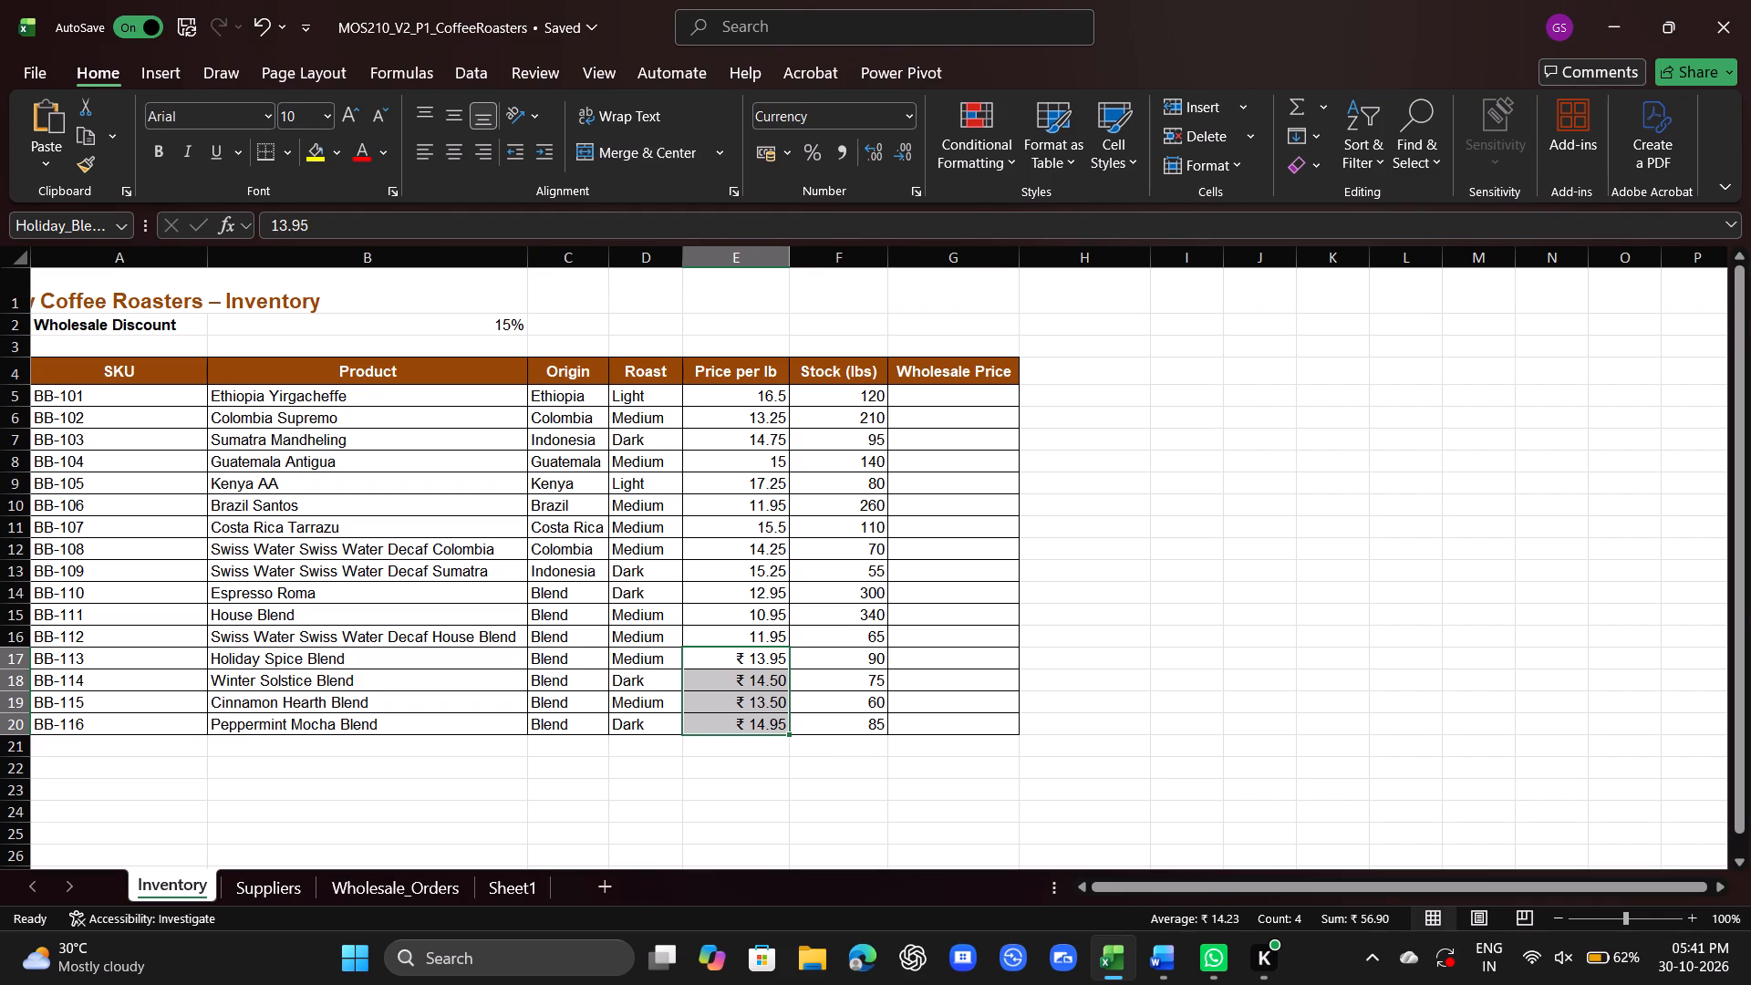
# Apply the Accounting number format with the $ symbol to the Holiday_Blends prices and deselect the range.
pyautogui.click(908, 115)
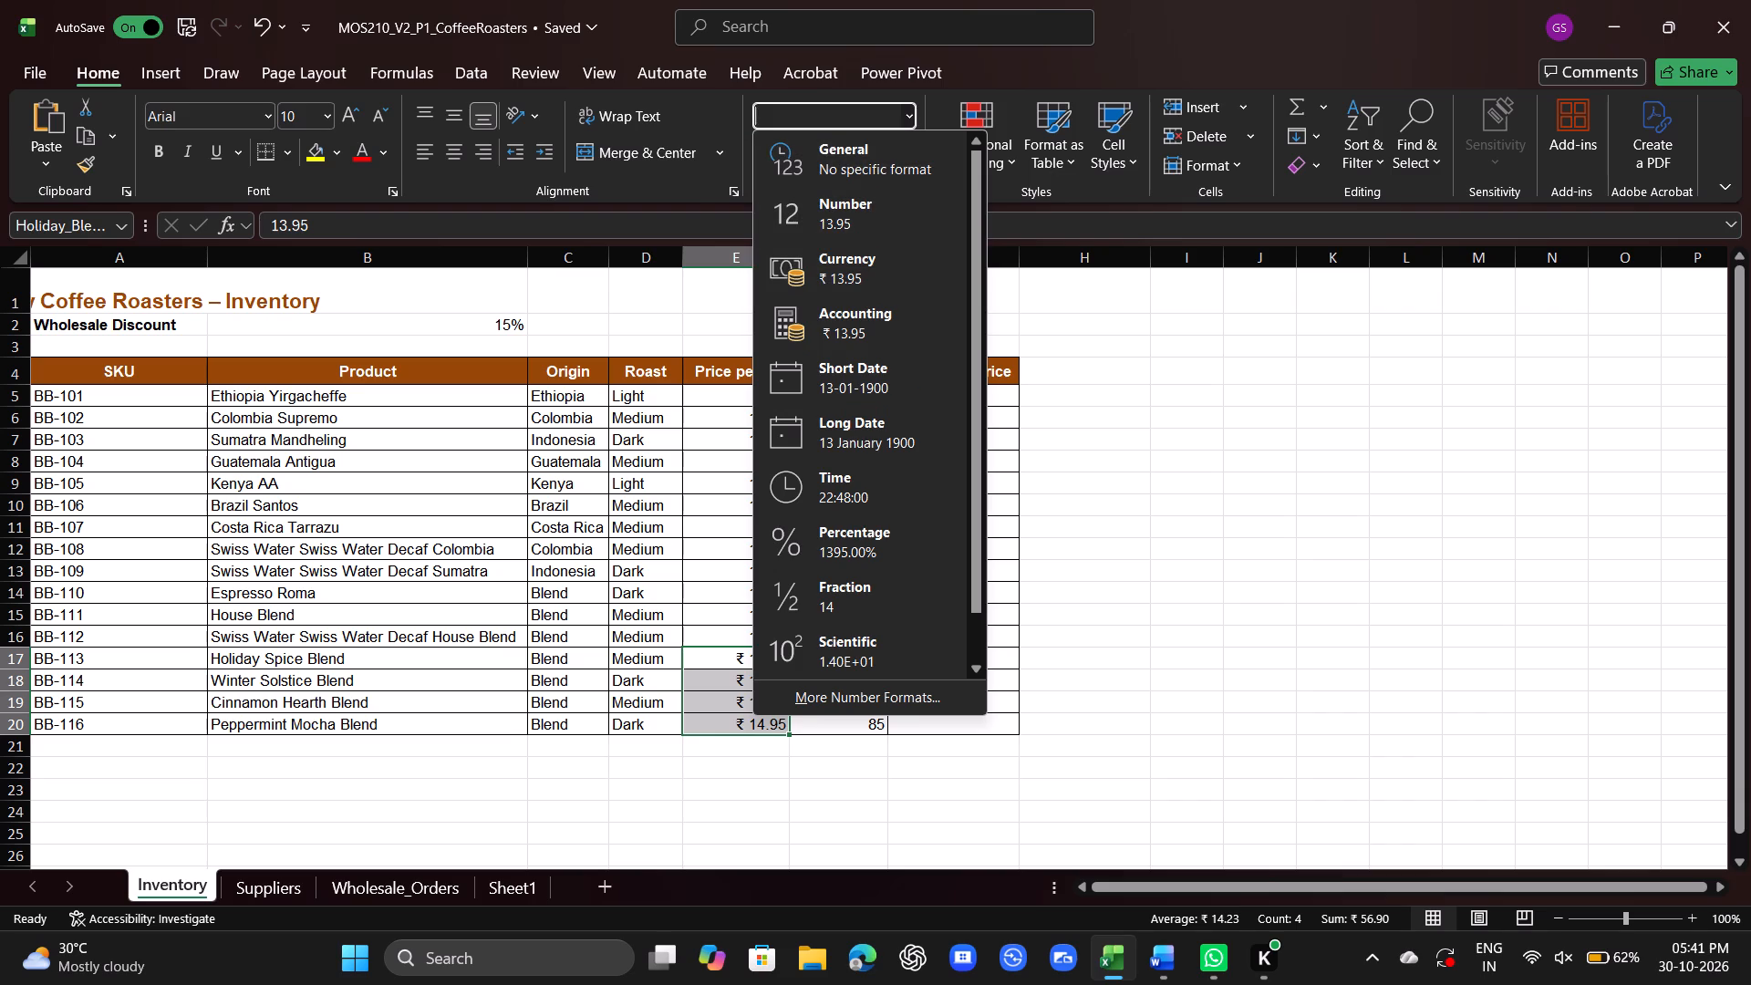
pyautogui.click(894, 97)
pyautogui.click(766, 153)
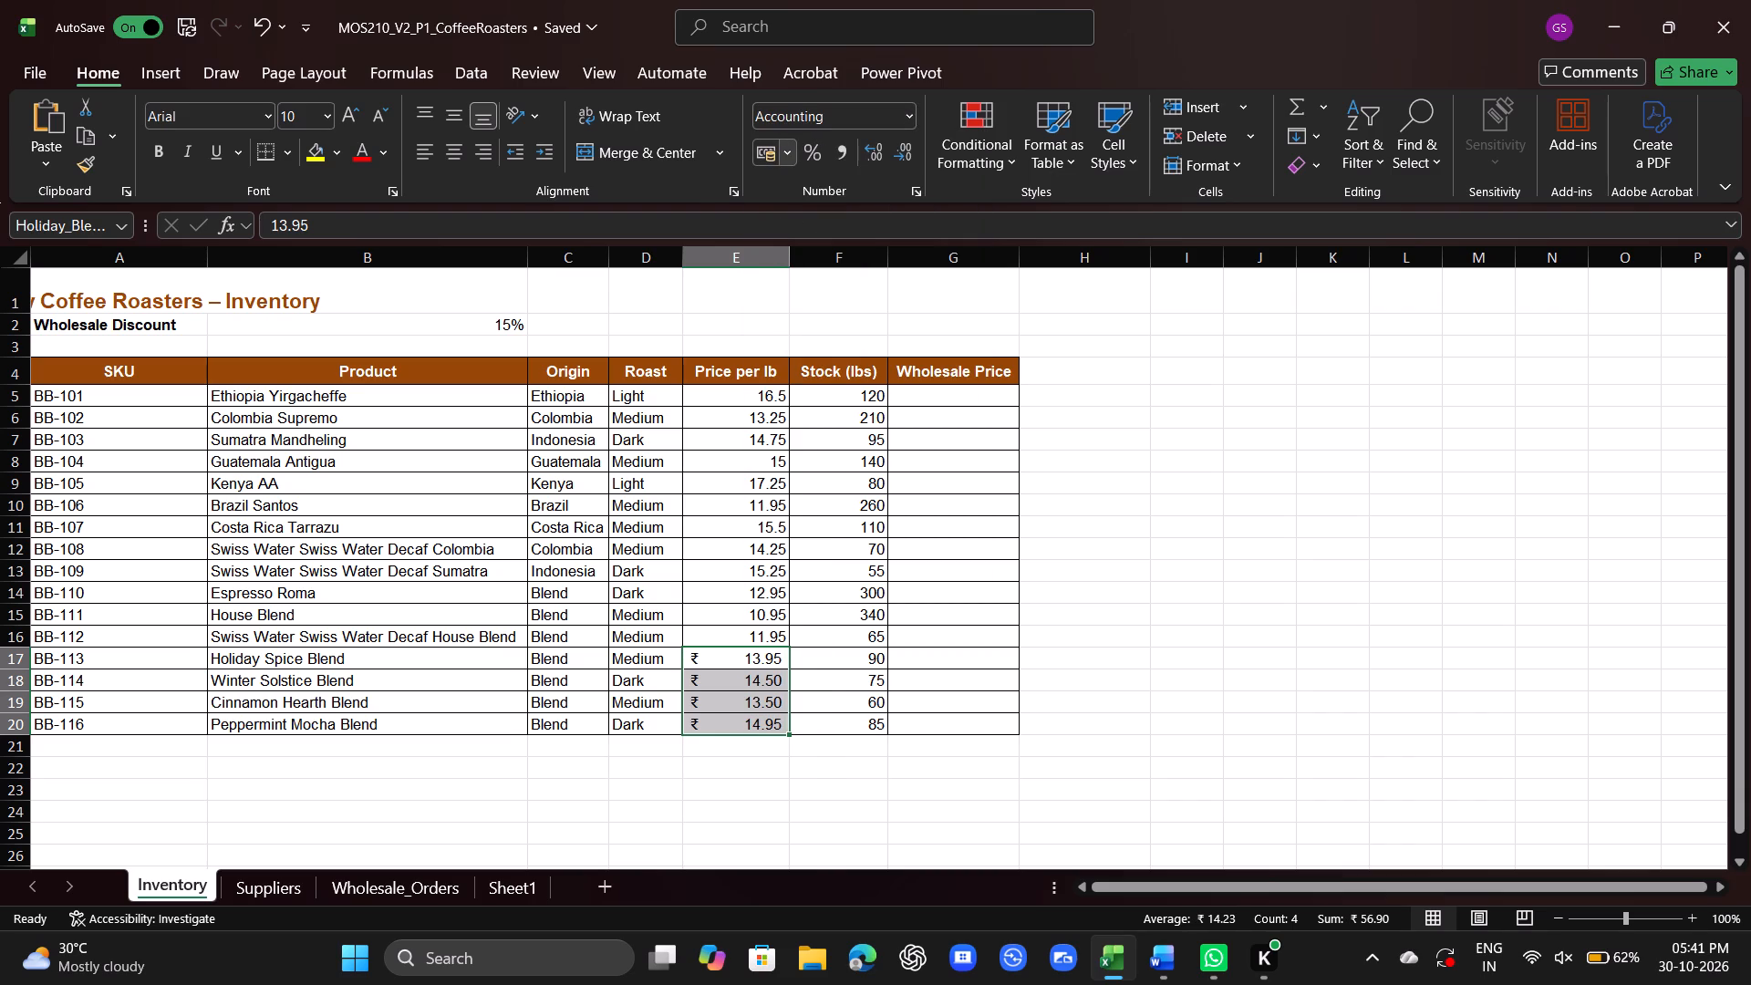
pyautogui.click(781, 153)
pyautogui.click(866, 220)
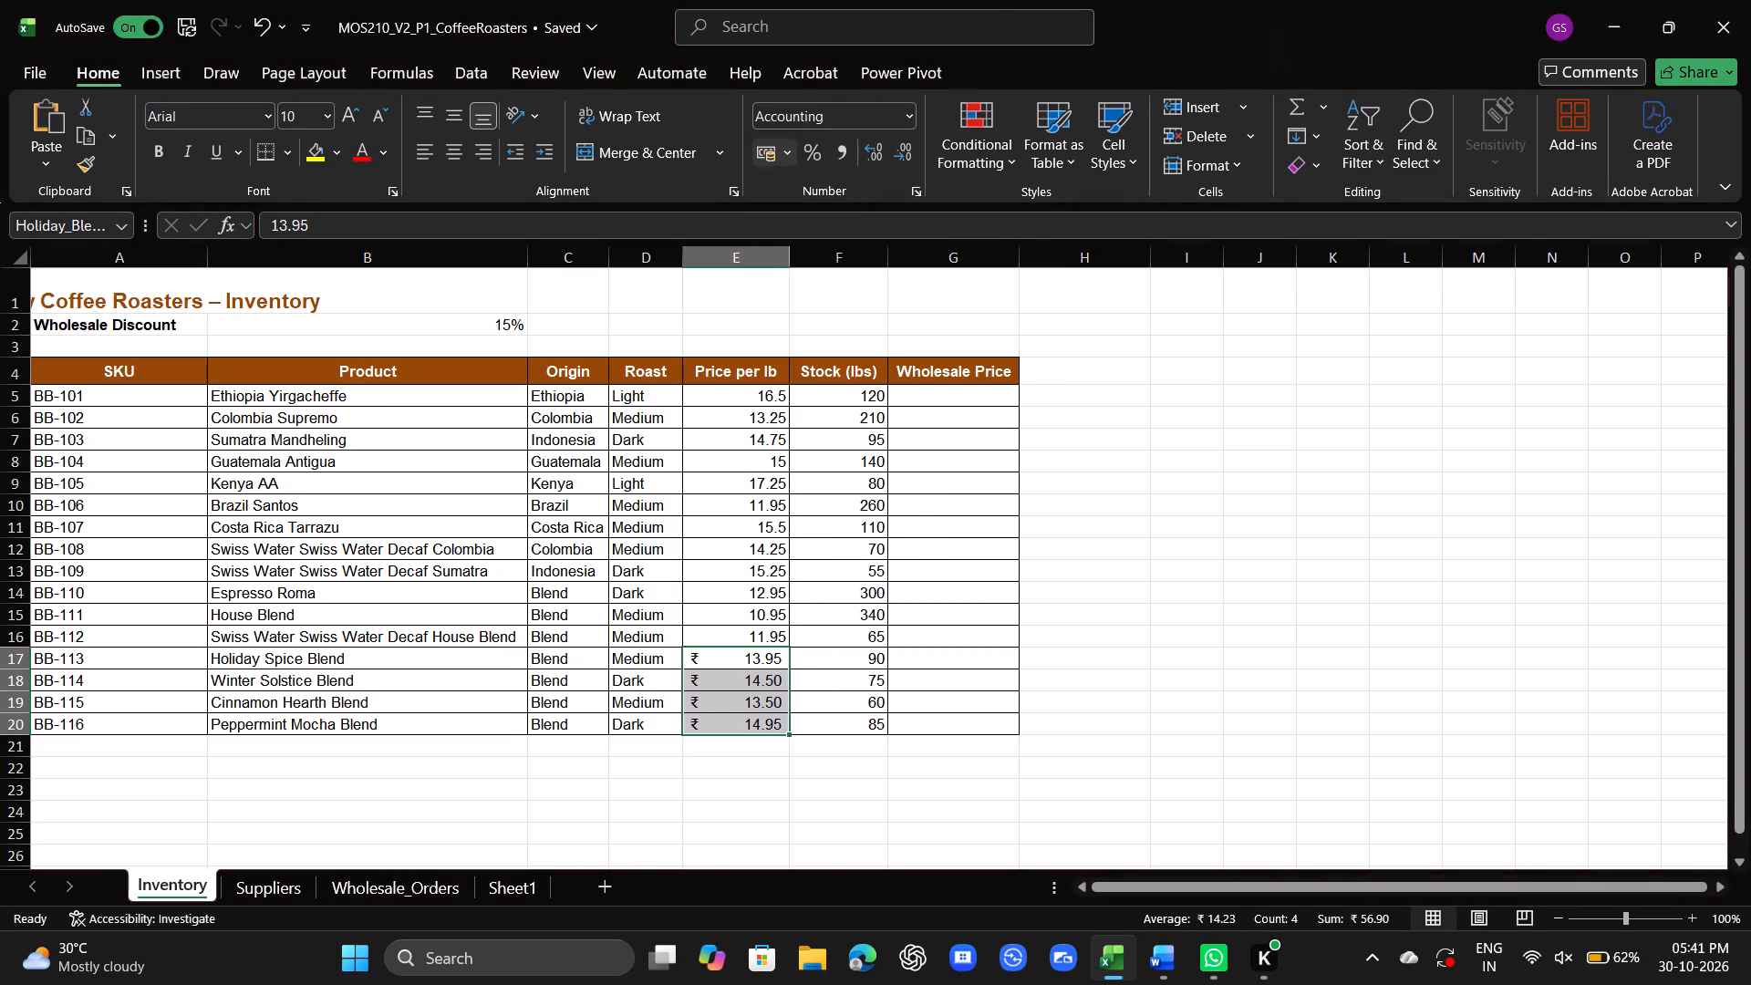
pyautogui.click(1198, 472)
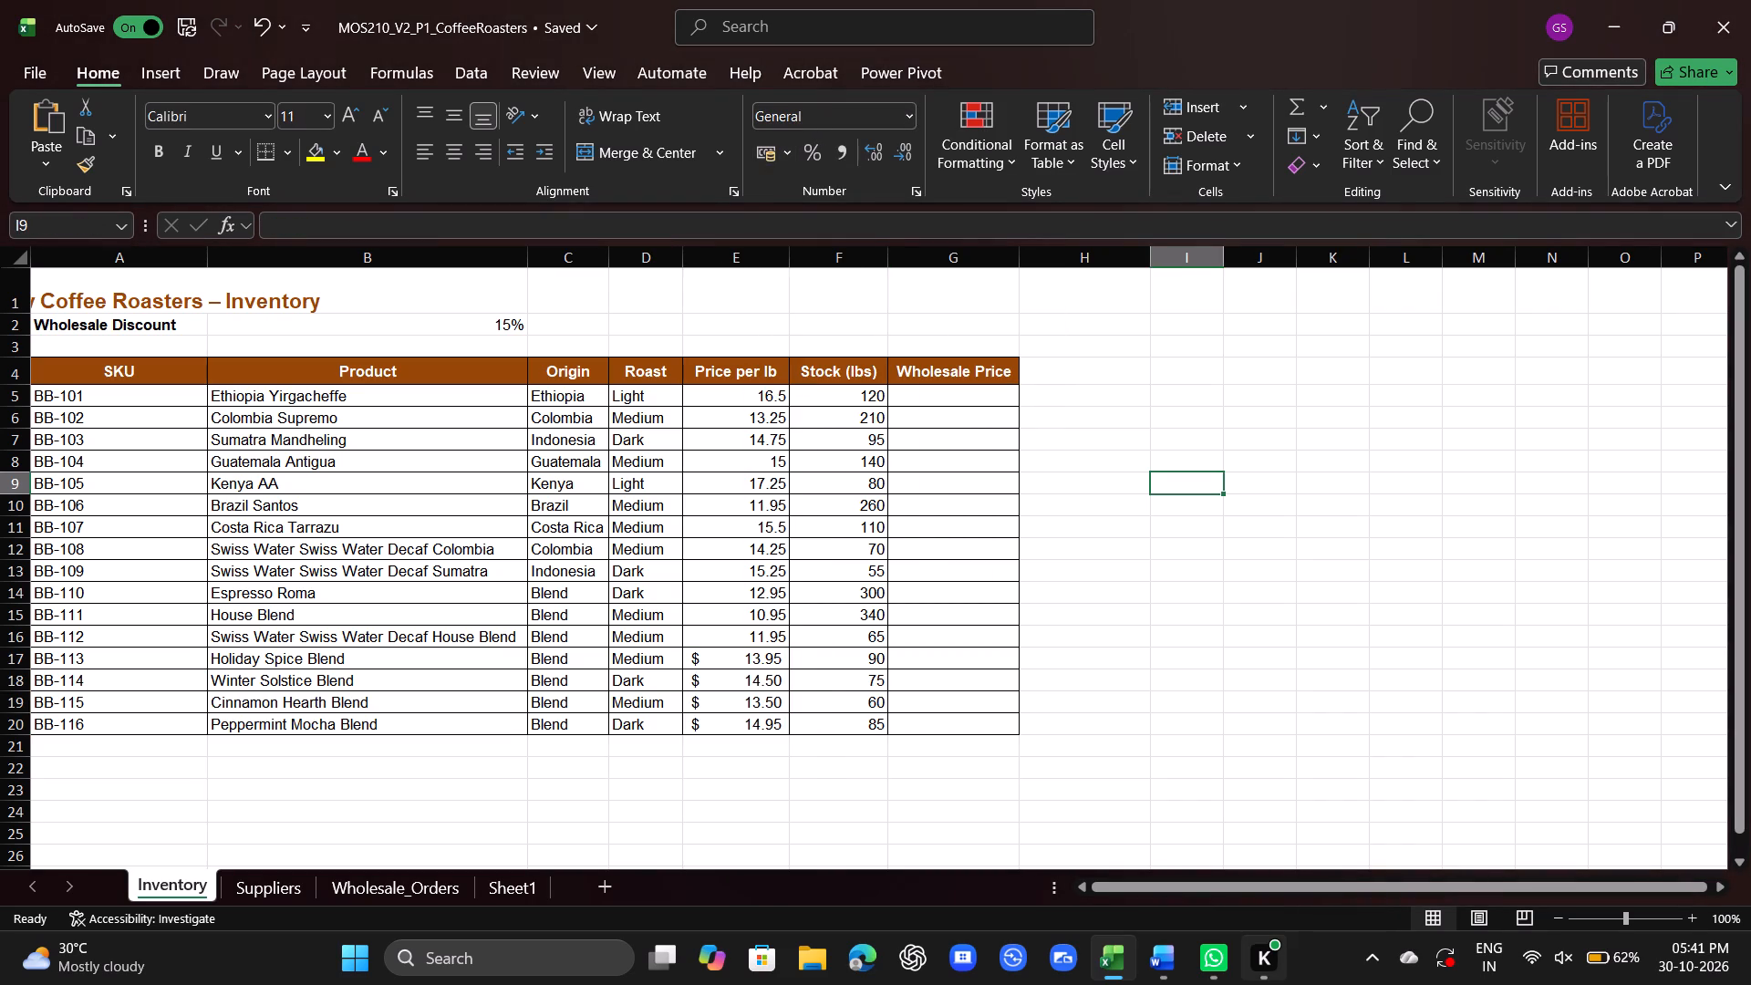
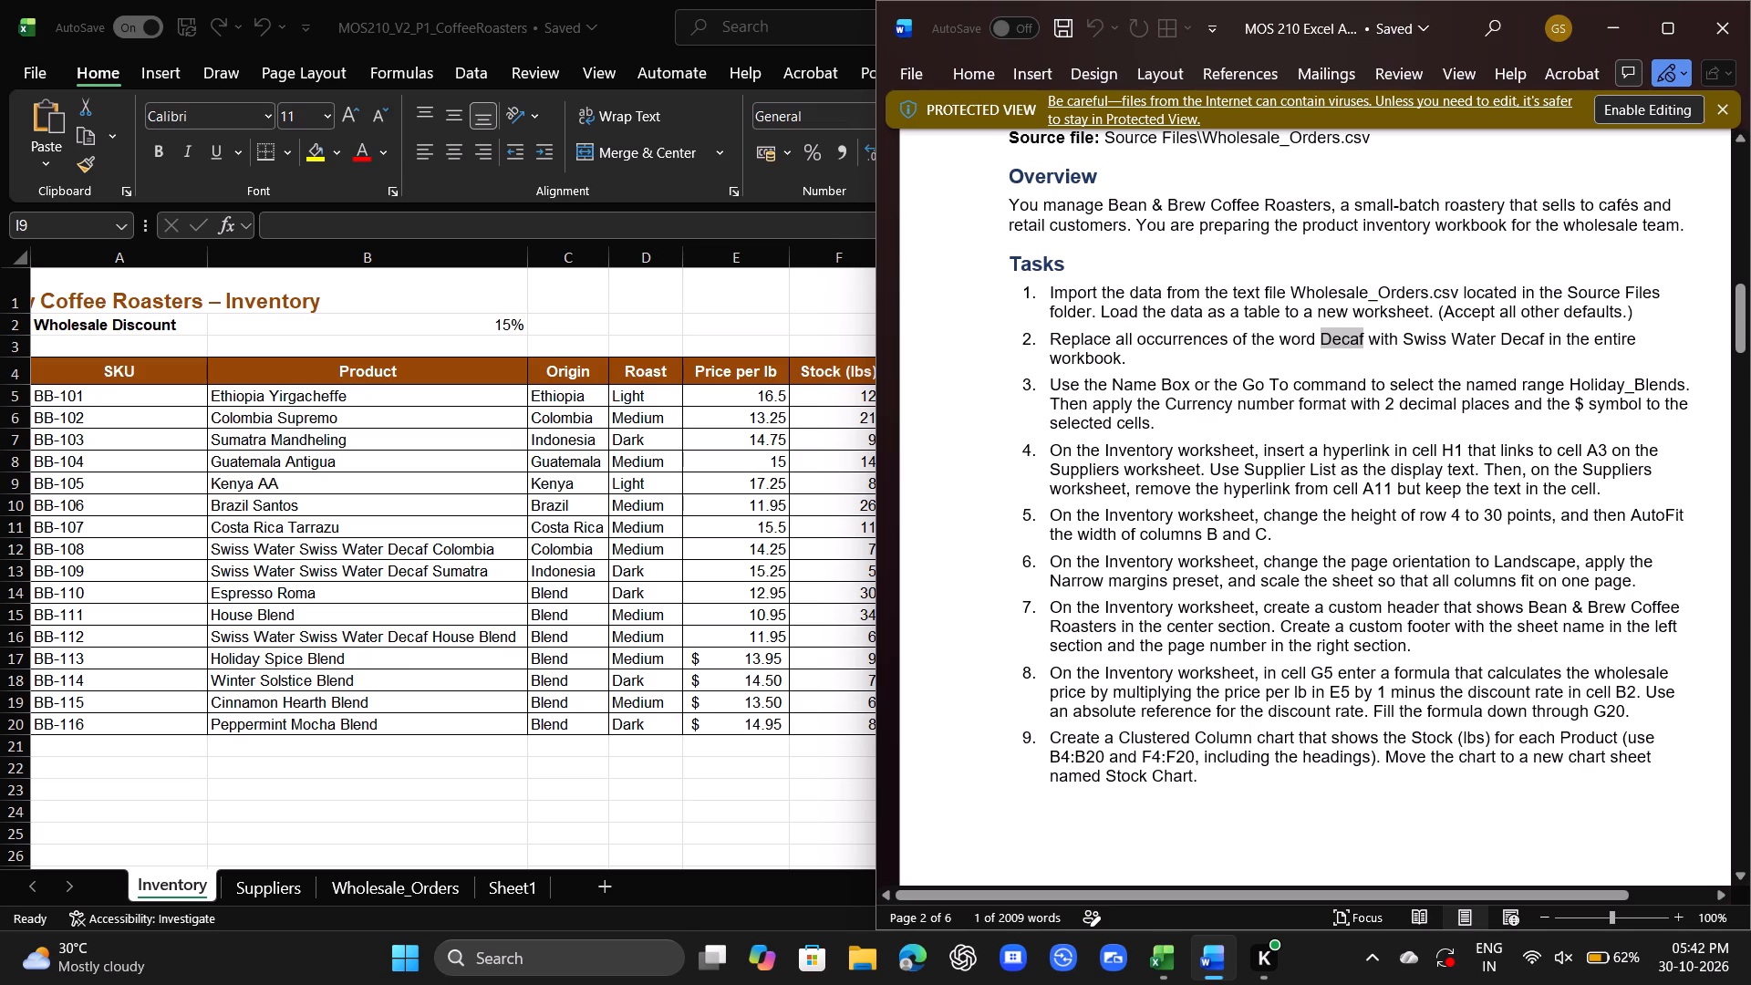
# Check task 4 in the Project 1 task list and select cell H1 on the Inventory worksheet.
pyautogui.scroll(-1, 897, 377)
pyautogui.click(490, 506)
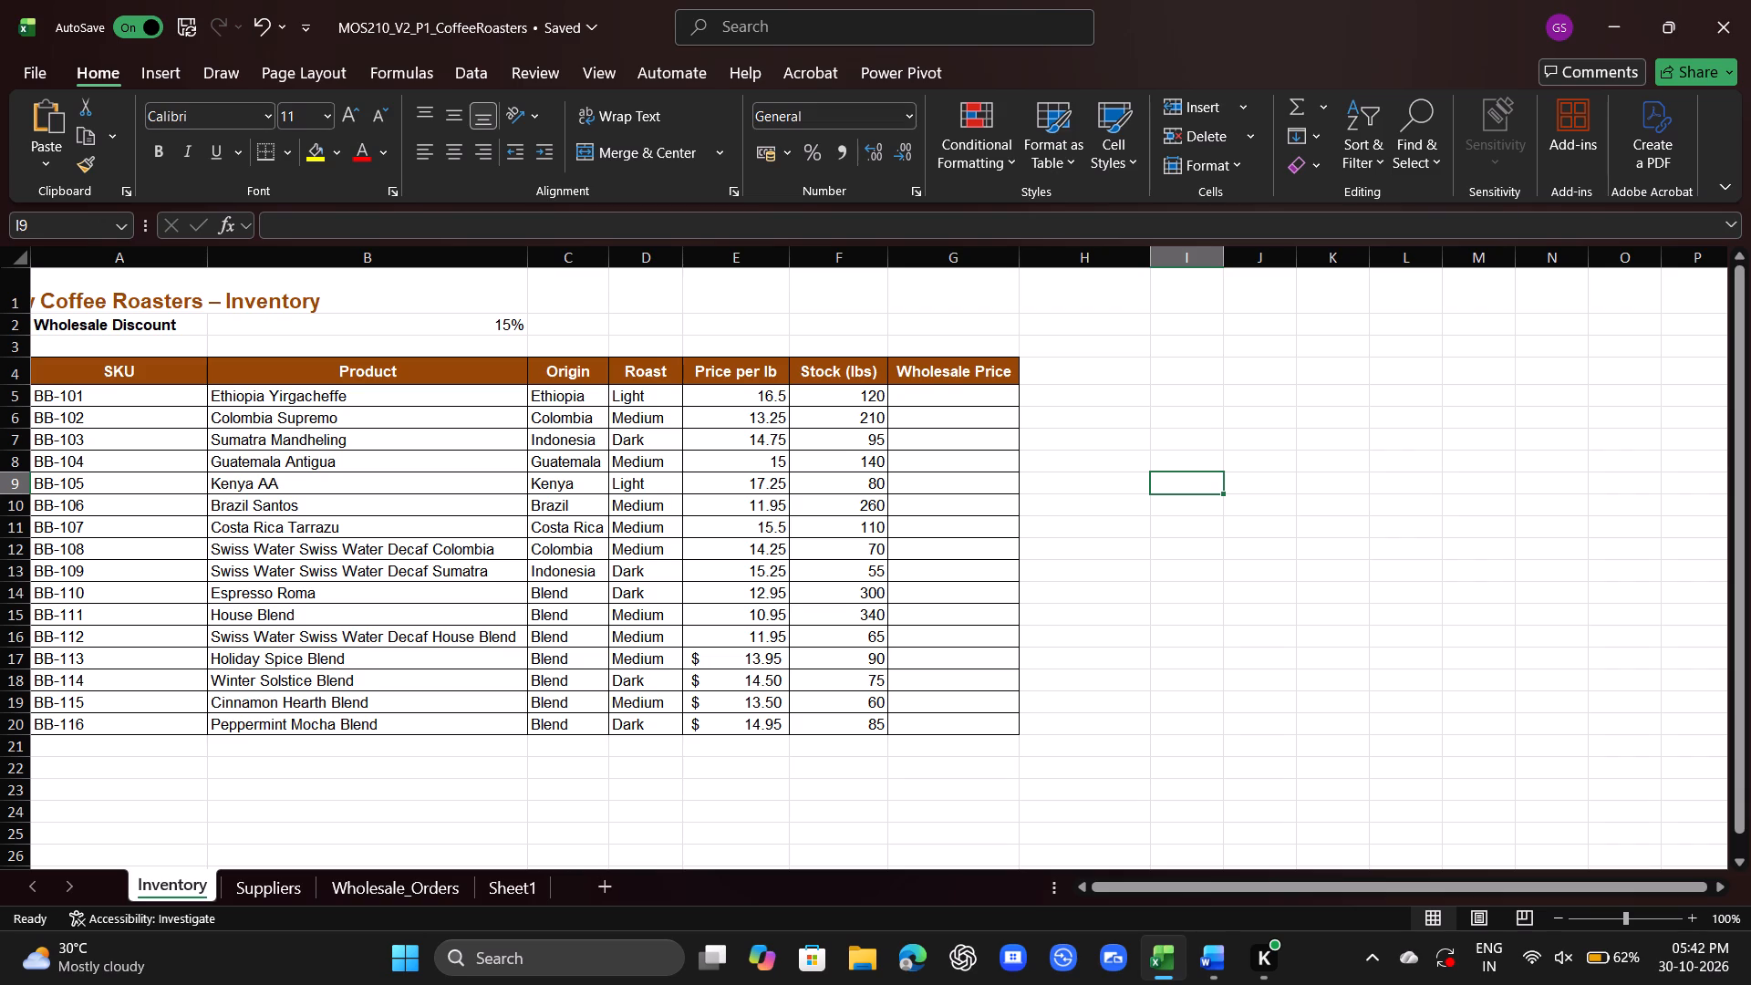
pyautogui.click(1084, 297)
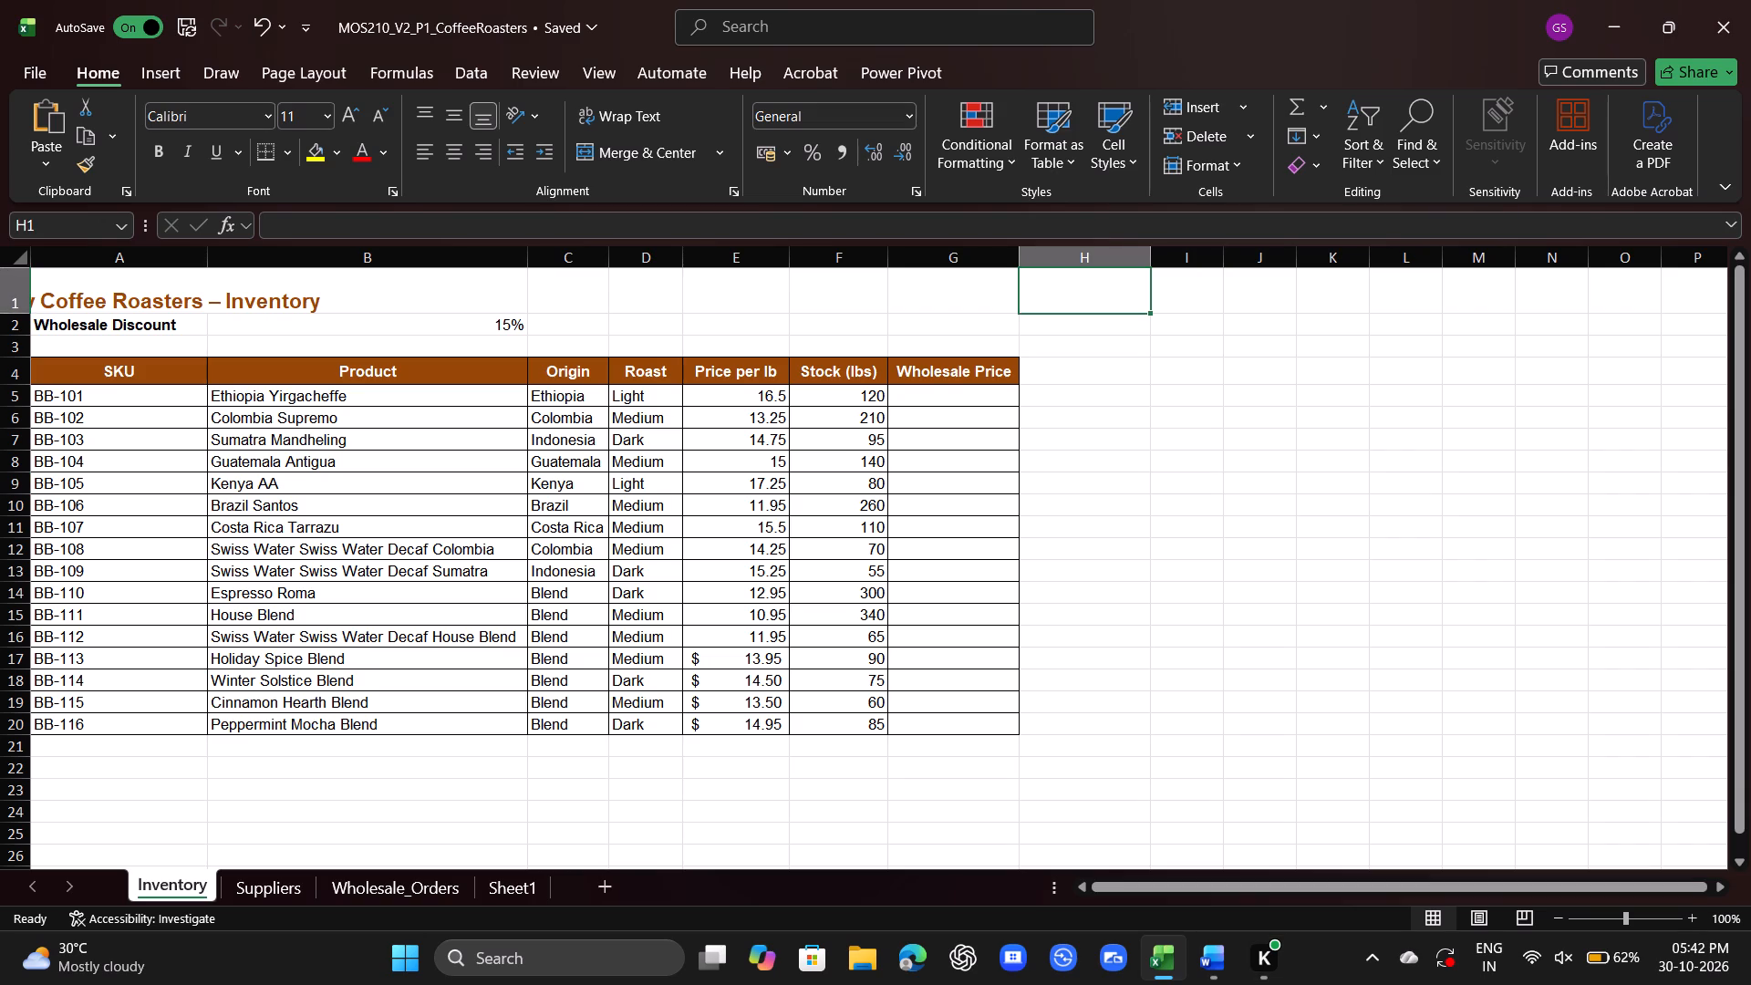
# Arrange Word and the CoffeeRoasters workbook side by side and open the recovered MOS 210 Excel Associate V2 document.
pyautogui.click(1217, 962)
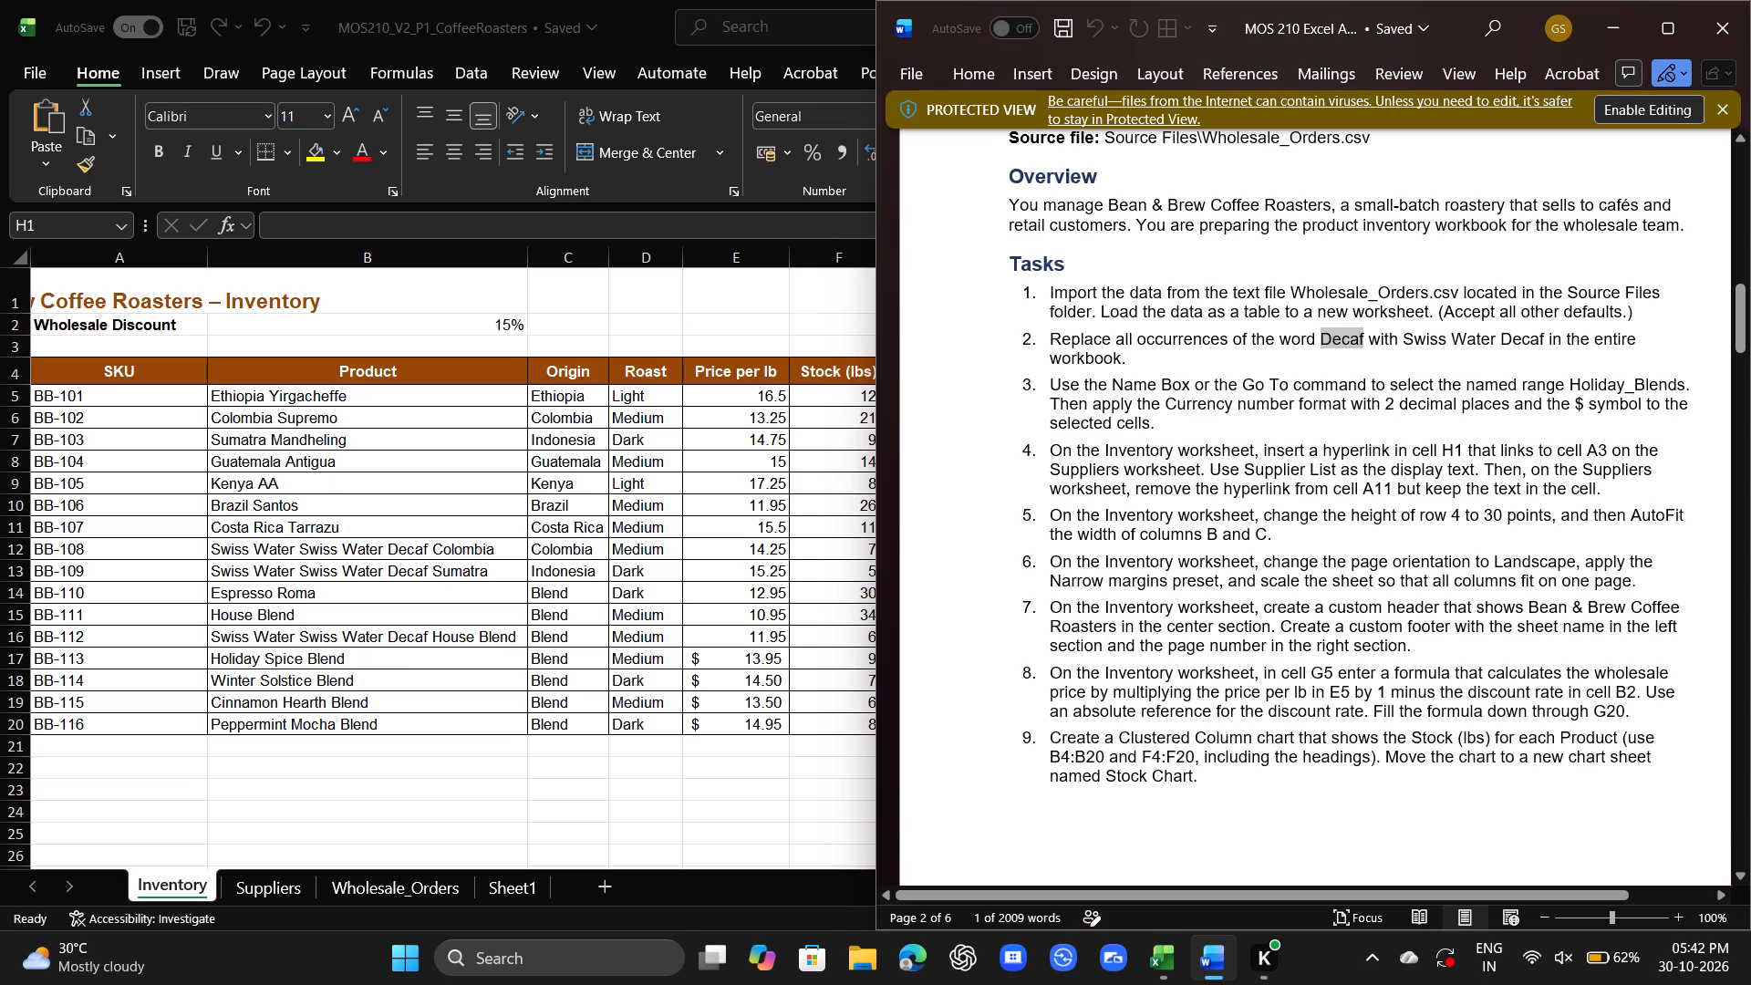
pyautogui.click(1651, 12)
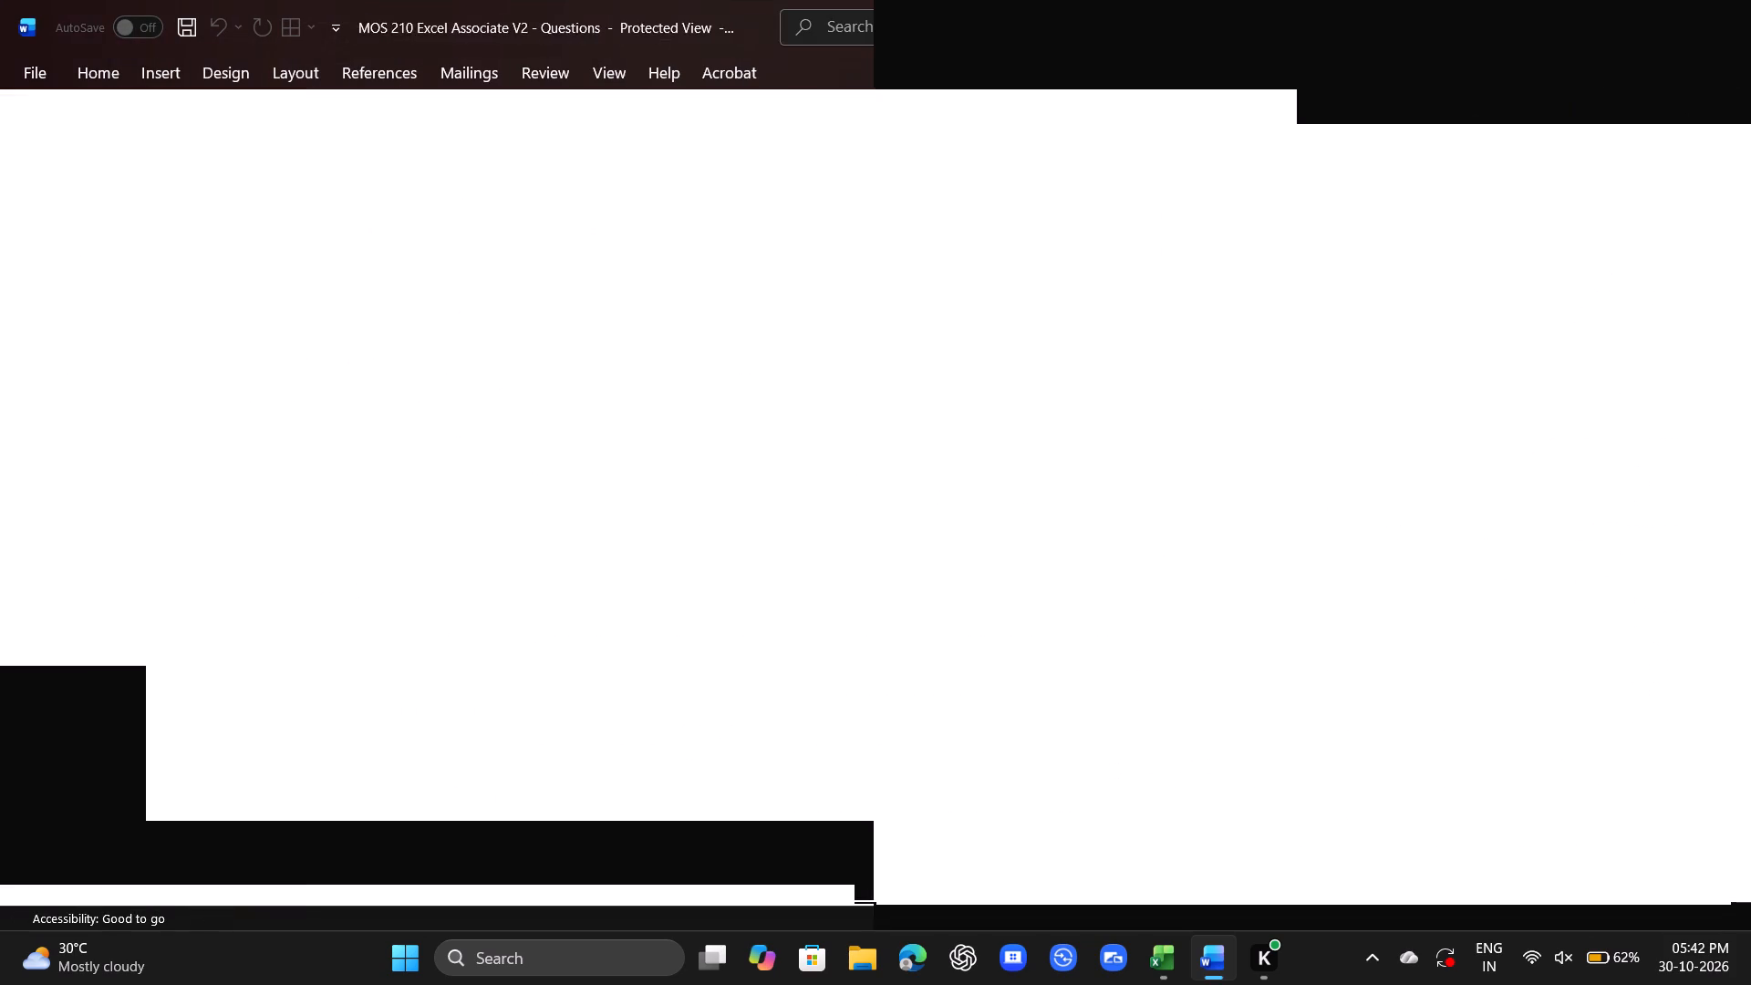
pyautogui.click(1672, 26)
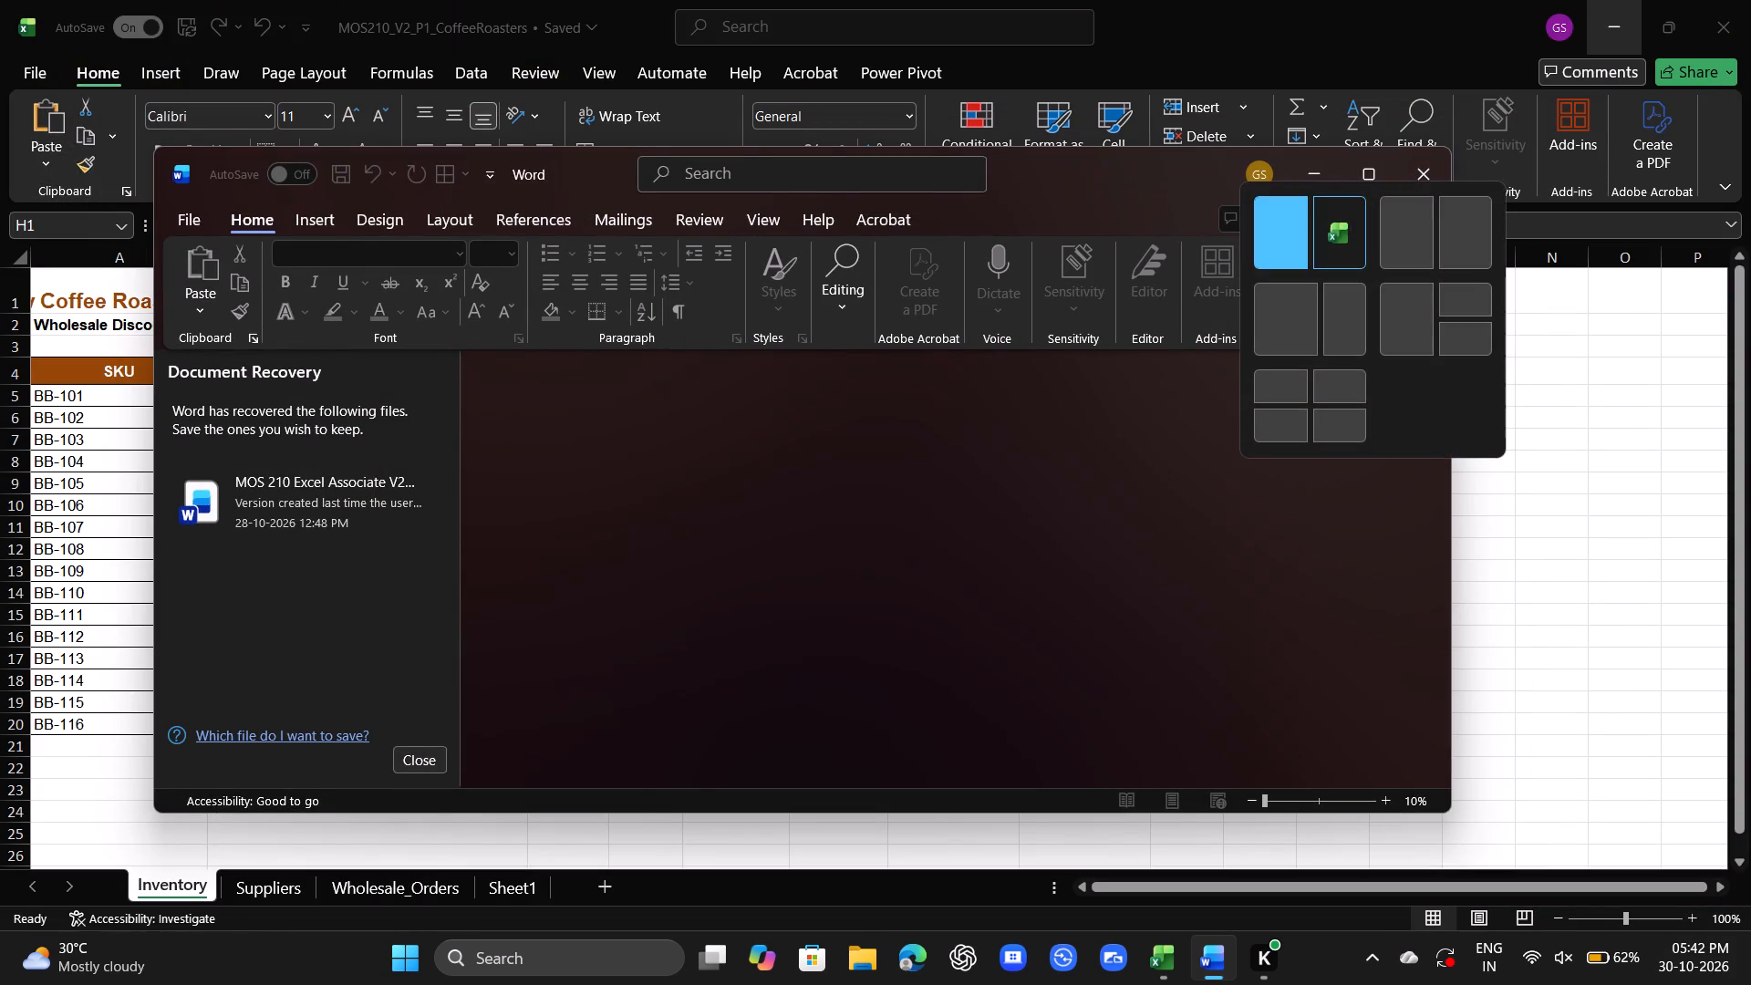
pyautogui.click(1288, 220)
pyautogui.click(1345, 443)
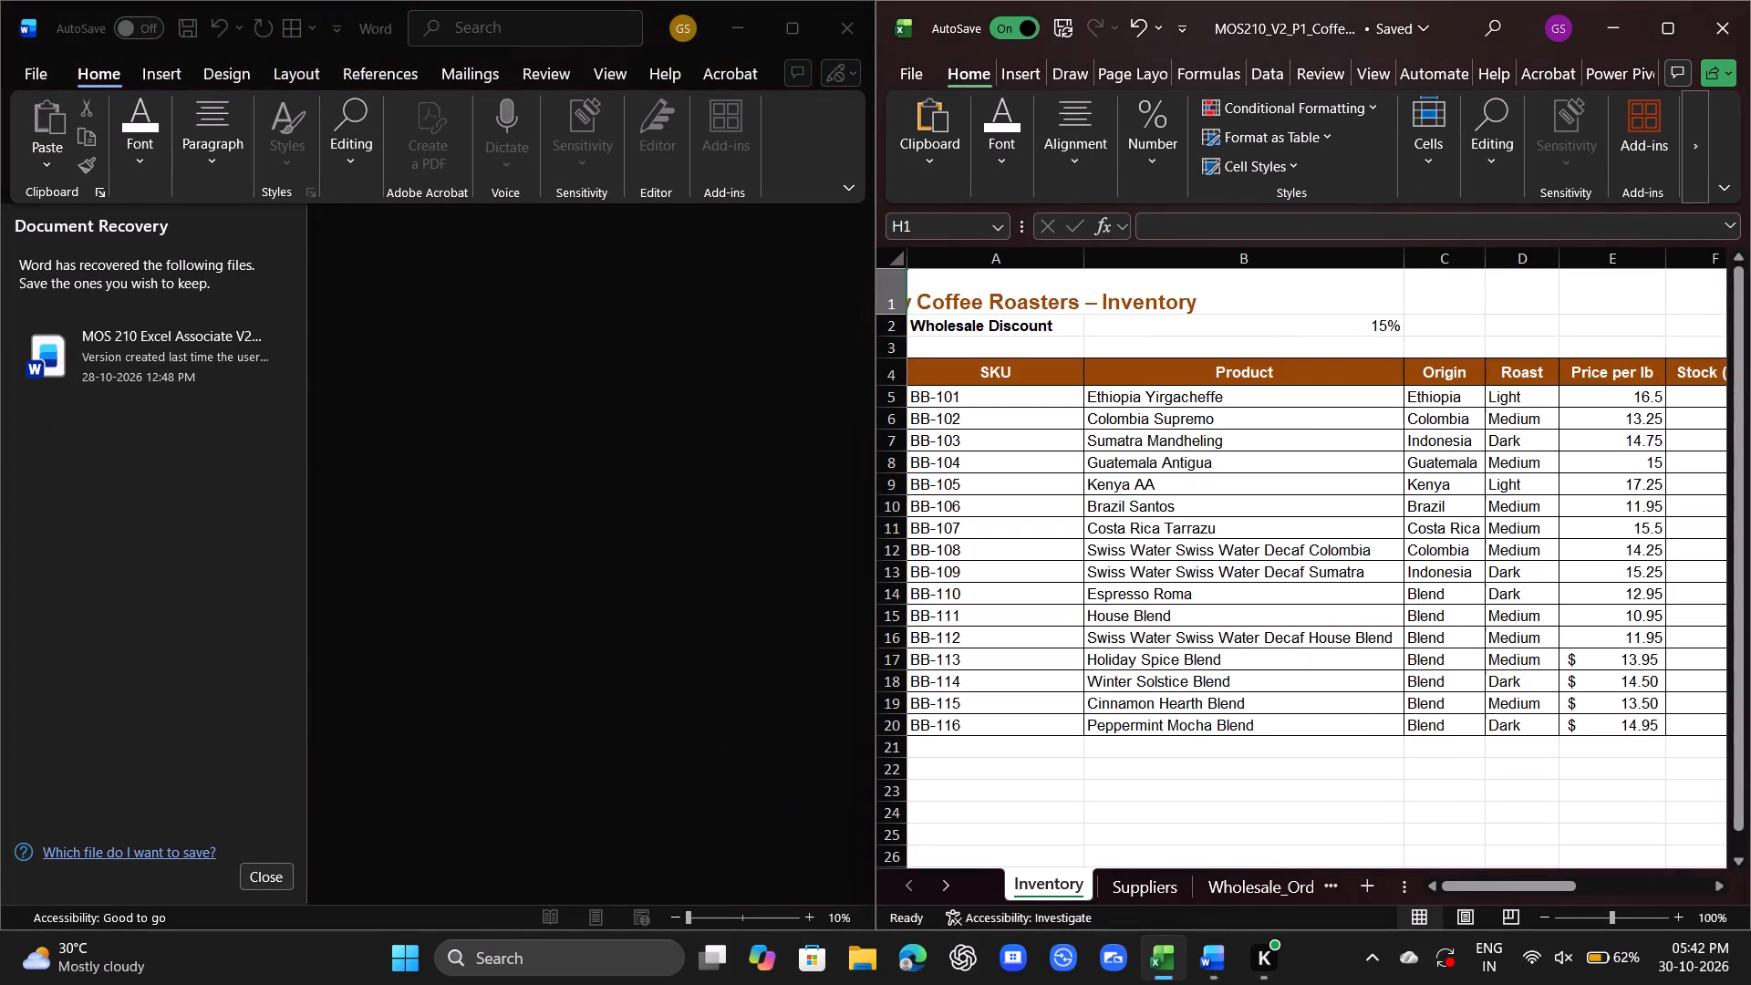
pyautogui.click(399, 451)
pyautogui.click(204, 378)
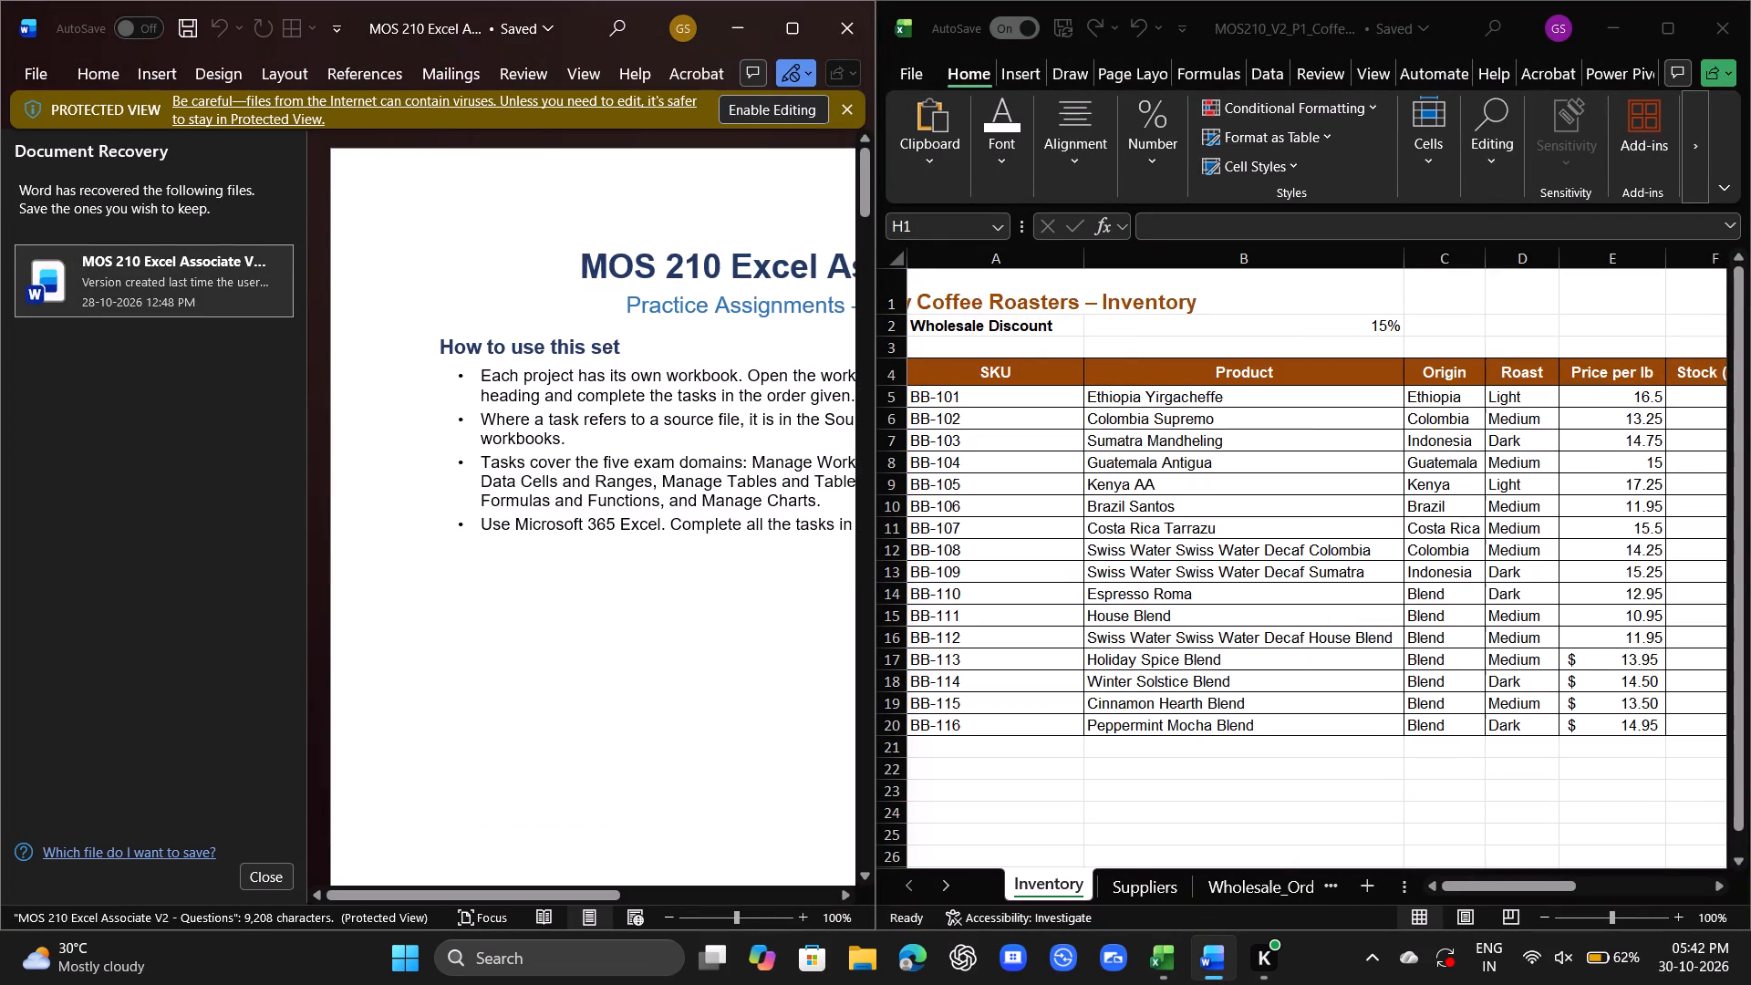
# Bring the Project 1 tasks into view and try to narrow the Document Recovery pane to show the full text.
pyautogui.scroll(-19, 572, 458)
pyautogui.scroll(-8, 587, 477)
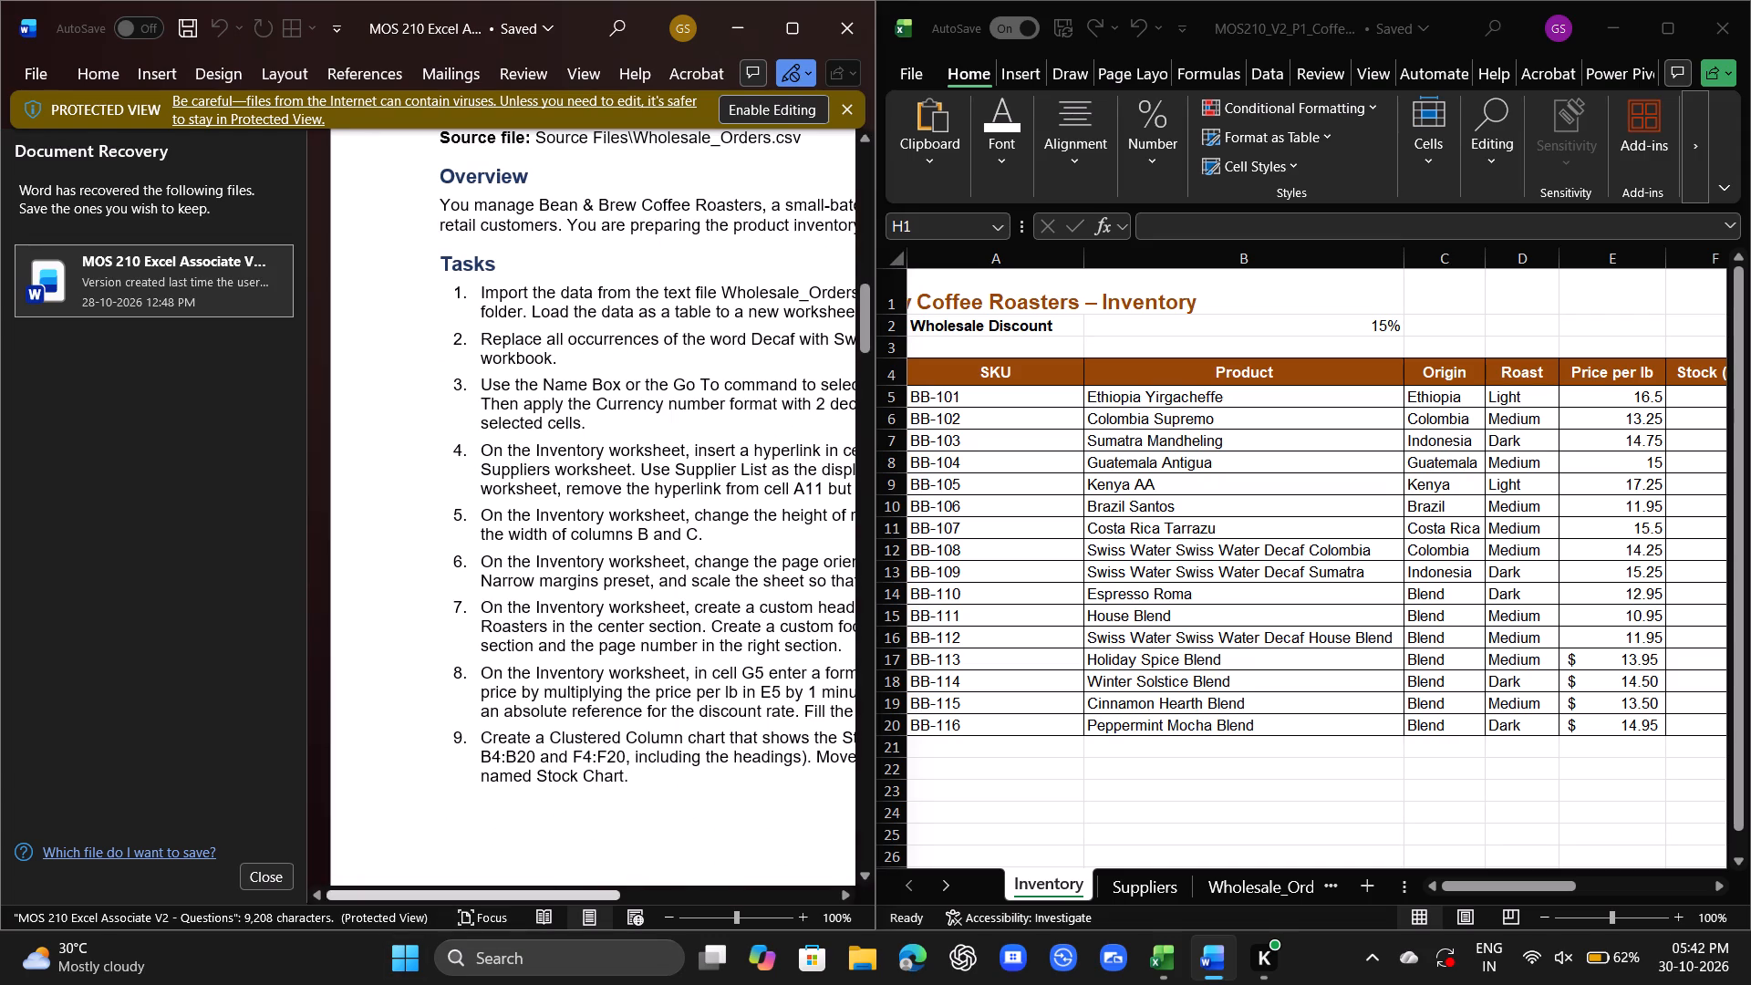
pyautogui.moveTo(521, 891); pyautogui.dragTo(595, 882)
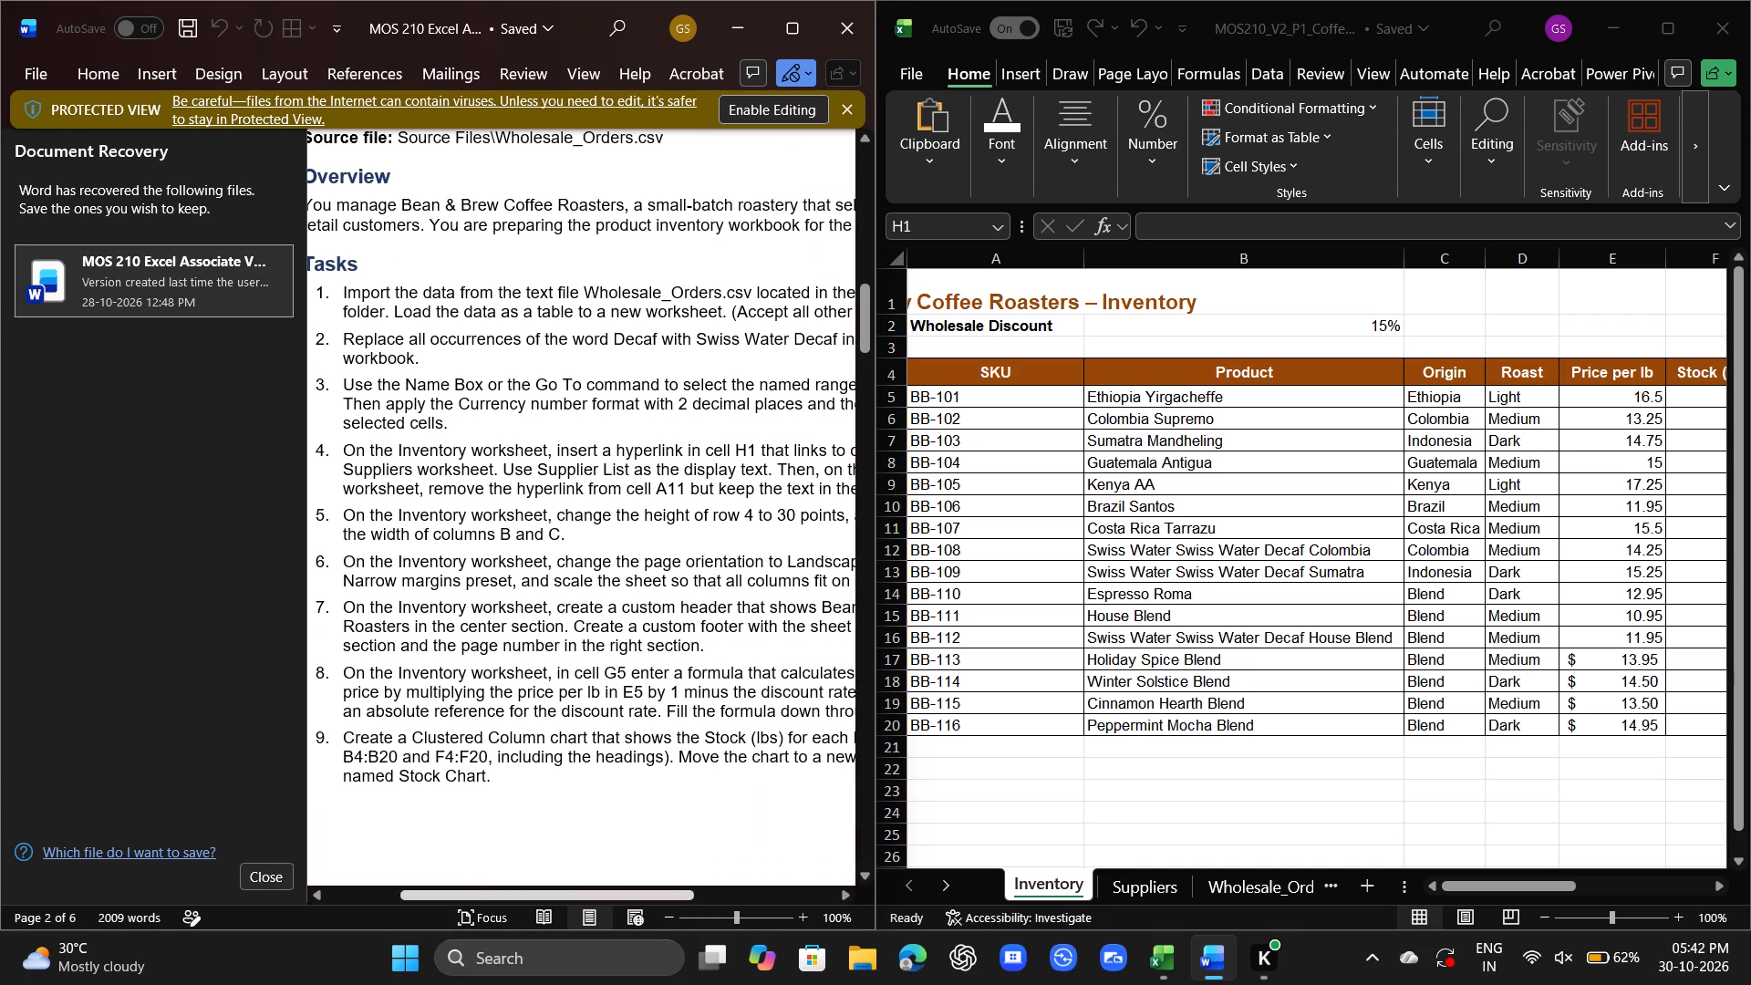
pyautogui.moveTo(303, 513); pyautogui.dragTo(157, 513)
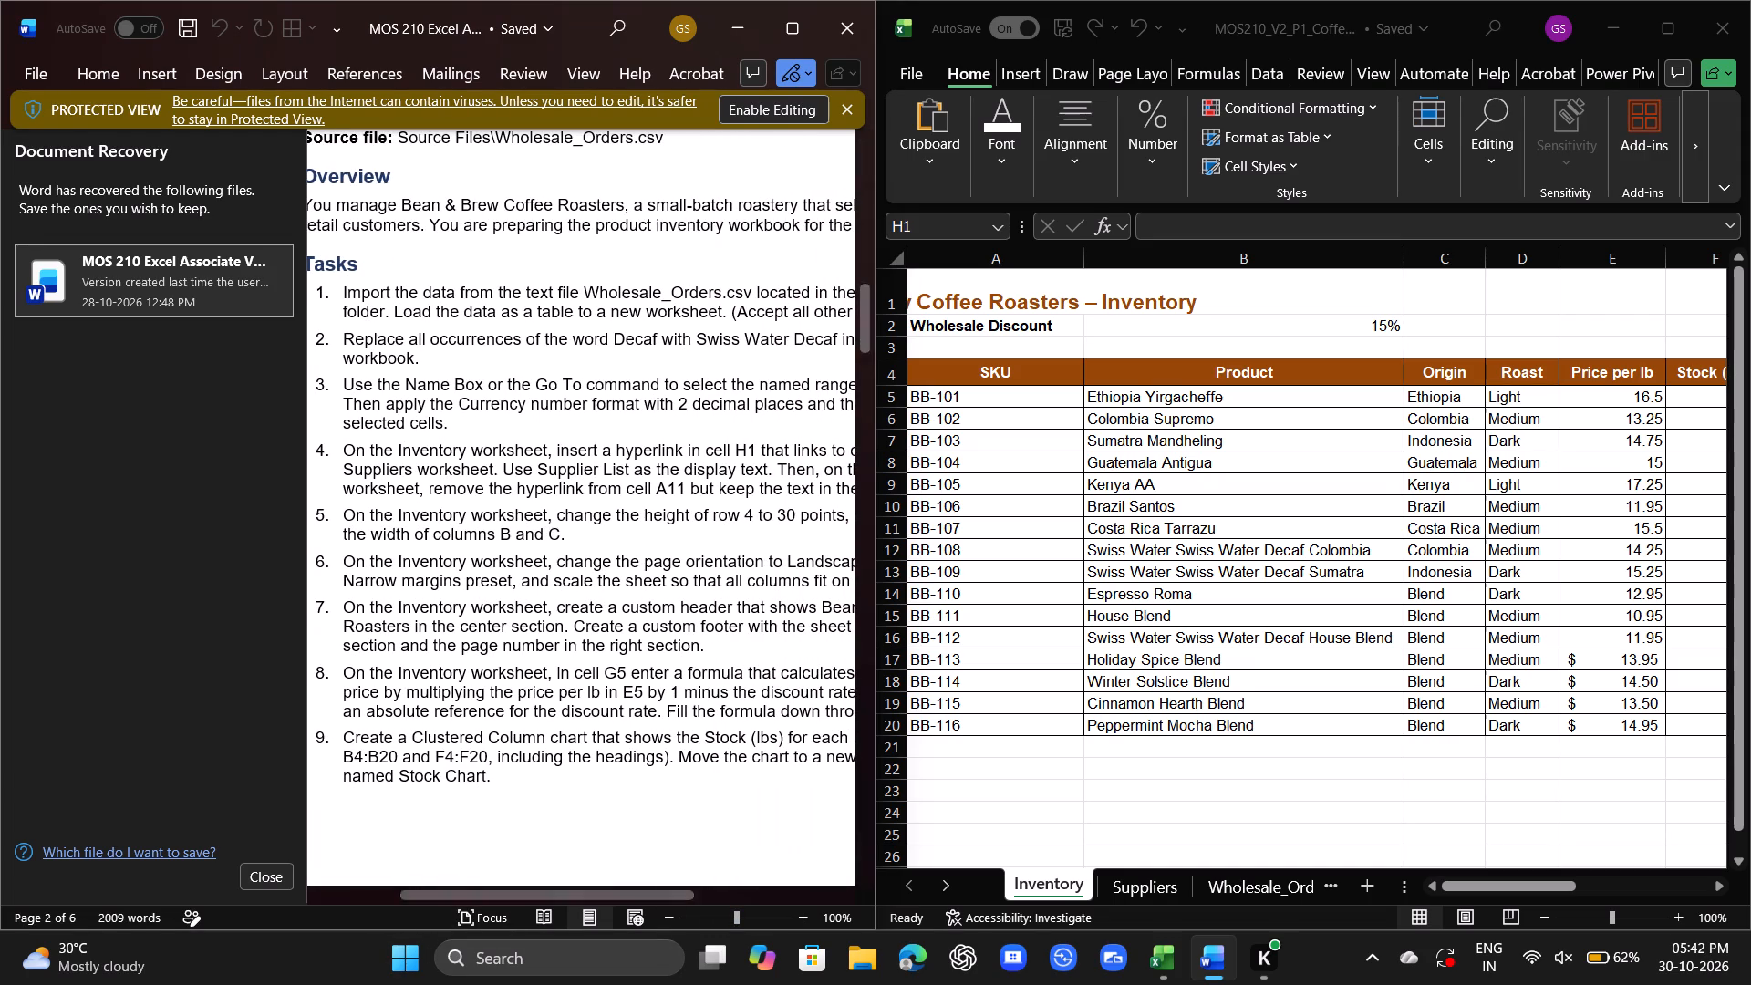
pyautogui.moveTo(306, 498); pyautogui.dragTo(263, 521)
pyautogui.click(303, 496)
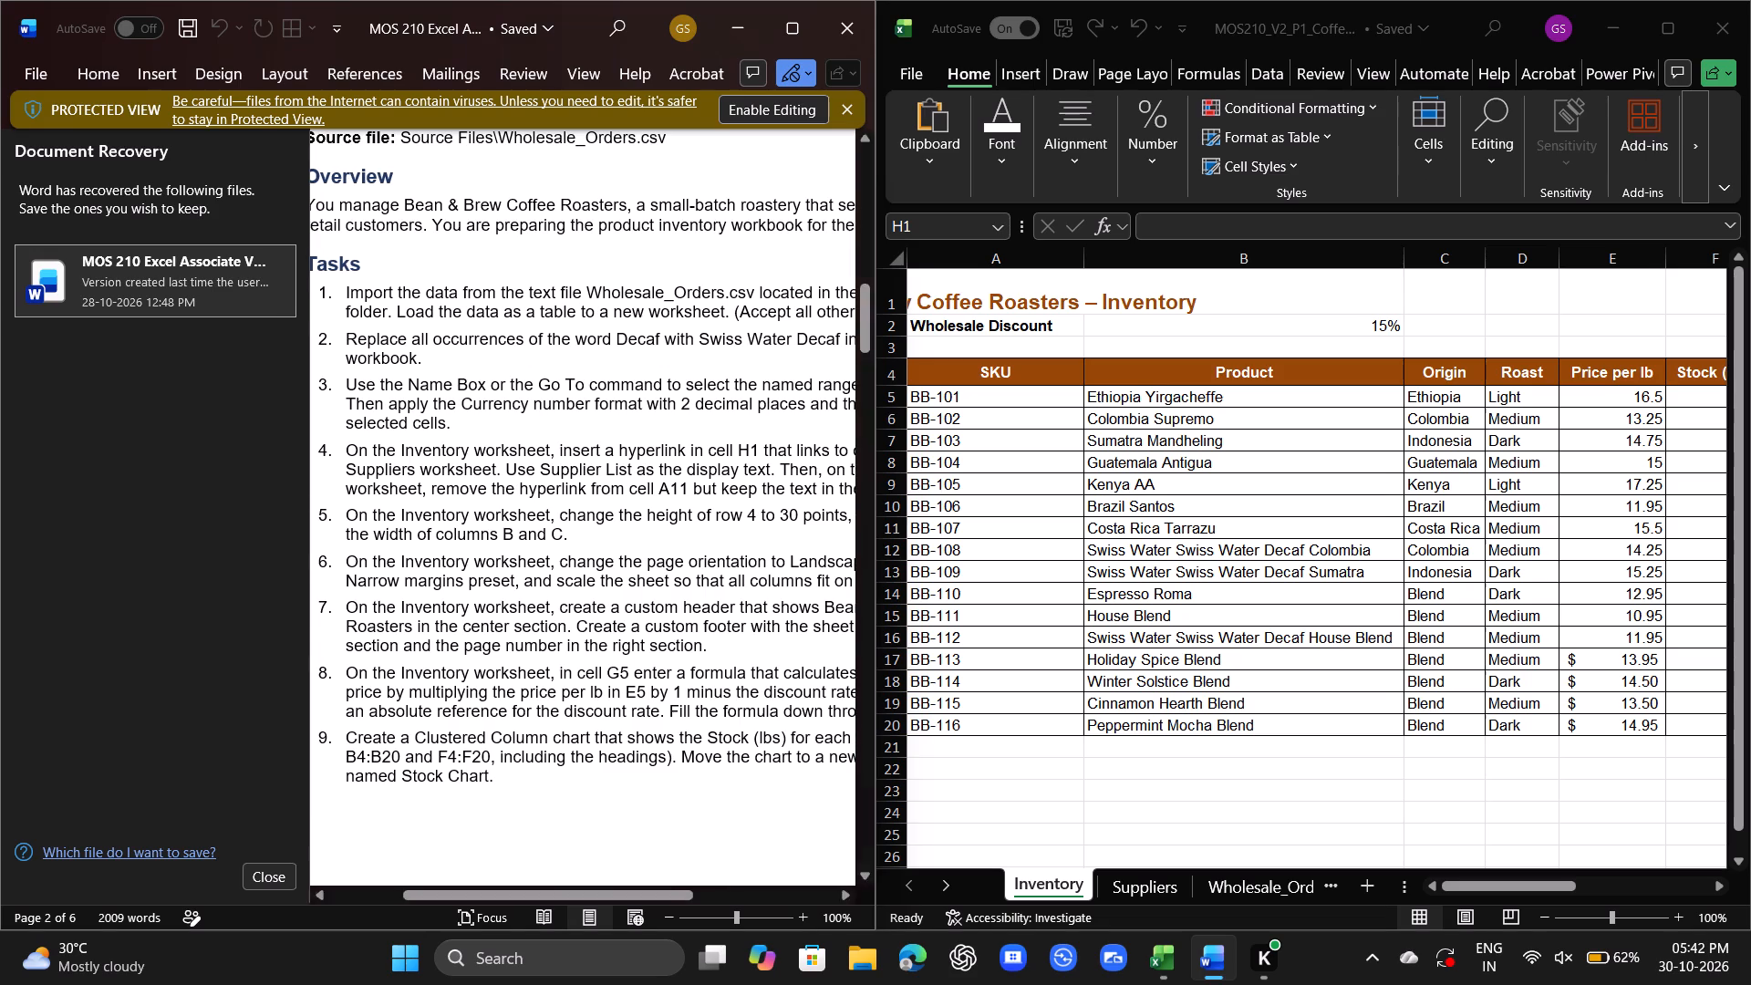
# Enable editing for the questions document, place it beside the workbook again and show the Project 1 task list.
pyautogui.click(781, 103)
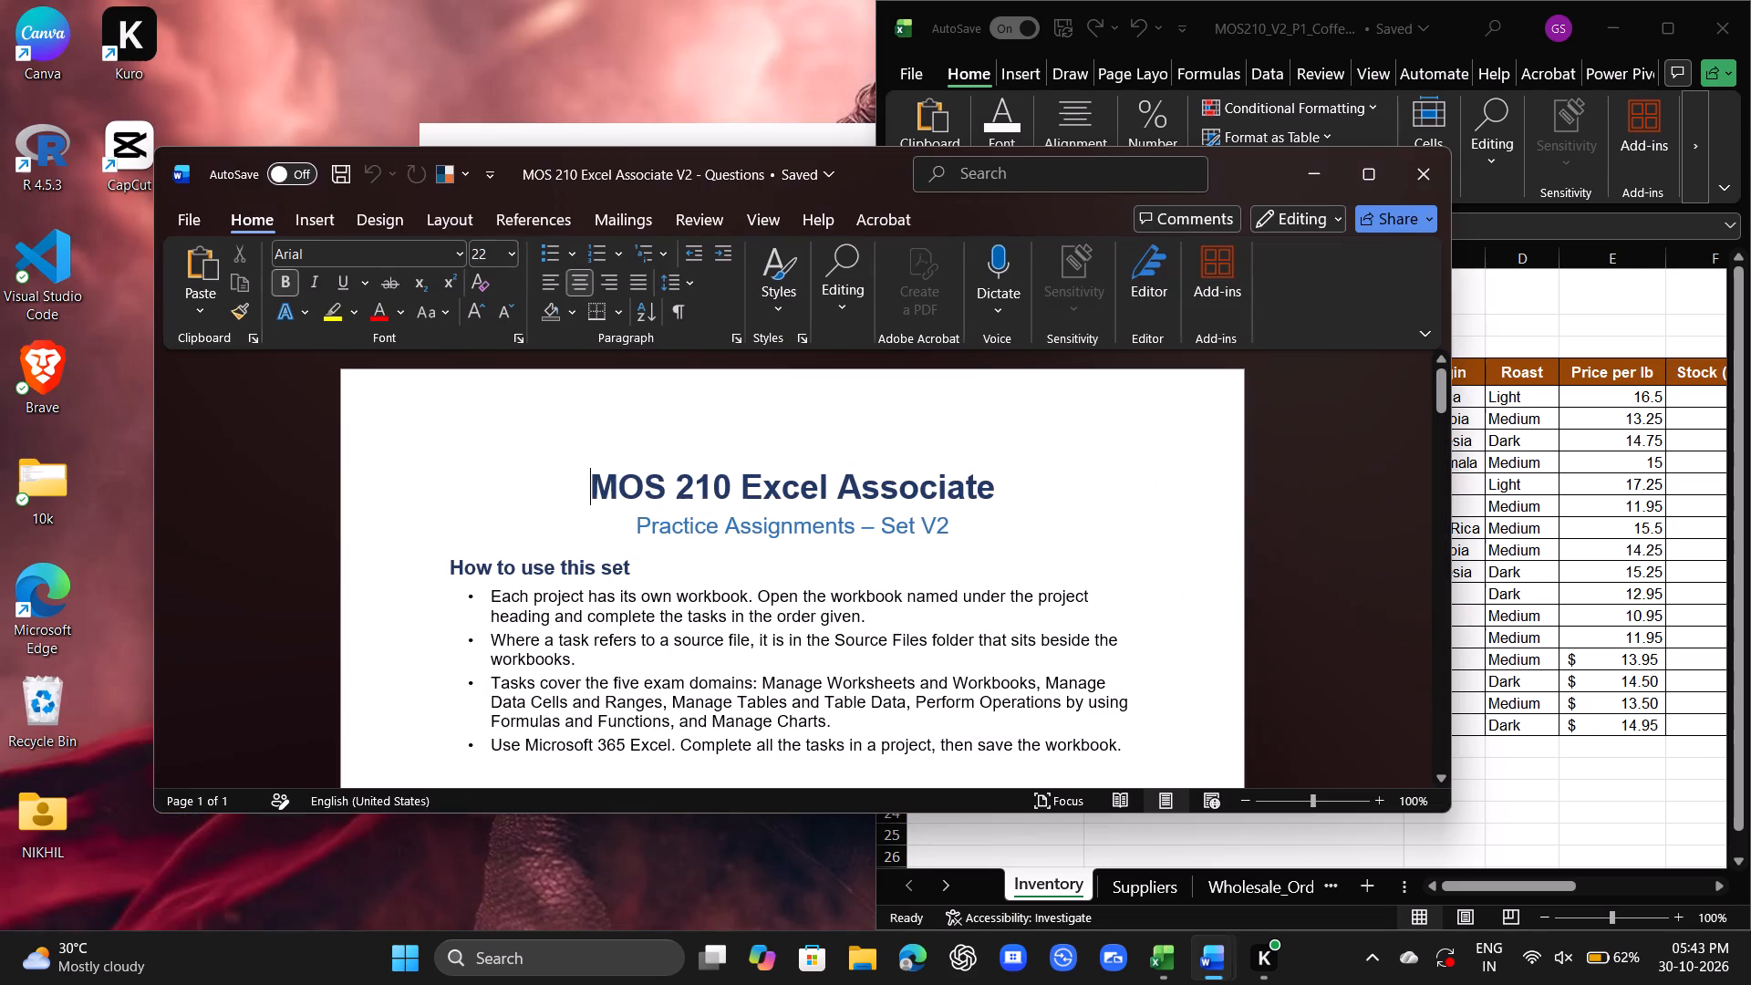
pyautogui.click(1346, 161)
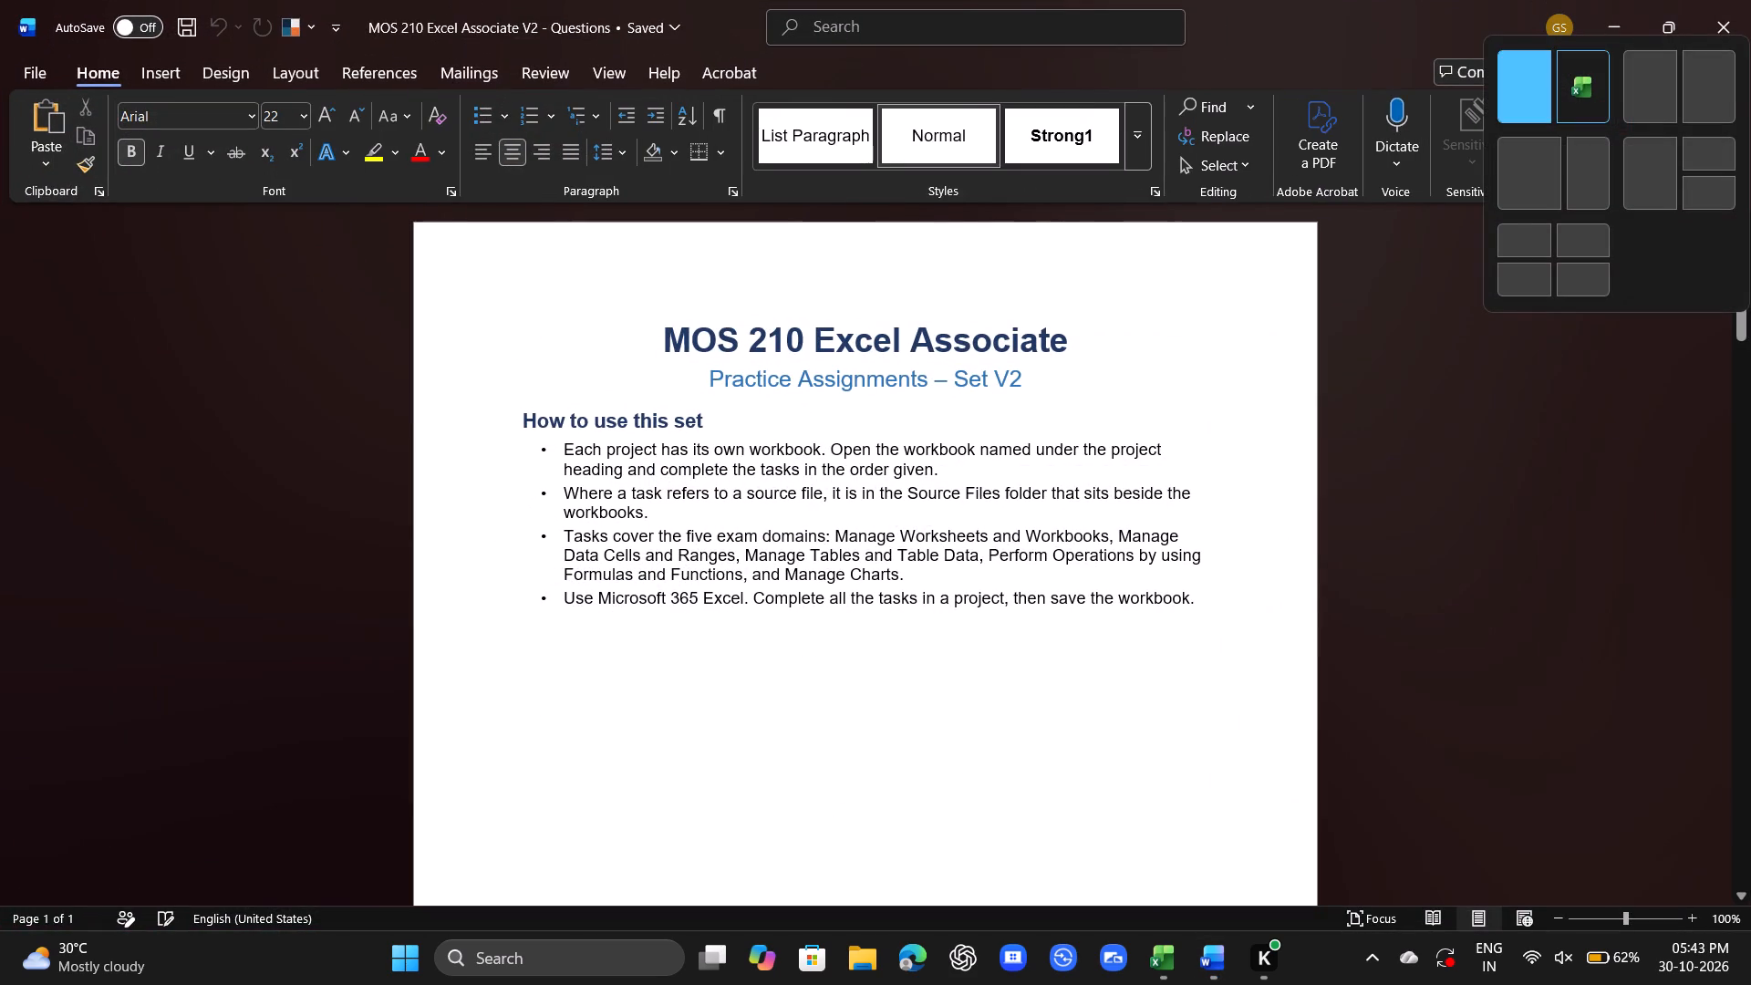
pyautogui.click(1527, 90)
pyautogui.scroll(-8, 623, 441)
pyautogui.scroll(-7, 452, 507)
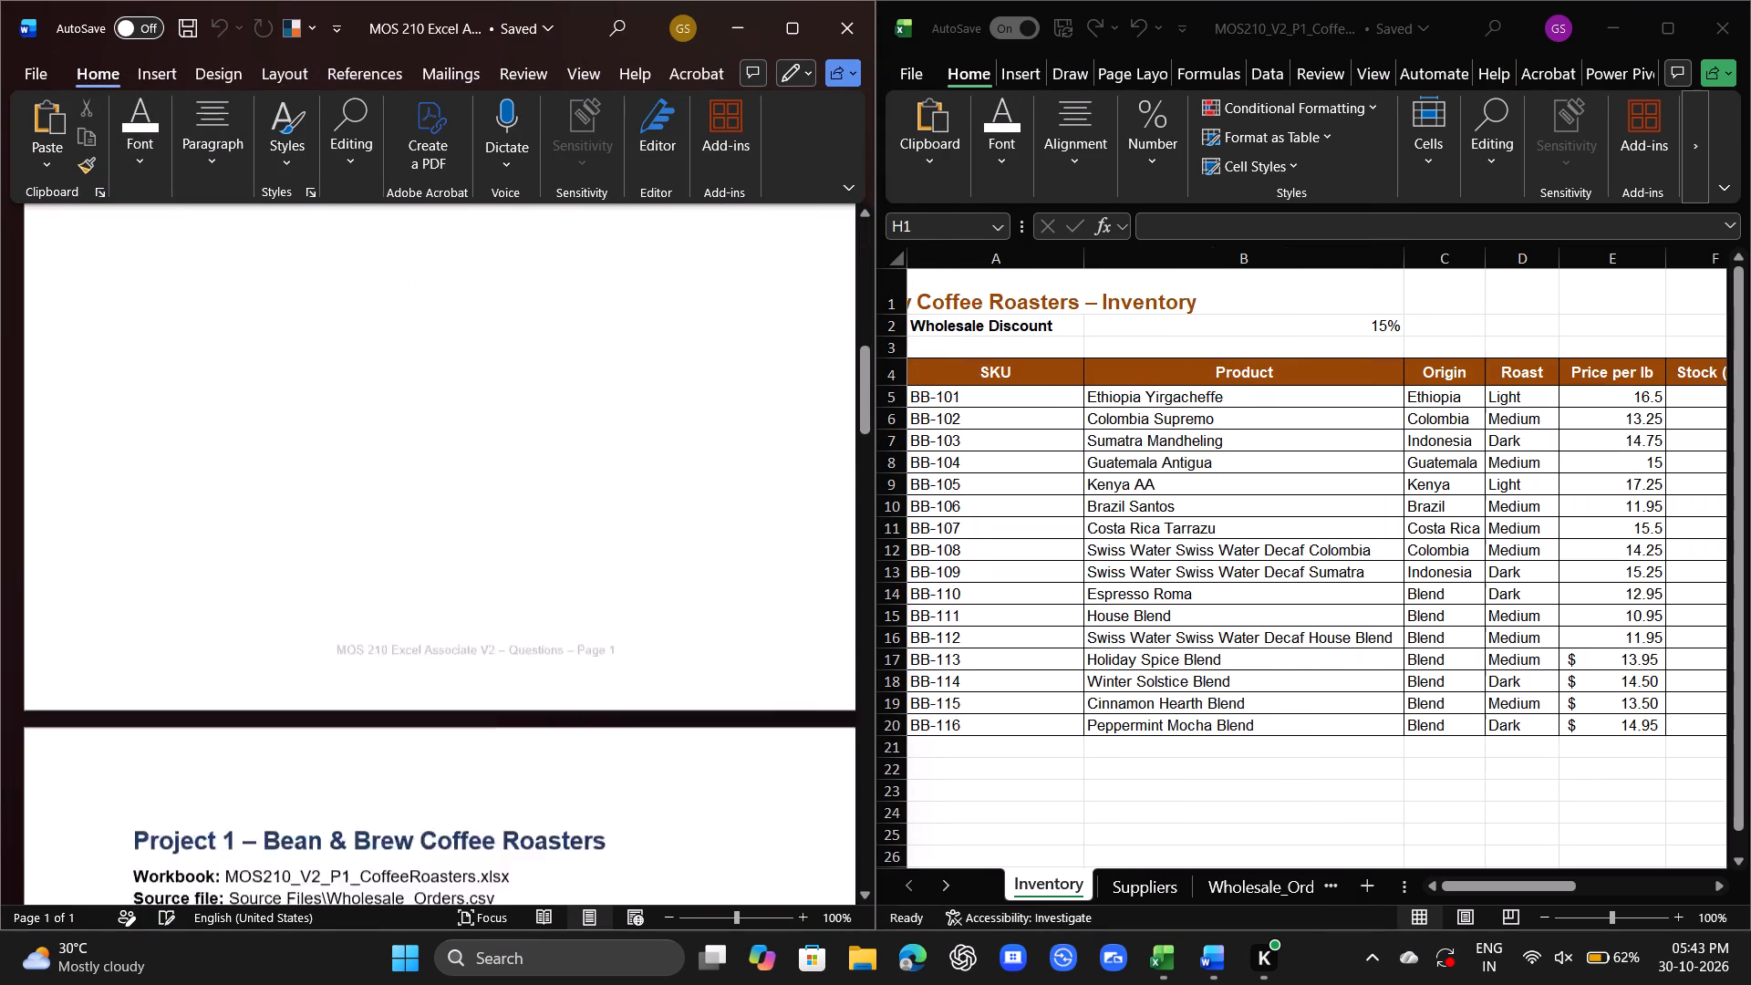
pyautogui.scroll(-11, 424, 448)
pyautogui.scroll(-2, 556, 559)
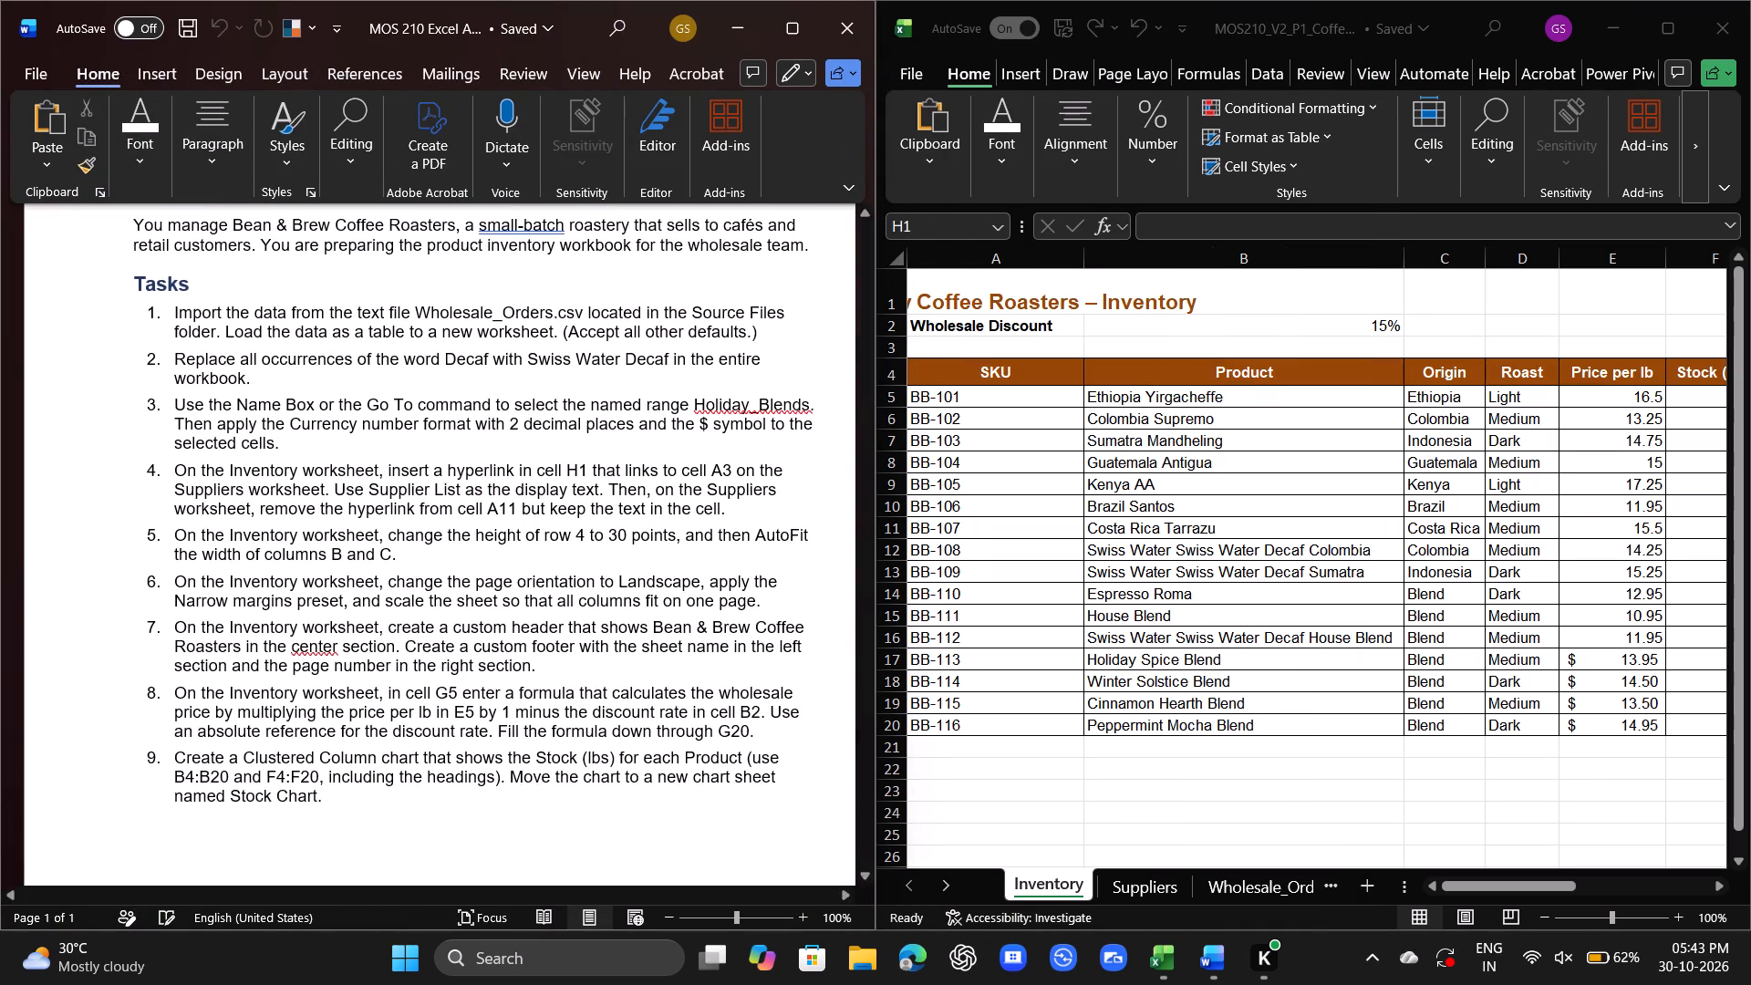
# Select cell H1 on the Inventory worksheet and start inserting a hyperlink in it.
pyautogui.click(1267, 522)
pyautogui.click(1282, 441)
pyautogui.press('Right')
pyautogui.press('Right')
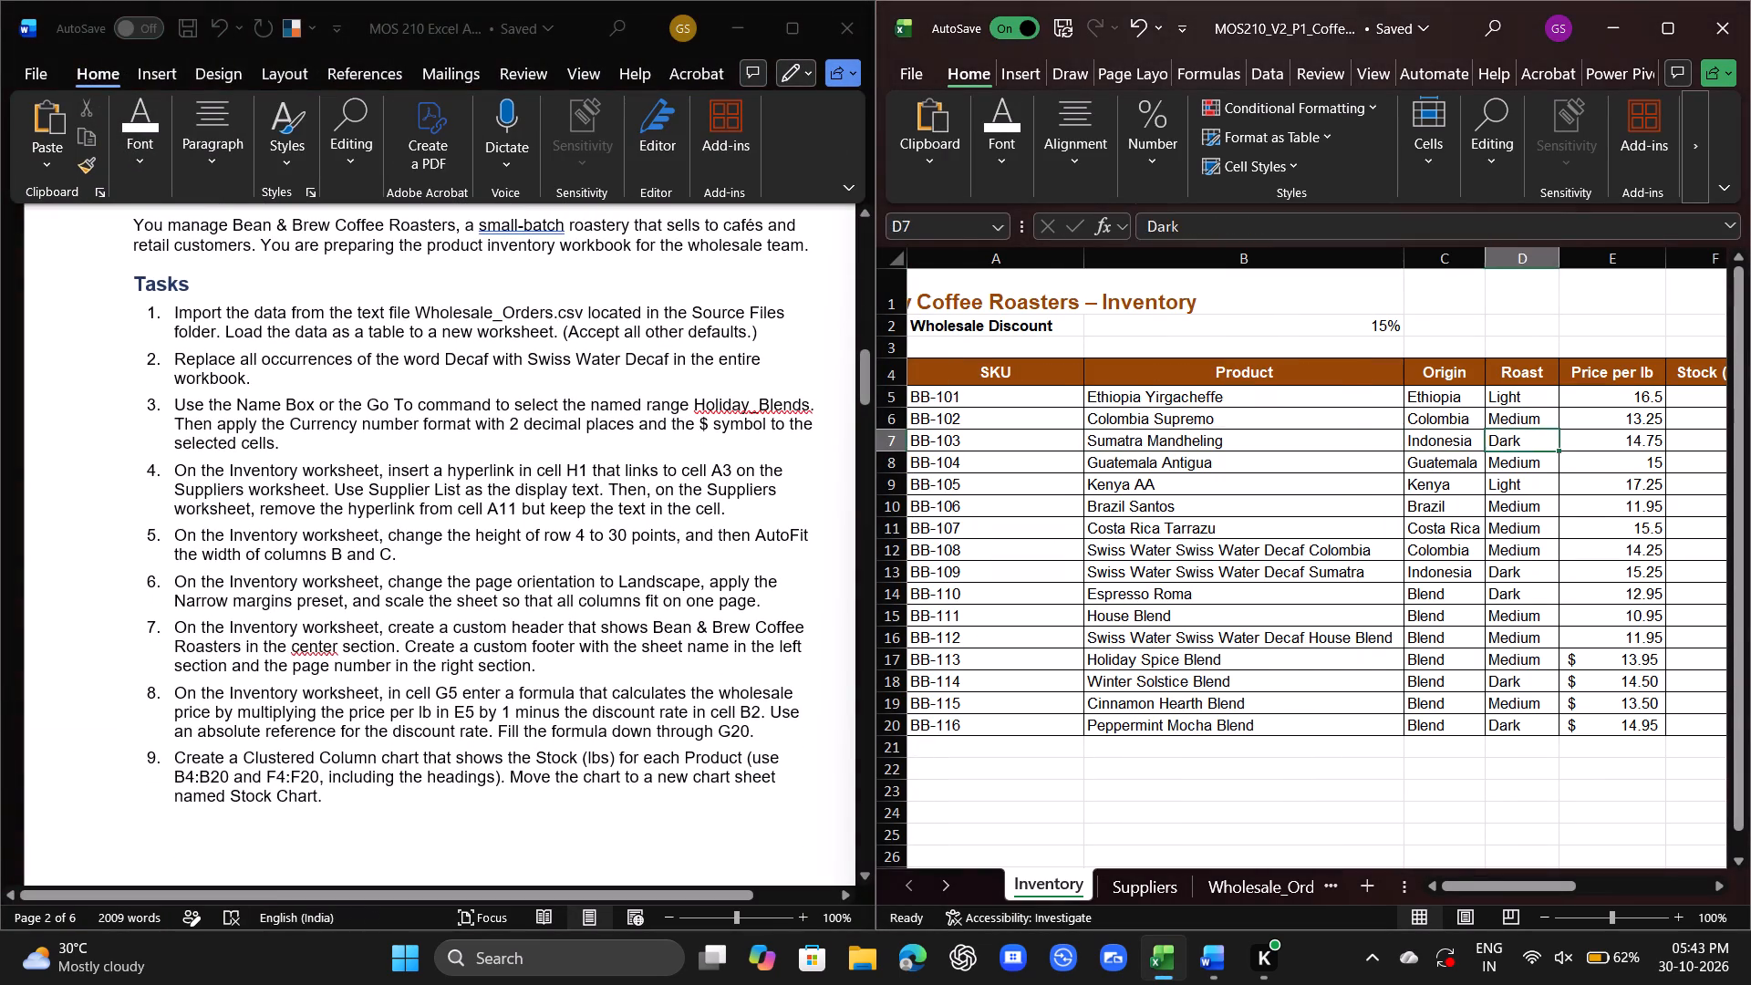
pyautogui.press('Right')
pyautogui.press('Right')
pyautogui.press('Right')
pyautogui.press('Right')
pyautogui.press('Right')
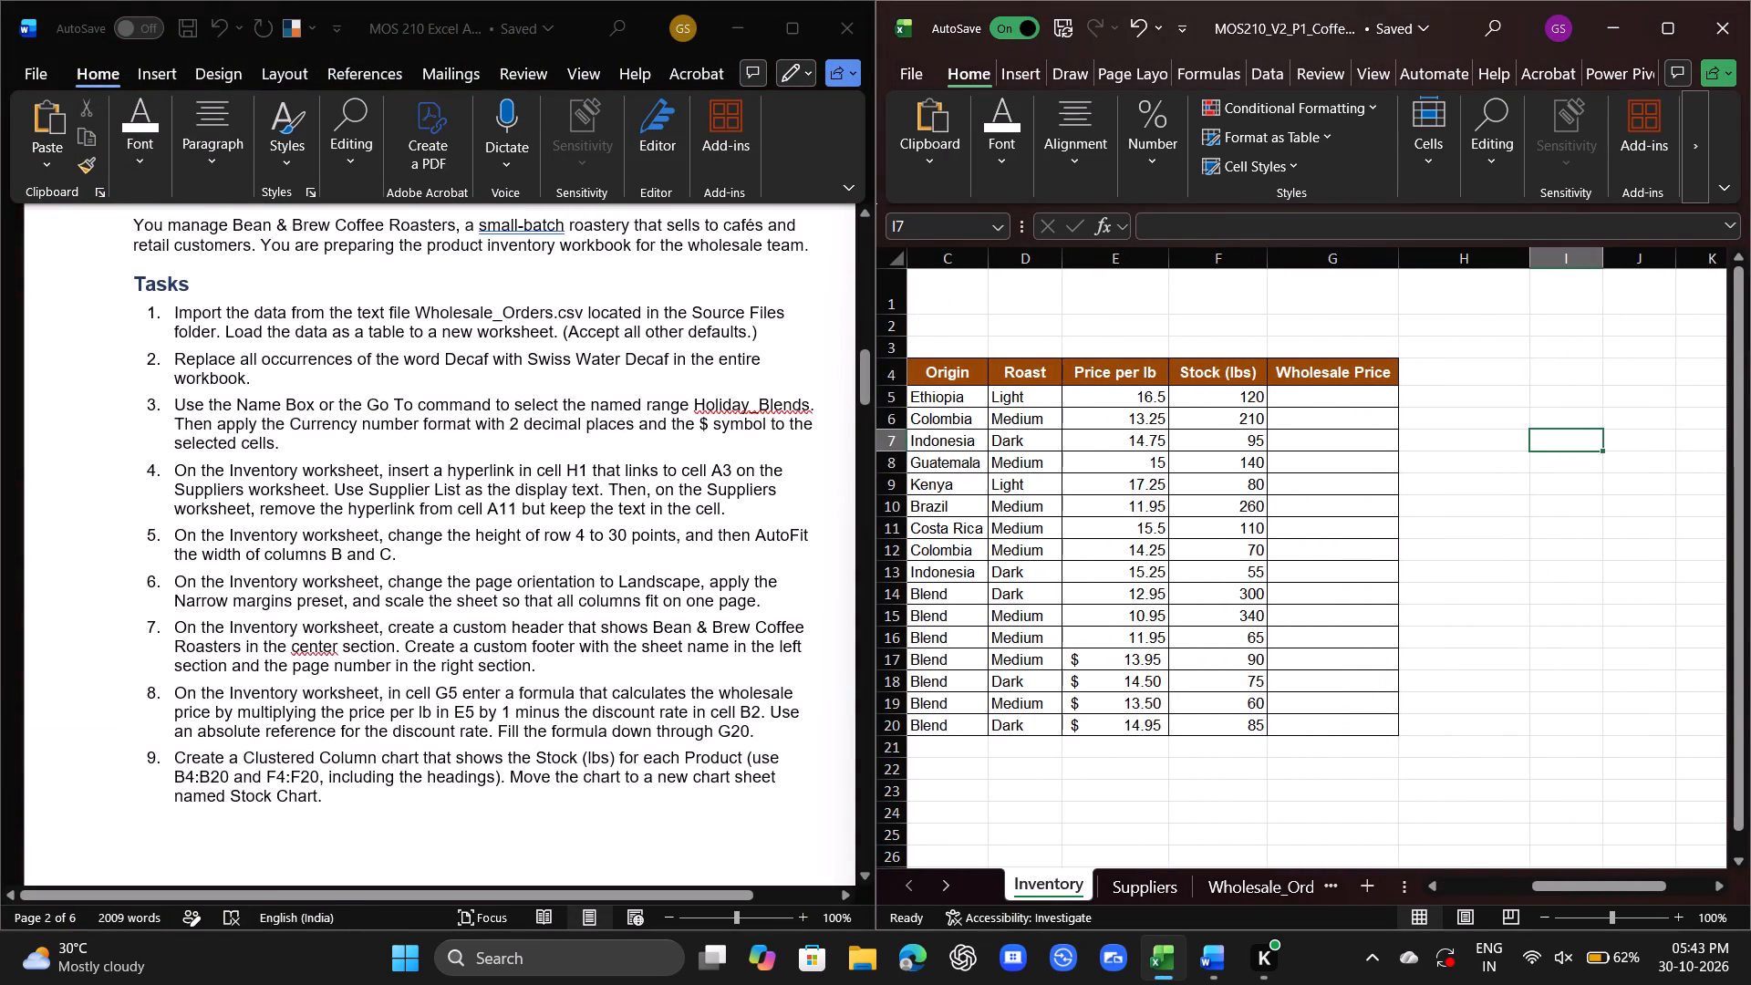
pyautogui.click(1466, 276)
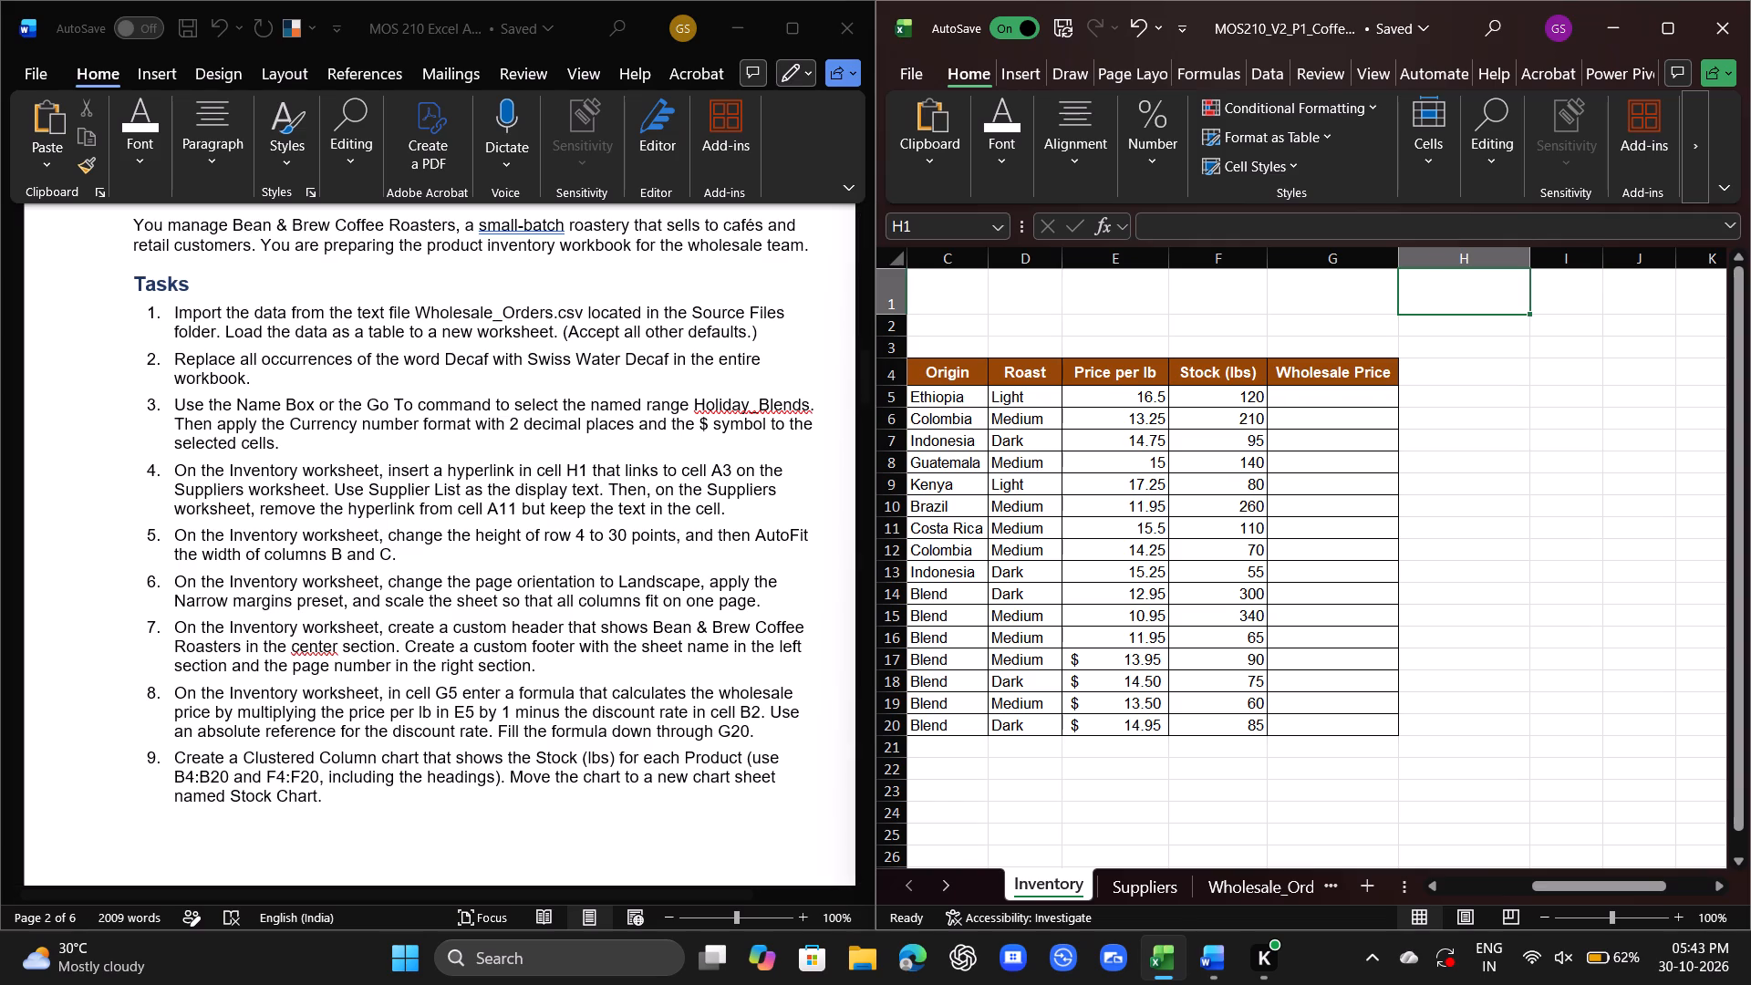
pyautogui.rightClick(1421, 295)
pyautogui.click(1498, 793)
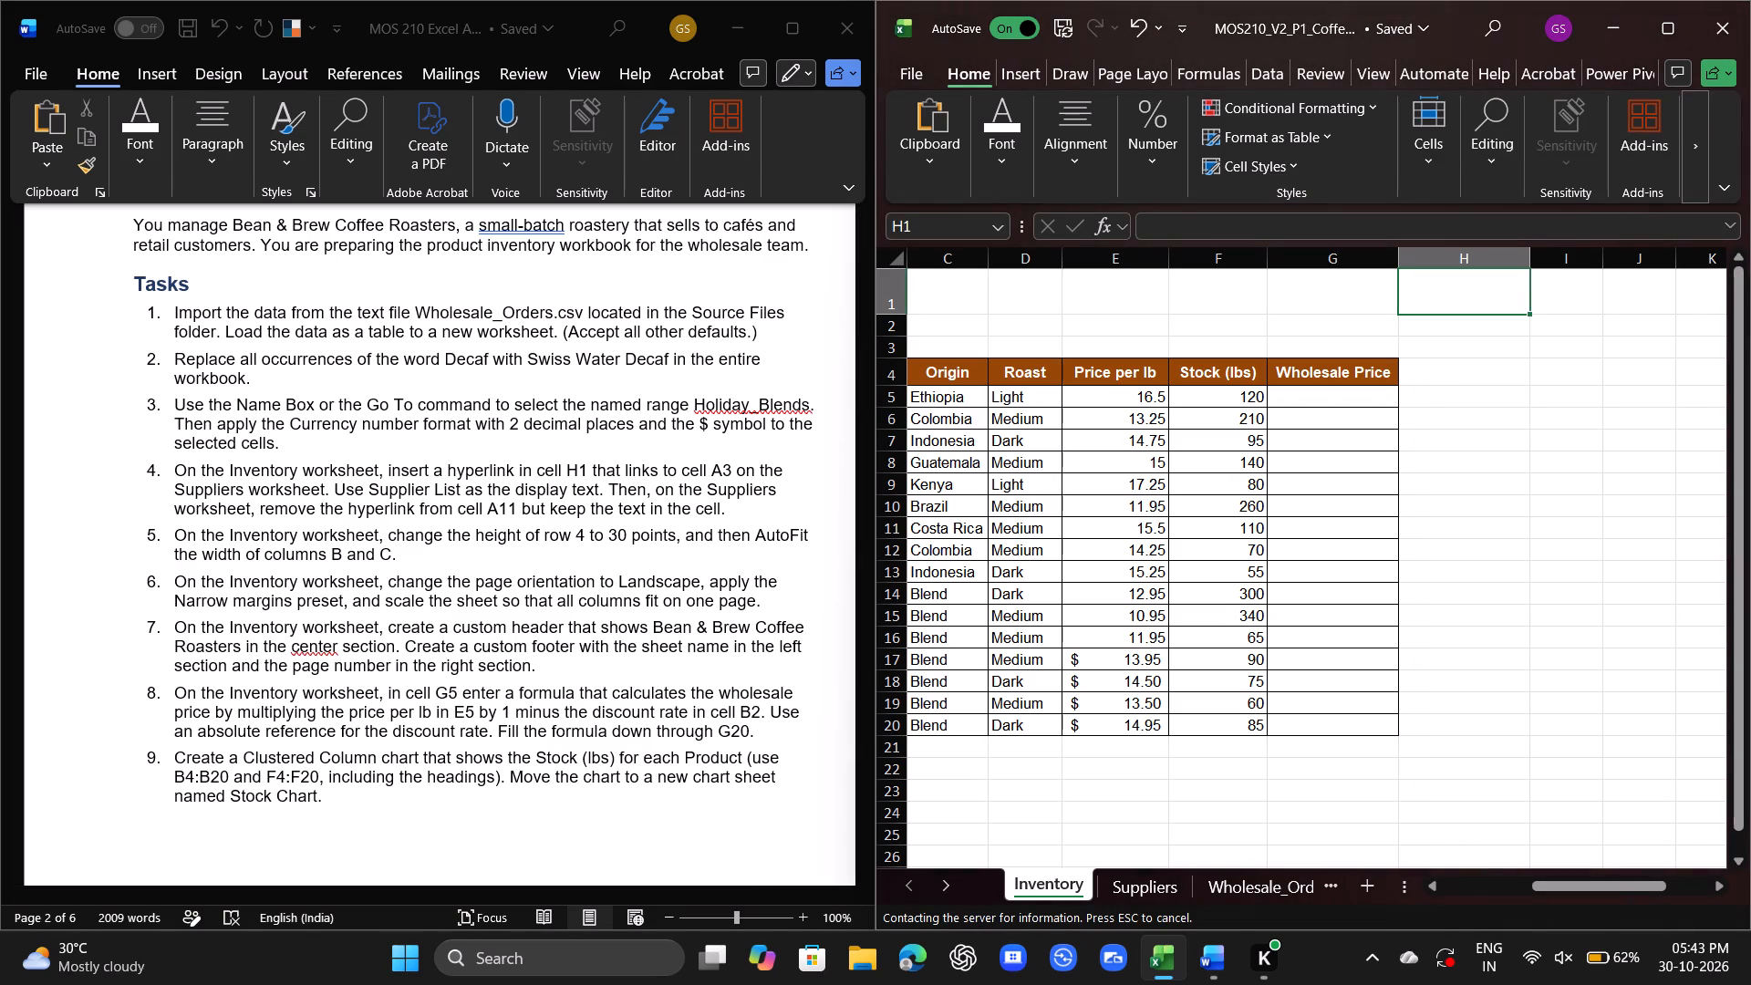
pyautogui.click(1419, 303)
pyautogui.click(1440, 396)
pyautogui.click(1458, 378)
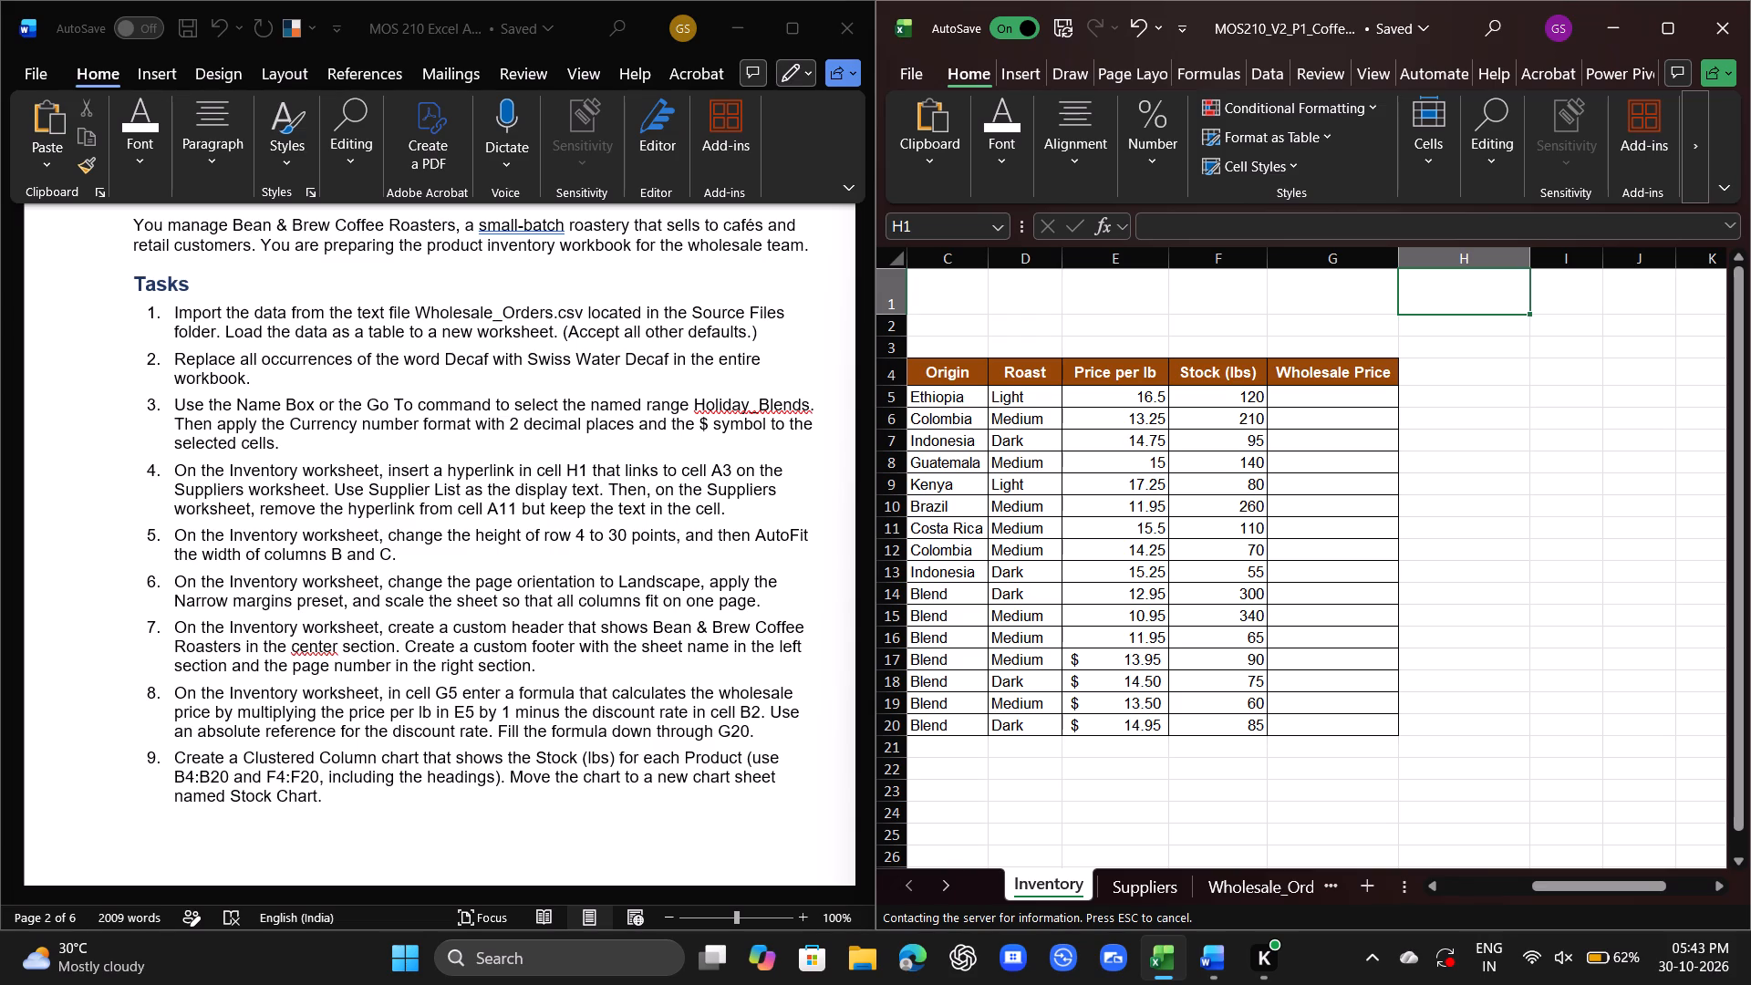
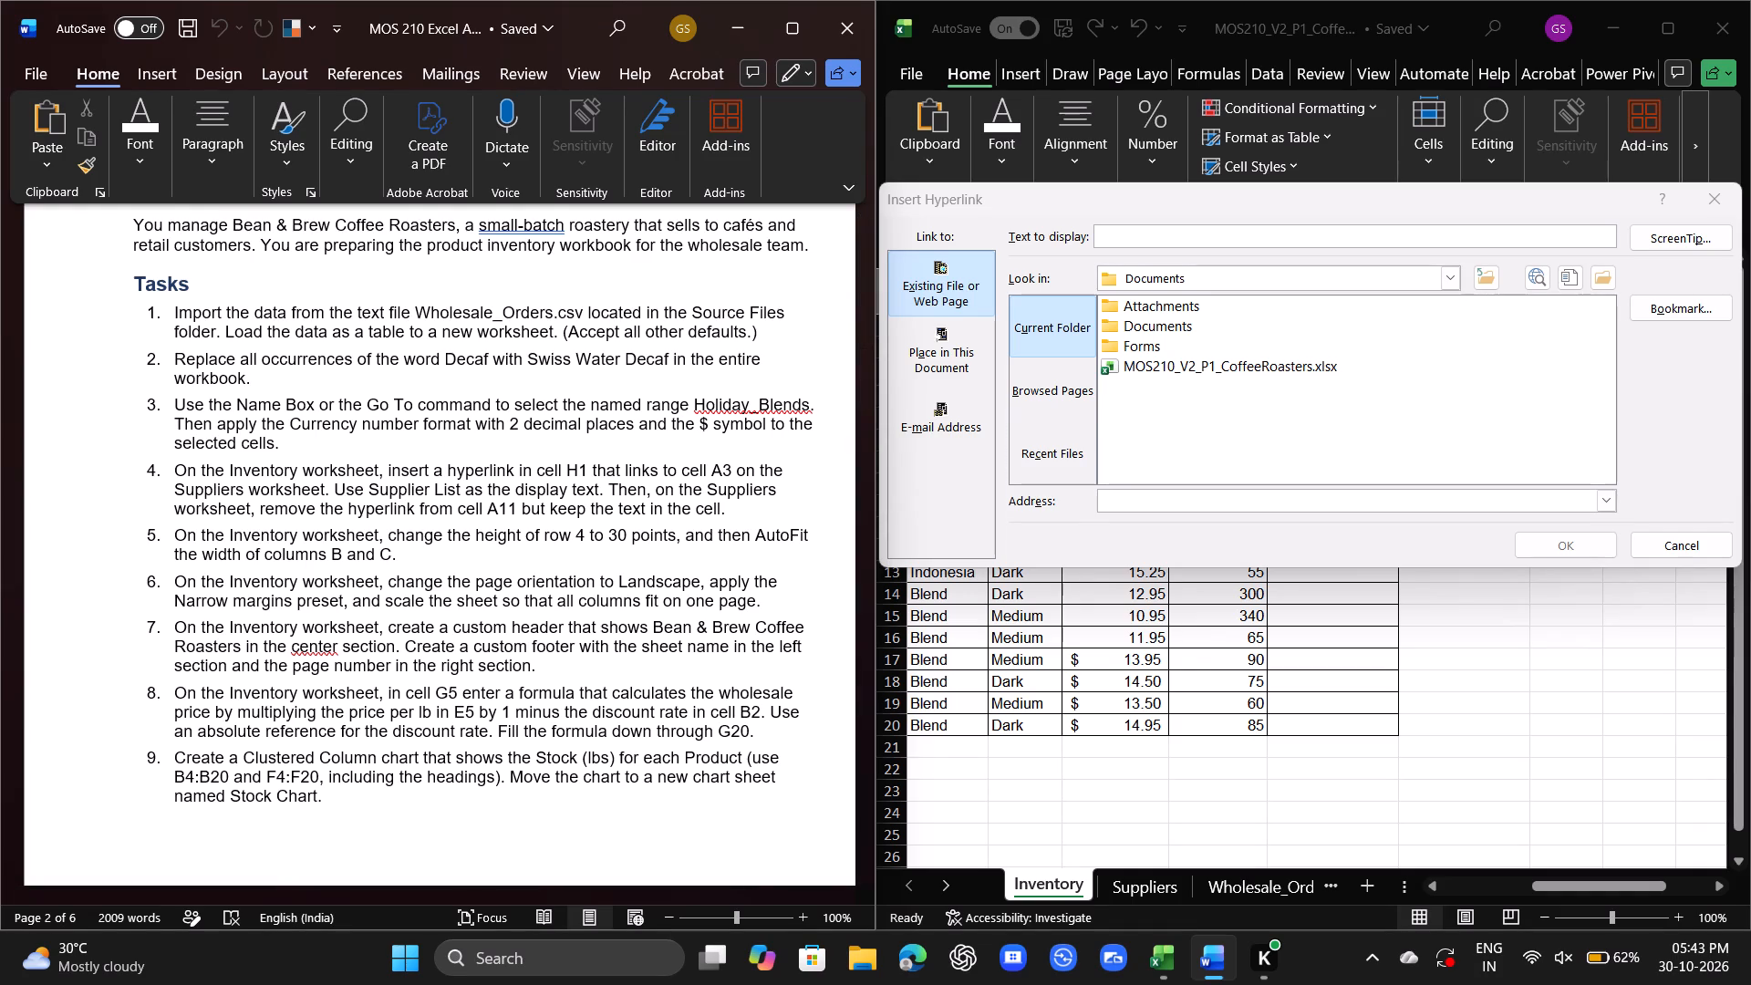
# Link cell H1 on the Inventory worksheet to cell A3 of the Suppliers worksheet in this workbook.
pyautogui.click(946, 346)
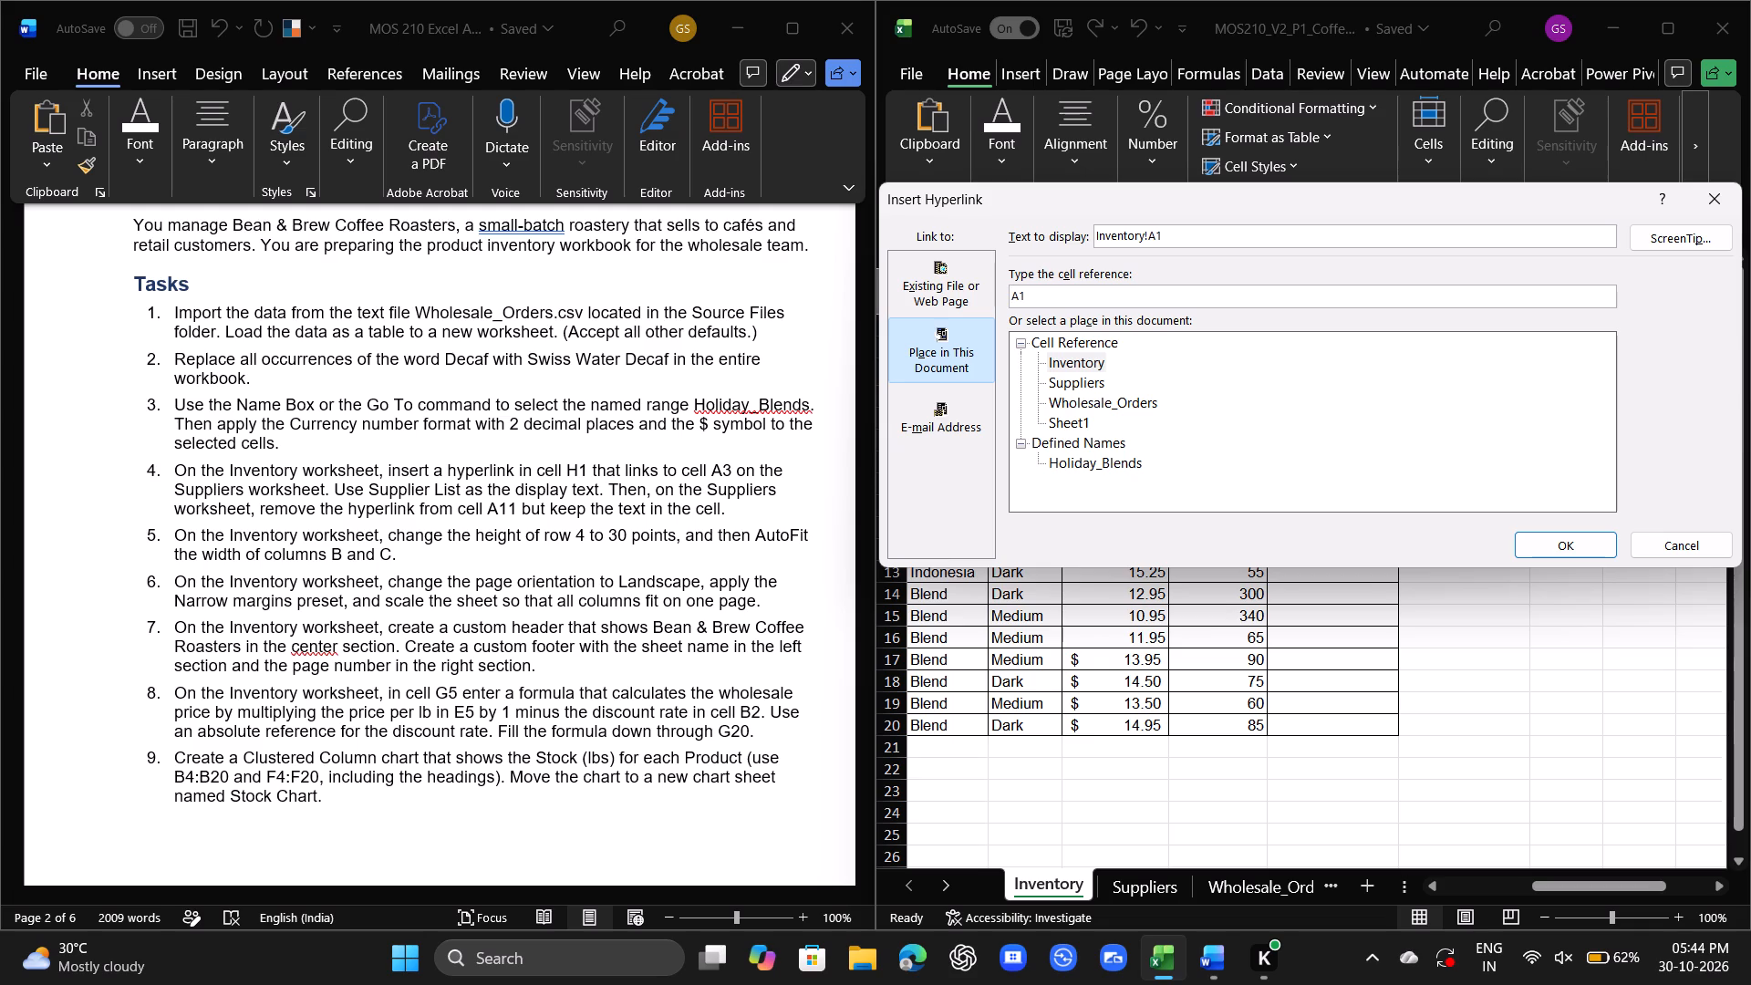
pyautogui.click(1082, 363)
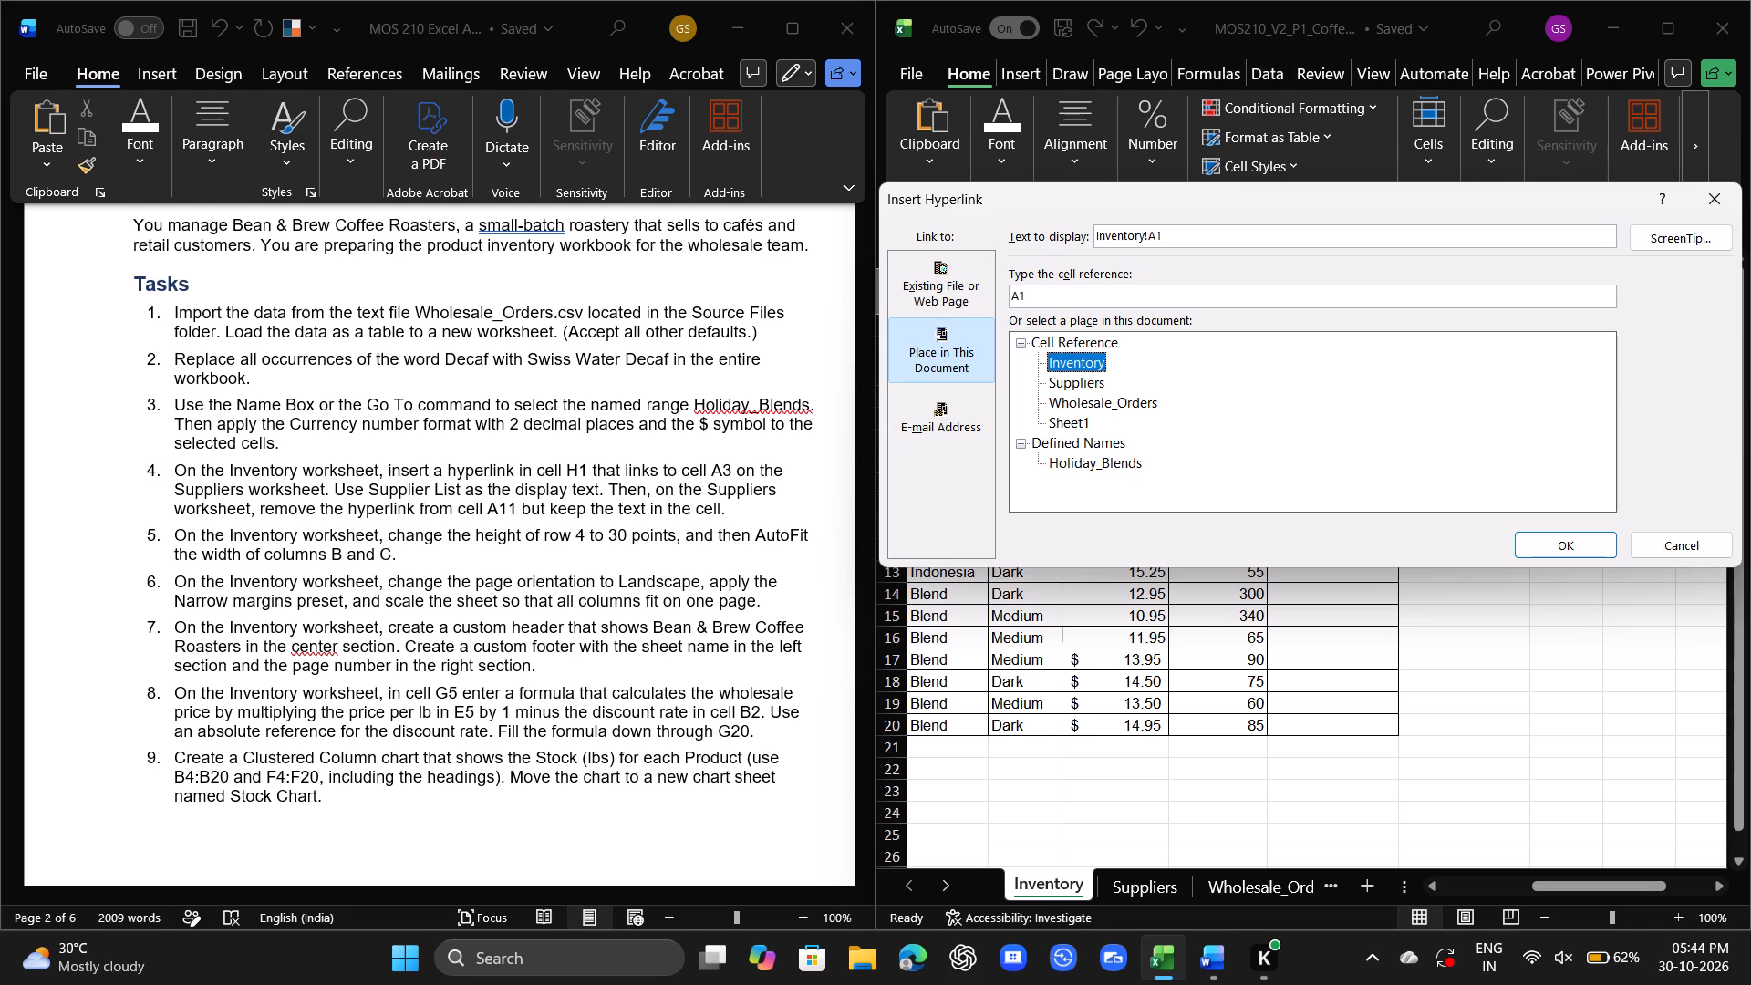
pyautogui.click(1057, 288)
pyautogui.click(1056, 299)
pyautogui.click(1105, 301)
pyautogui.click(1083, 381)
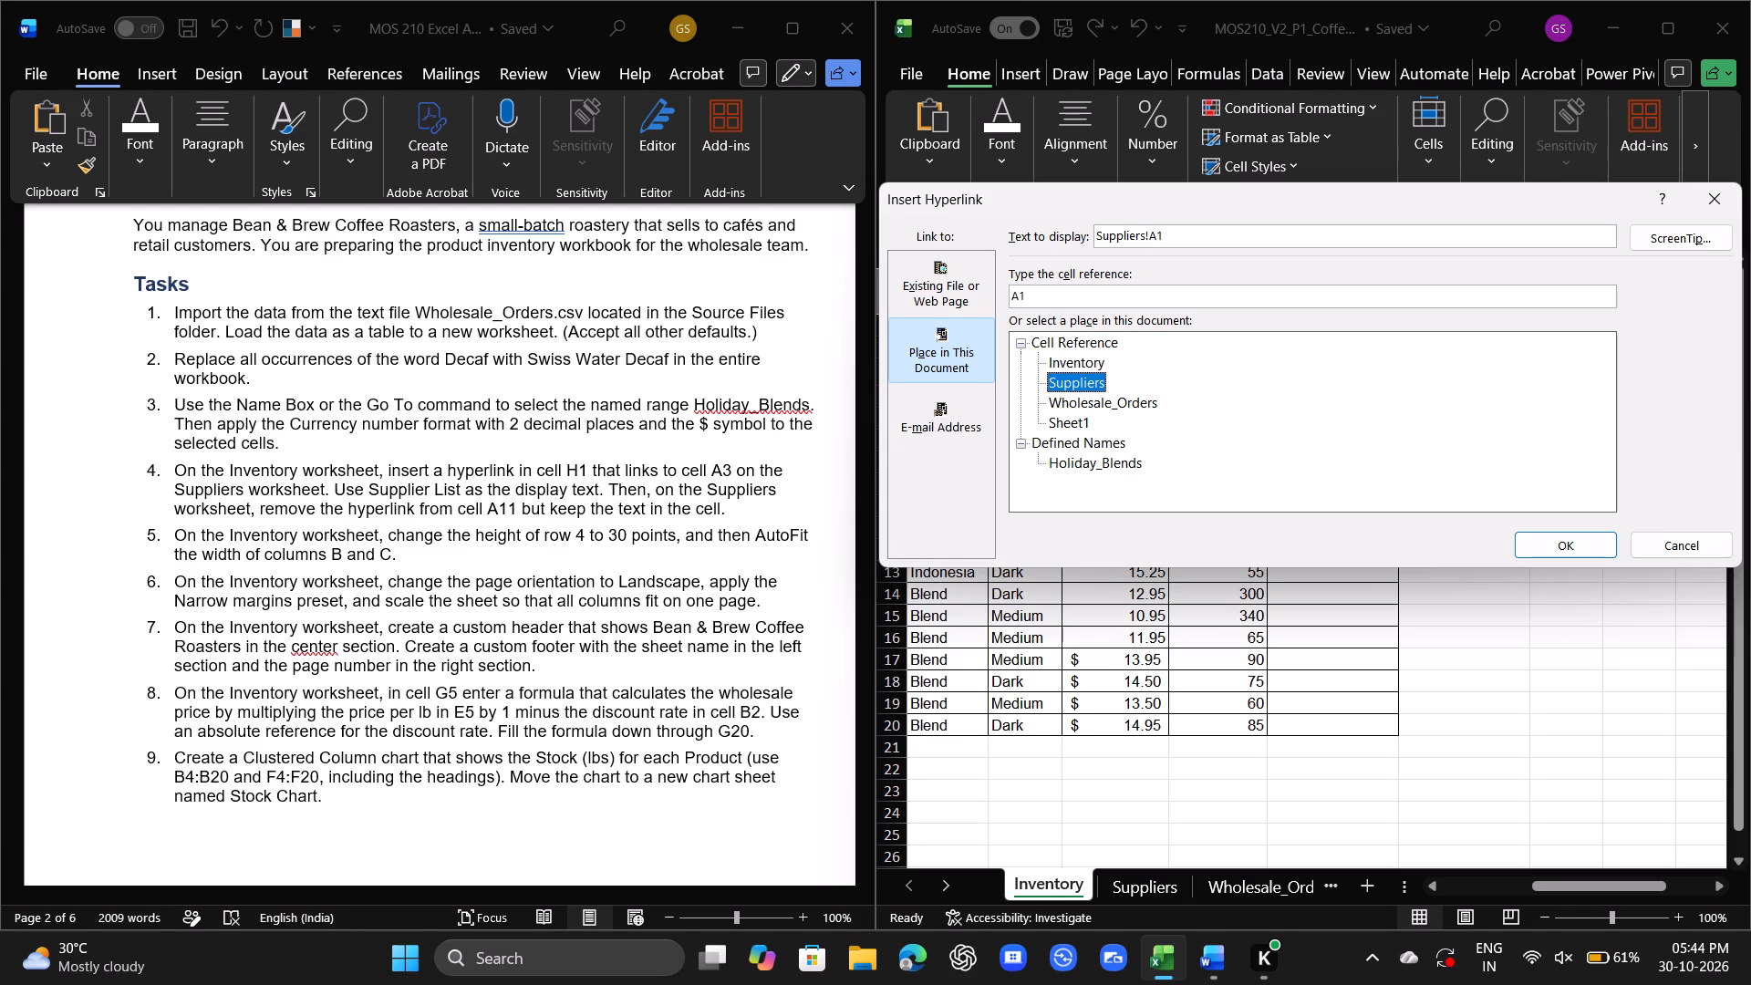
pyautogui.click(1030, 304)
pyautogui.press('BackSpace')
pyautogui.press('pagedown')
pyautogui.press('pagedown')
pyautogui.press('3')
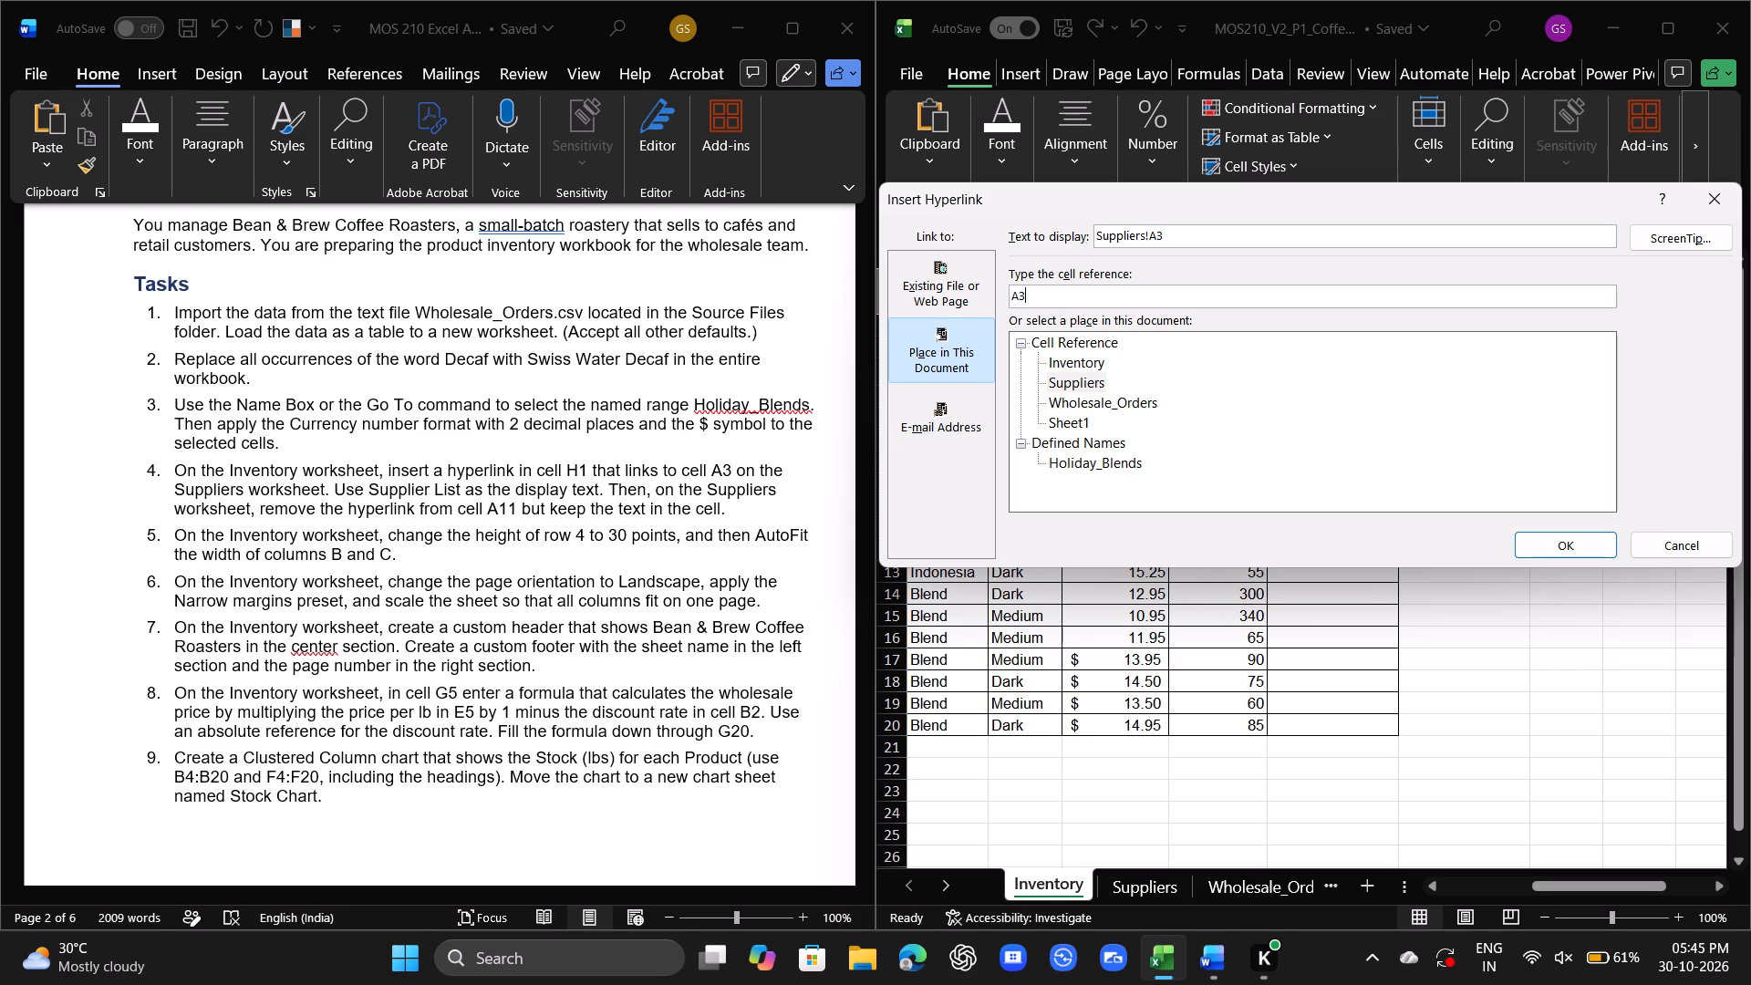
pyautogui.moveTo(1561, 549); pyautogui.dragTo(1559, 561)
pyautogui.click(1554, 547)
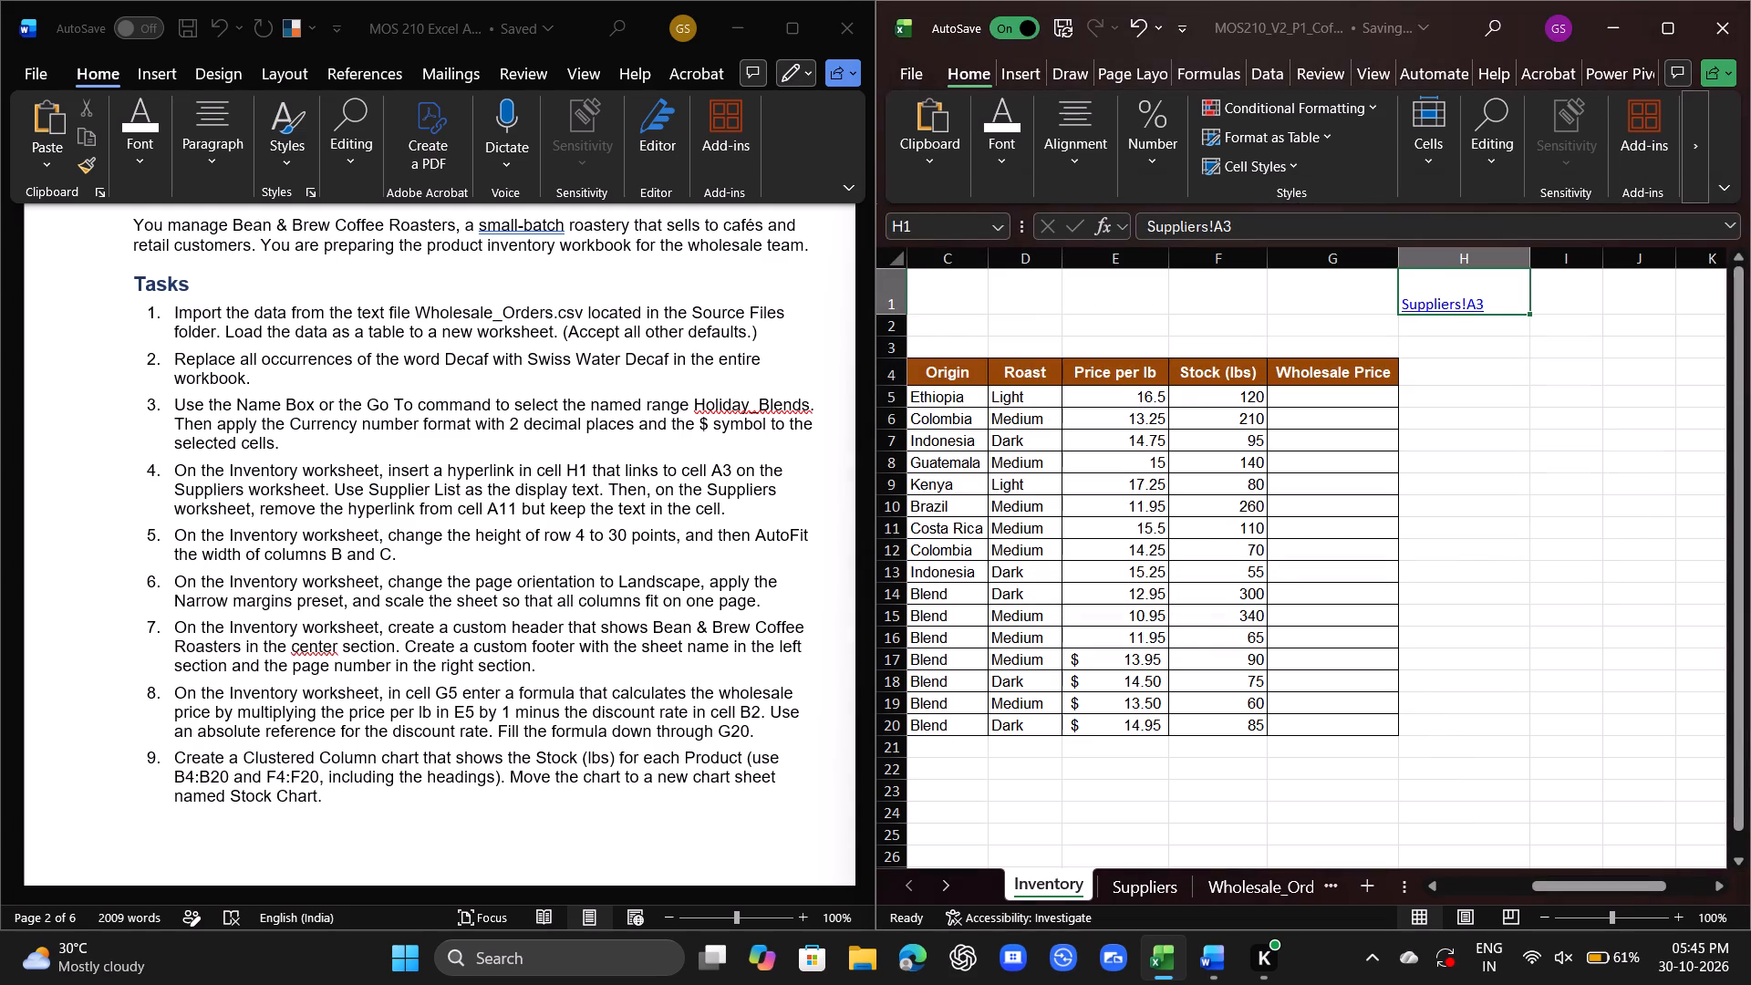
pyautogui.click(1554, 547)
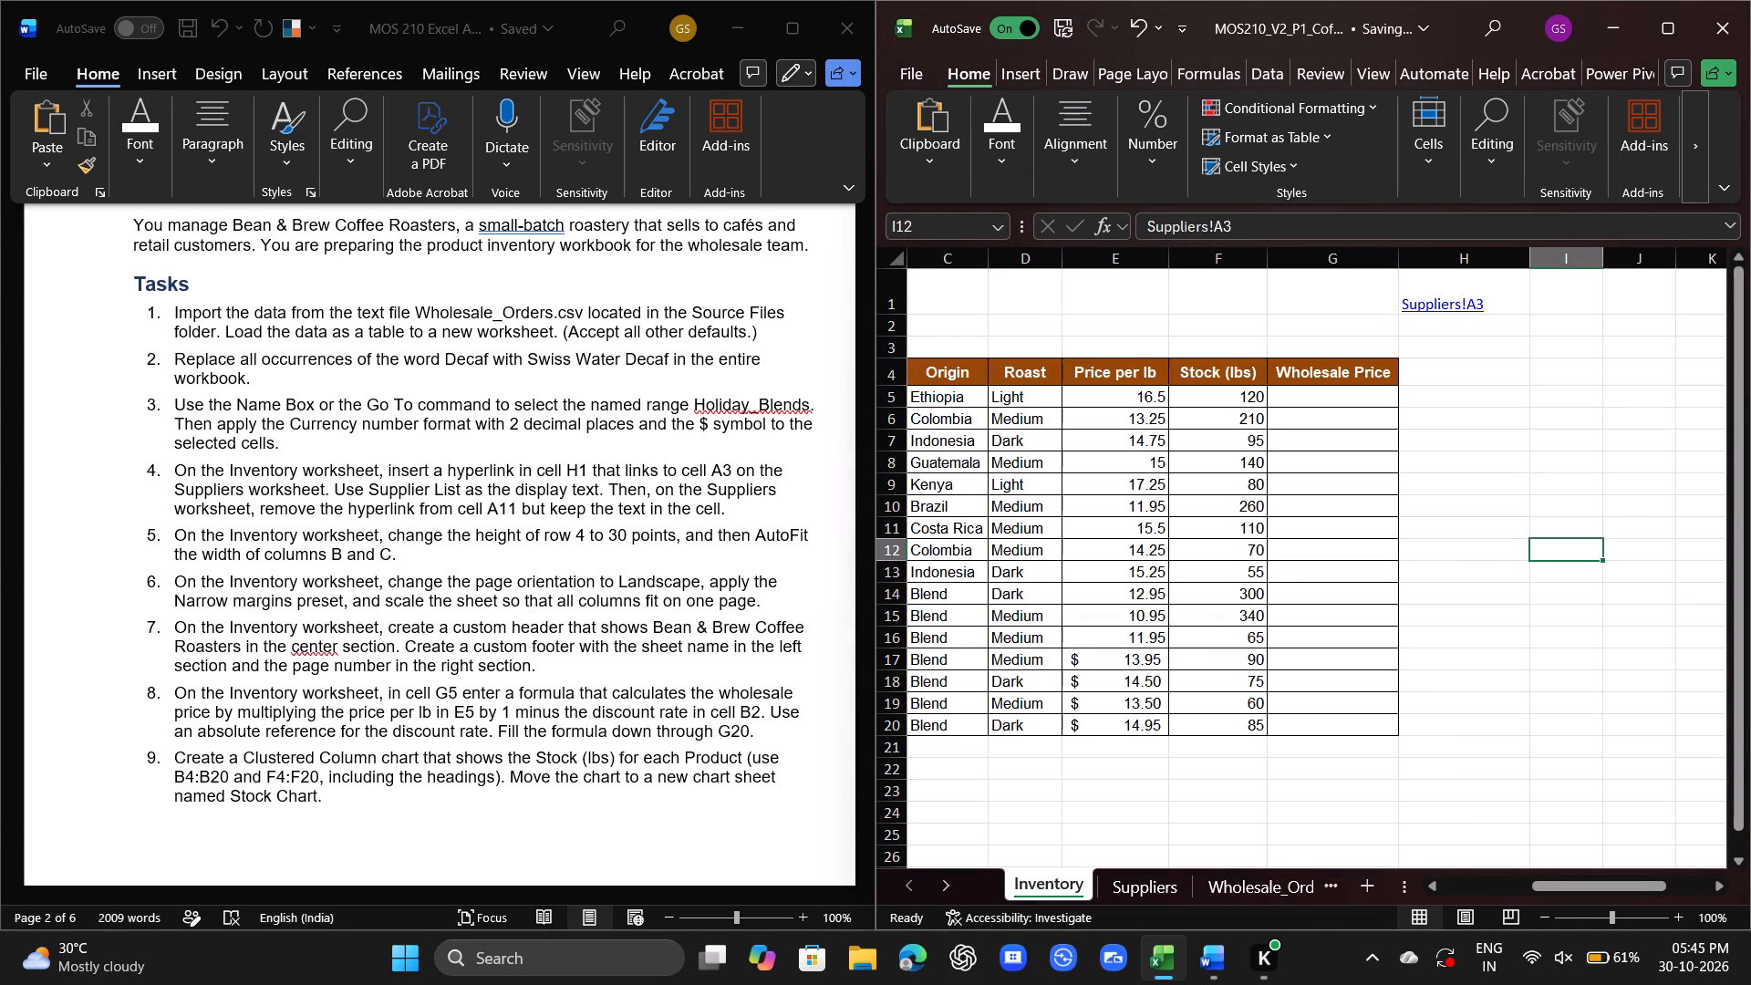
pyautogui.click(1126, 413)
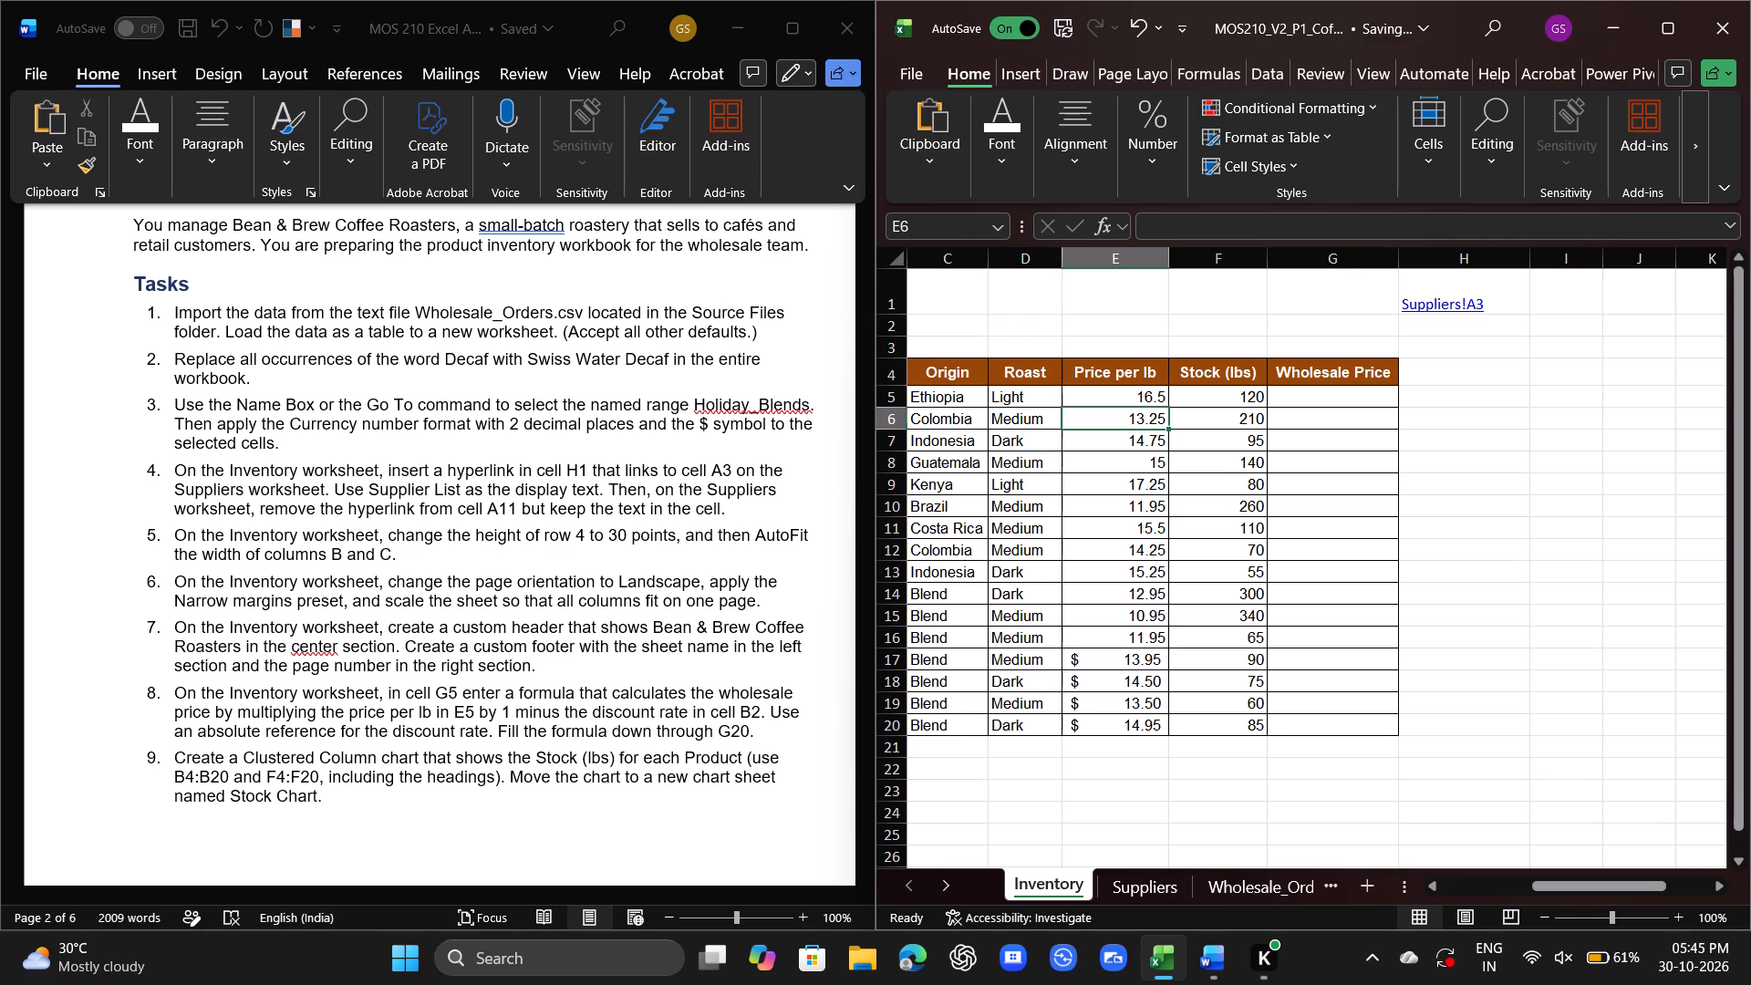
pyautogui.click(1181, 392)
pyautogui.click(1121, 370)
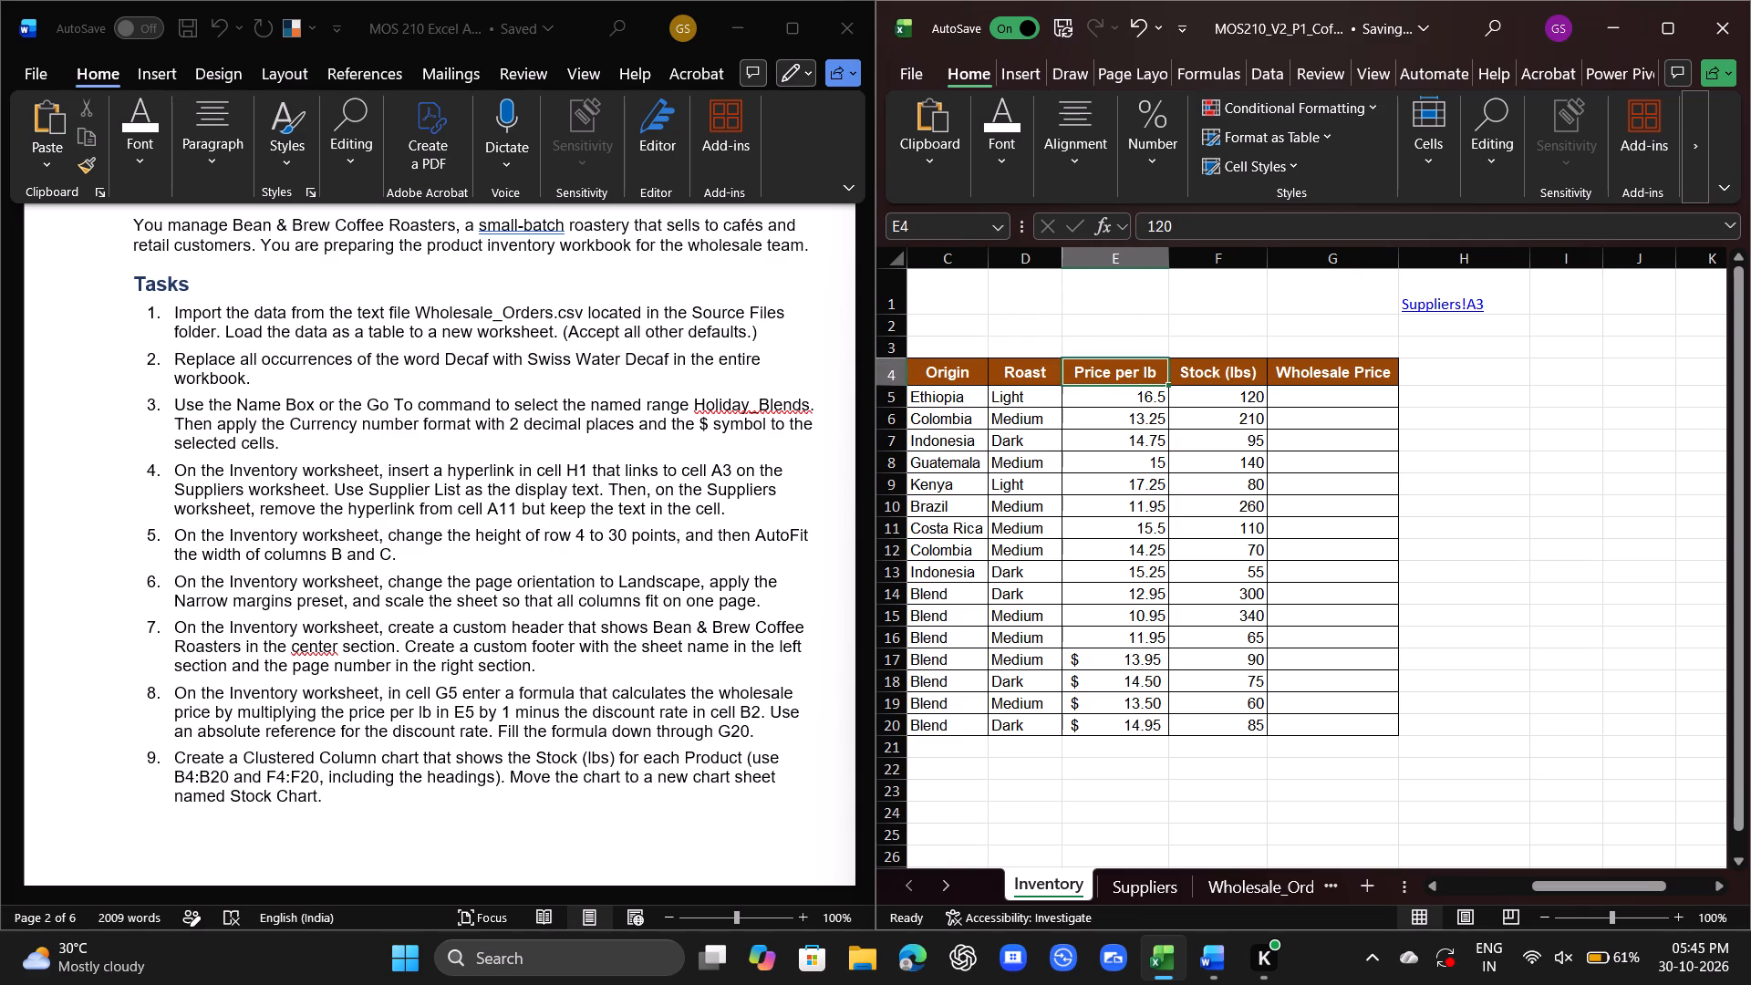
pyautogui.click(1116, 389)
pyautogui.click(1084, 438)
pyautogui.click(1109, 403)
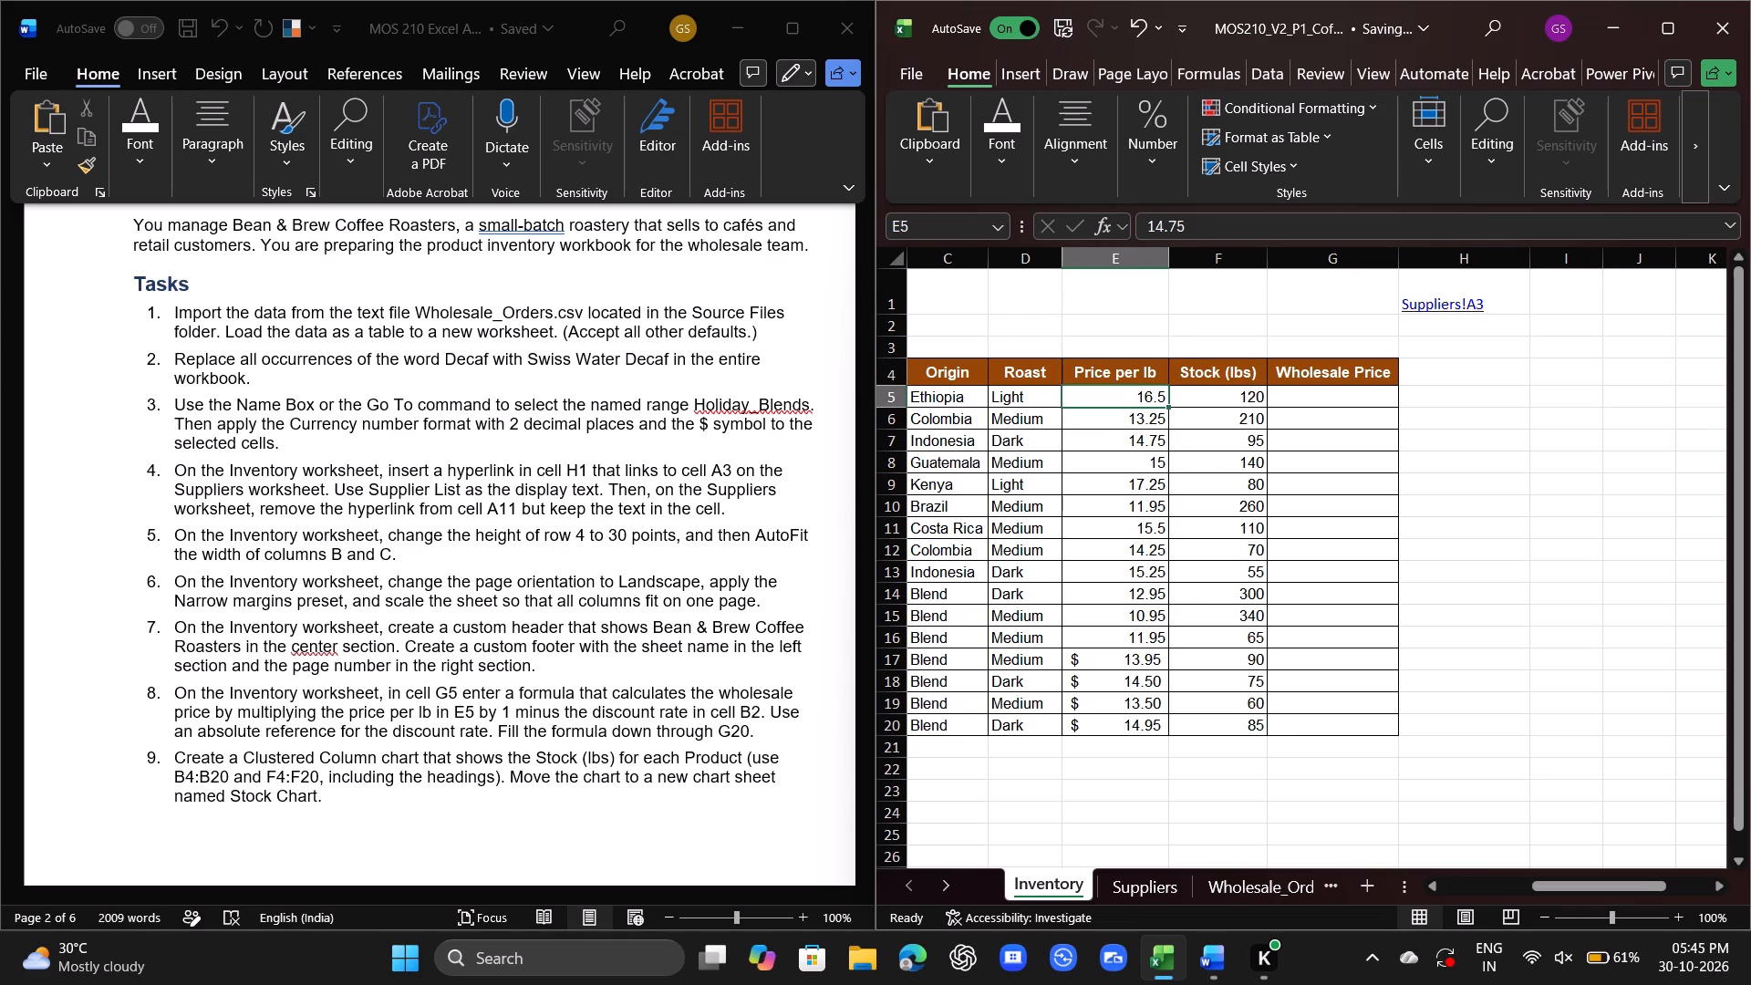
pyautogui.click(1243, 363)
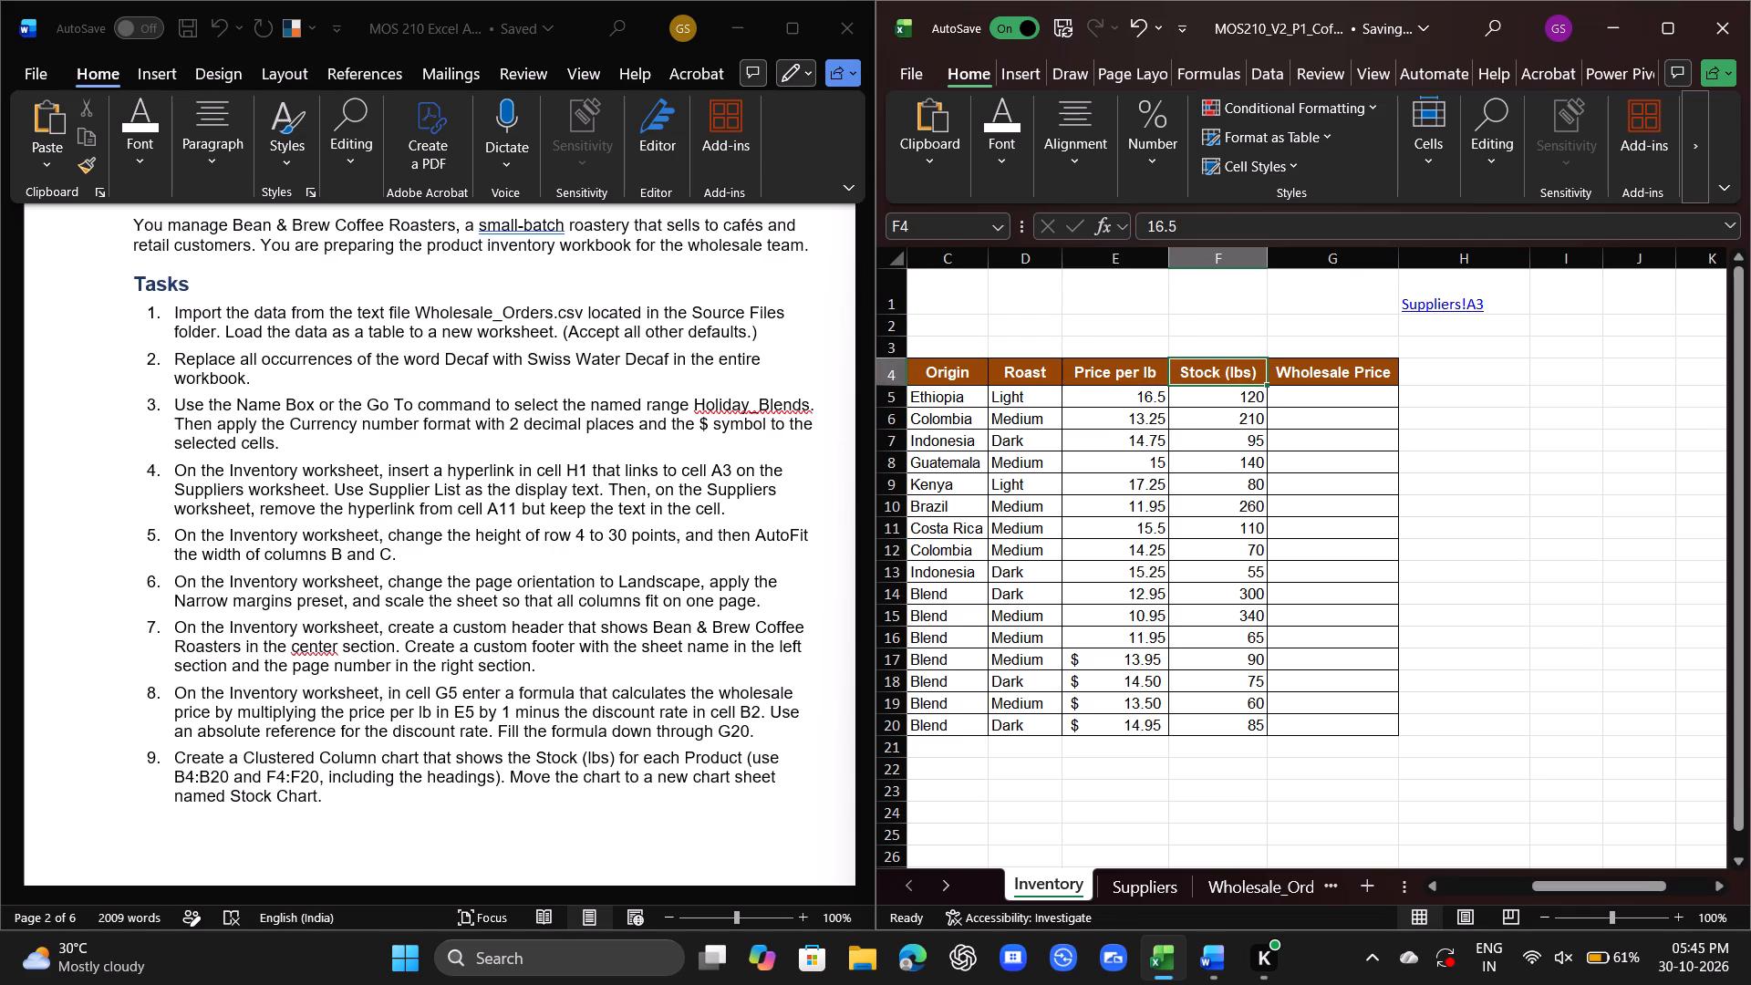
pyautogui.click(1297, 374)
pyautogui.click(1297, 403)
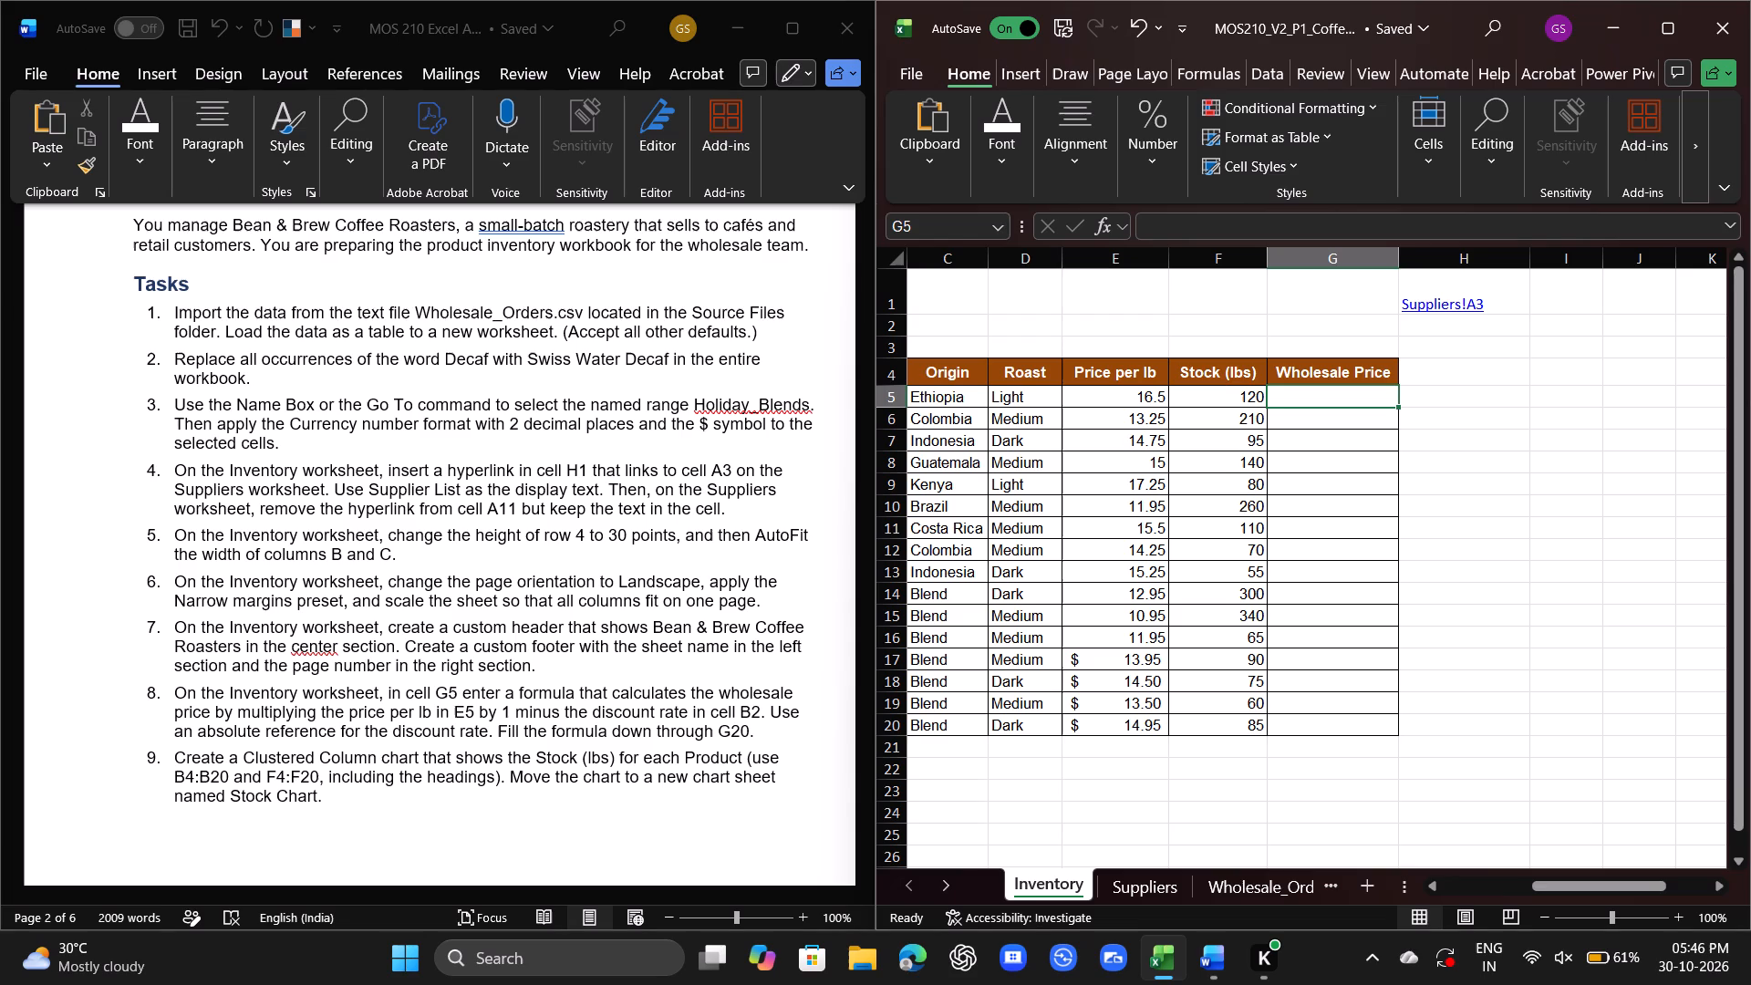
# Remove the hyperlink from cell A11 on the Suppliers worksheet while keeping its Supplier Portal text.
pyautogui.click(720, 445)
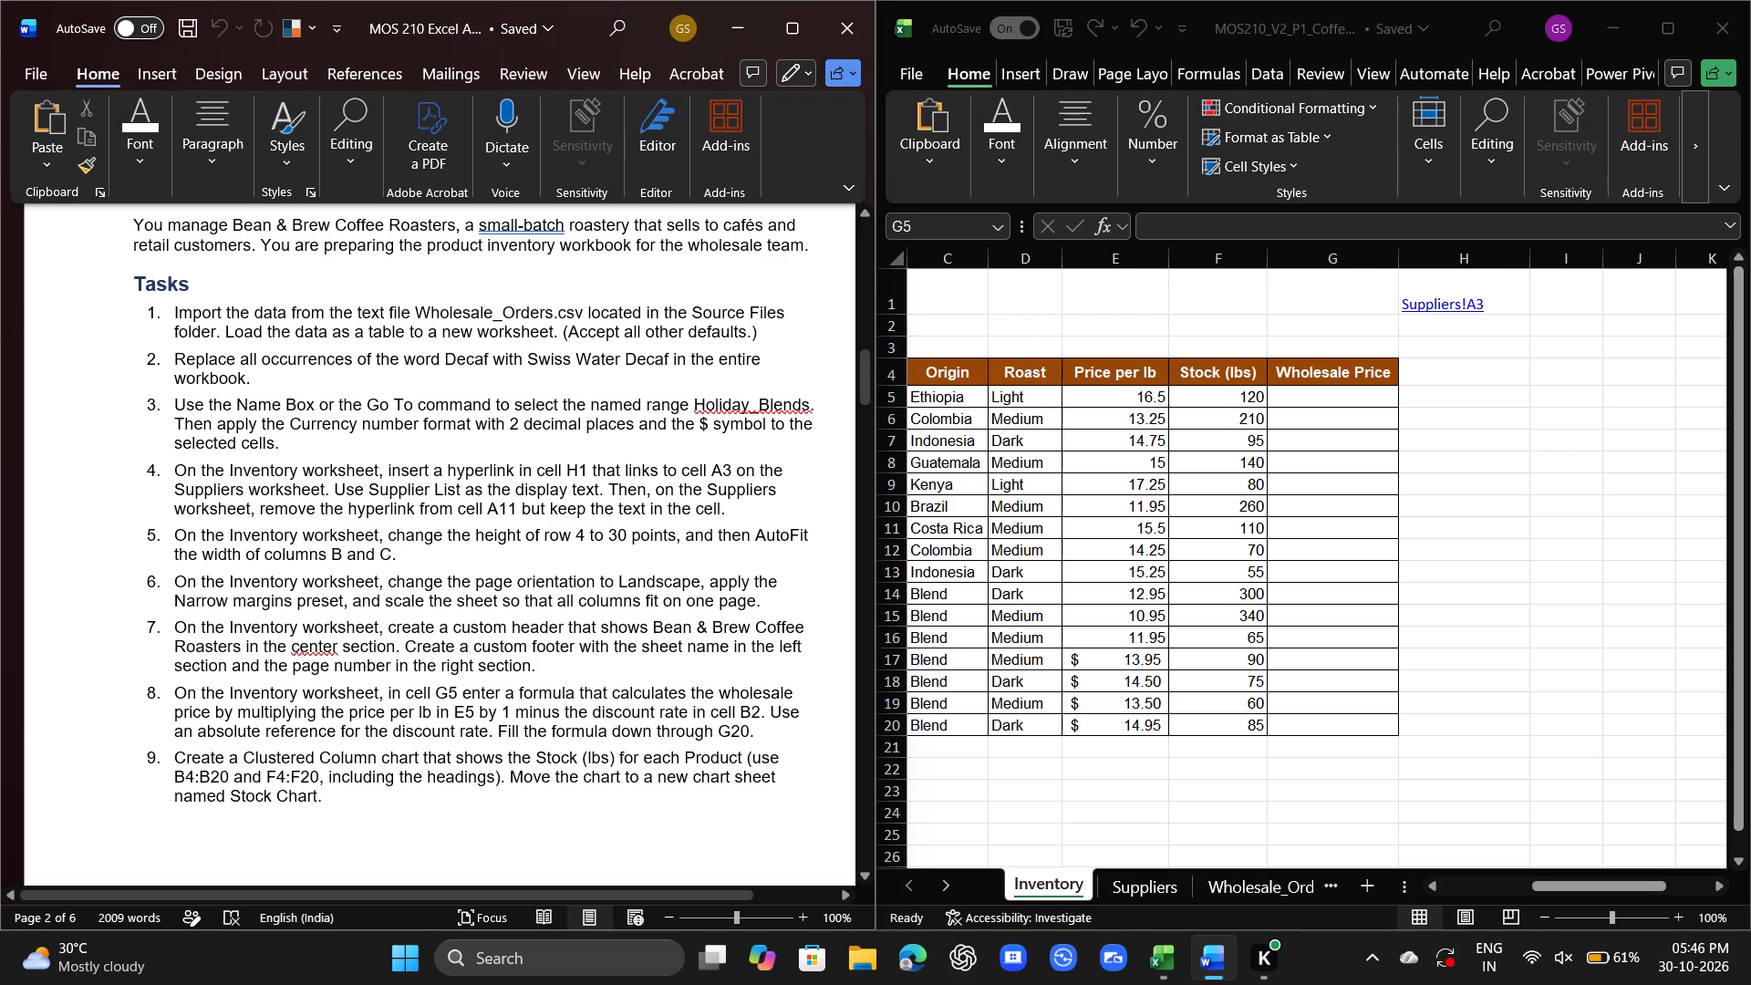
pyautogui.click(1138, 885)
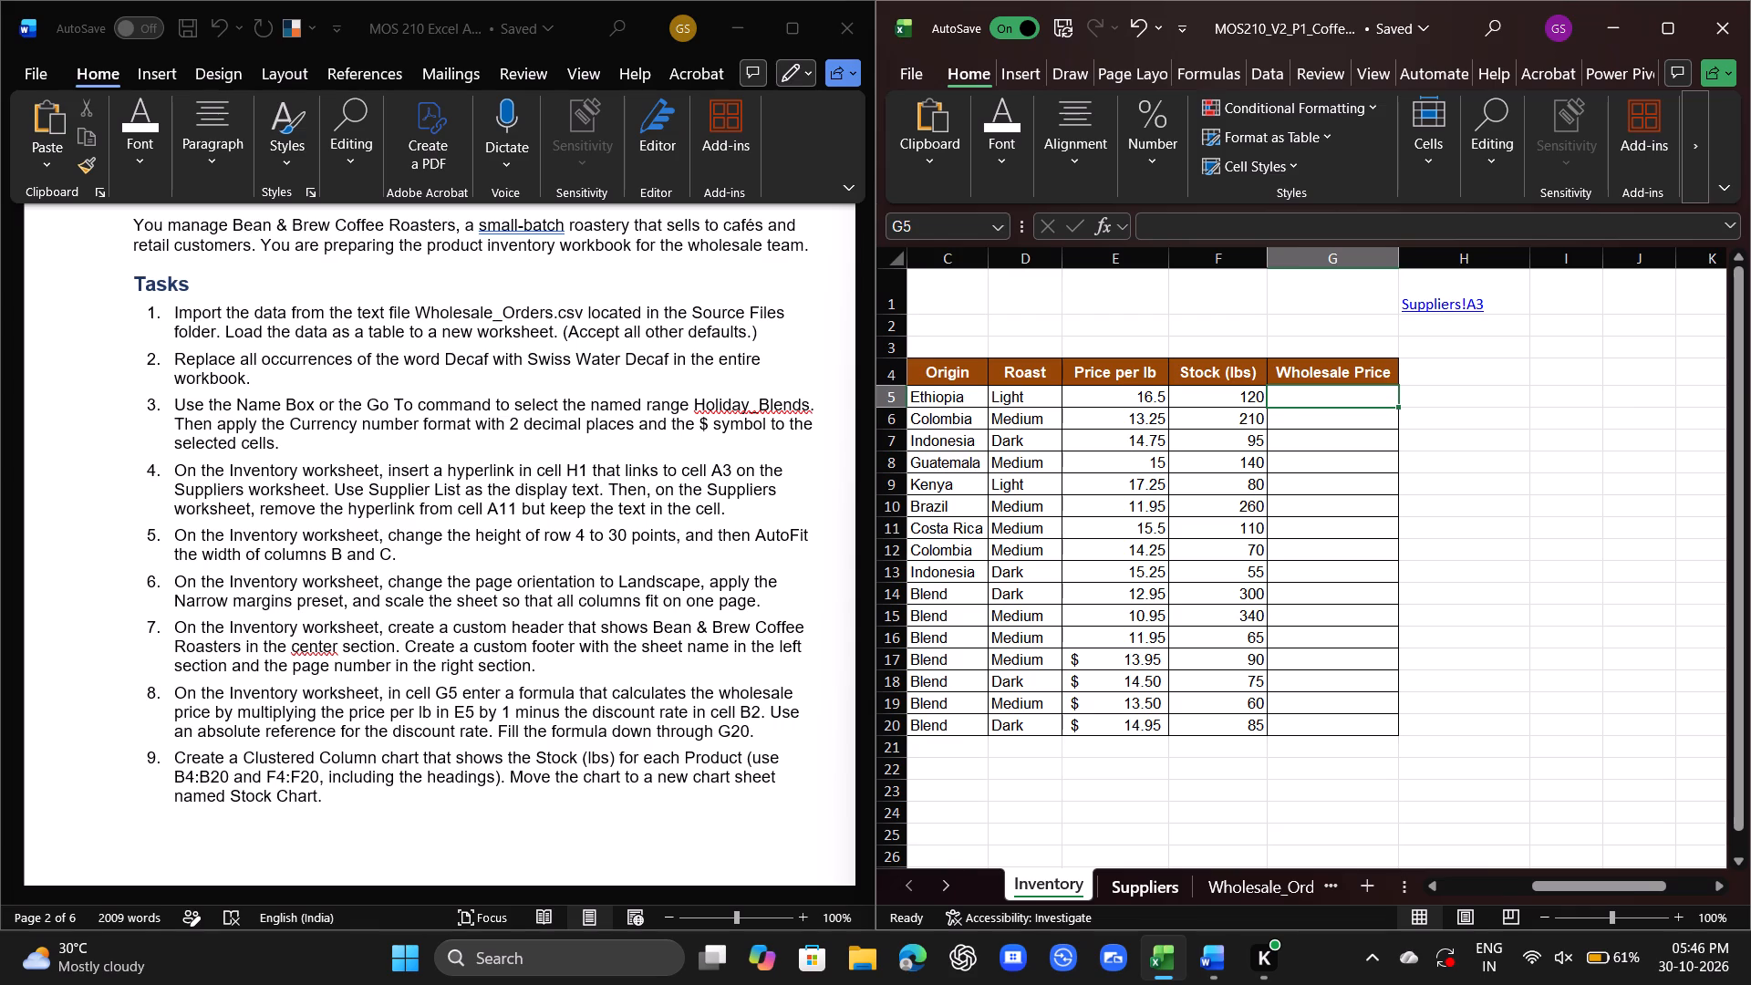
pyautogui.click(1134, 892)
pyautogui.scroll(6, 1341, 601)
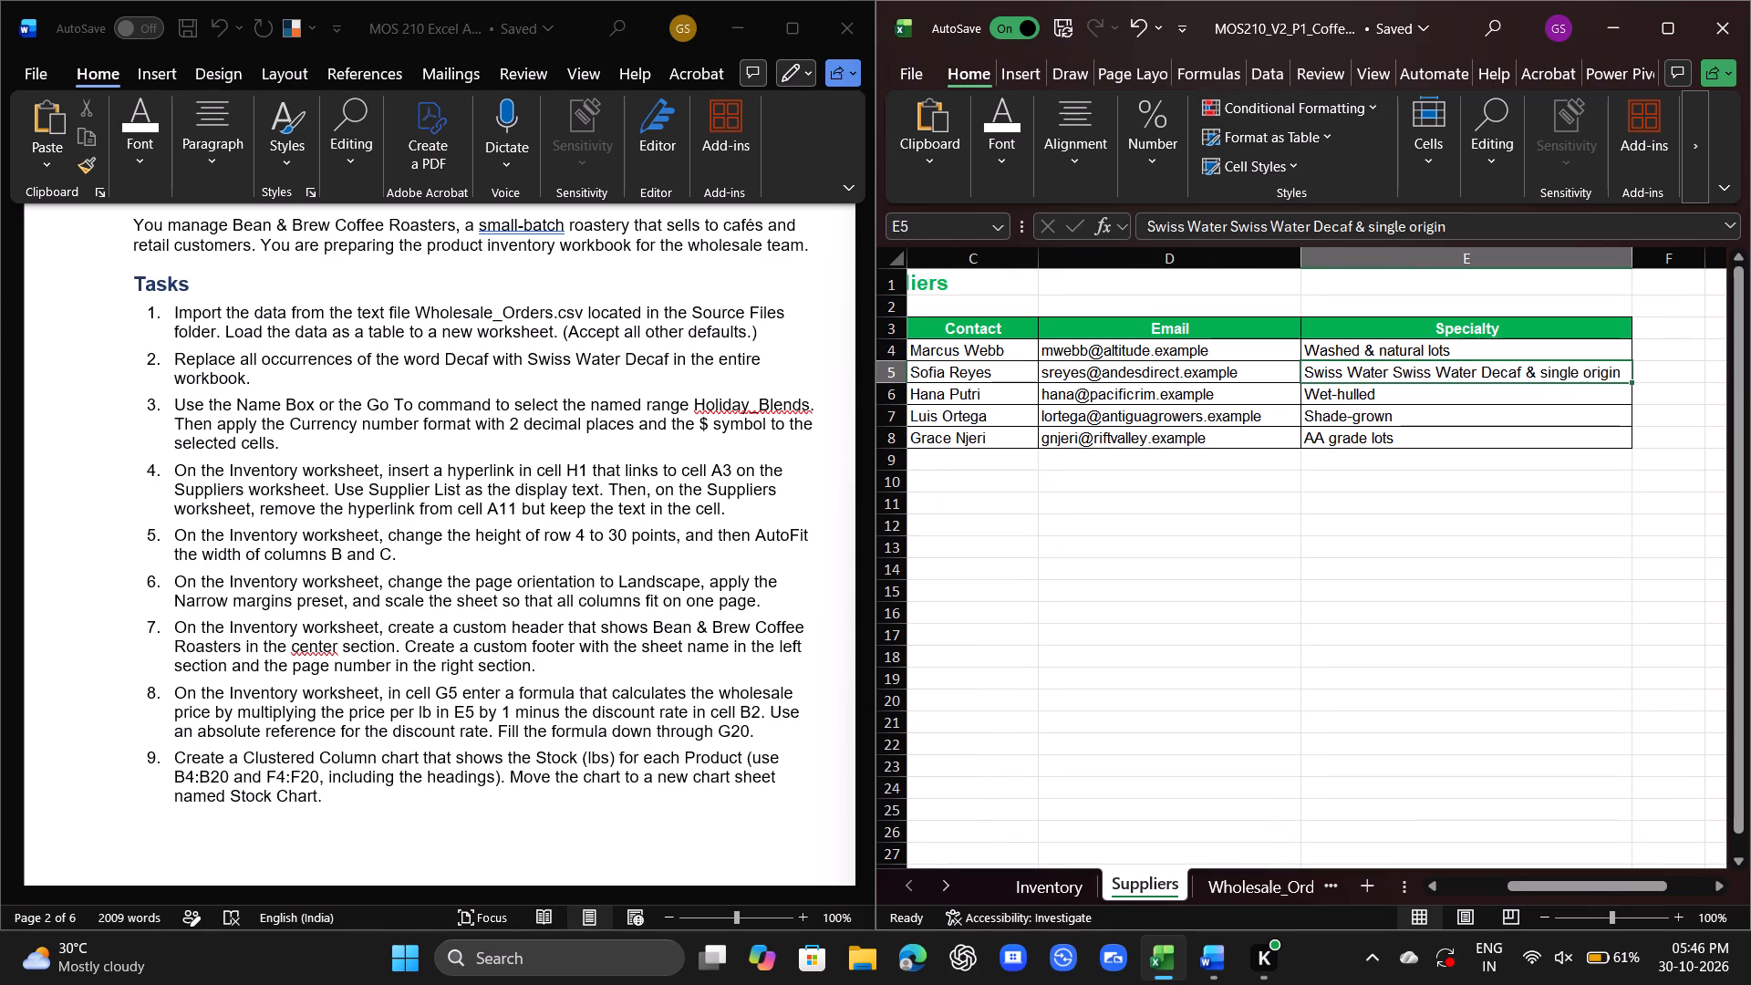
pyautogui.click(1019, 454)
pyautogui.press('Left')
pyautogui.press('Left')
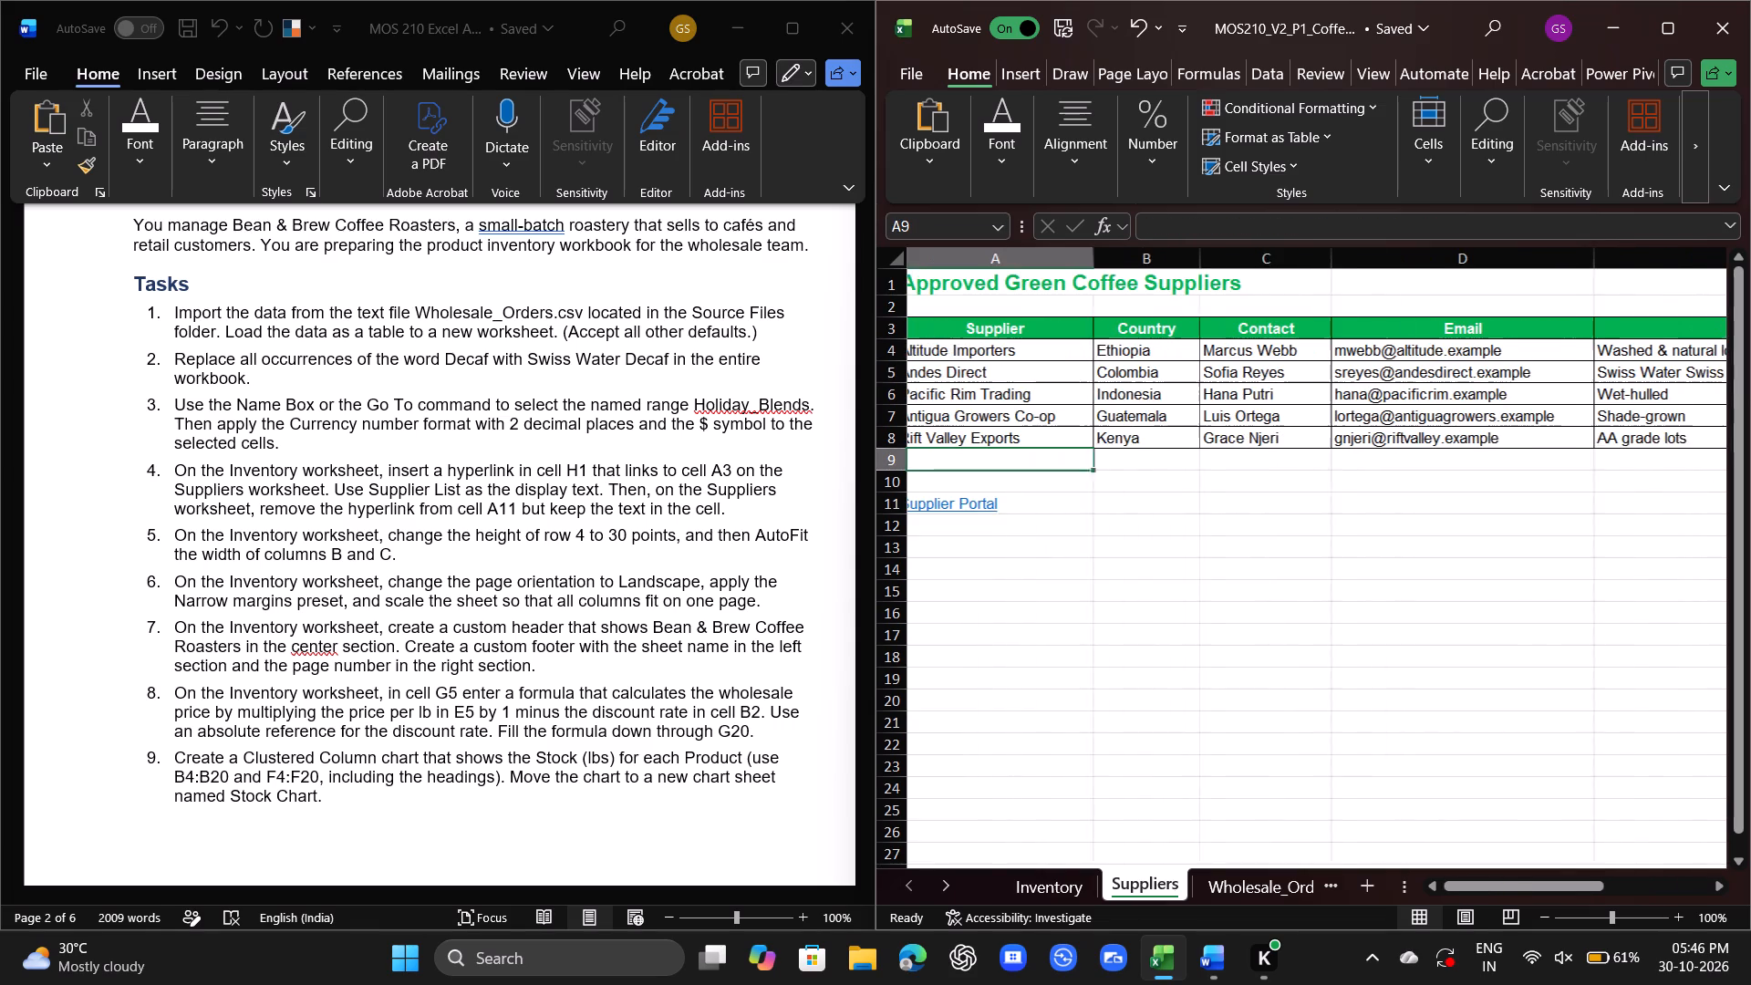
pyautogui.press('Left')
pyautogui.press('Left')
pyautogui.click(1038, 510)
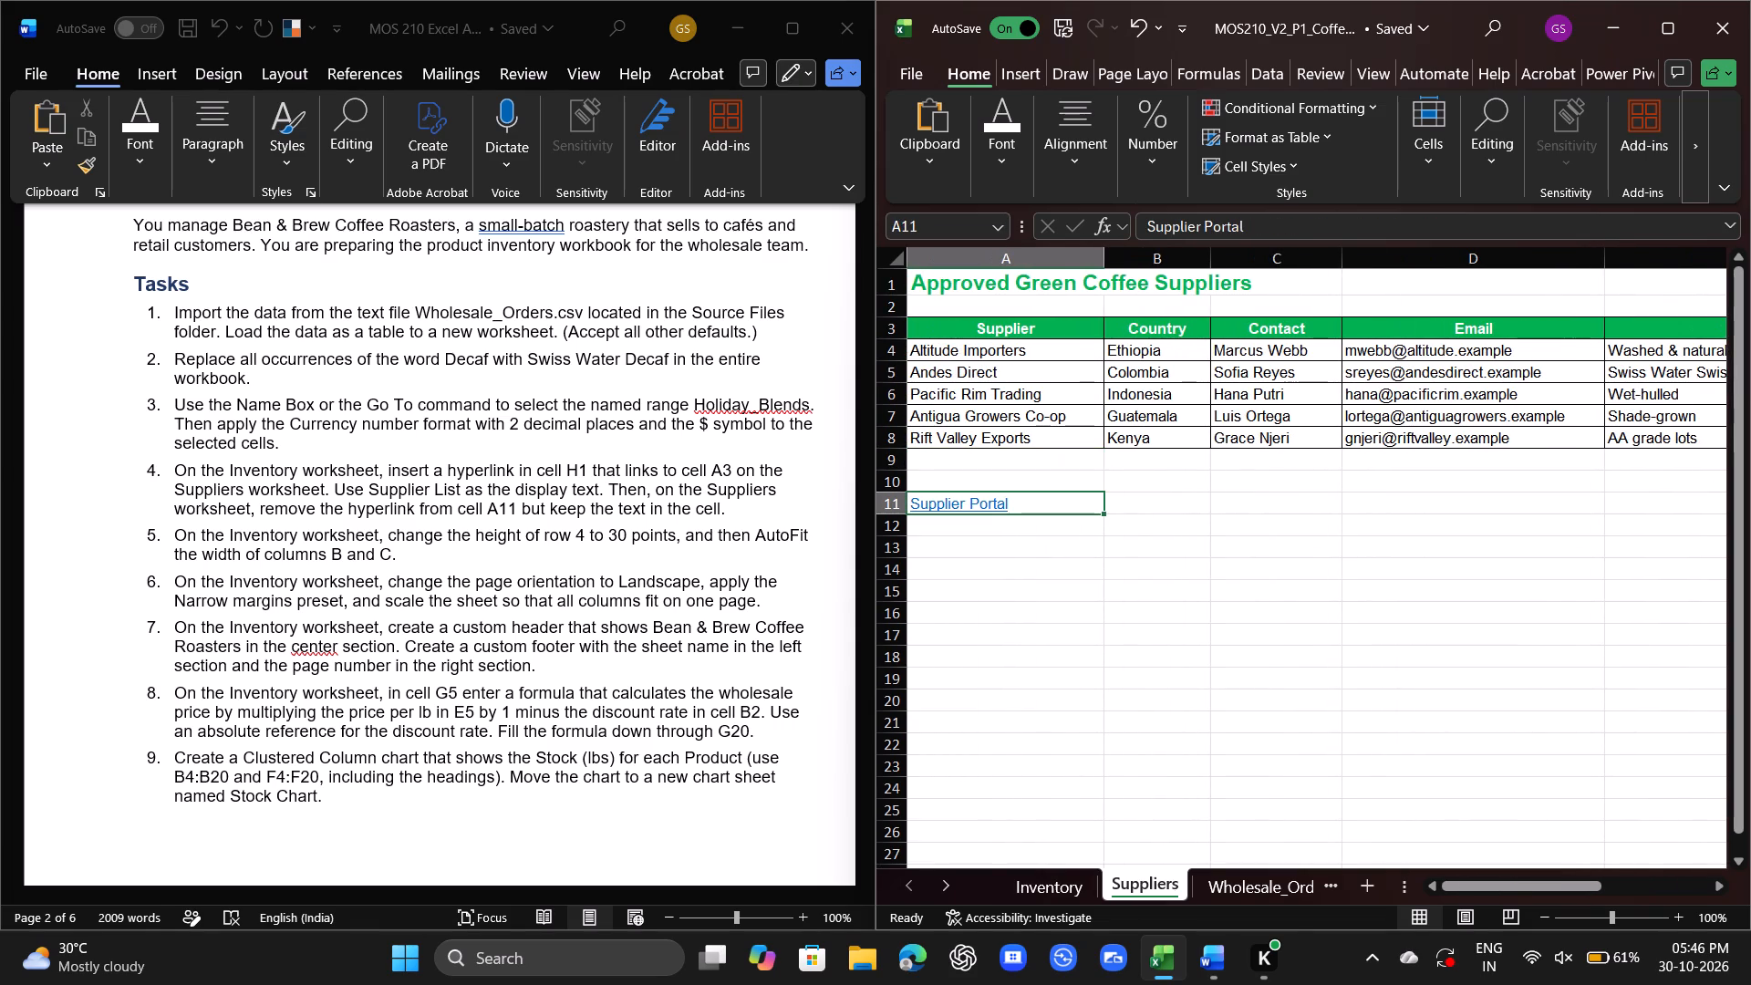
pyautogui.rightClick(1038, 510)
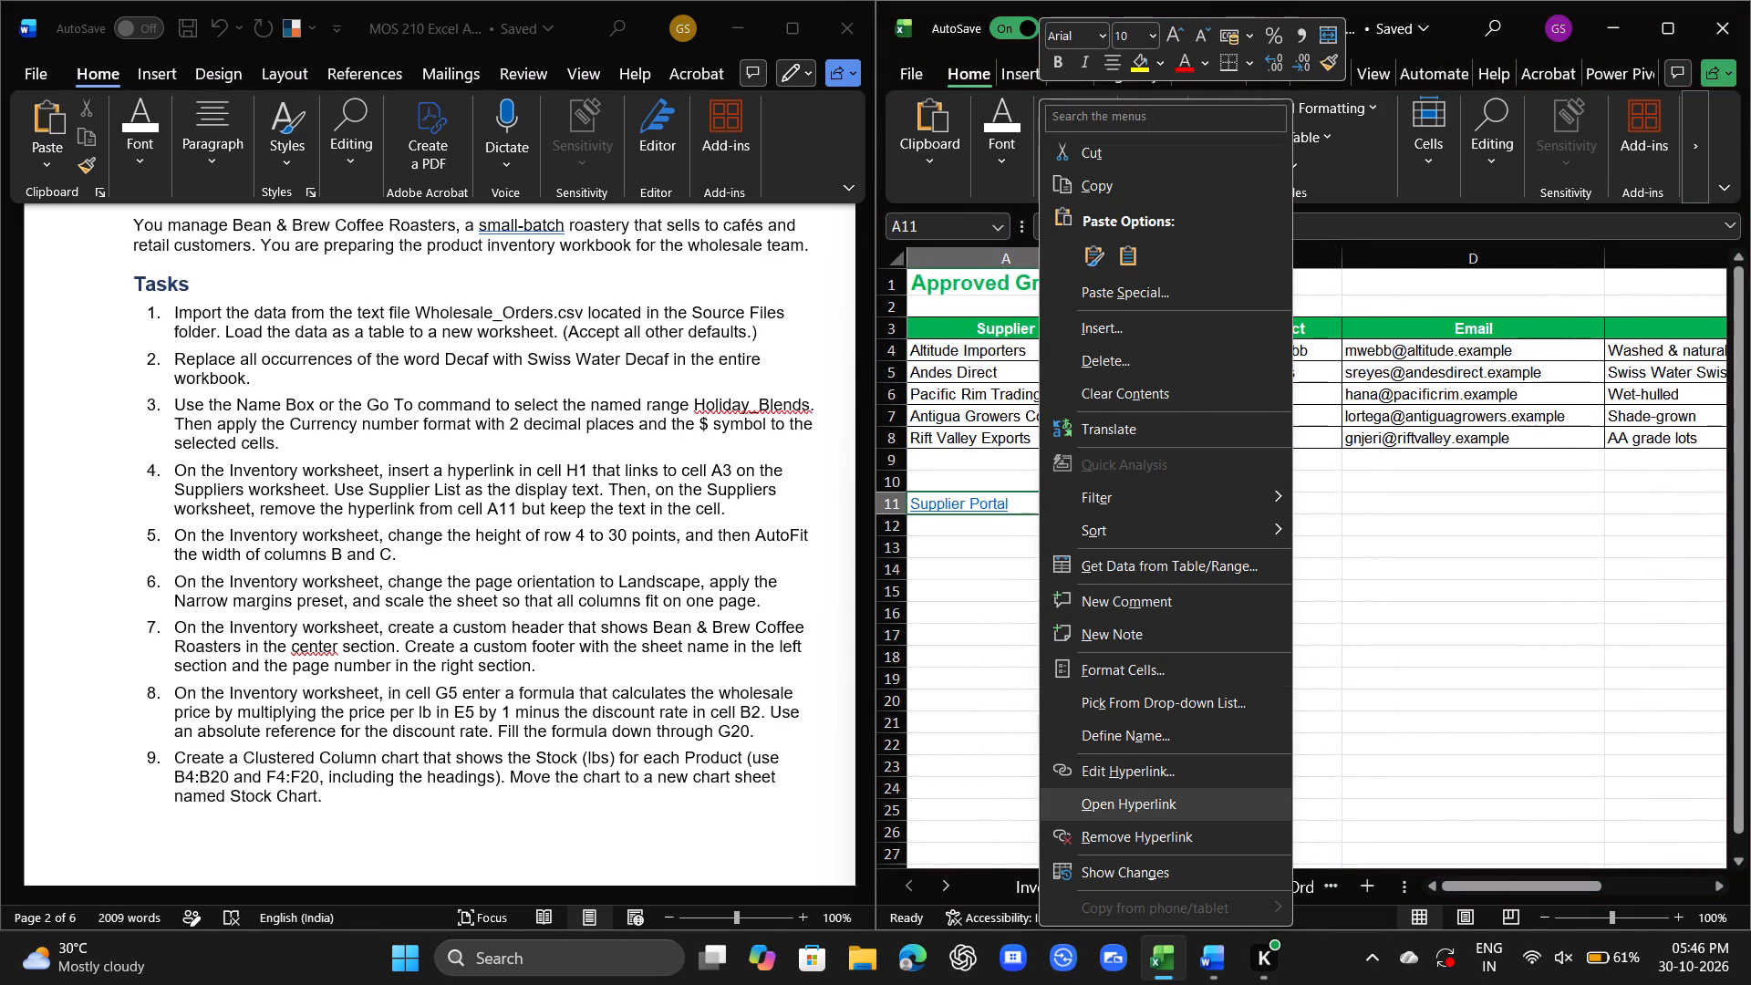
pyautogui.click(1123, 828)
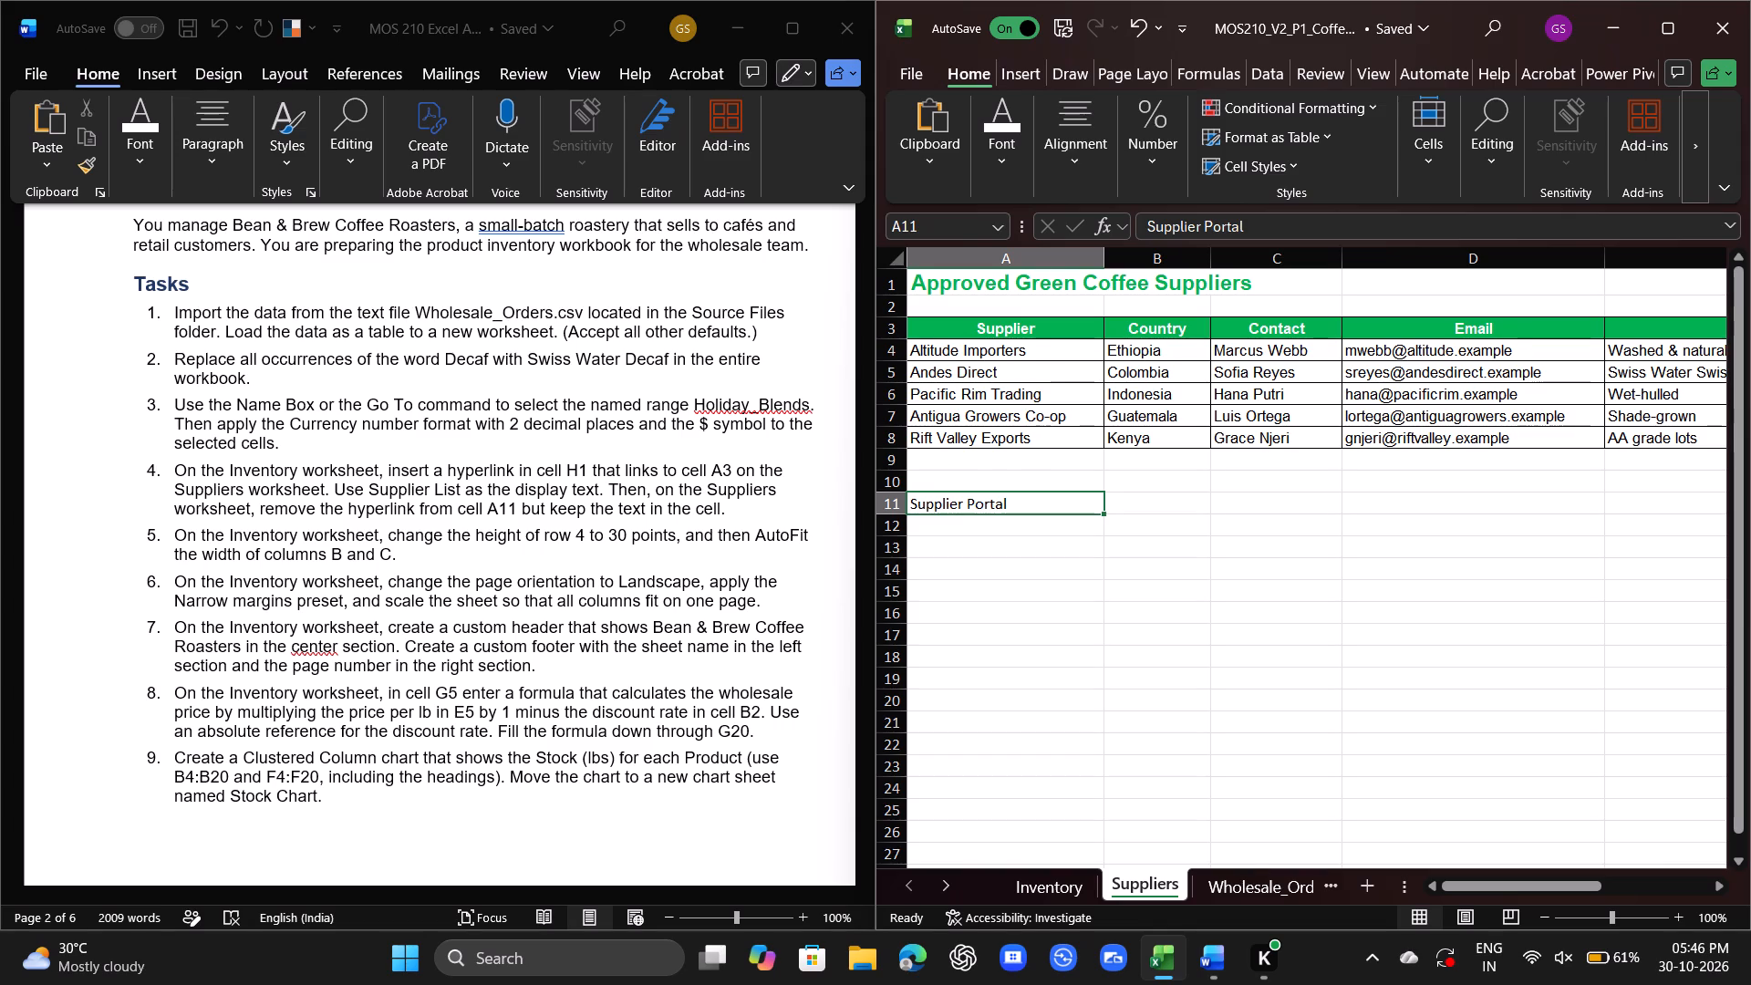
# Set the Inventory worksheet's page orientation to Landscape and apply the Narrow margins preset.
pyautogui.click(1025, 888)
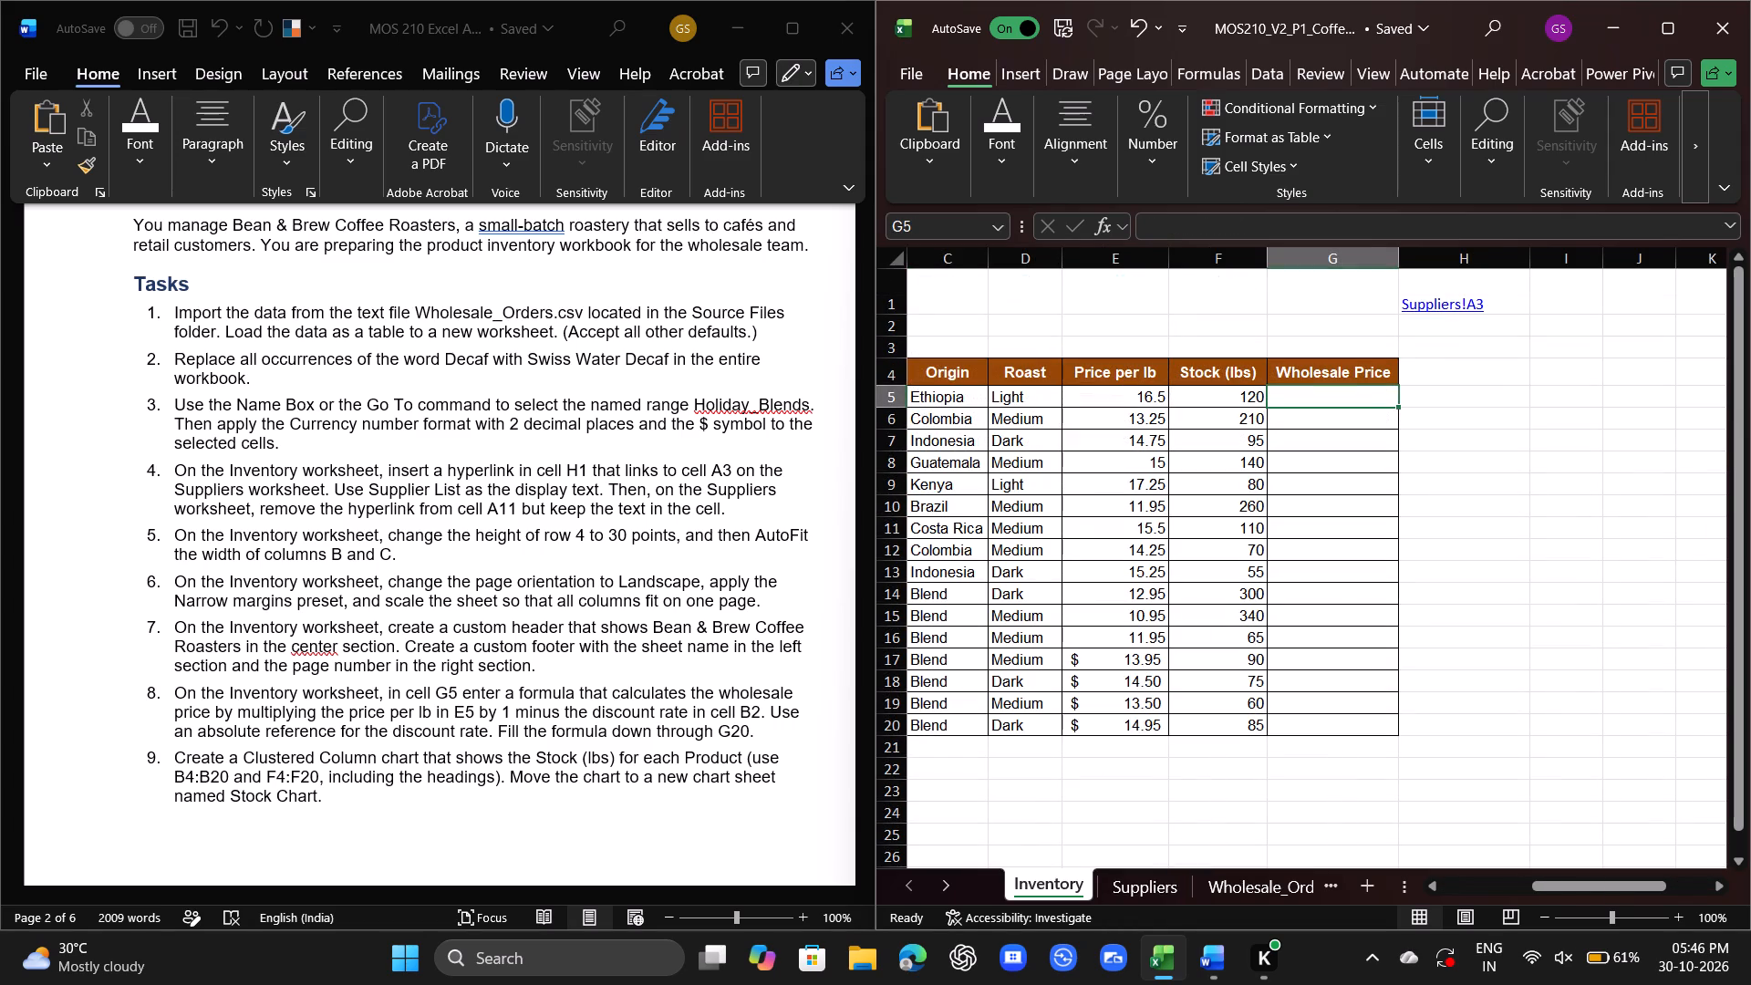
pyautogui.scroll(3, 1041, 652)
pyautogui.scroll(-3, 1041, 654)
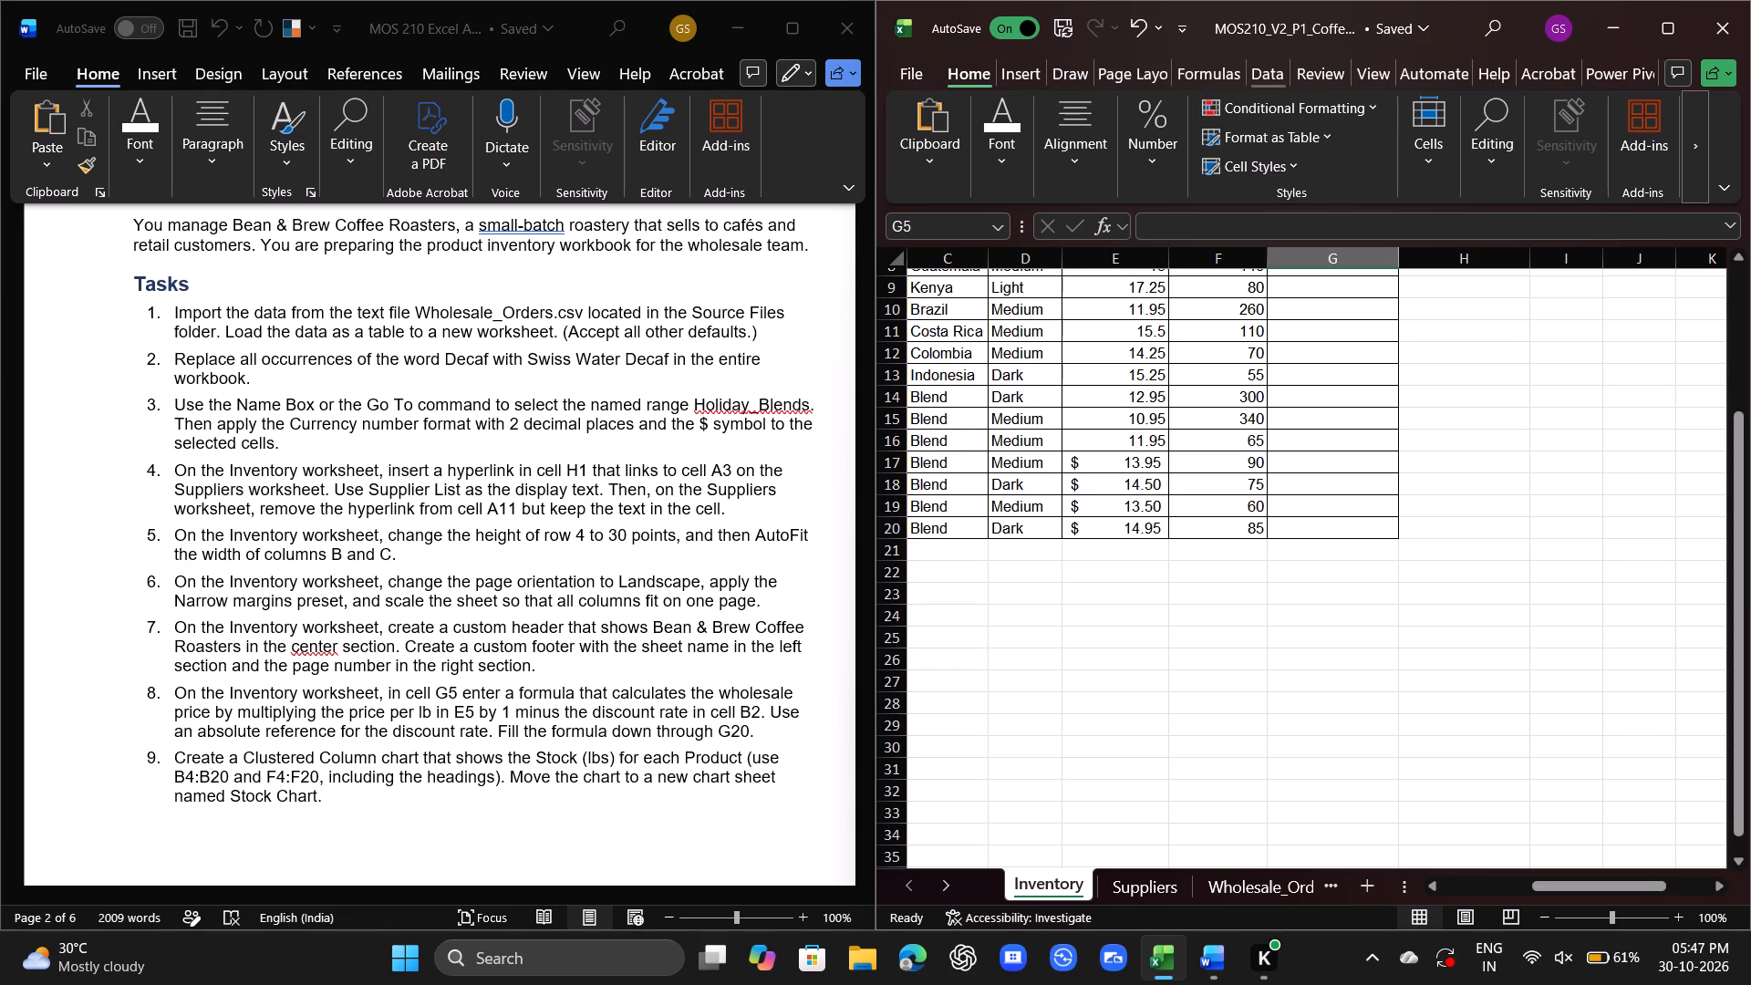
pyautogui.click(1109, 75)
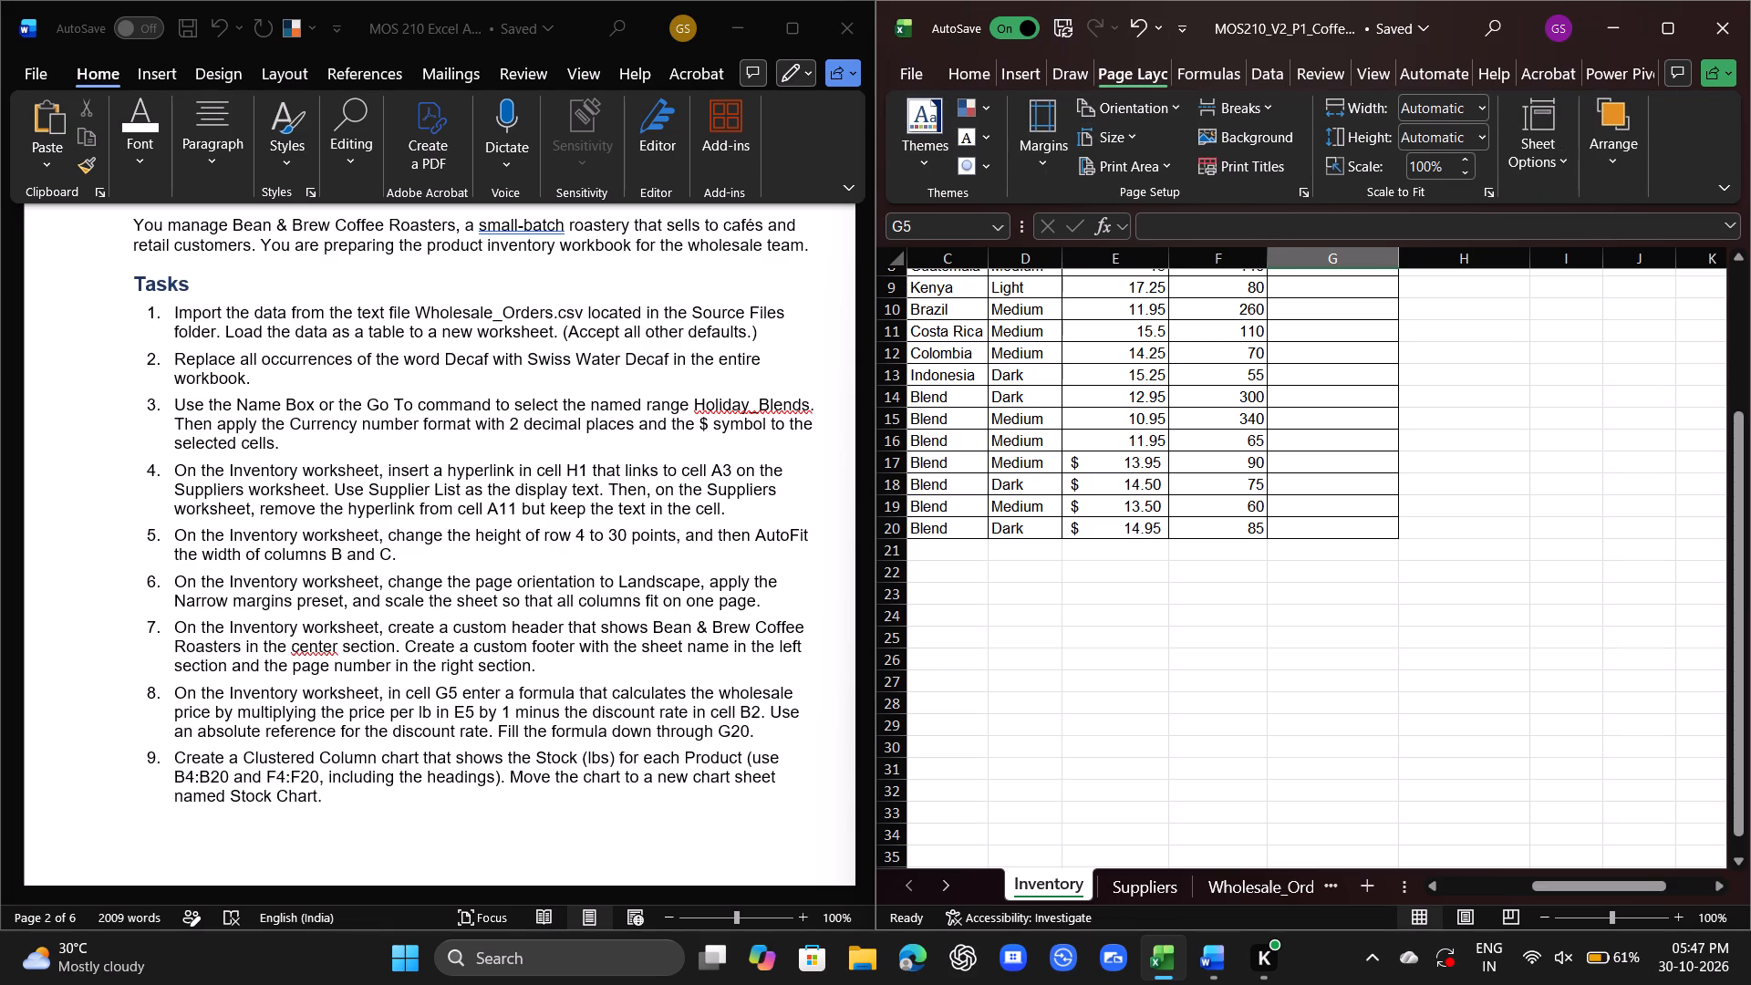
pyautogui.click(1114, 108)
pyautogui.click(1136, 189)
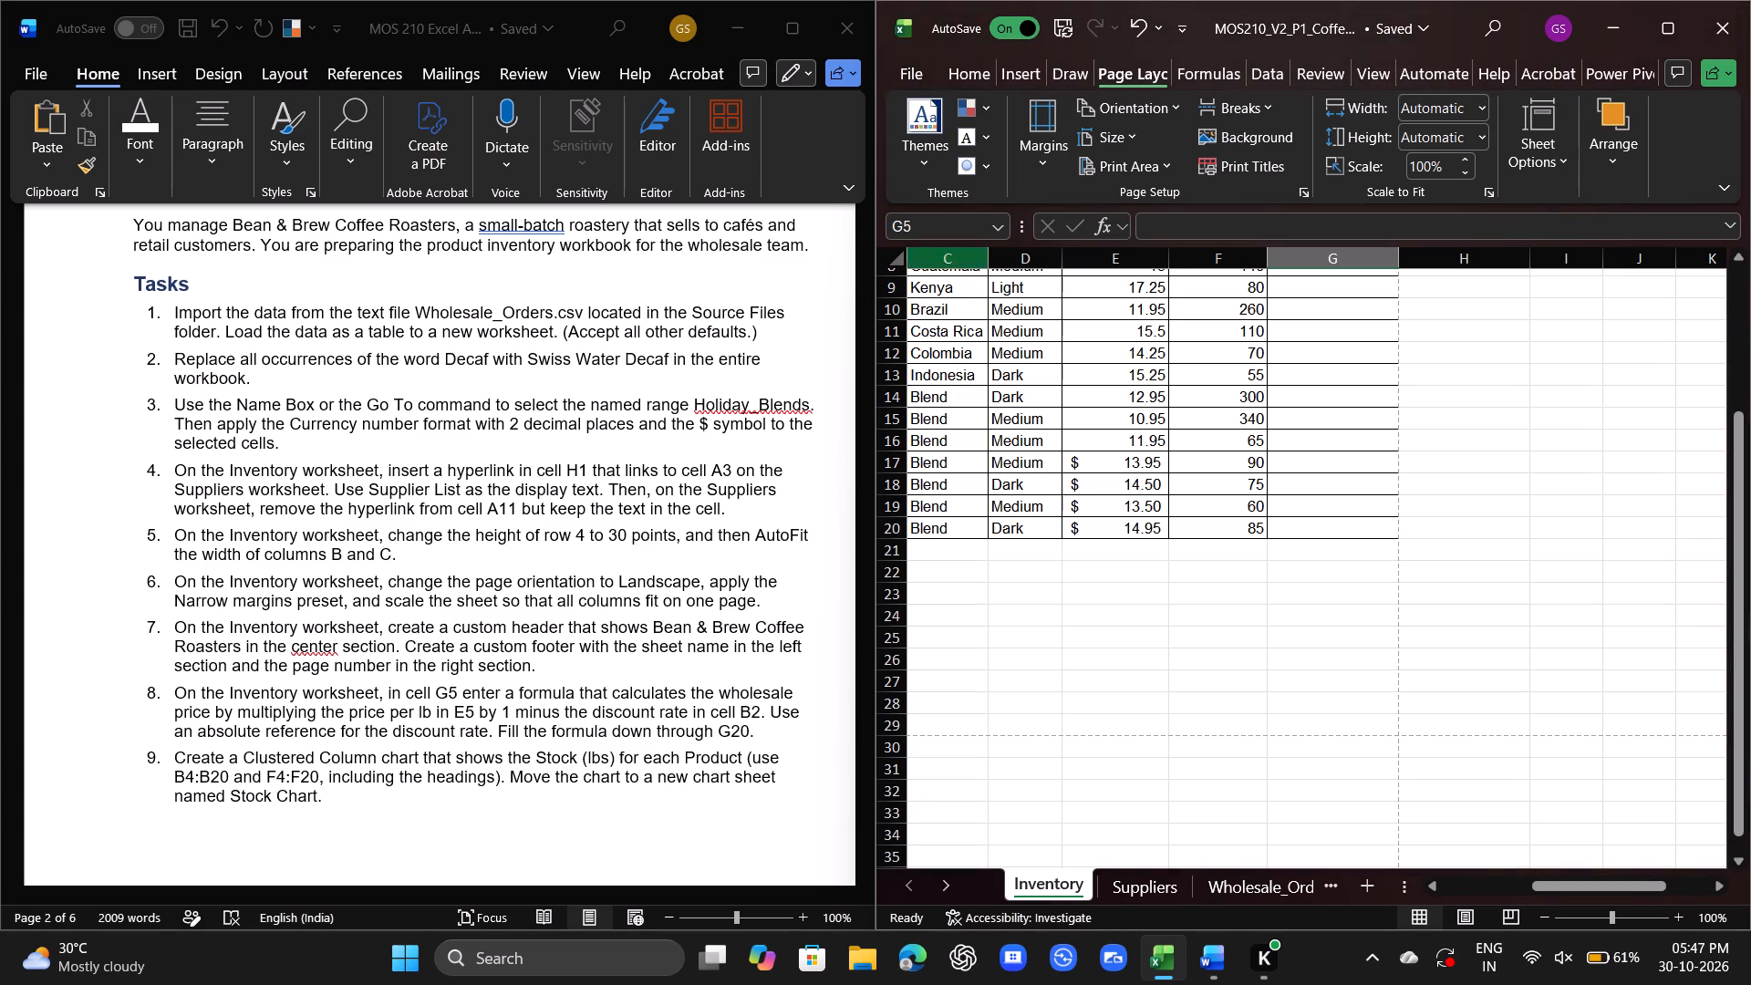
pyautogui.click(1036, 132)
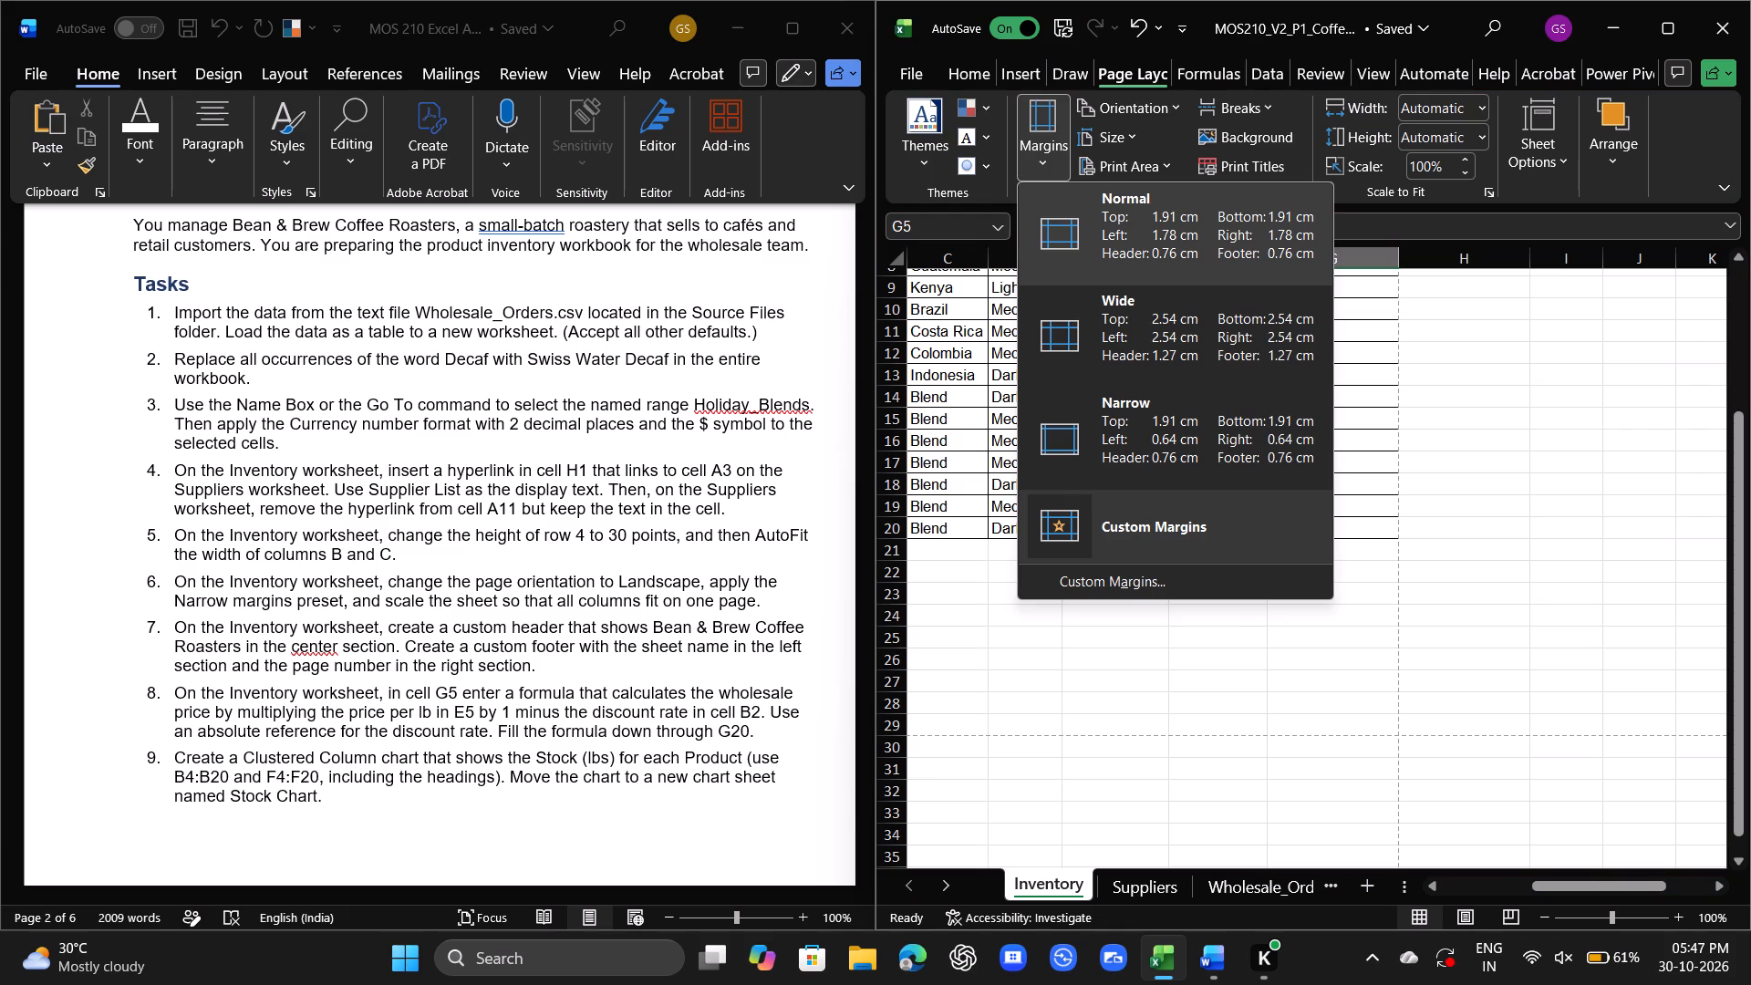
pyautogui.click(1093, 445)
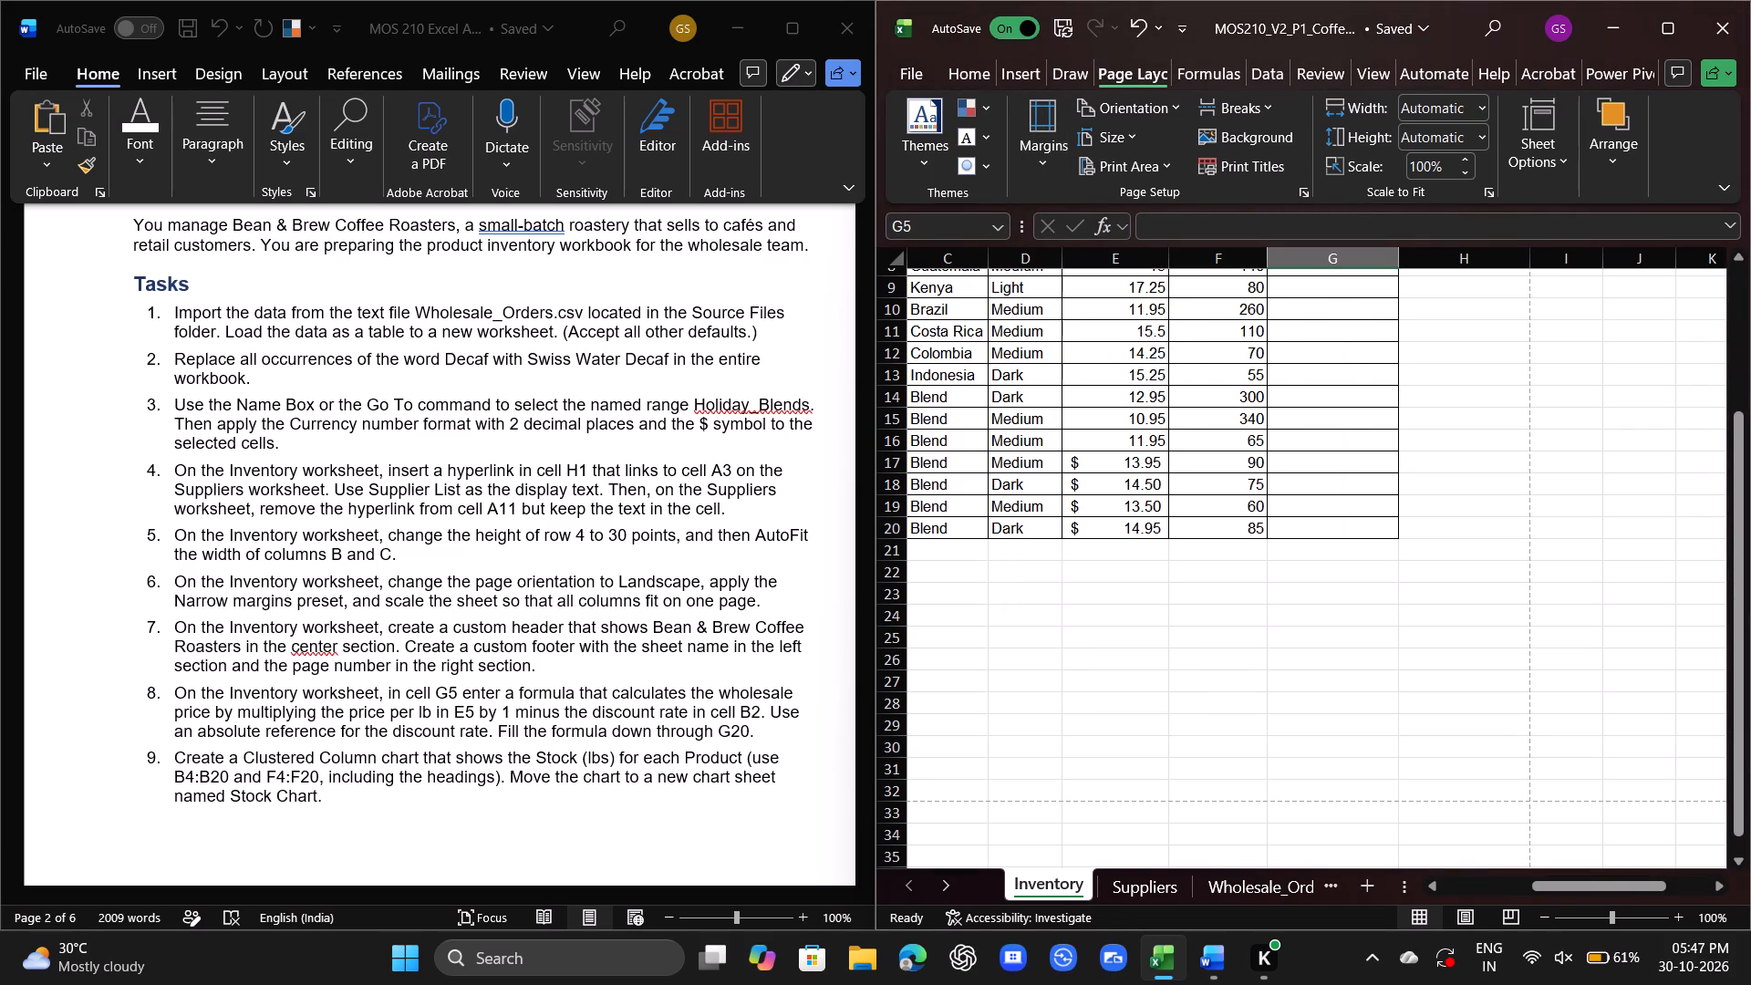
pyautogui.click(1156, 106)
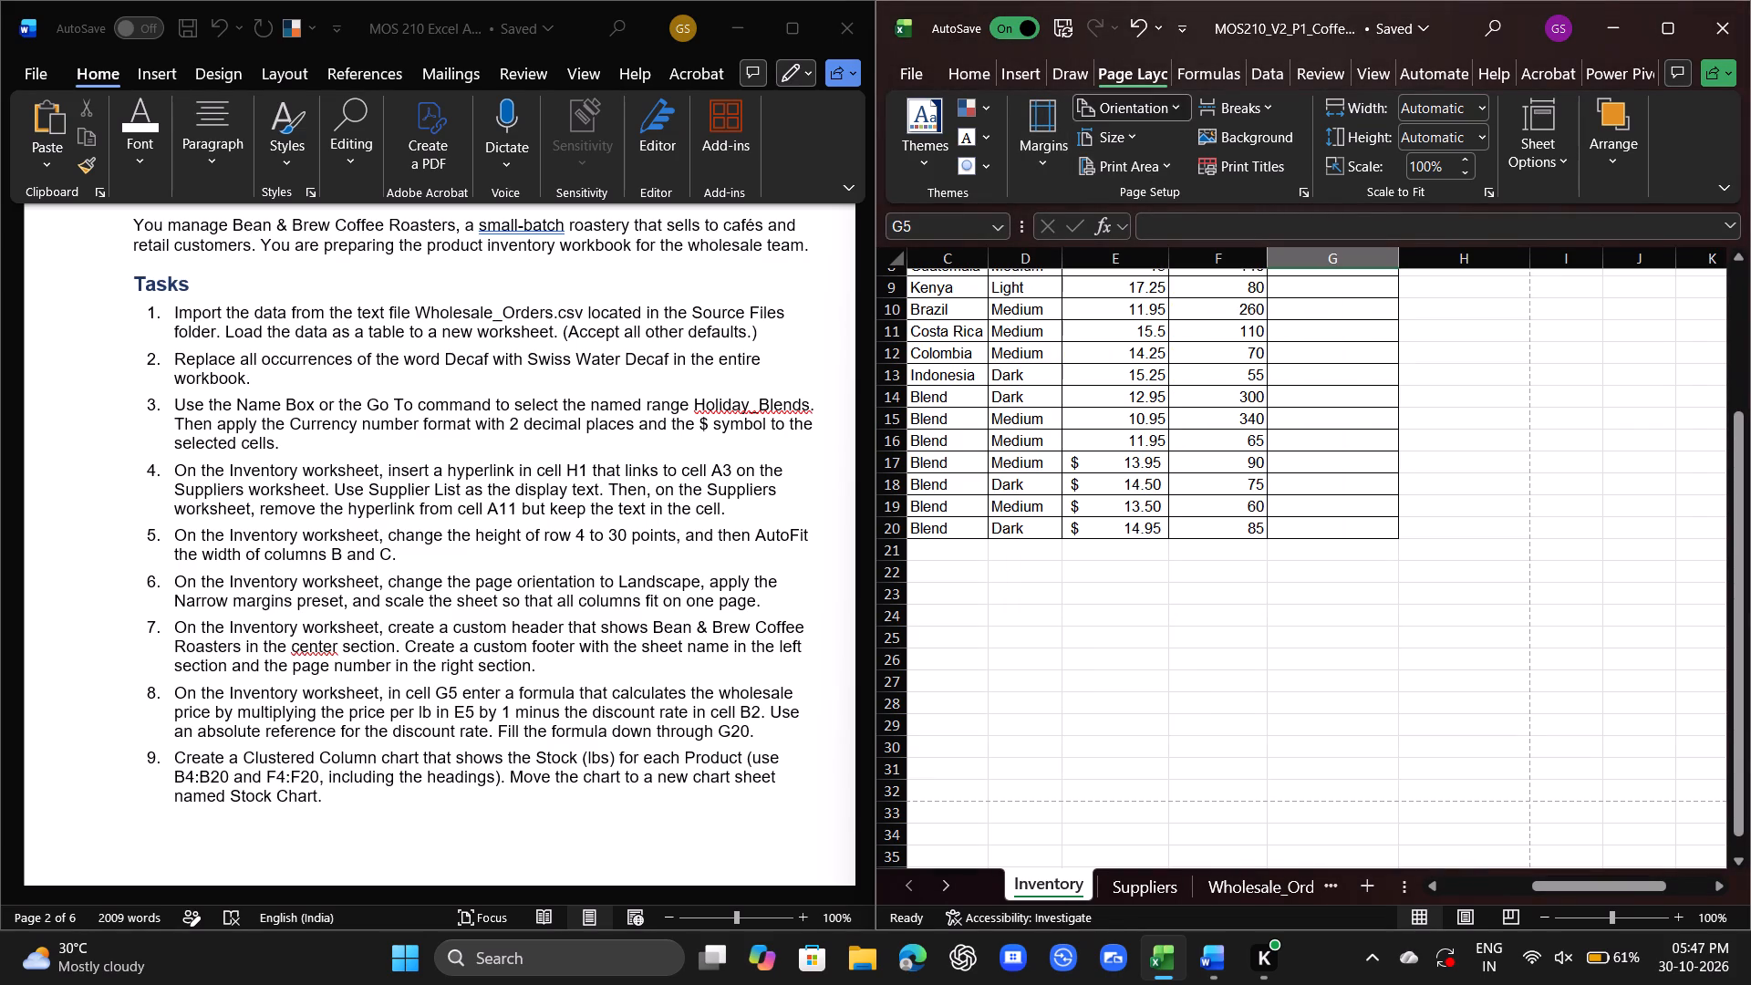
pyautogui.click(1156, 106)
# Maximize the CoffeeRoasters workbook window.
pyautogui.click(1667, 25)
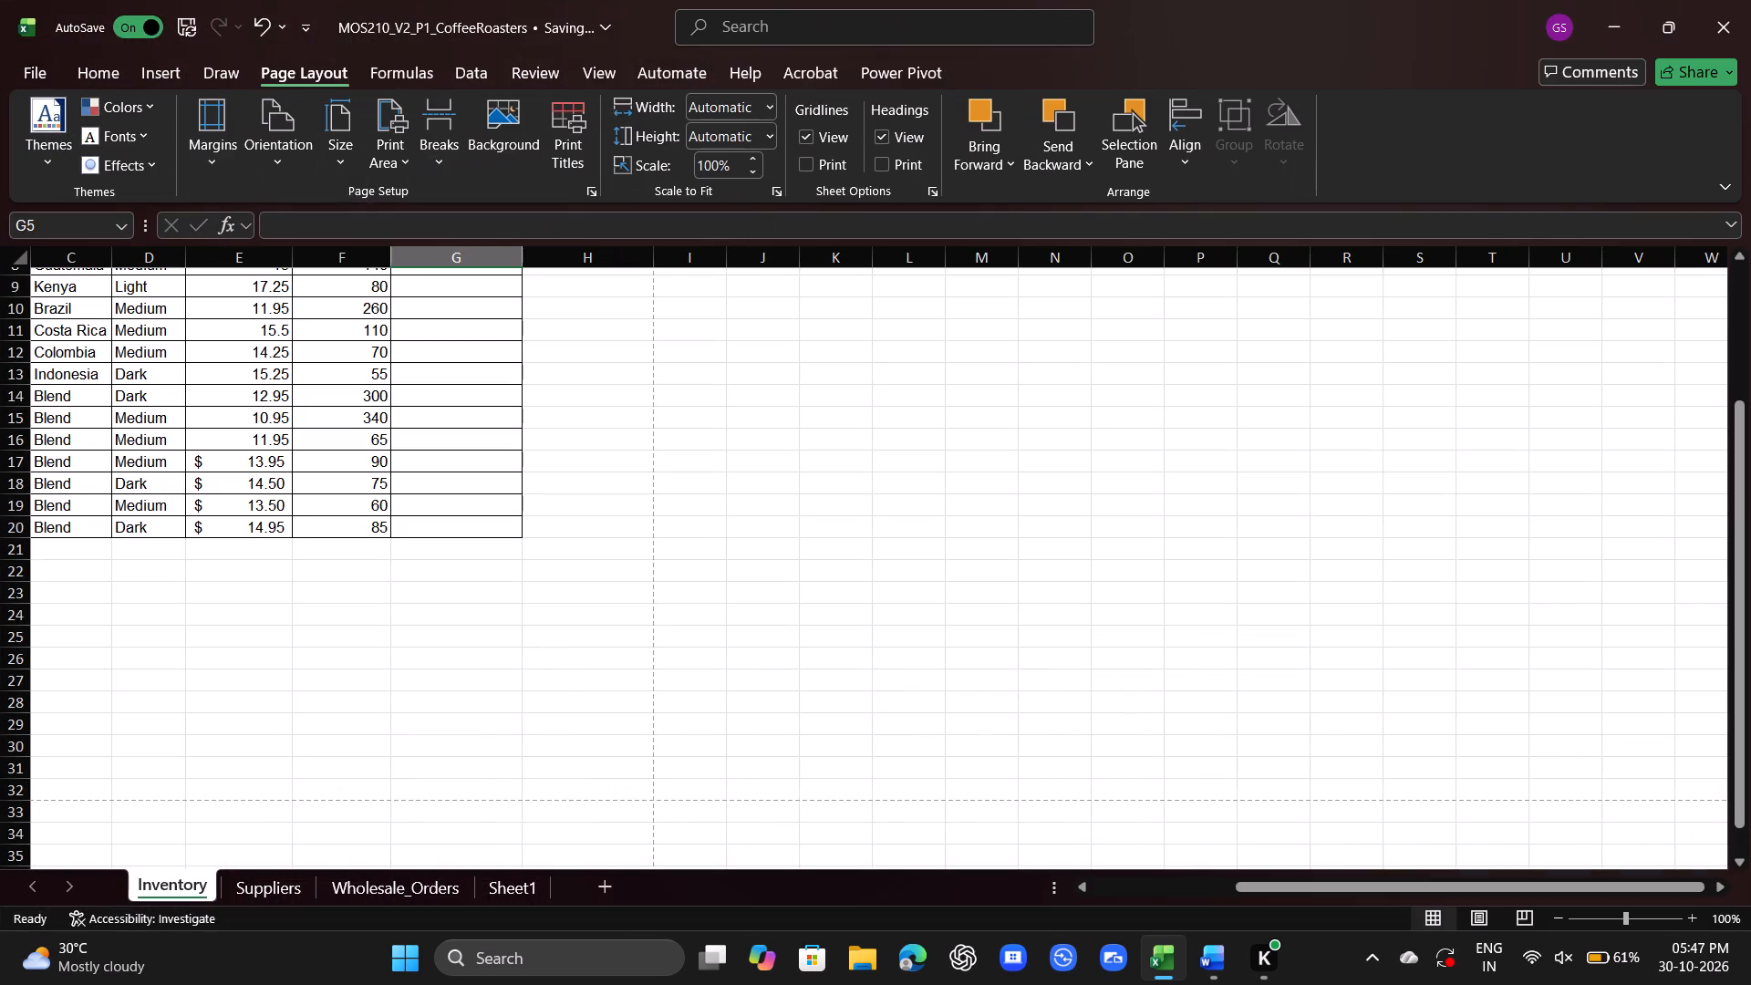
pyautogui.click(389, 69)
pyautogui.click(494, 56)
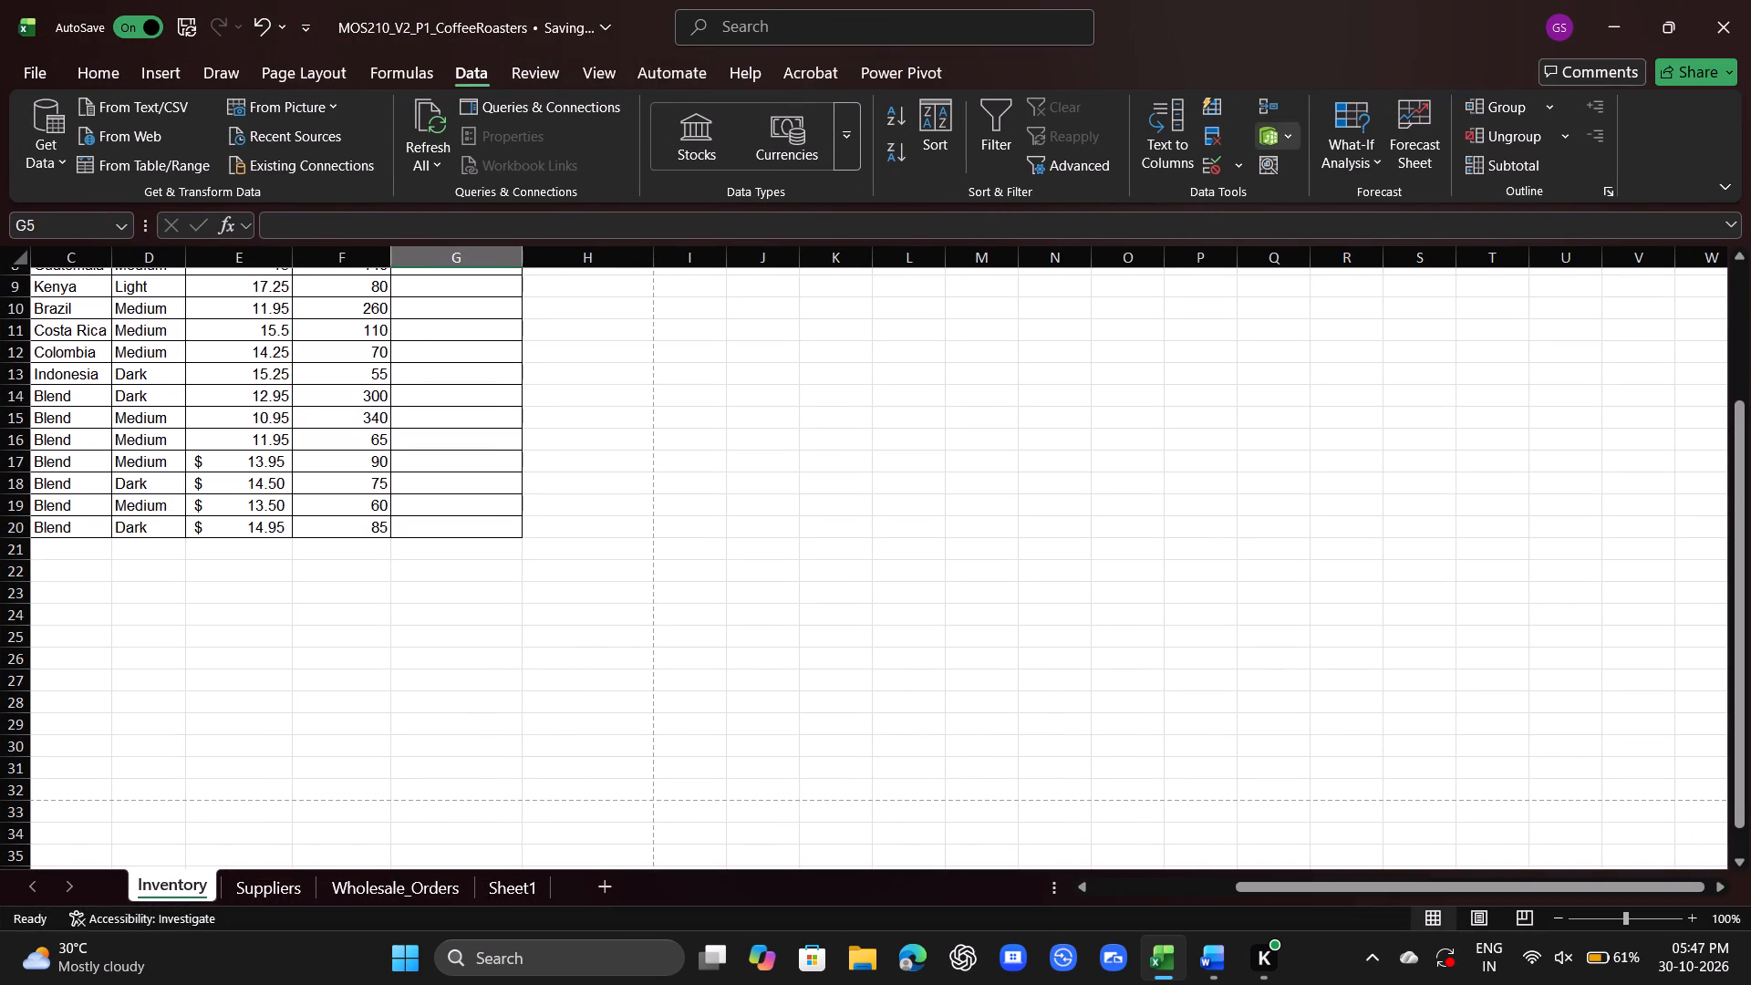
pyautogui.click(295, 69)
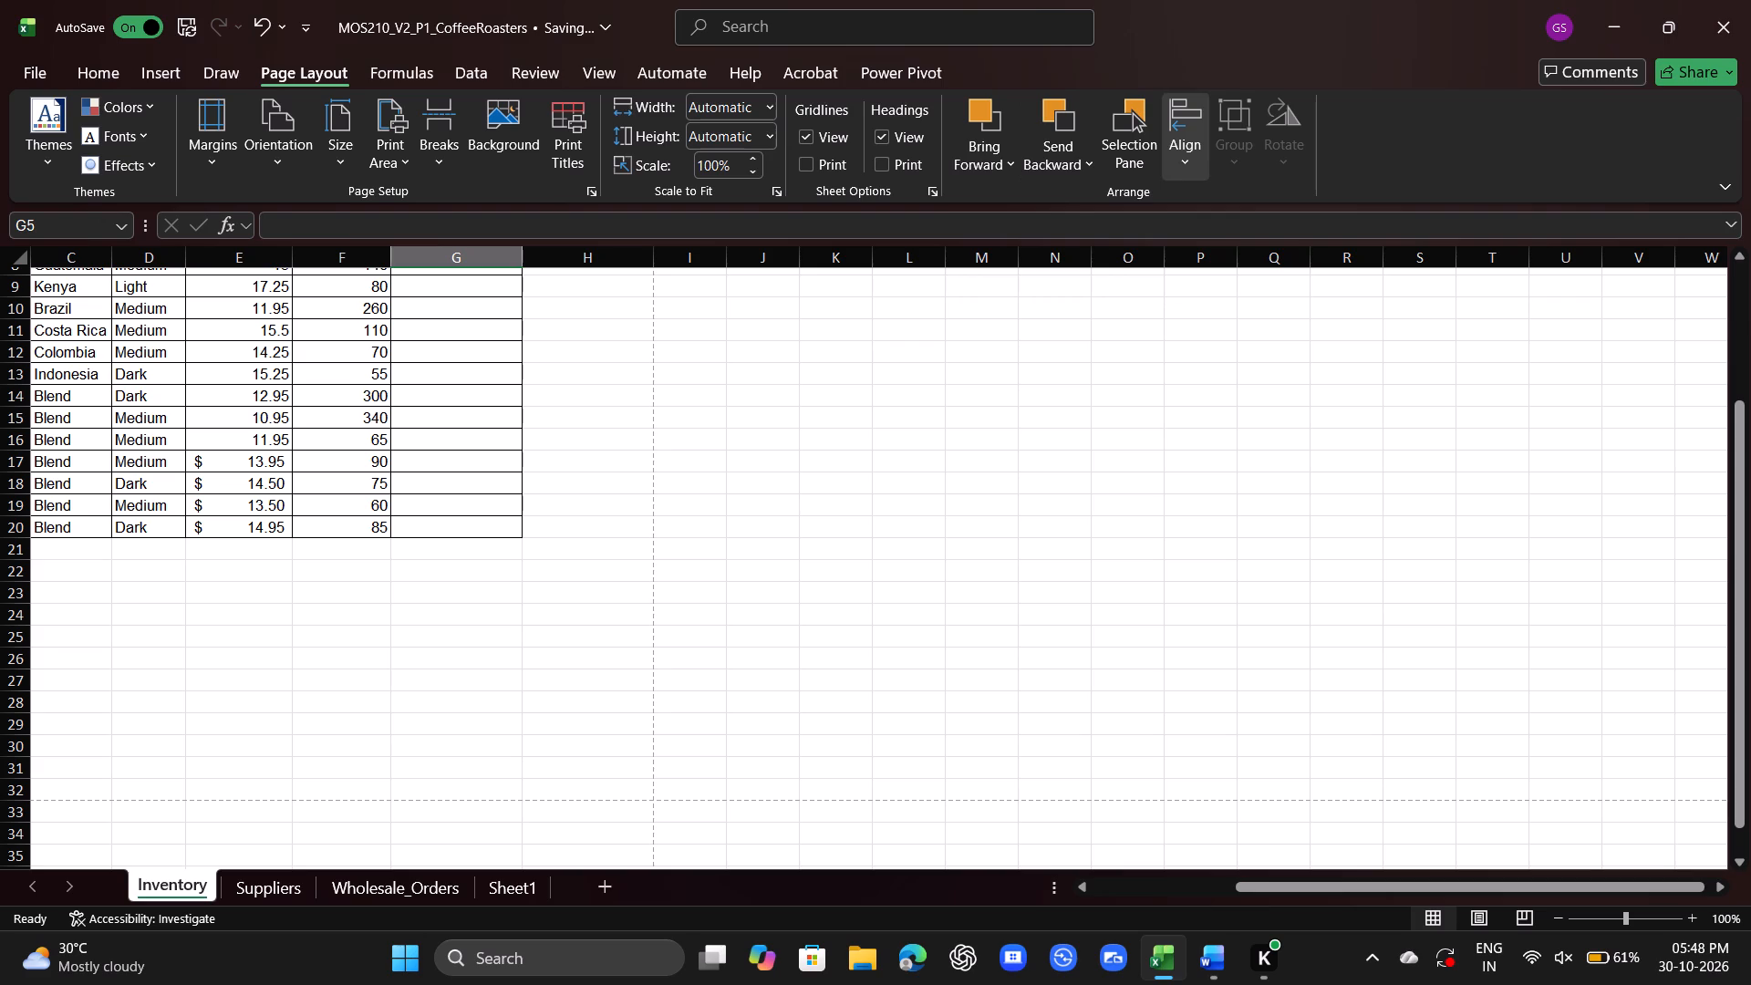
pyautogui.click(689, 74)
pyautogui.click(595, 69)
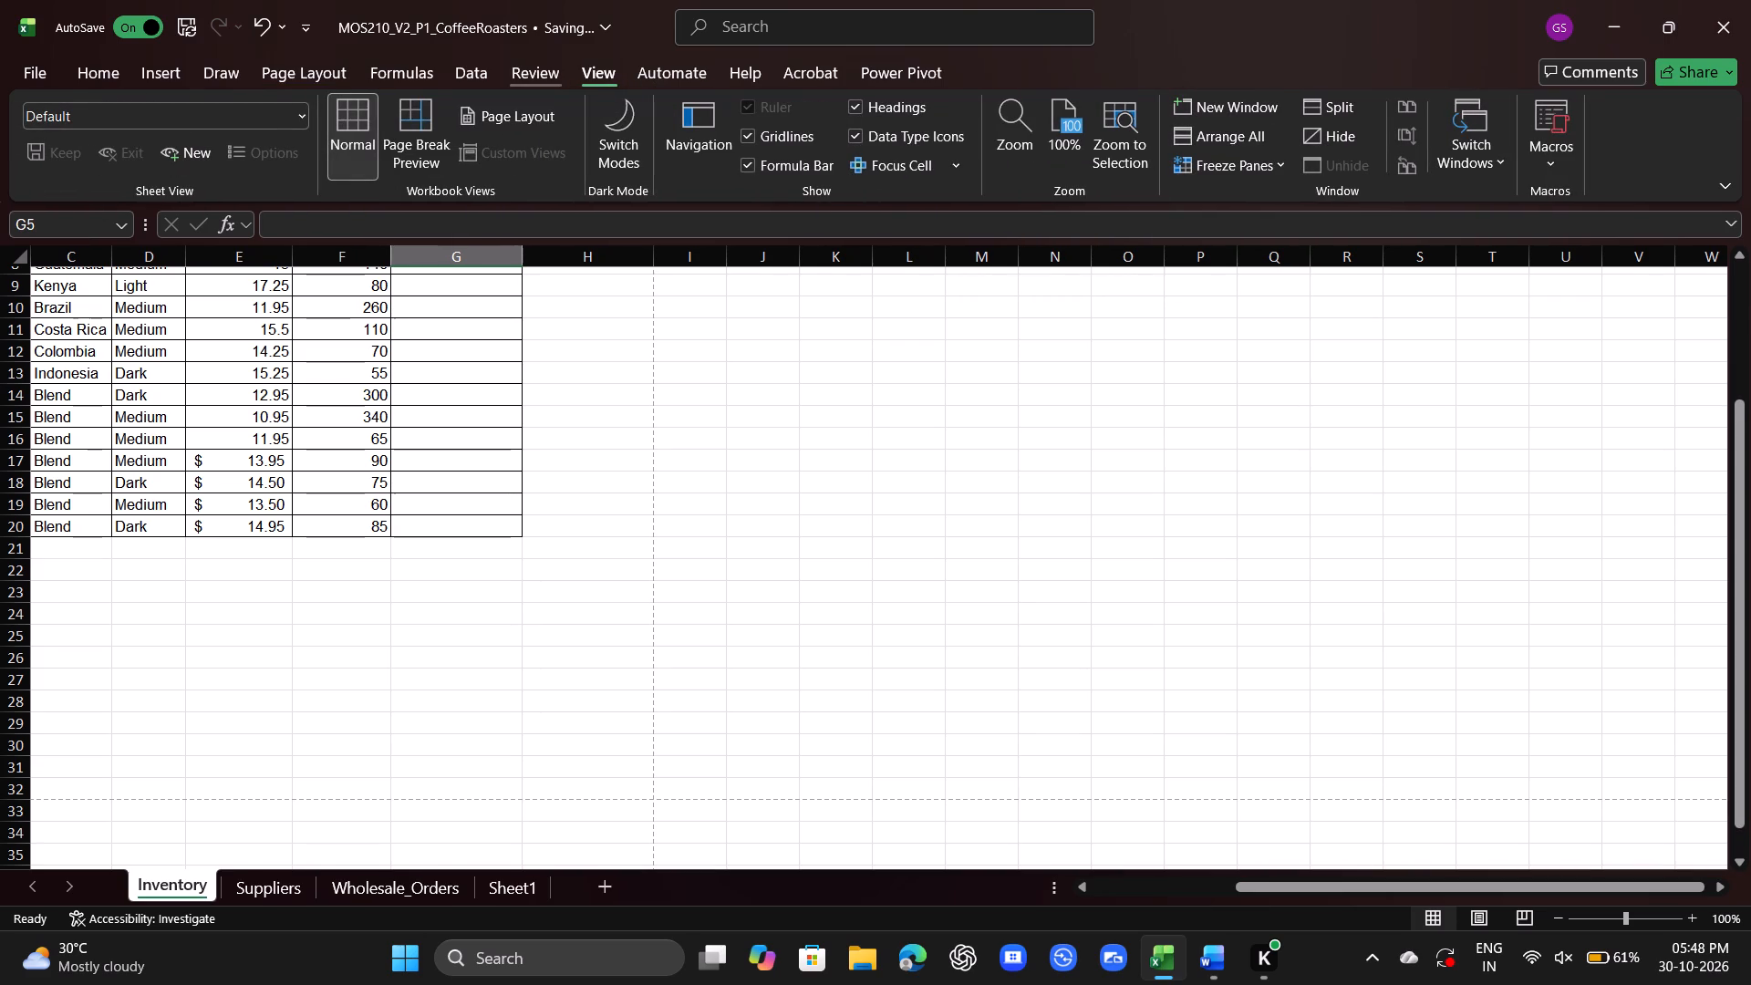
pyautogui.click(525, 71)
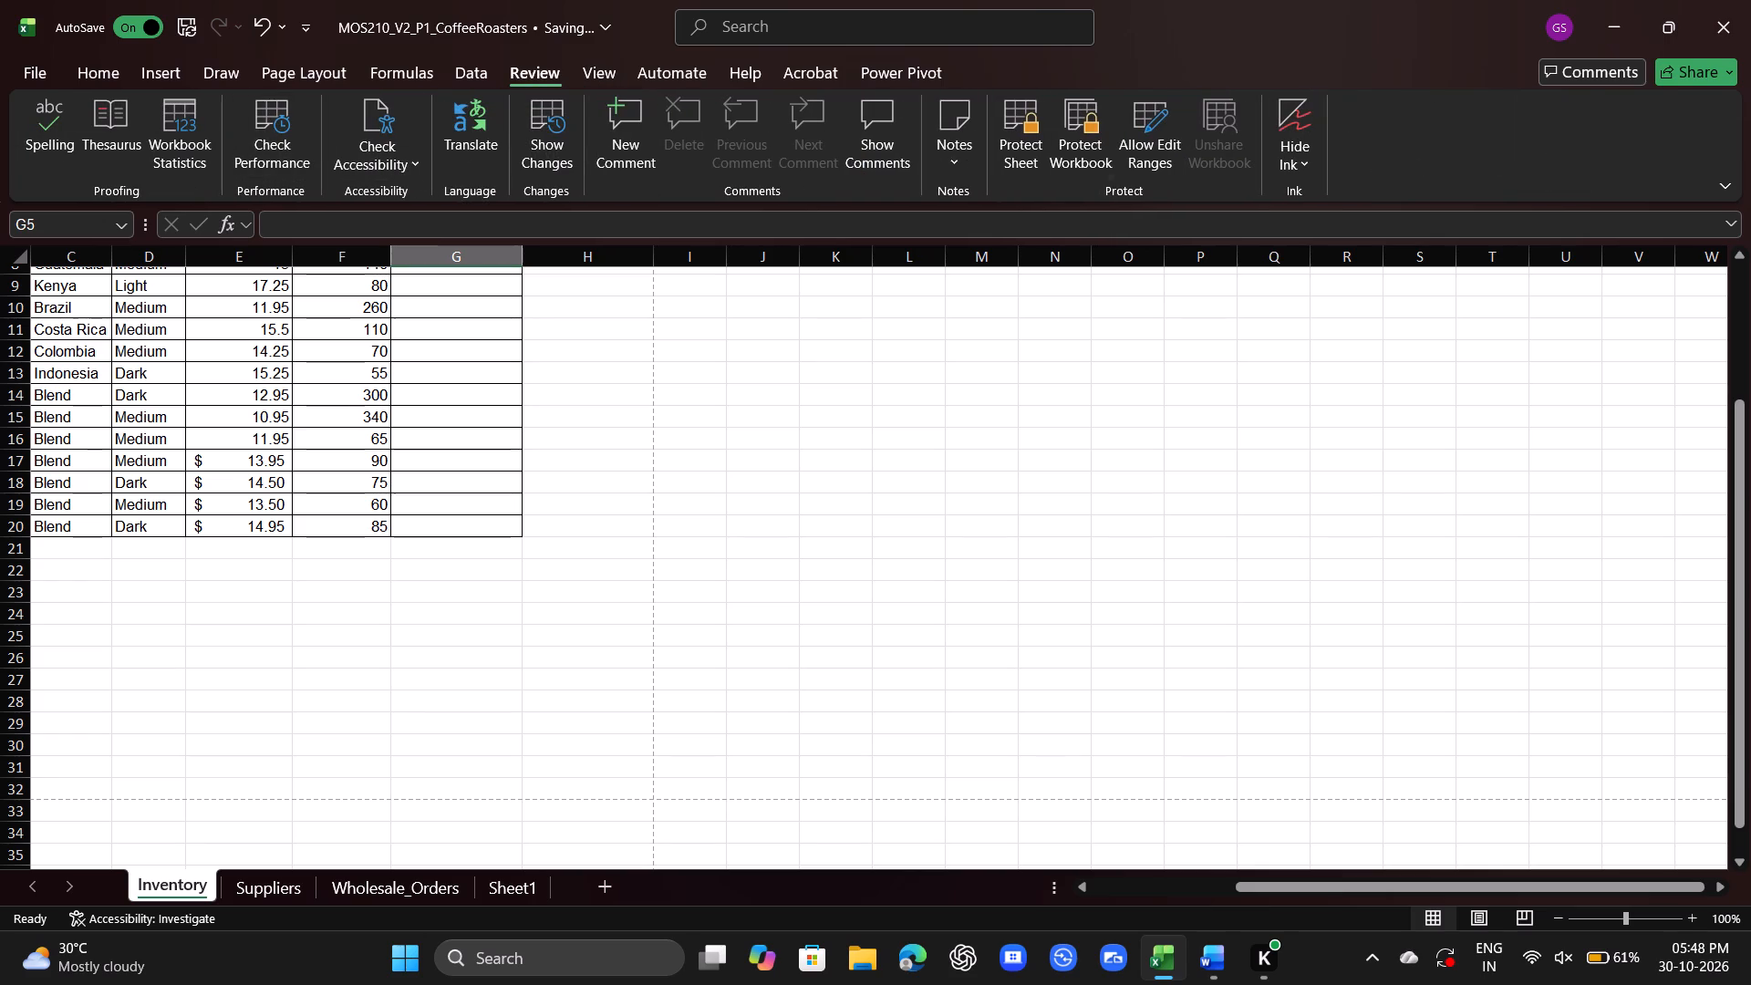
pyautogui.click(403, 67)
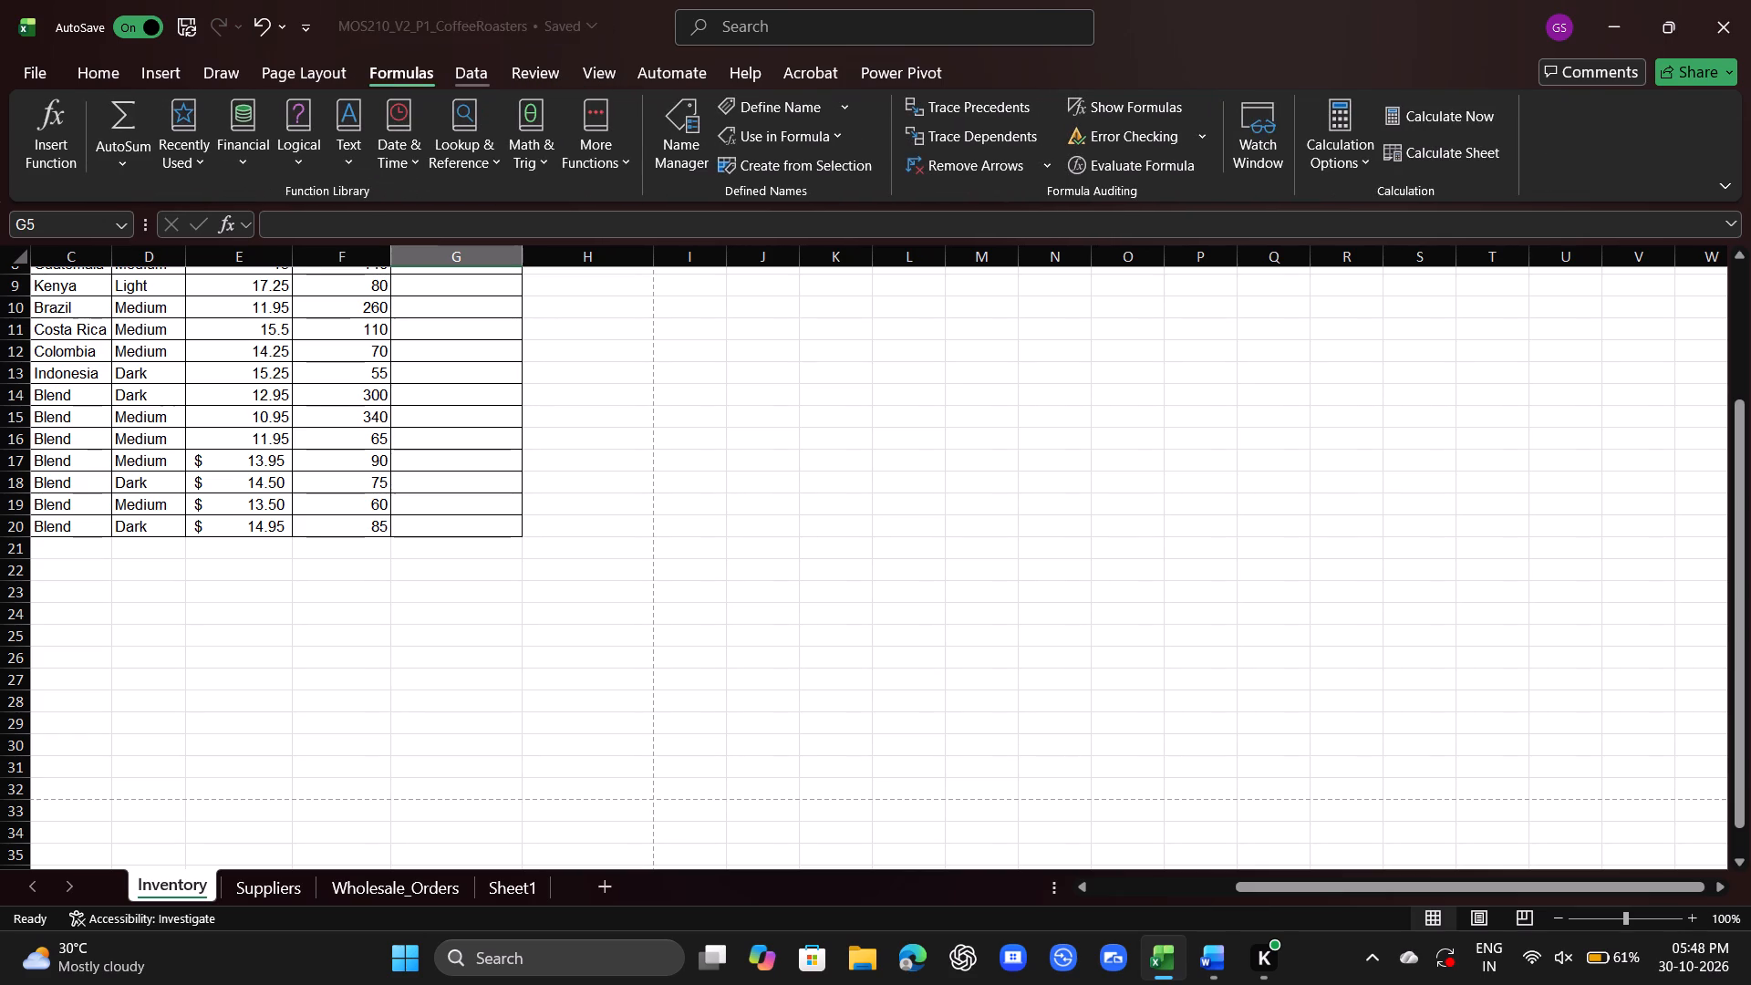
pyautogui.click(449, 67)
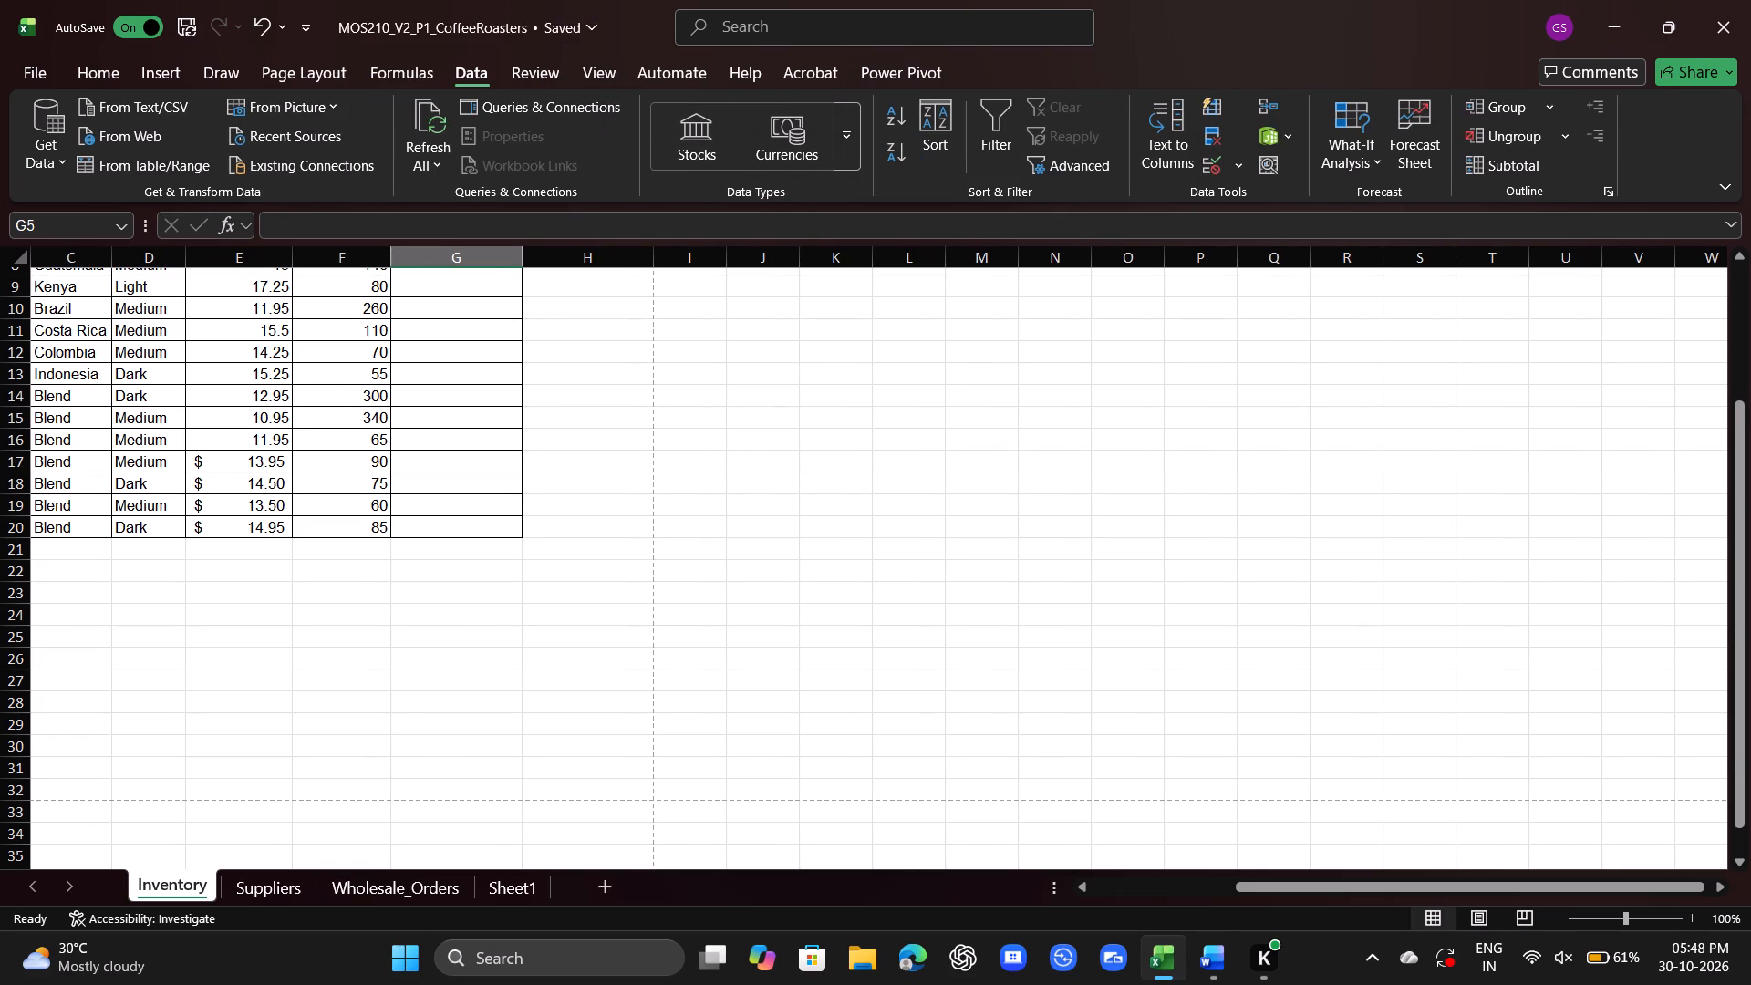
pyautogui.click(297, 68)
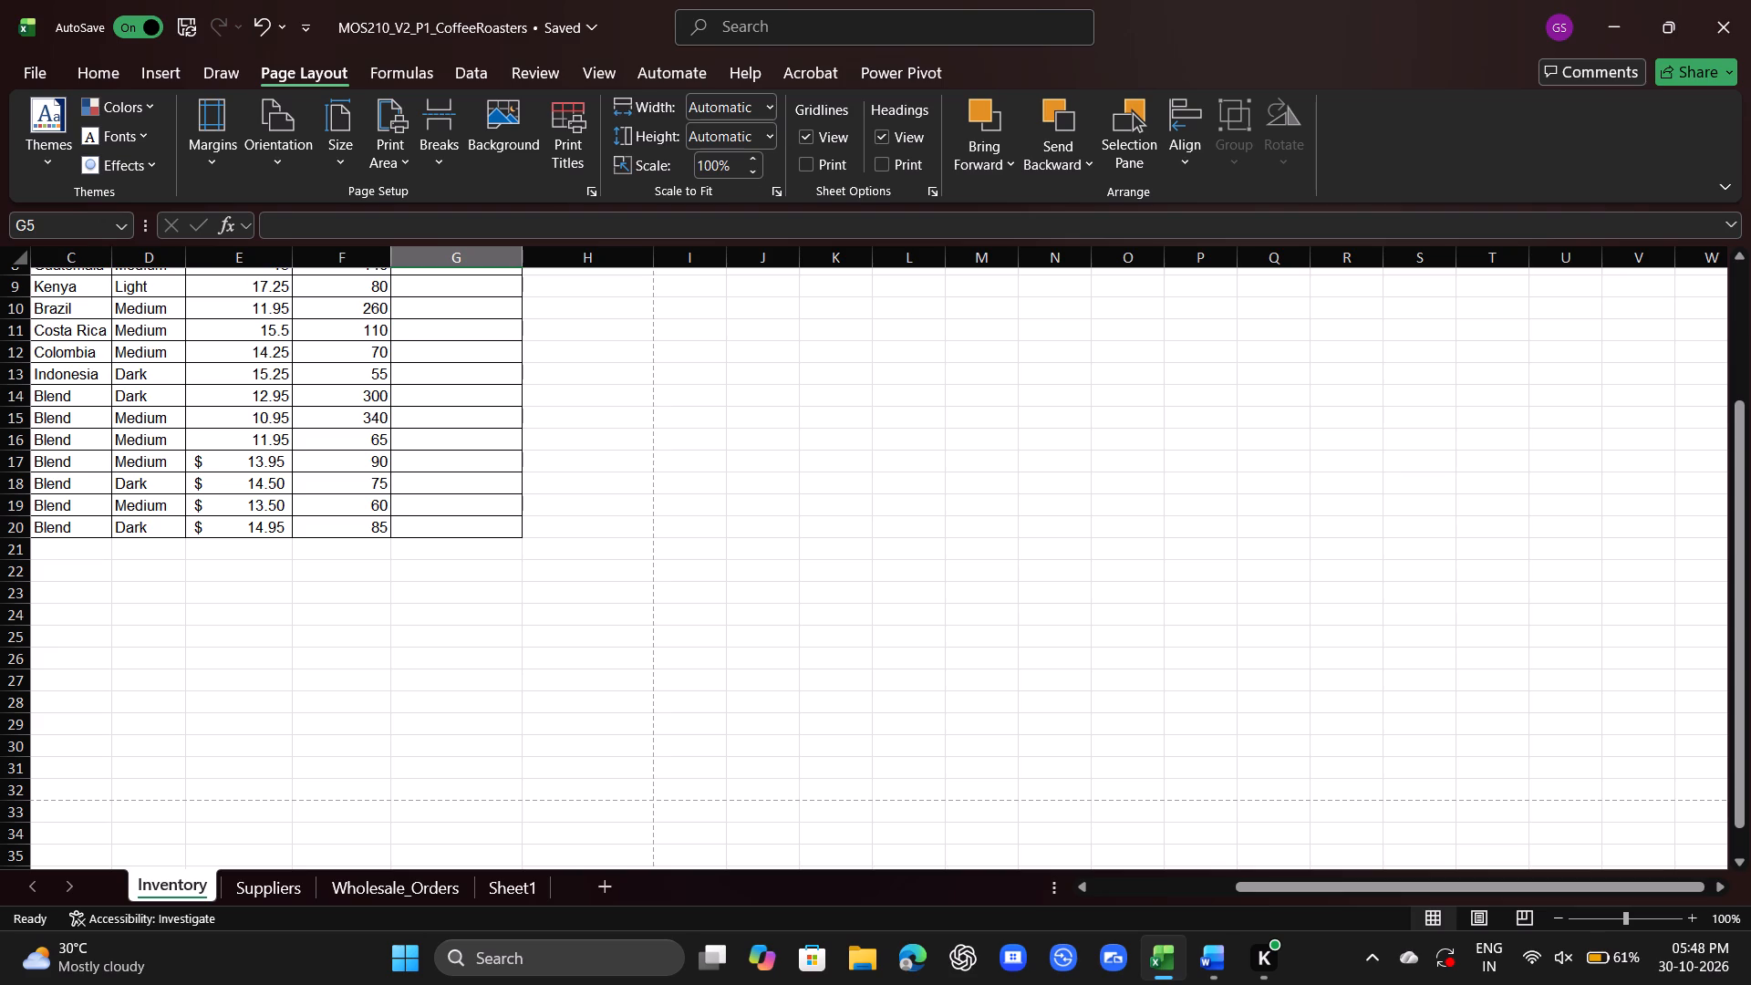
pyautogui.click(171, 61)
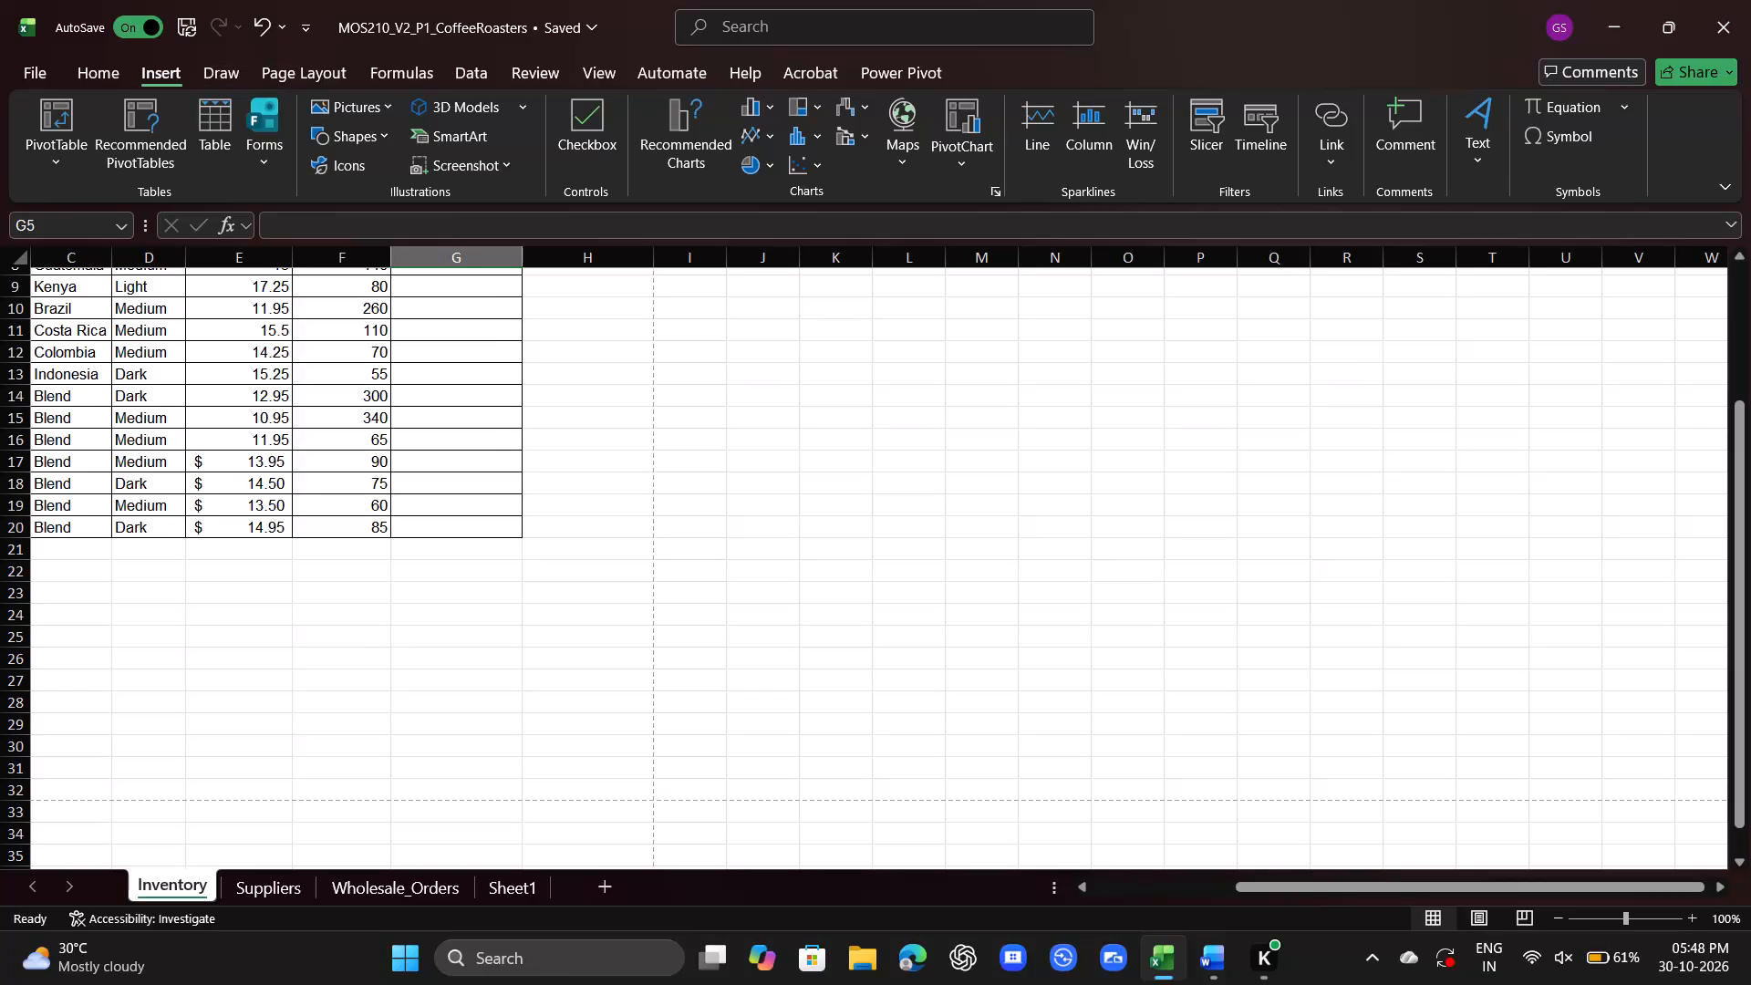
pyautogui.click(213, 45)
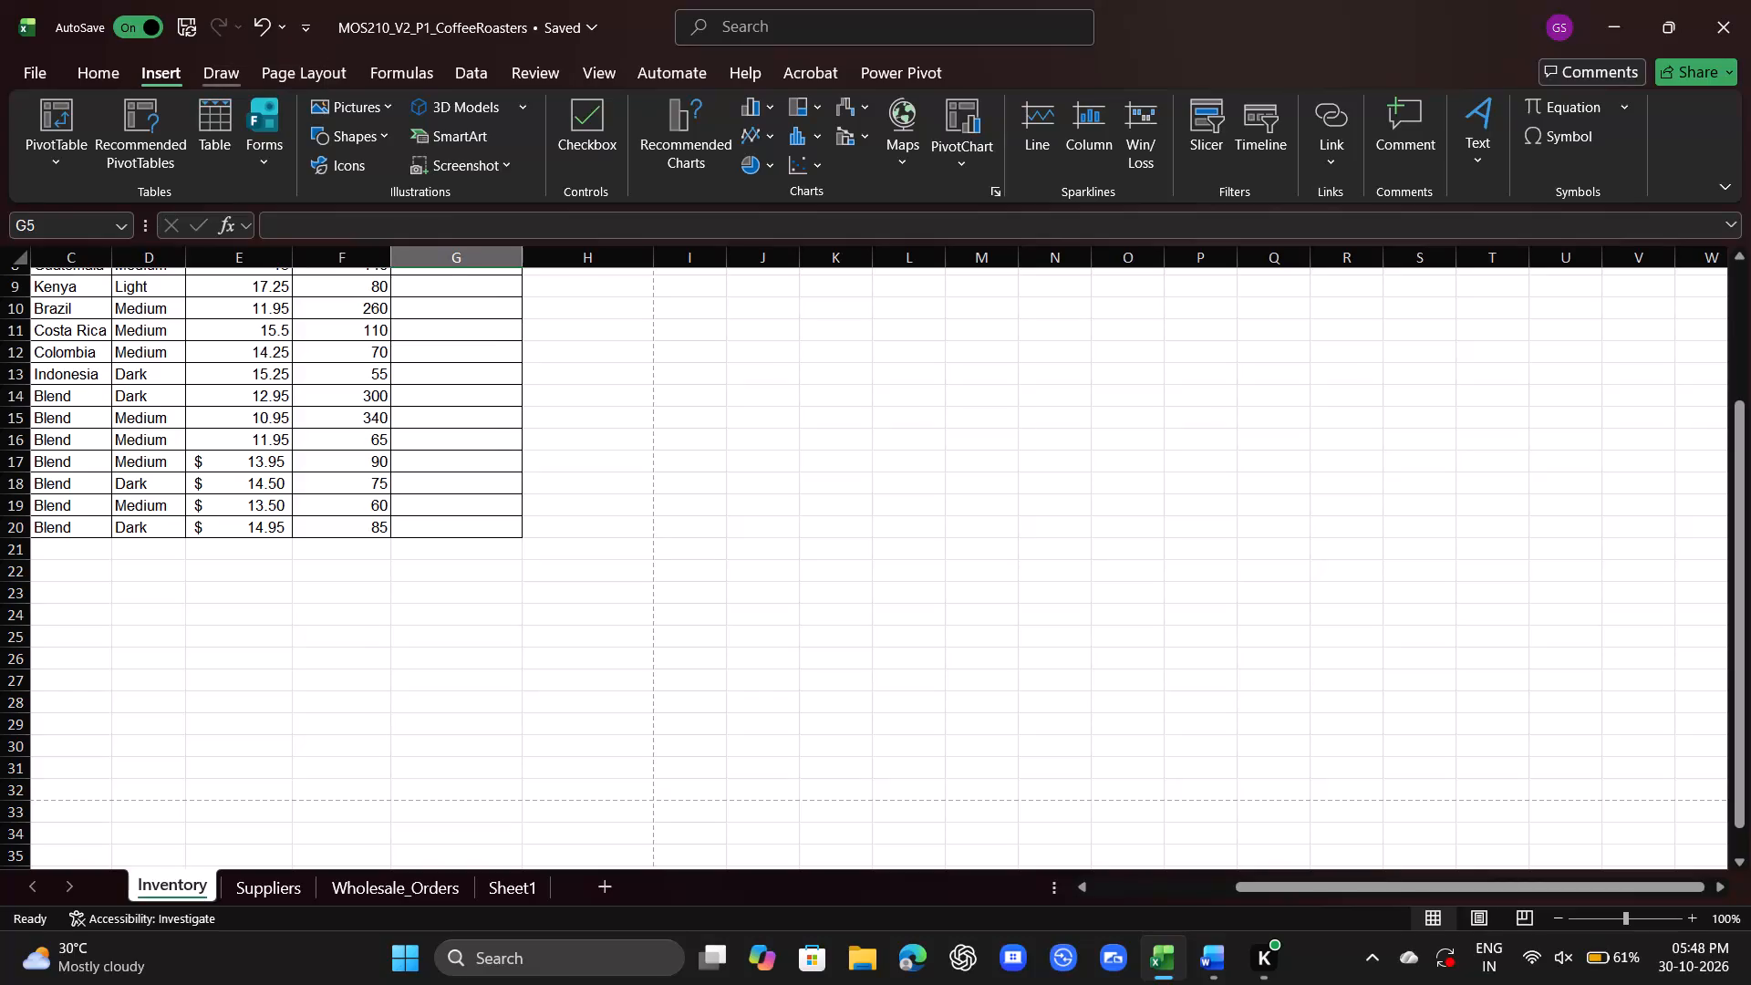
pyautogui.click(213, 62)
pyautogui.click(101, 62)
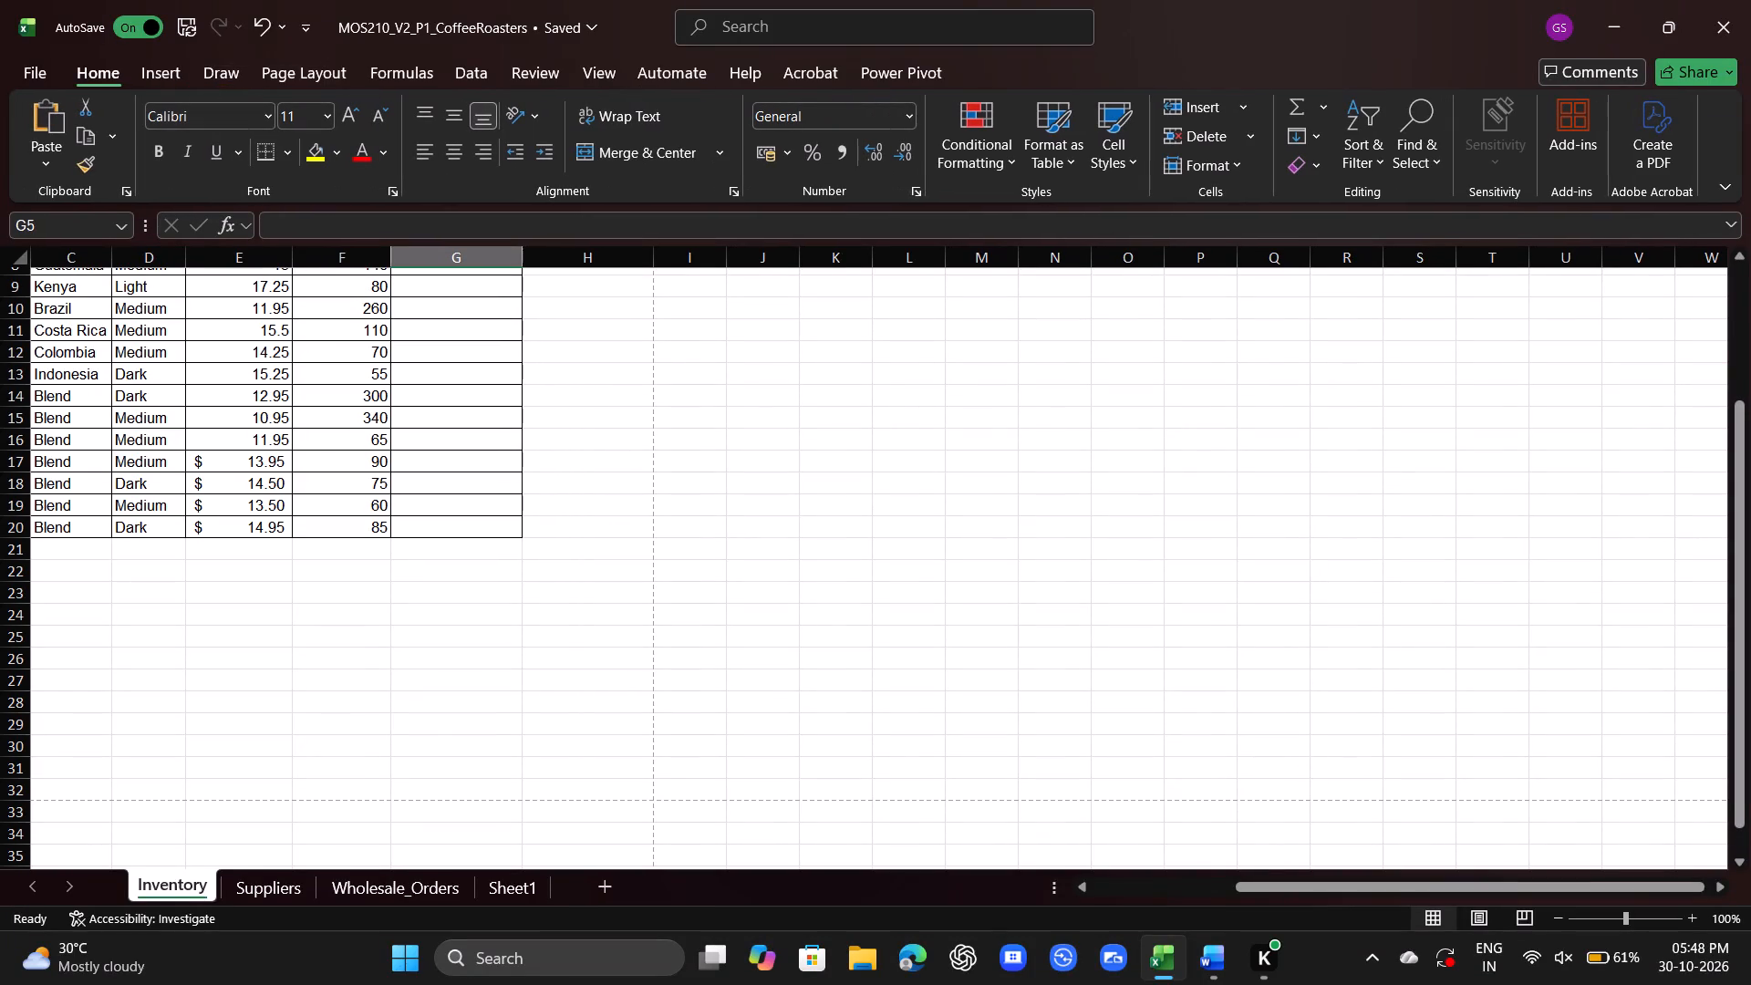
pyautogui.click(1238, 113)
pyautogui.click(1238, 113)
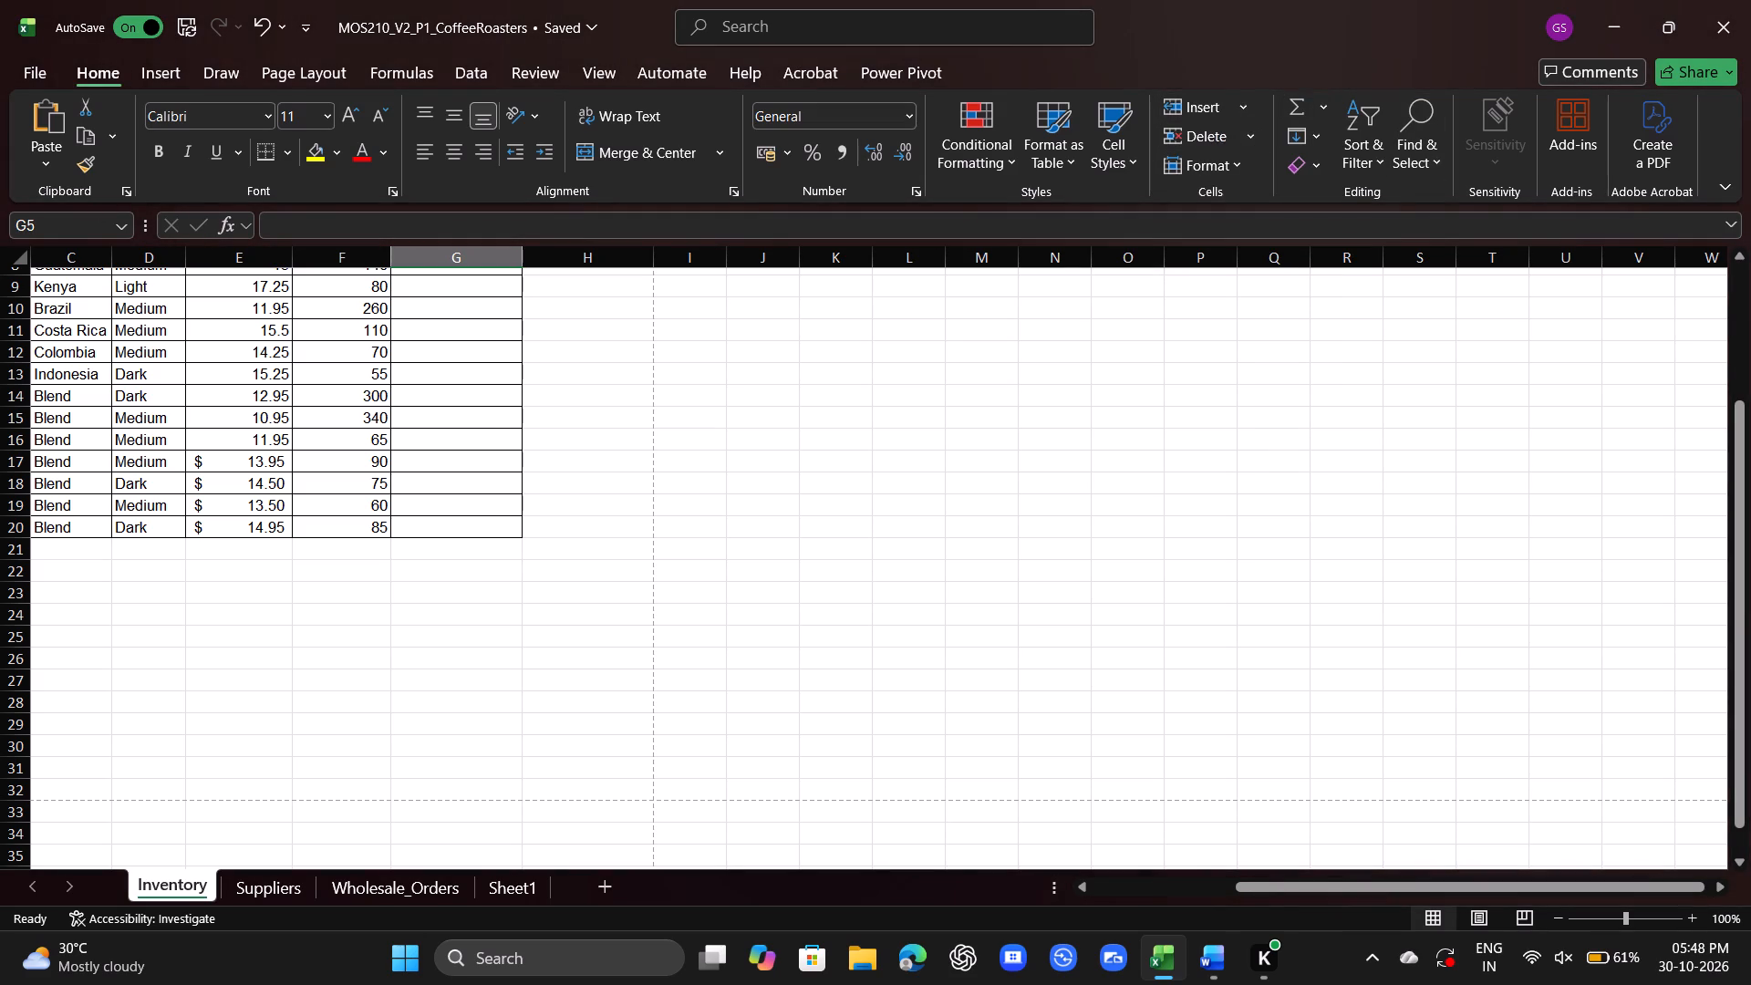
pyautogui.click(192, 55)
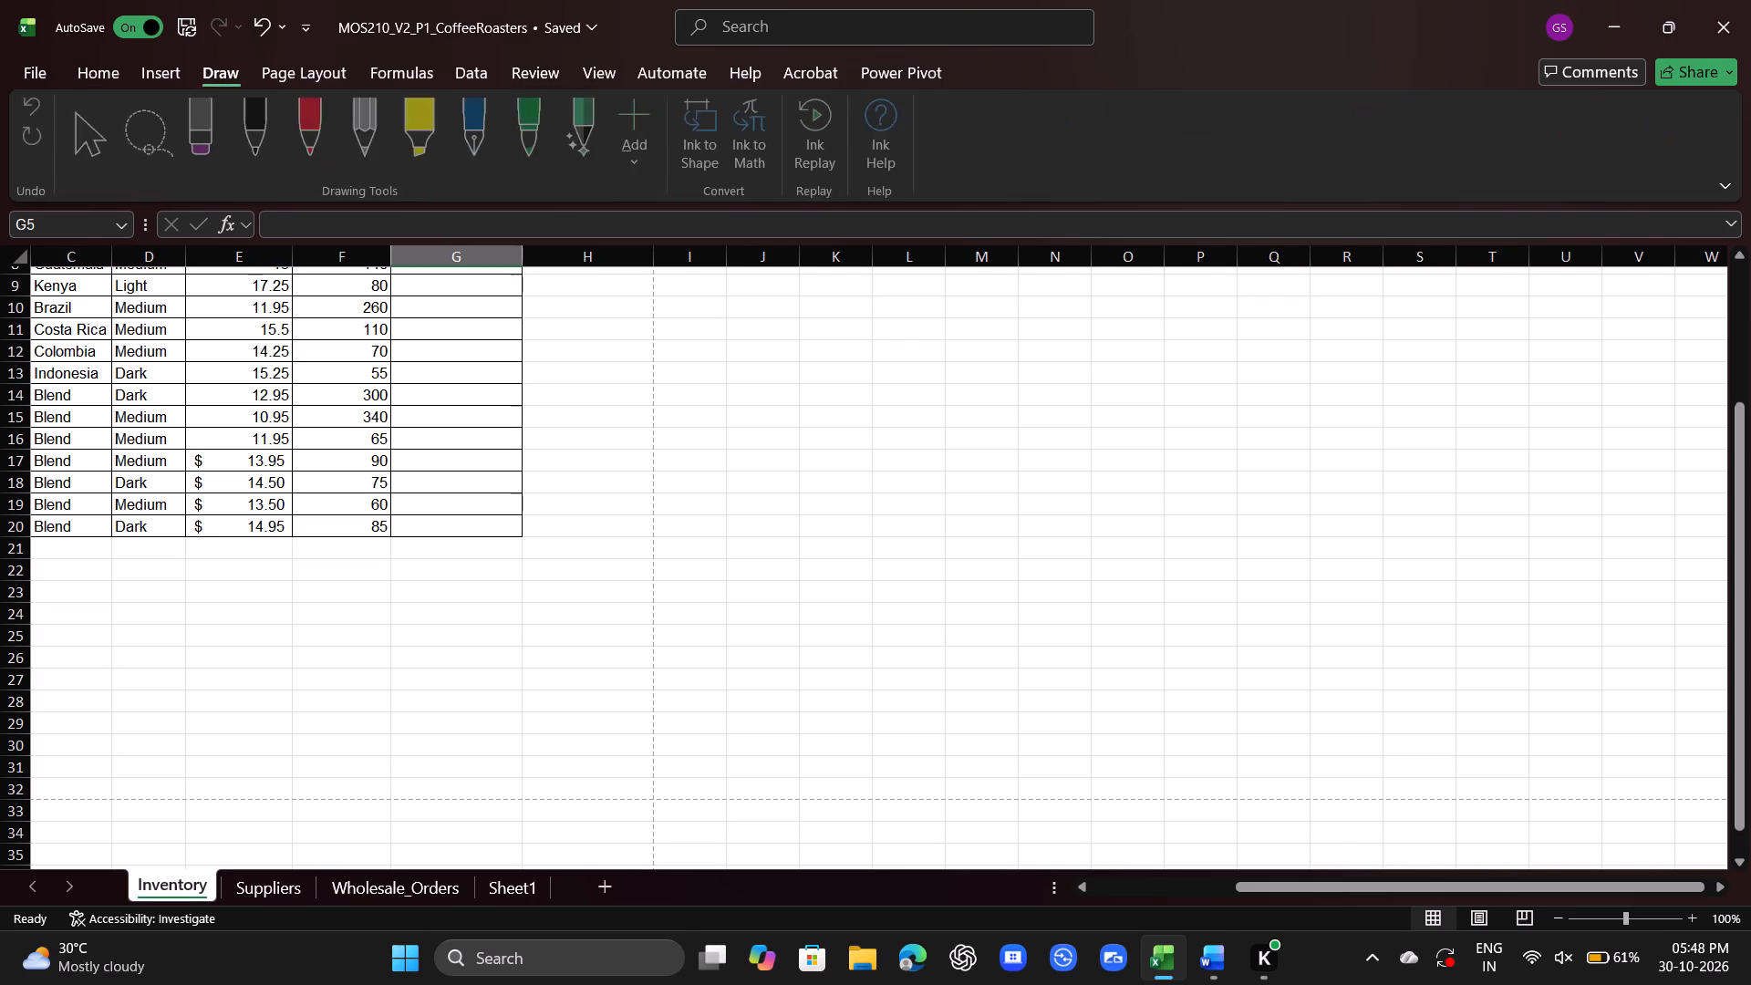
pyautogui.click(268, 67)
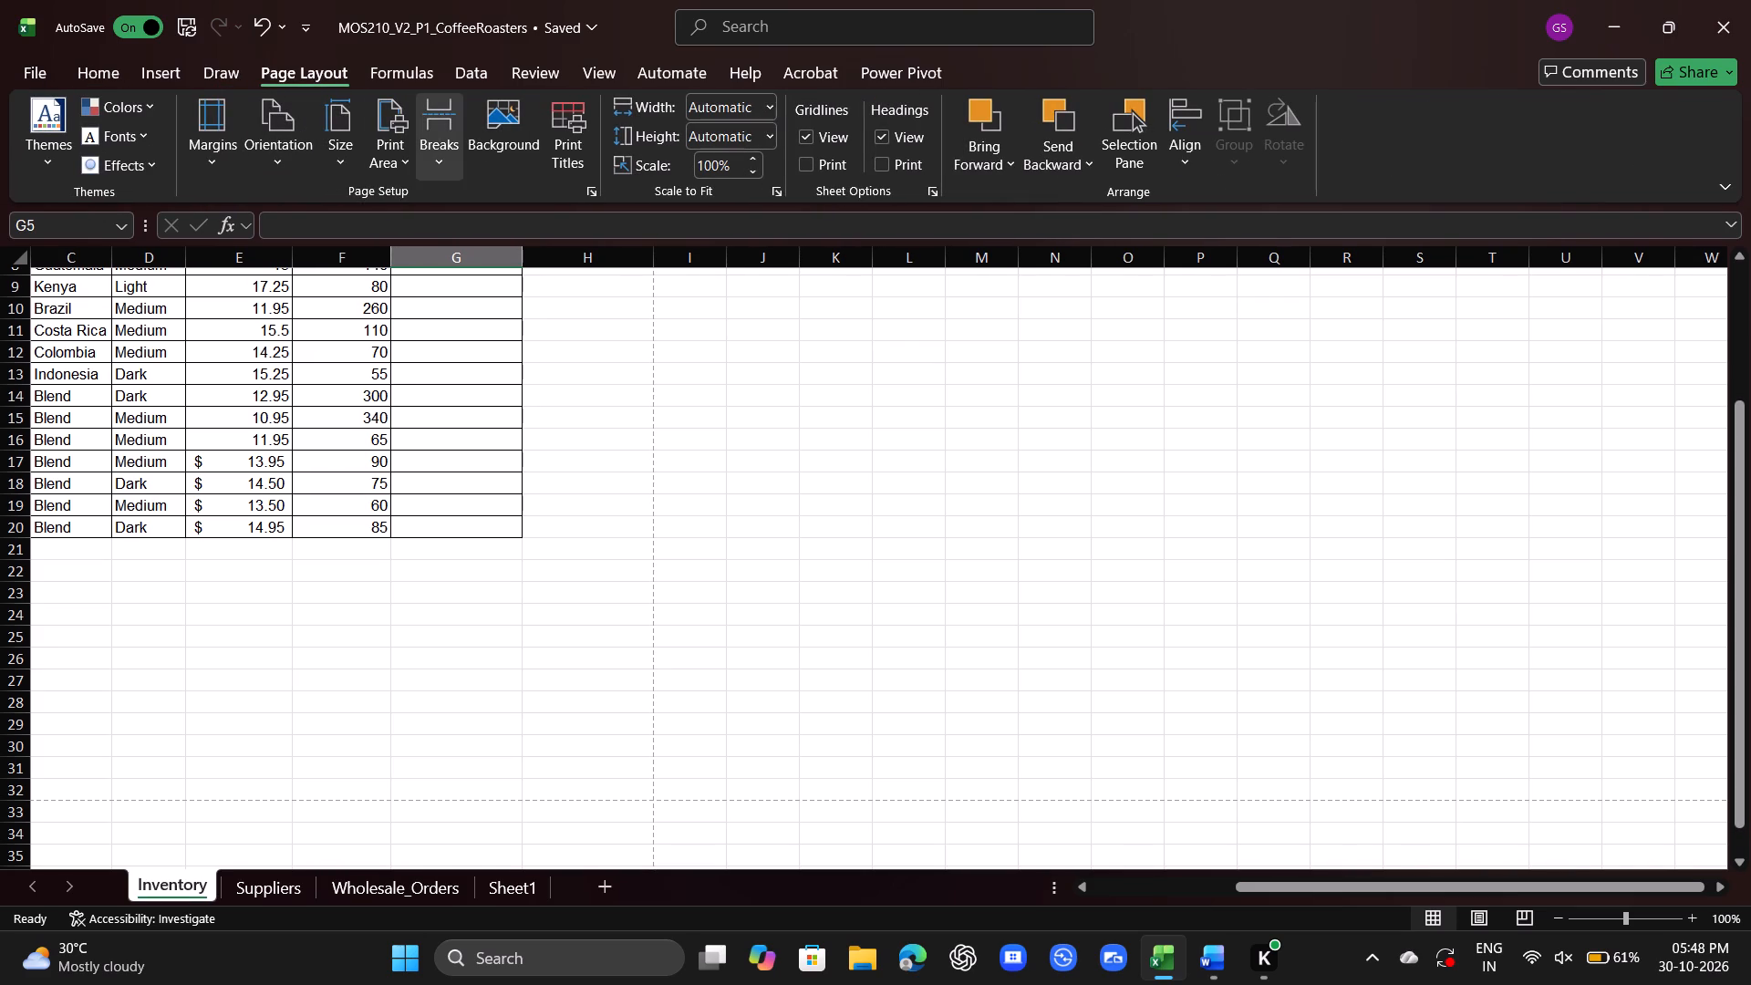
# Open the Inventory worksheet's Page Setup dialog at the header and footer settings.
pyautogui.click(596, 186)
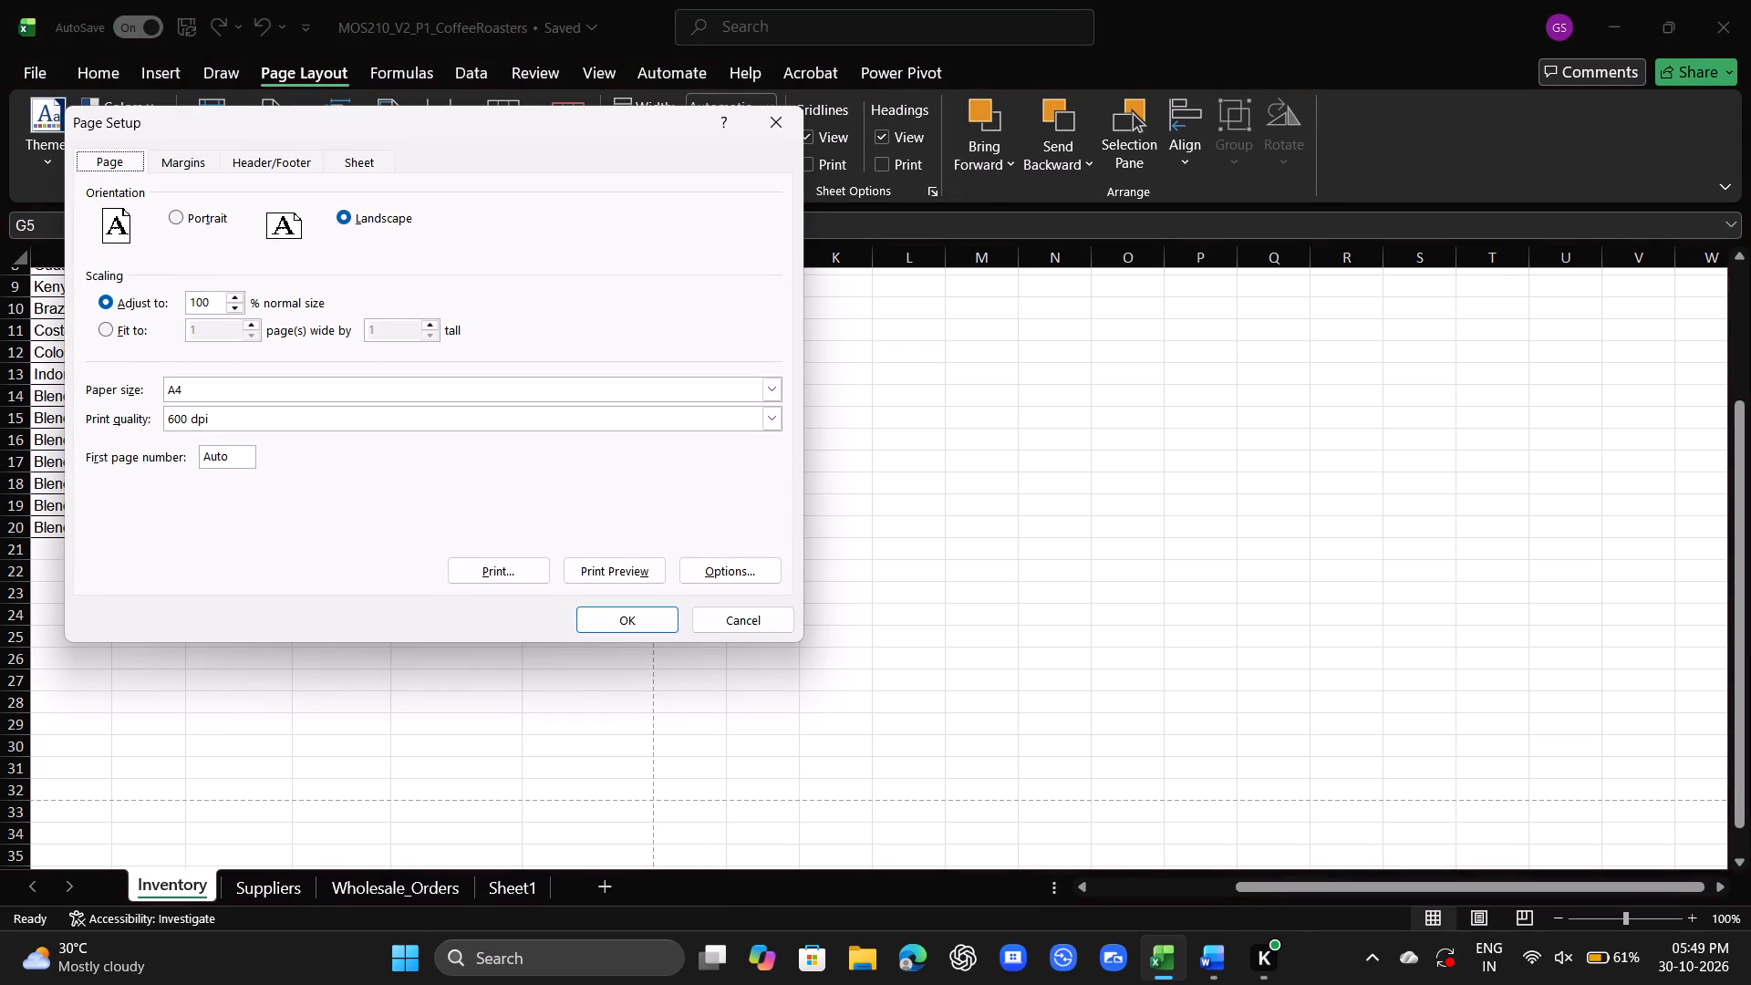
pyautogui.click(287, 165)
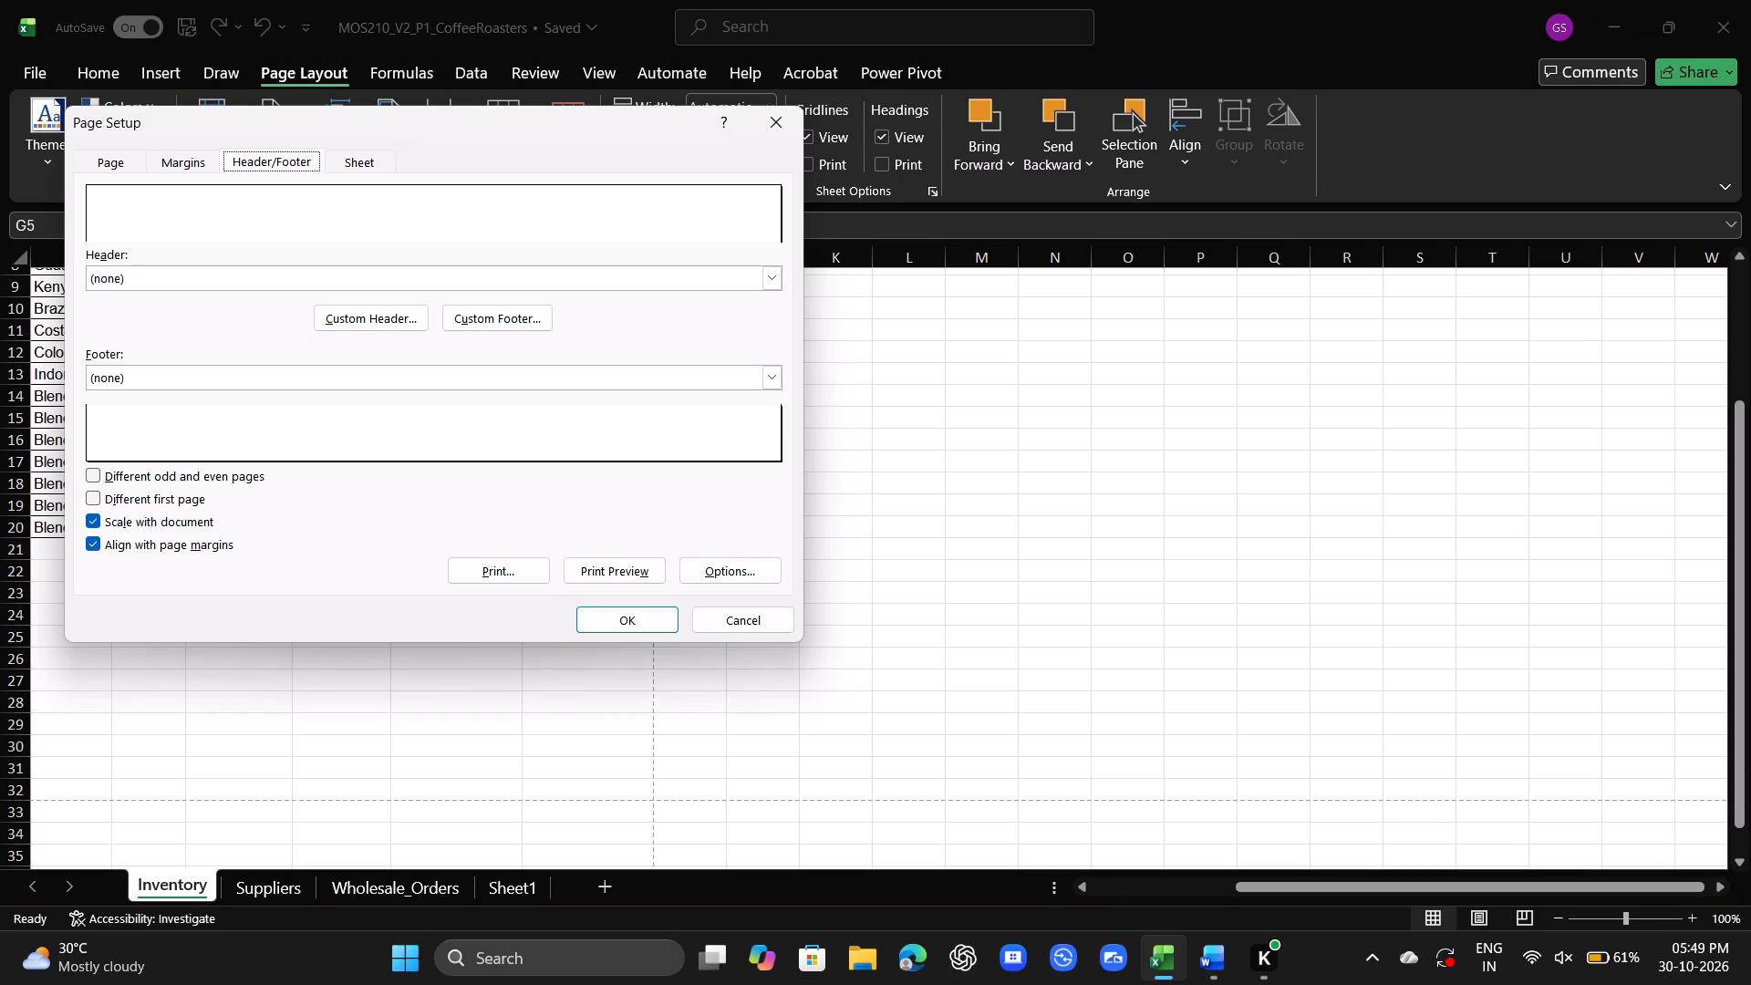
# Switch to the Word task document, narrow its window, and move Excel's Page Setup dialog clear of it.
pyautogui.click(1183, 808)
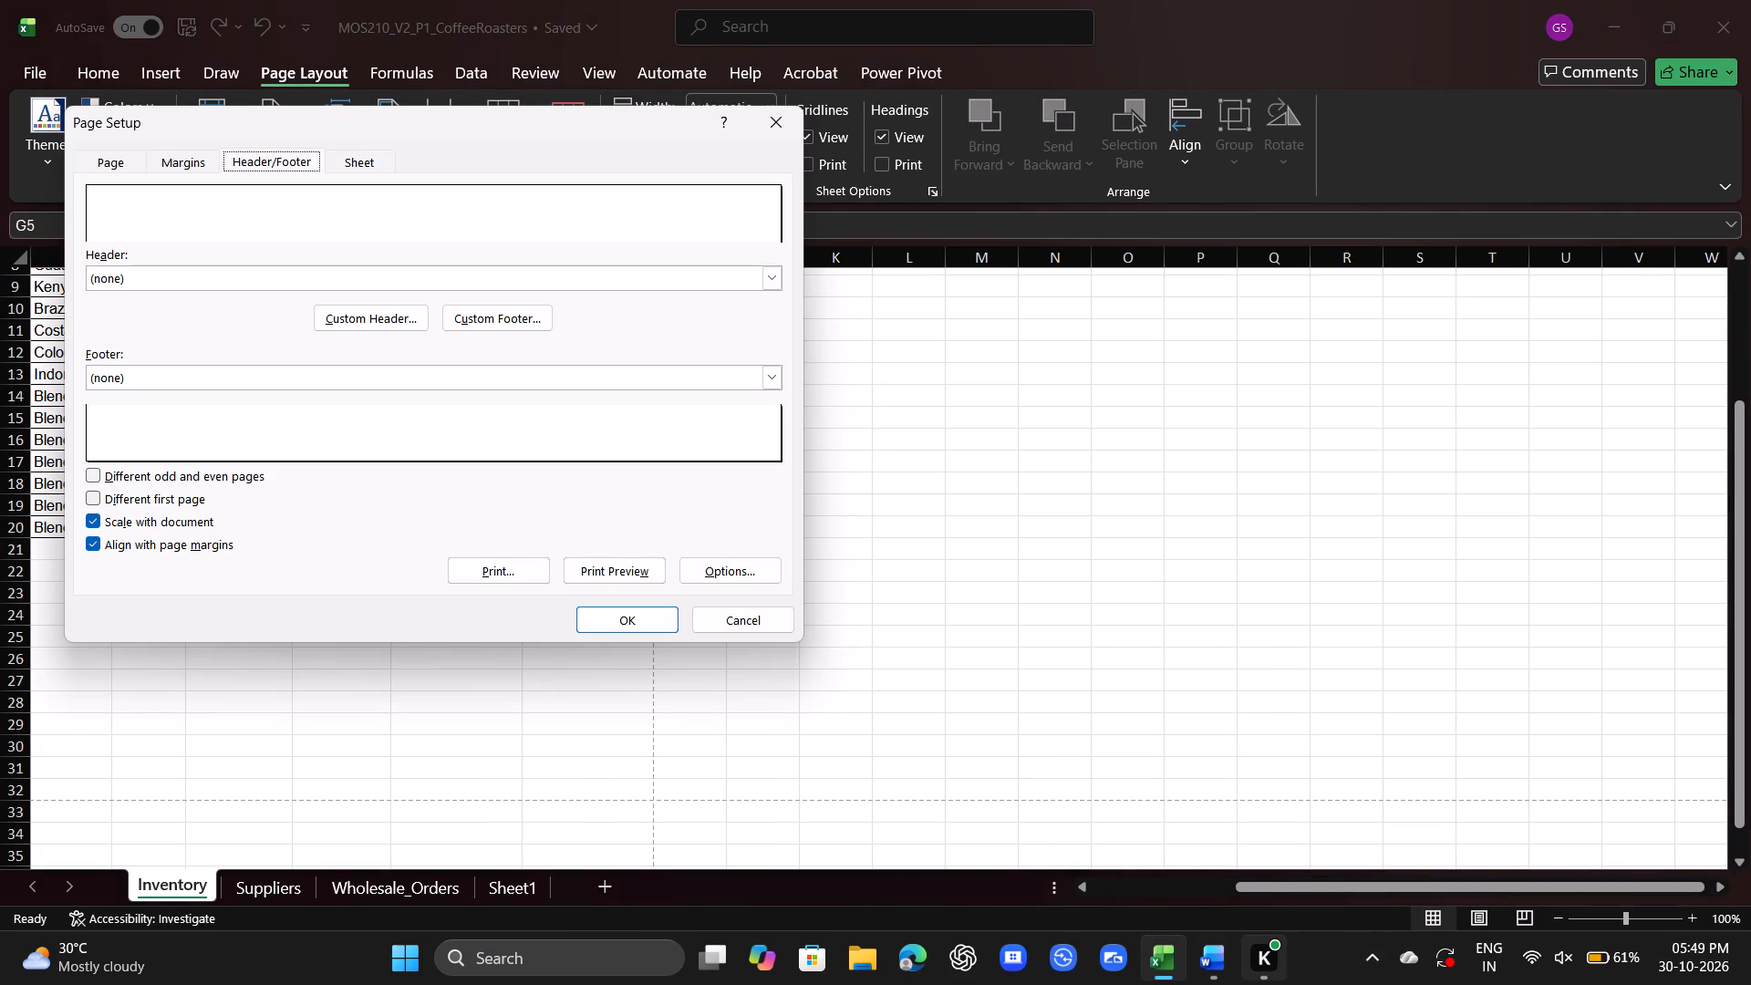
pyautogui.click(1228, 821)
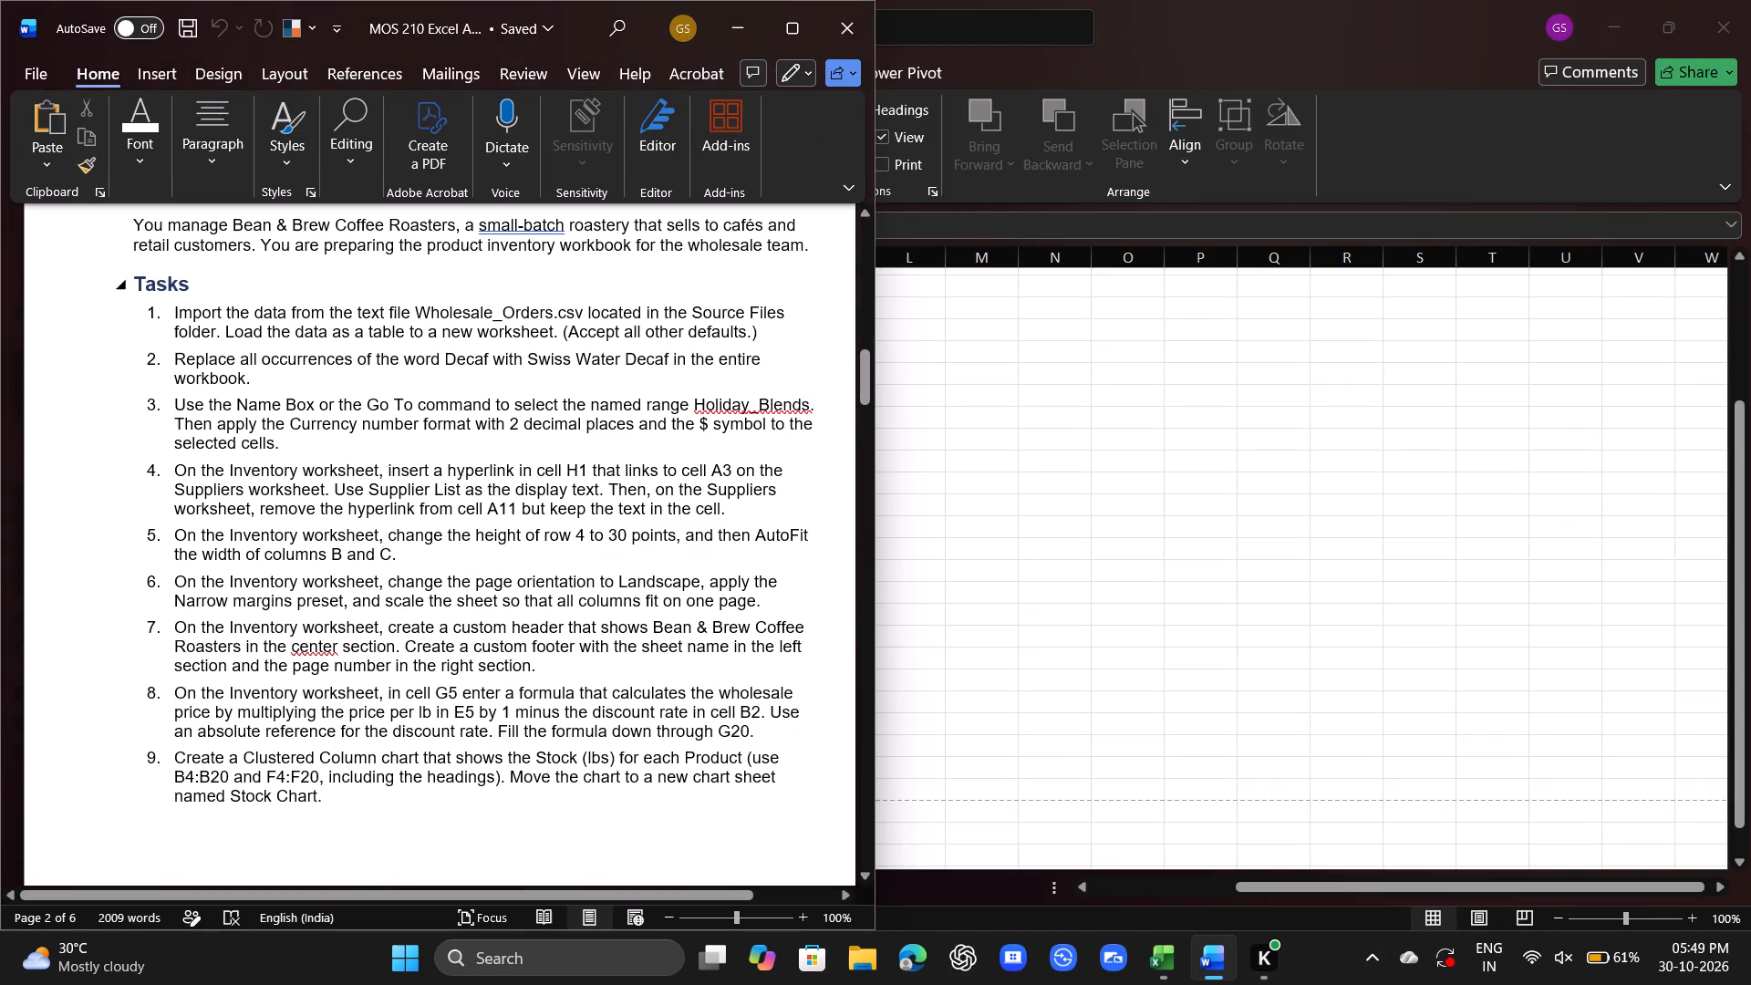
pyautogui.click(1666, 24)
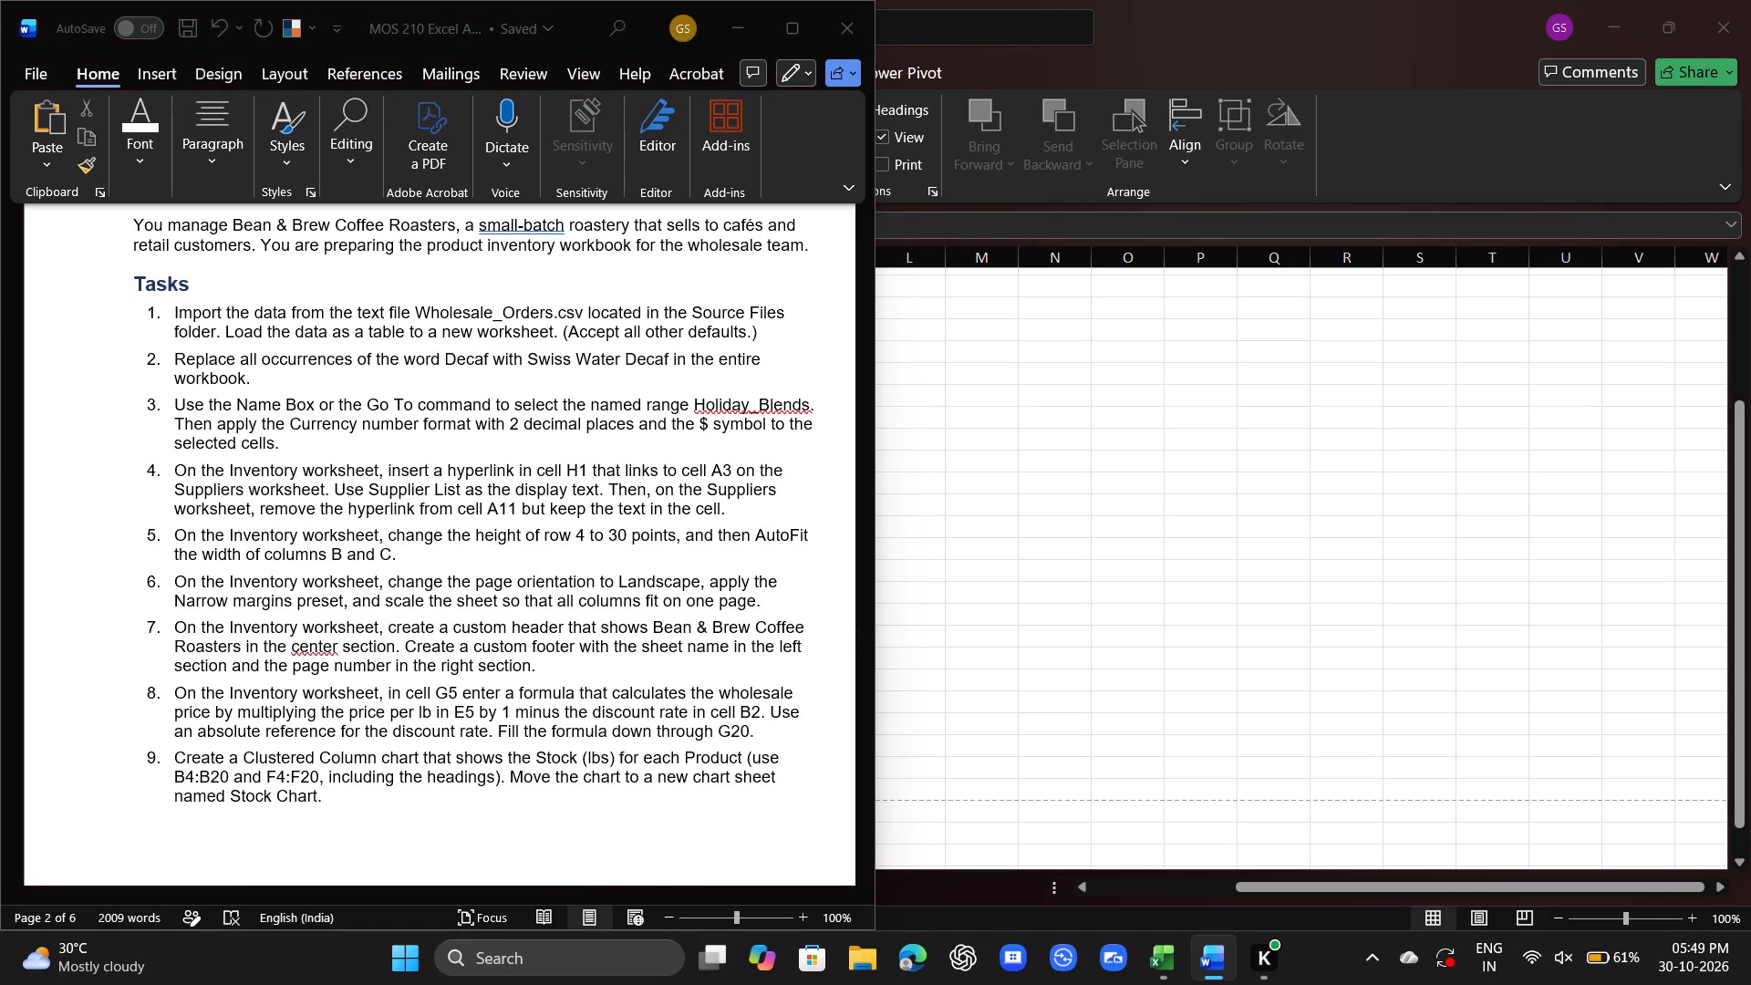
pyautogui.click(1678, 14)
pyautogui.doubleClick(1655, 20)
pyautogui.scroll(-8, 1237, 472)
pyautogui.click(534, 565)
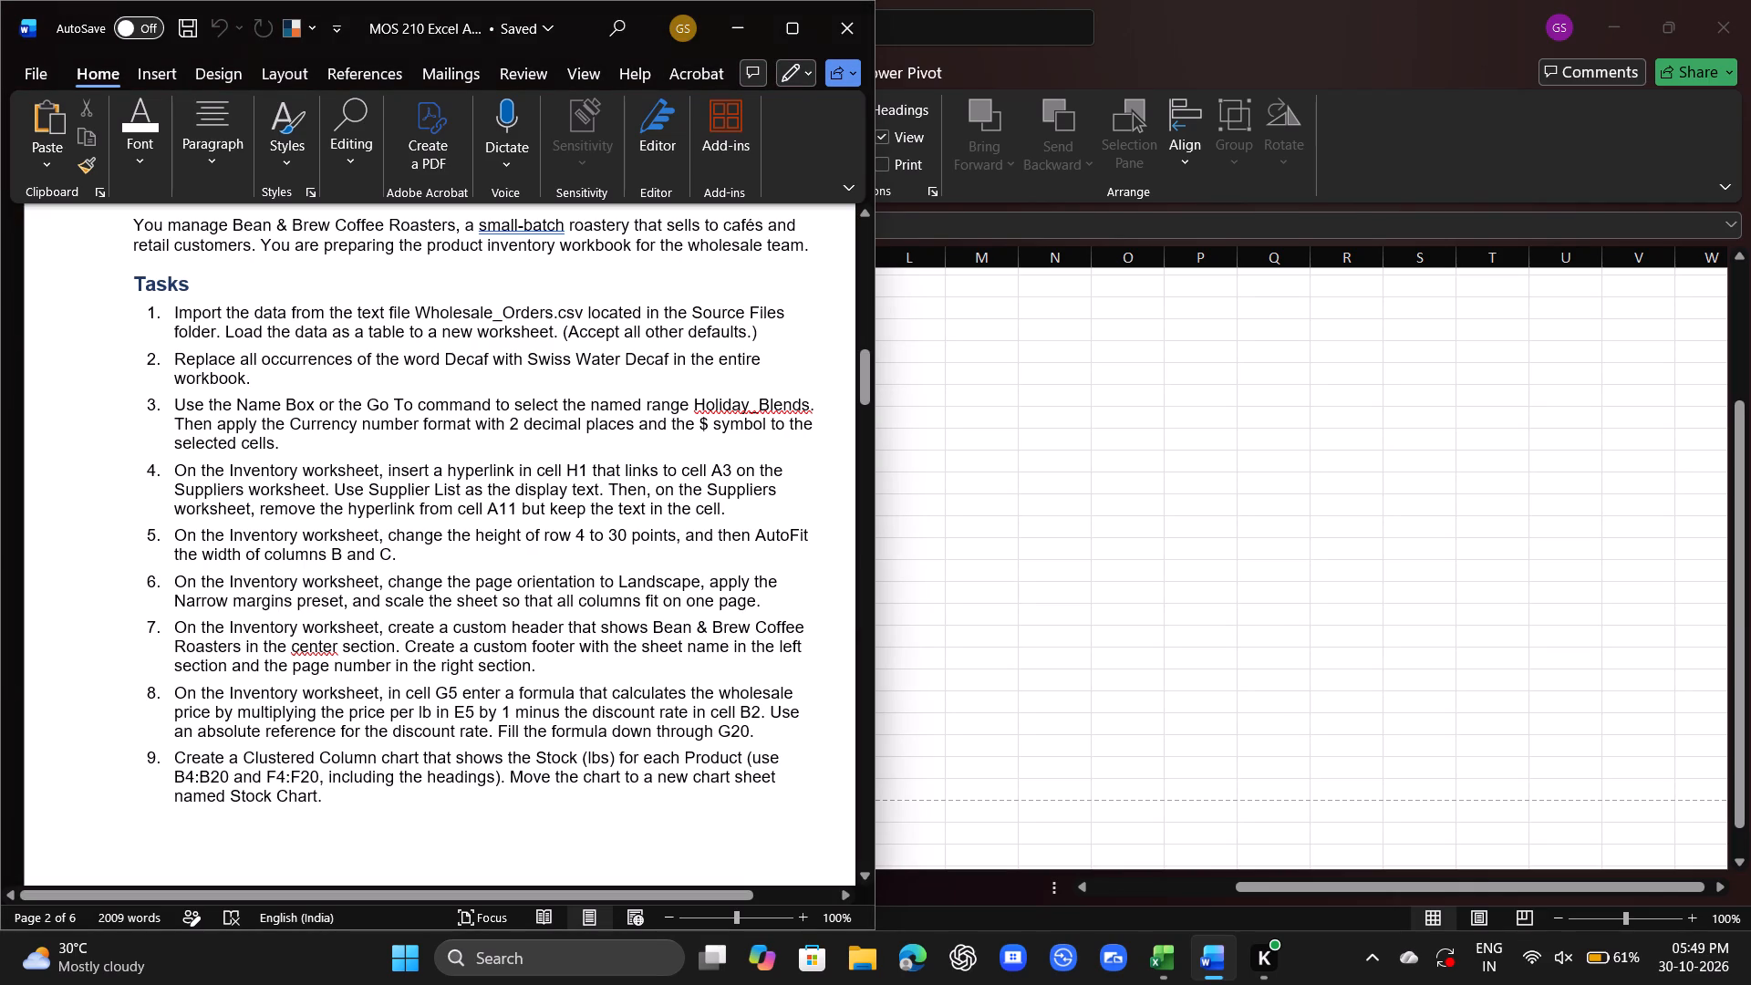
pyautogui.moveTo(185, 473); pyautogui.dragTo(278, 485)
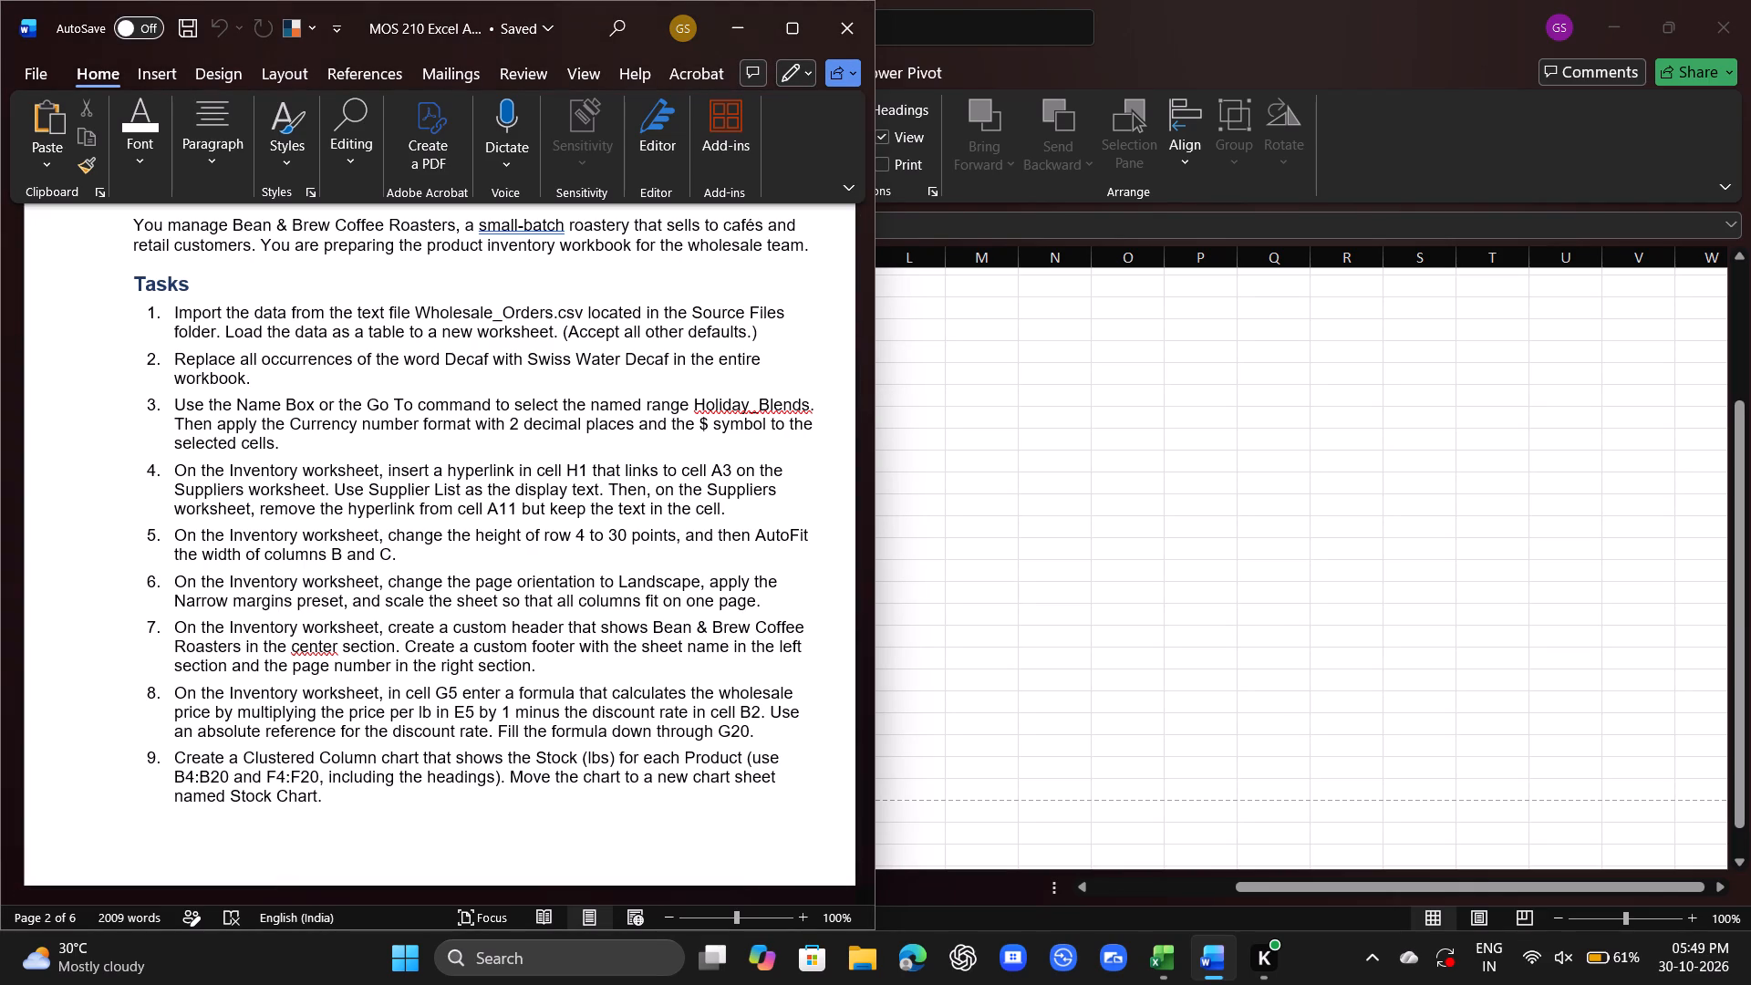
pyautogui.doubleClick(1676, 26)
pyautogui.click(1611, 19)
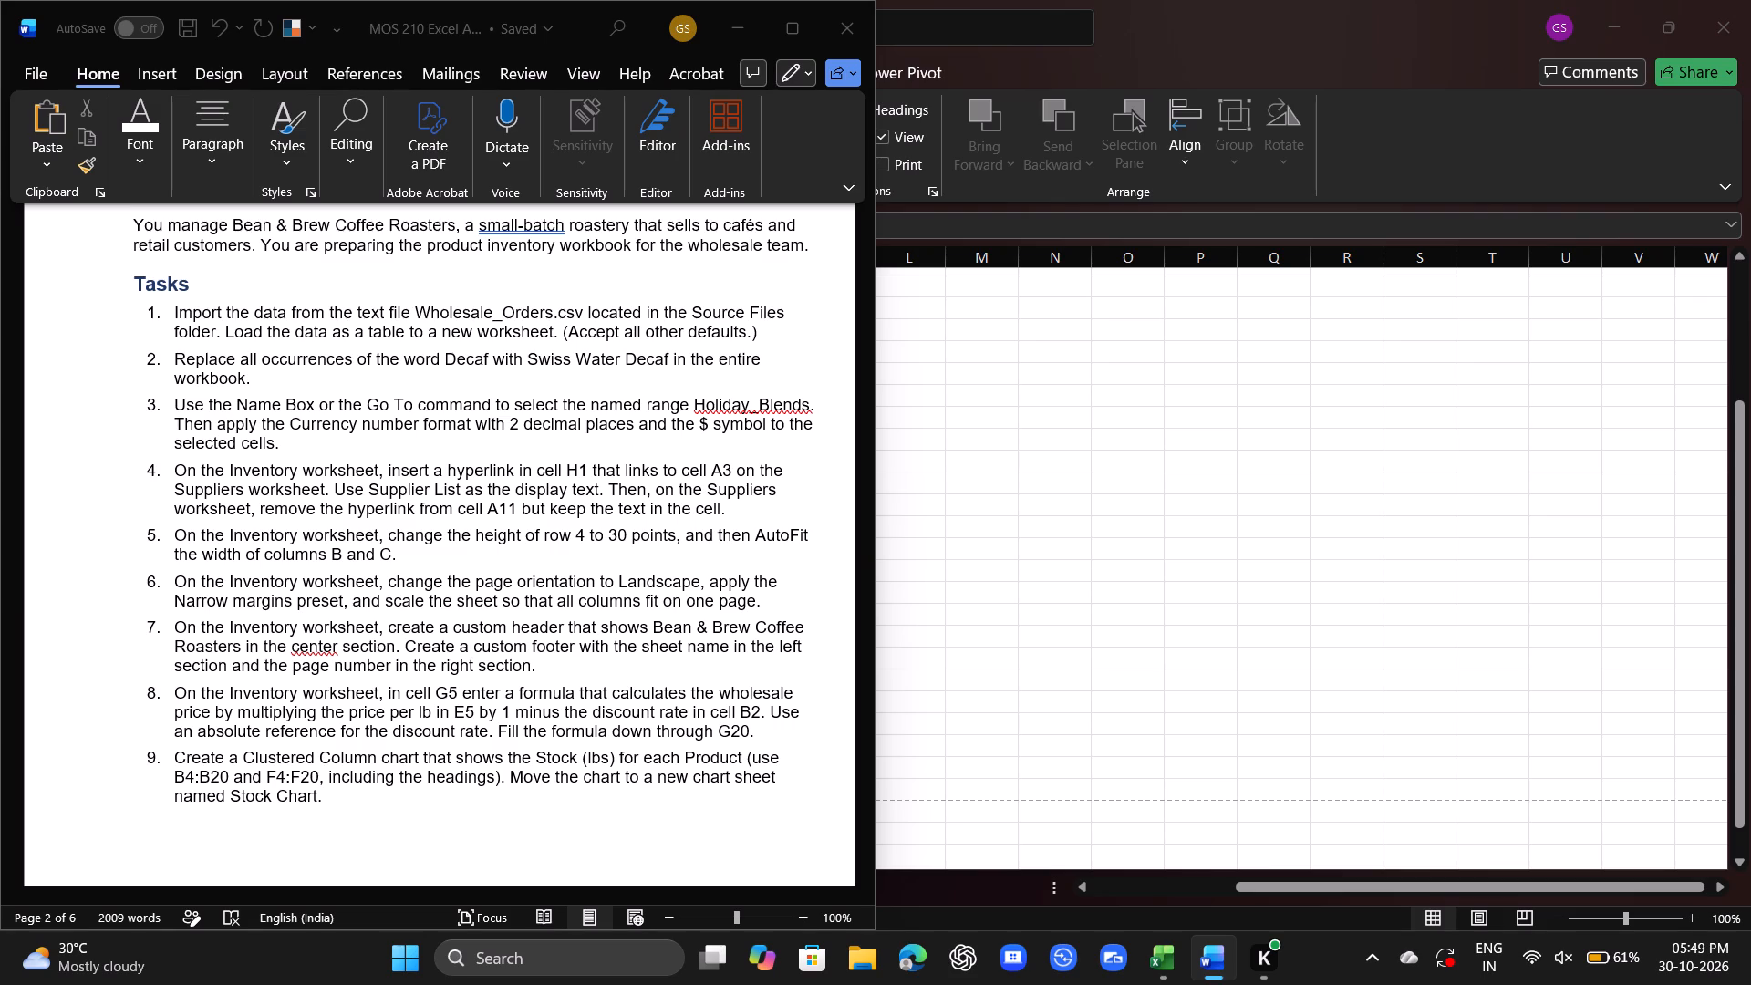
pyautogui.moveTo(878, 267); pyautogui.dragTo(481, 264)
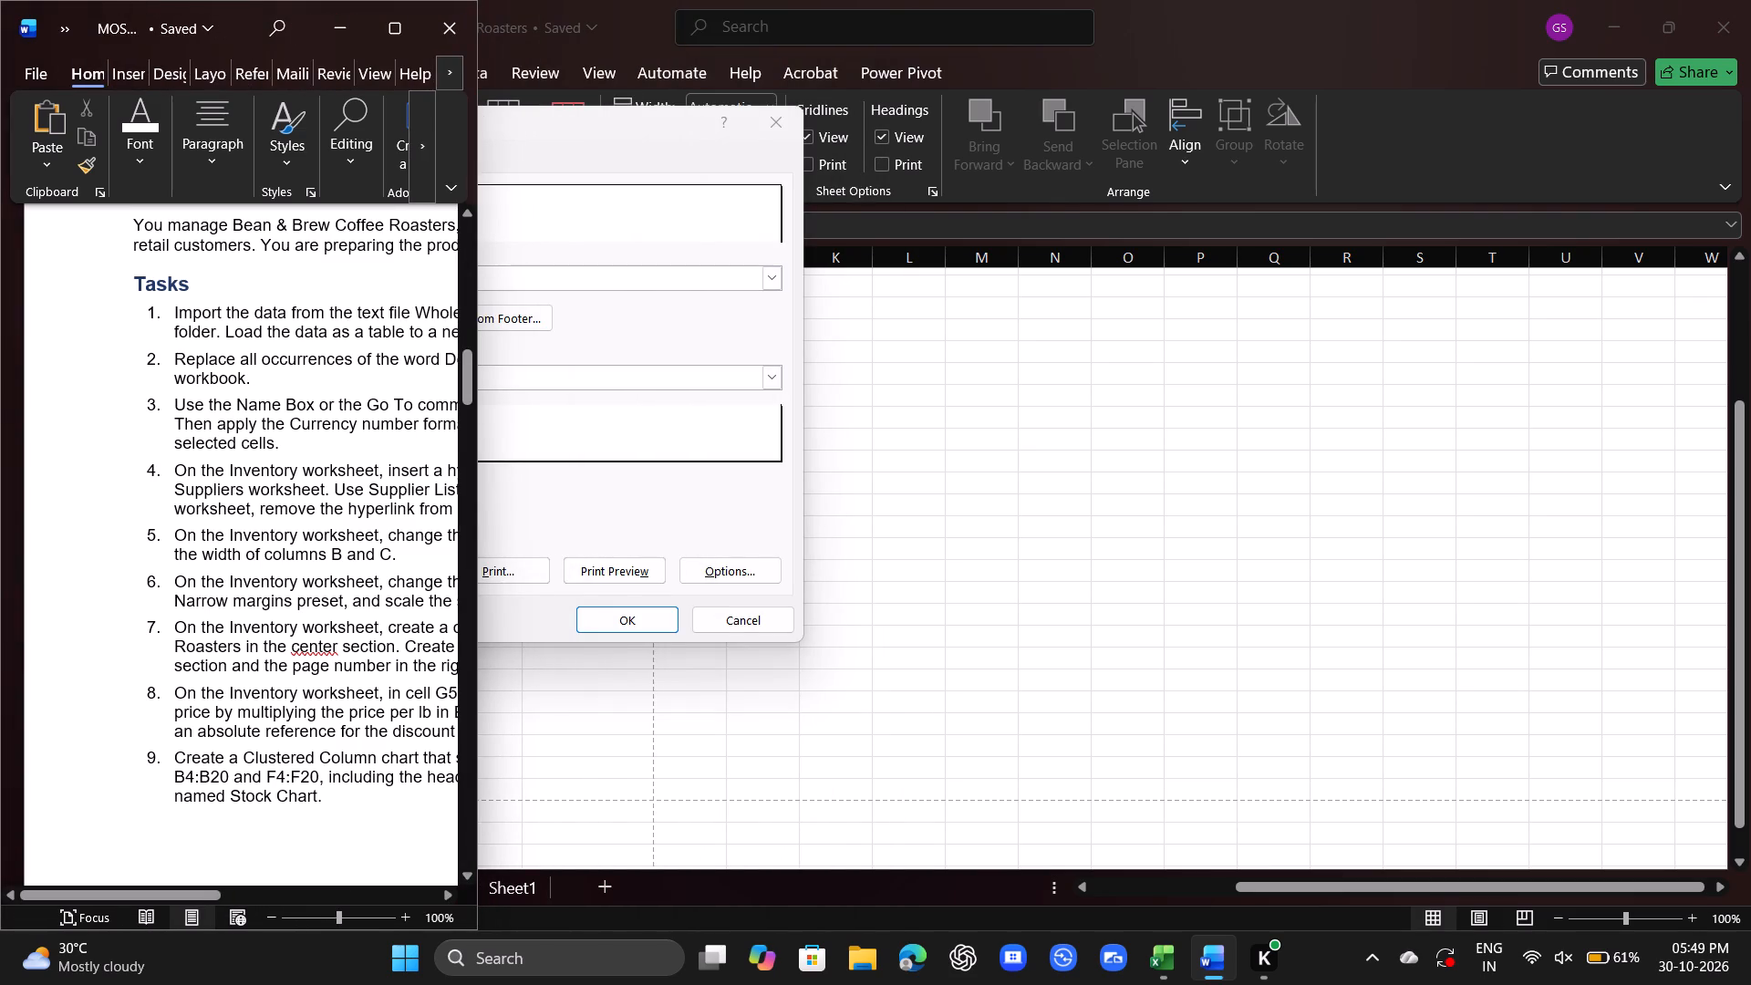
pyautogui.click(797, 305)
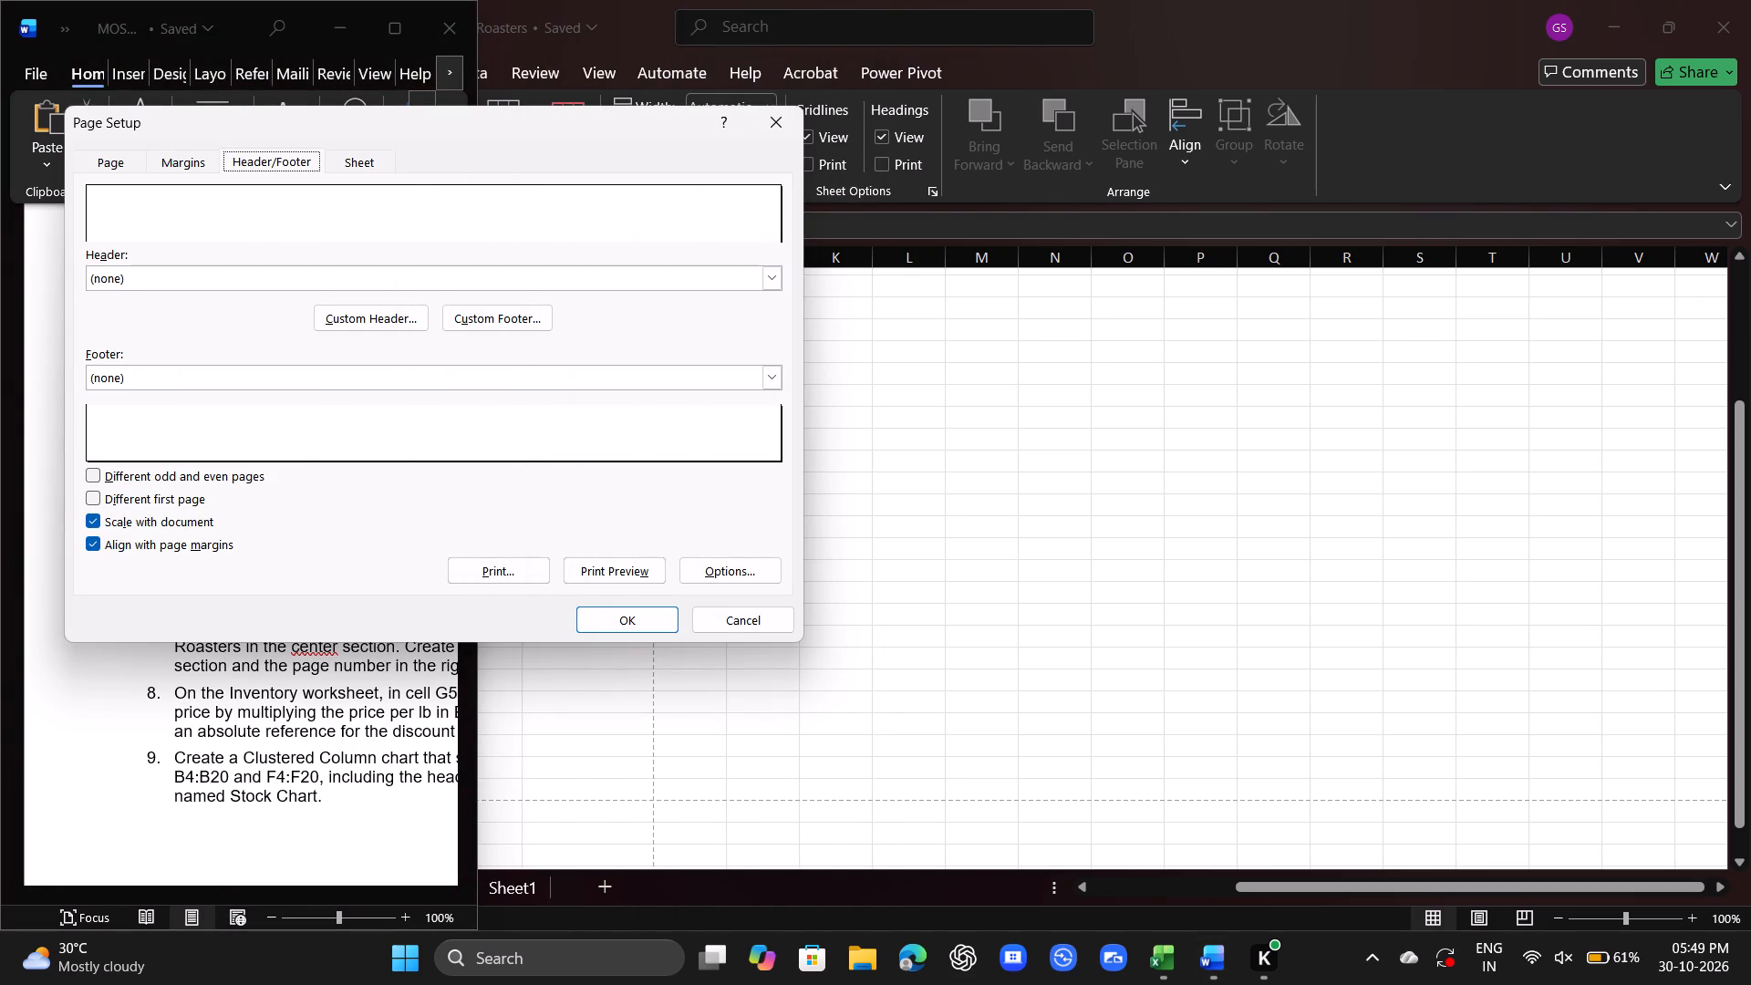
pyautogui.moveTo(745, 317); pyautogui.dragTo(797, 327)
pyautogui.moveTo(364, 126); pyautogui.dragTo(1310, 150)
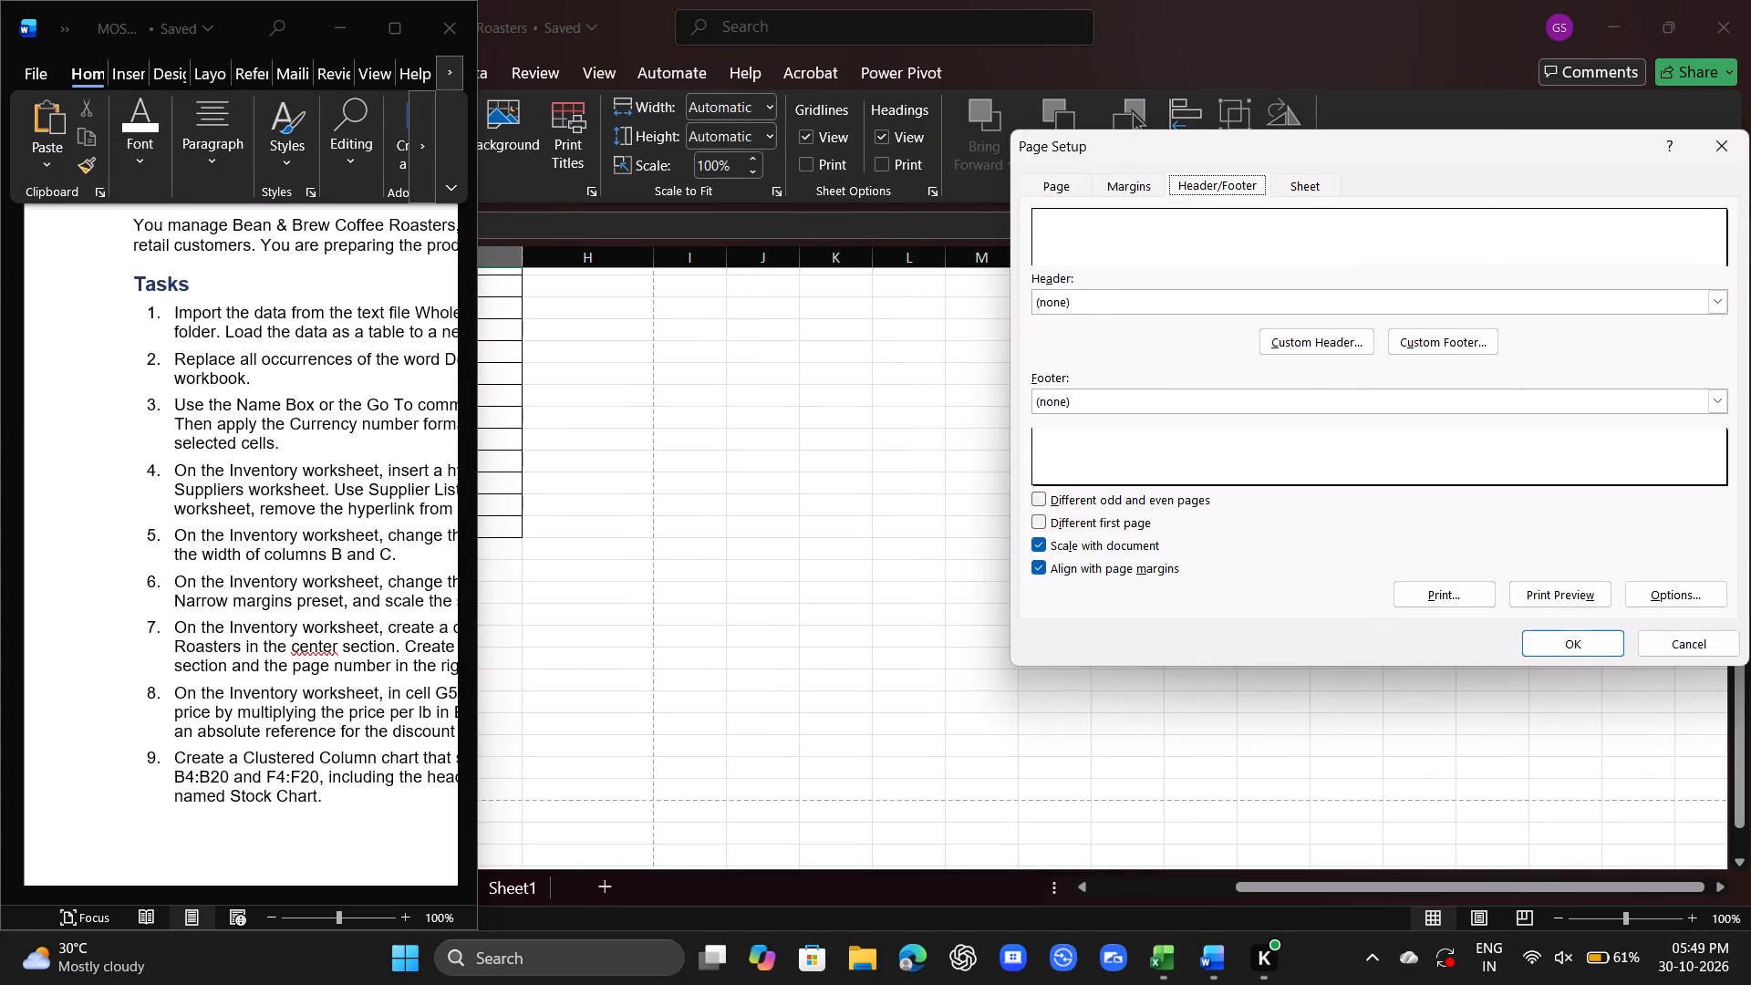
# Bring the Word task document back and widen its window to fit the full task text beside the Page Setup dialog.
pyautogui.click(567, 578)
pyautogui.moveTo(586, 682); pyautogui.dragTo(585, 695)
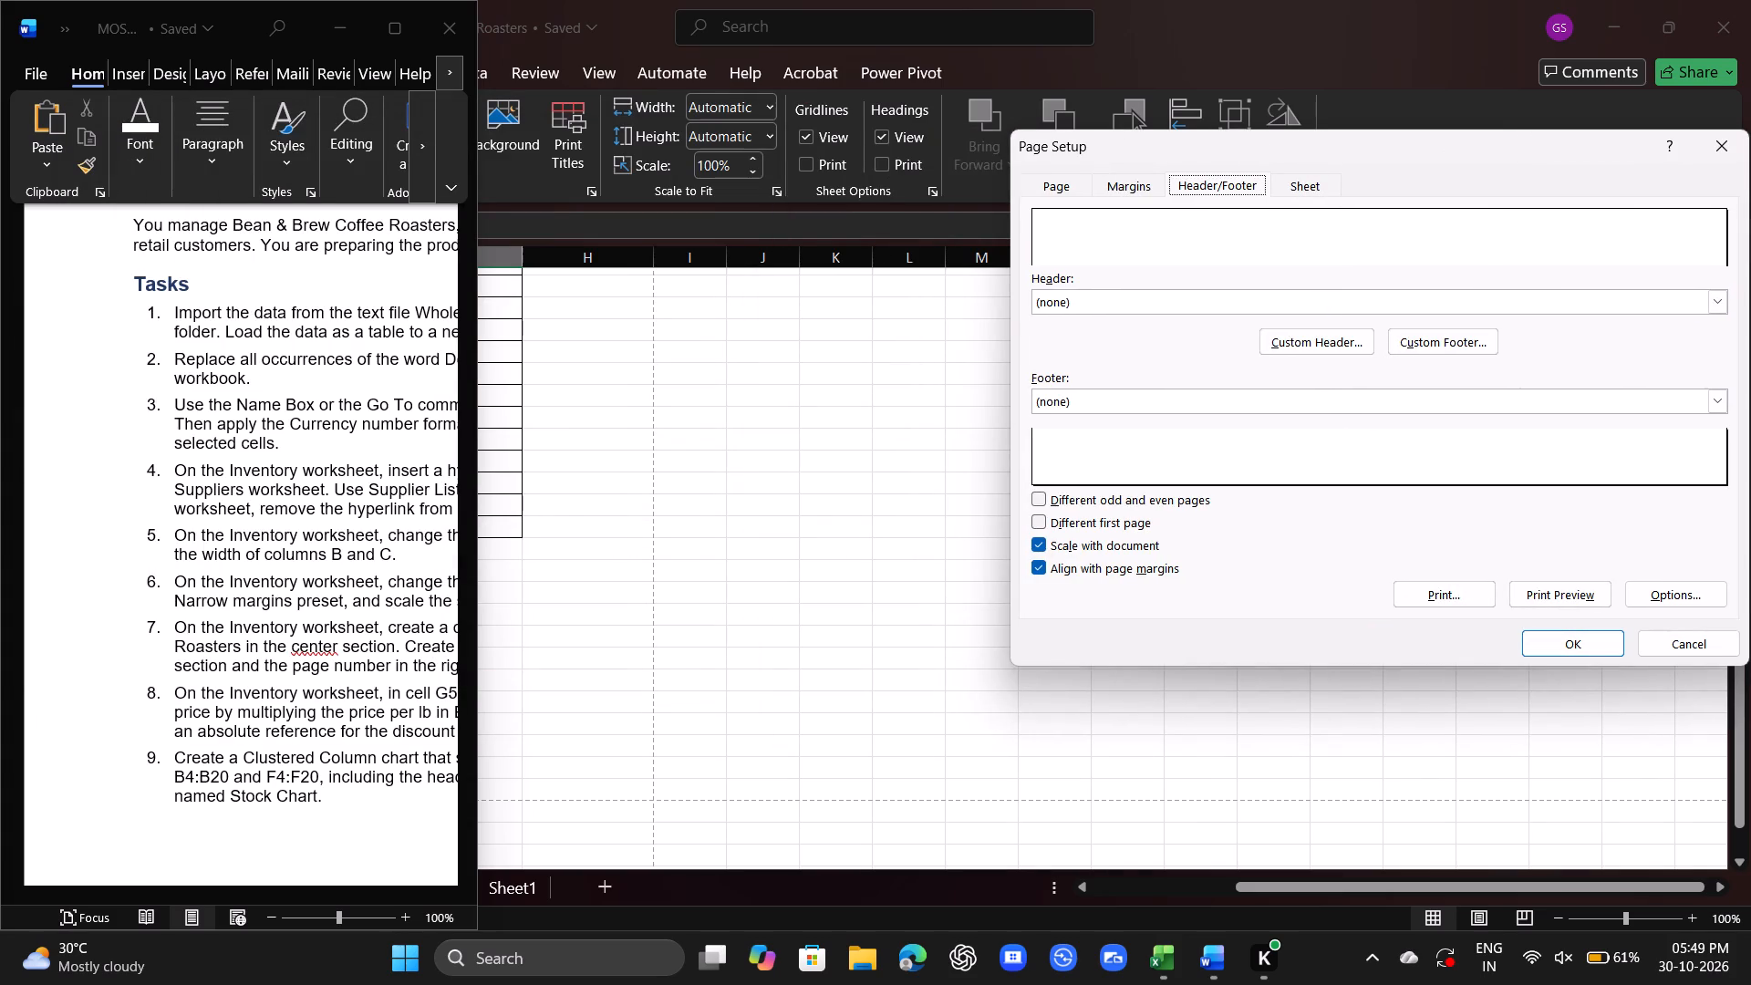
pyautogui.click(501, 874)
pyautogui.click(503, 885)
pyautogui.click(321, 29)
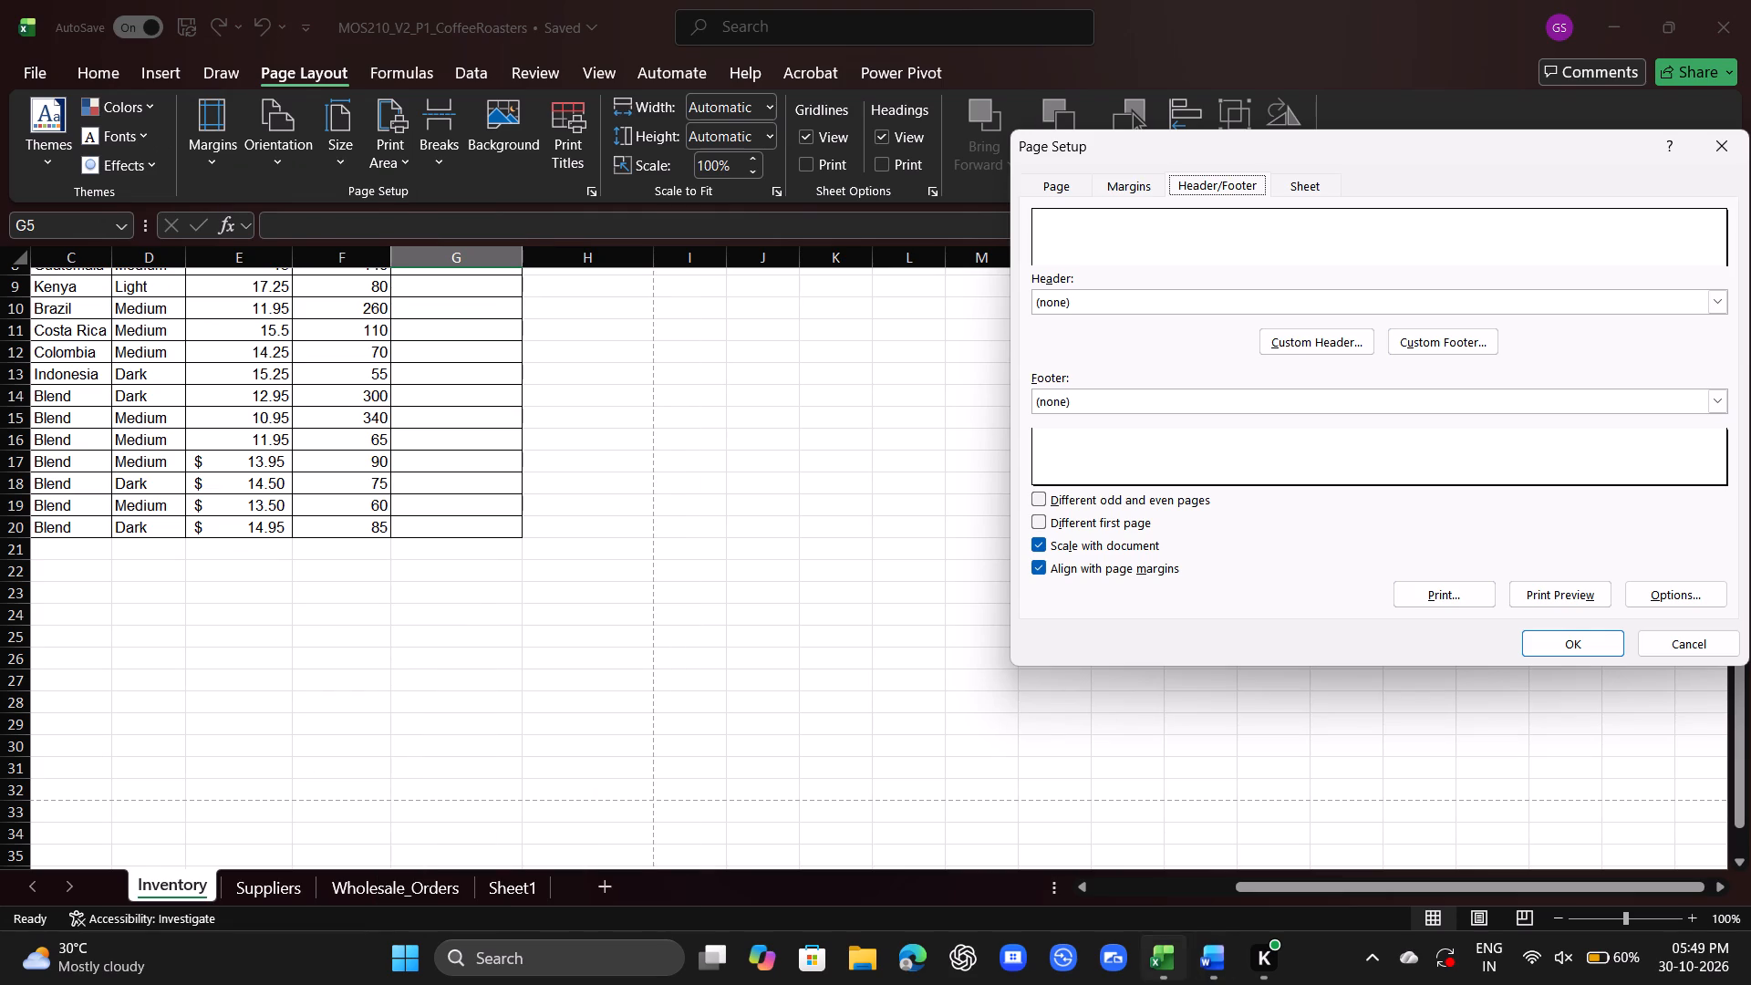
pyautogui.click(1203, 950)
pyautogui.click(1207, 954)
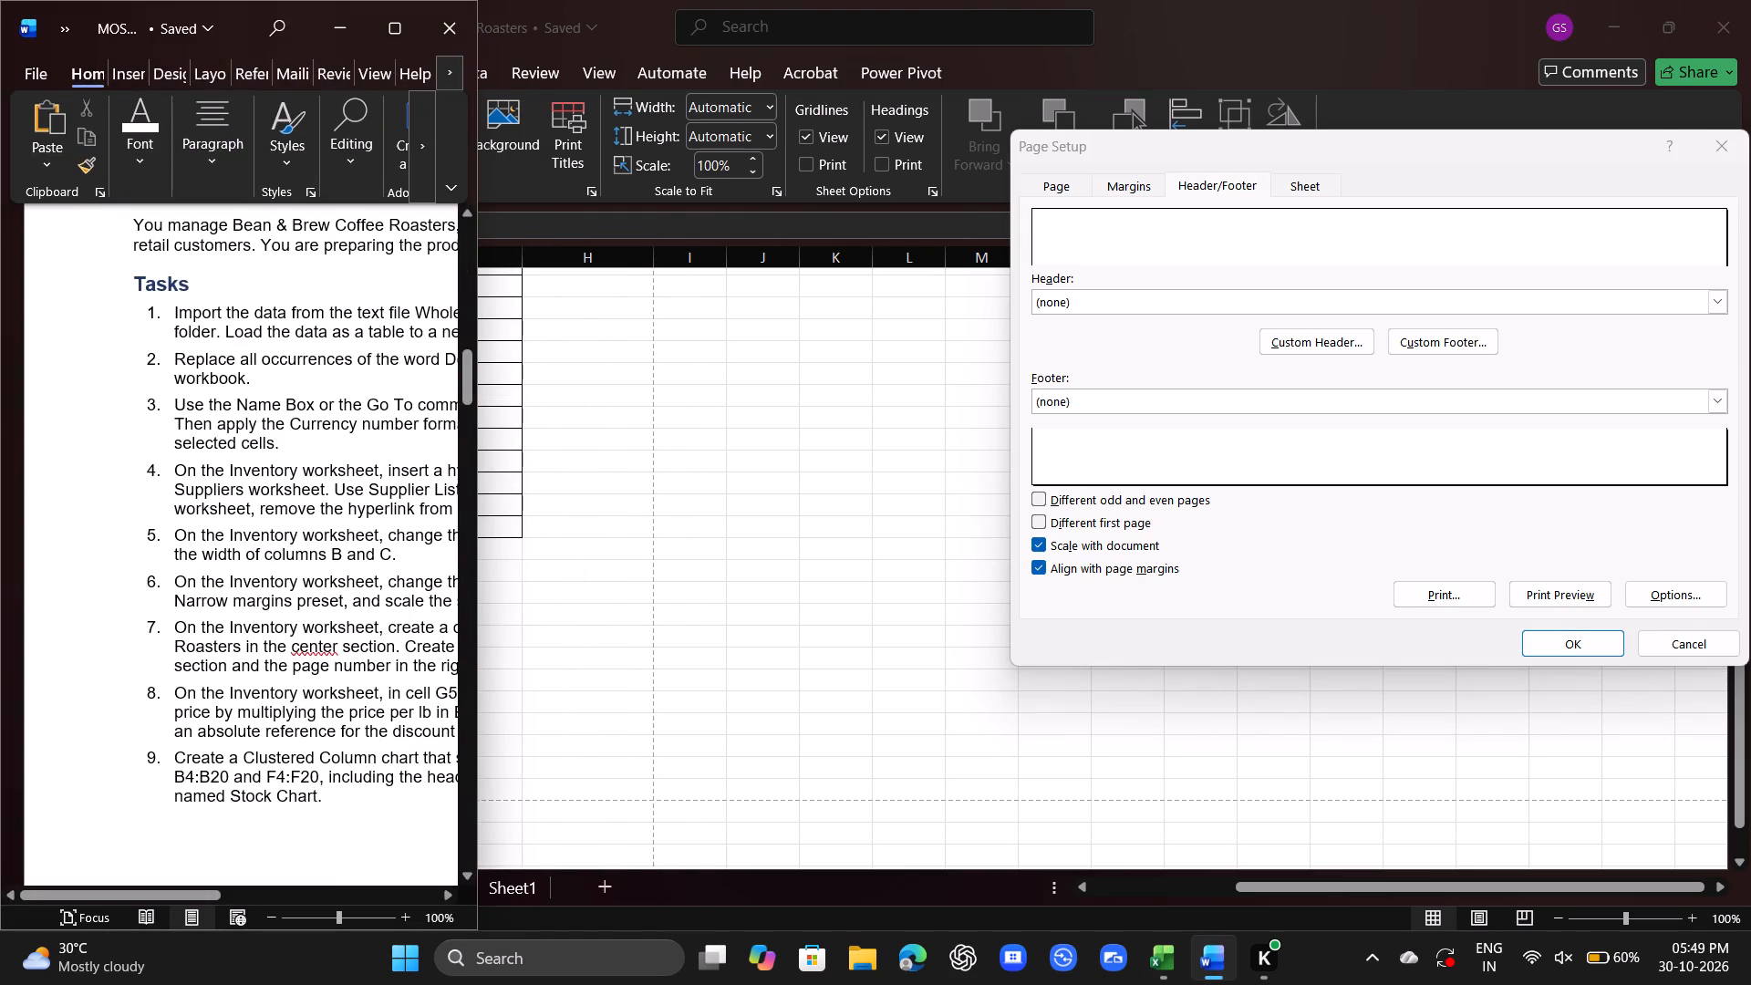
pyautogui.moveTo(477, 331); pyautogui.dragTo(990, 380)
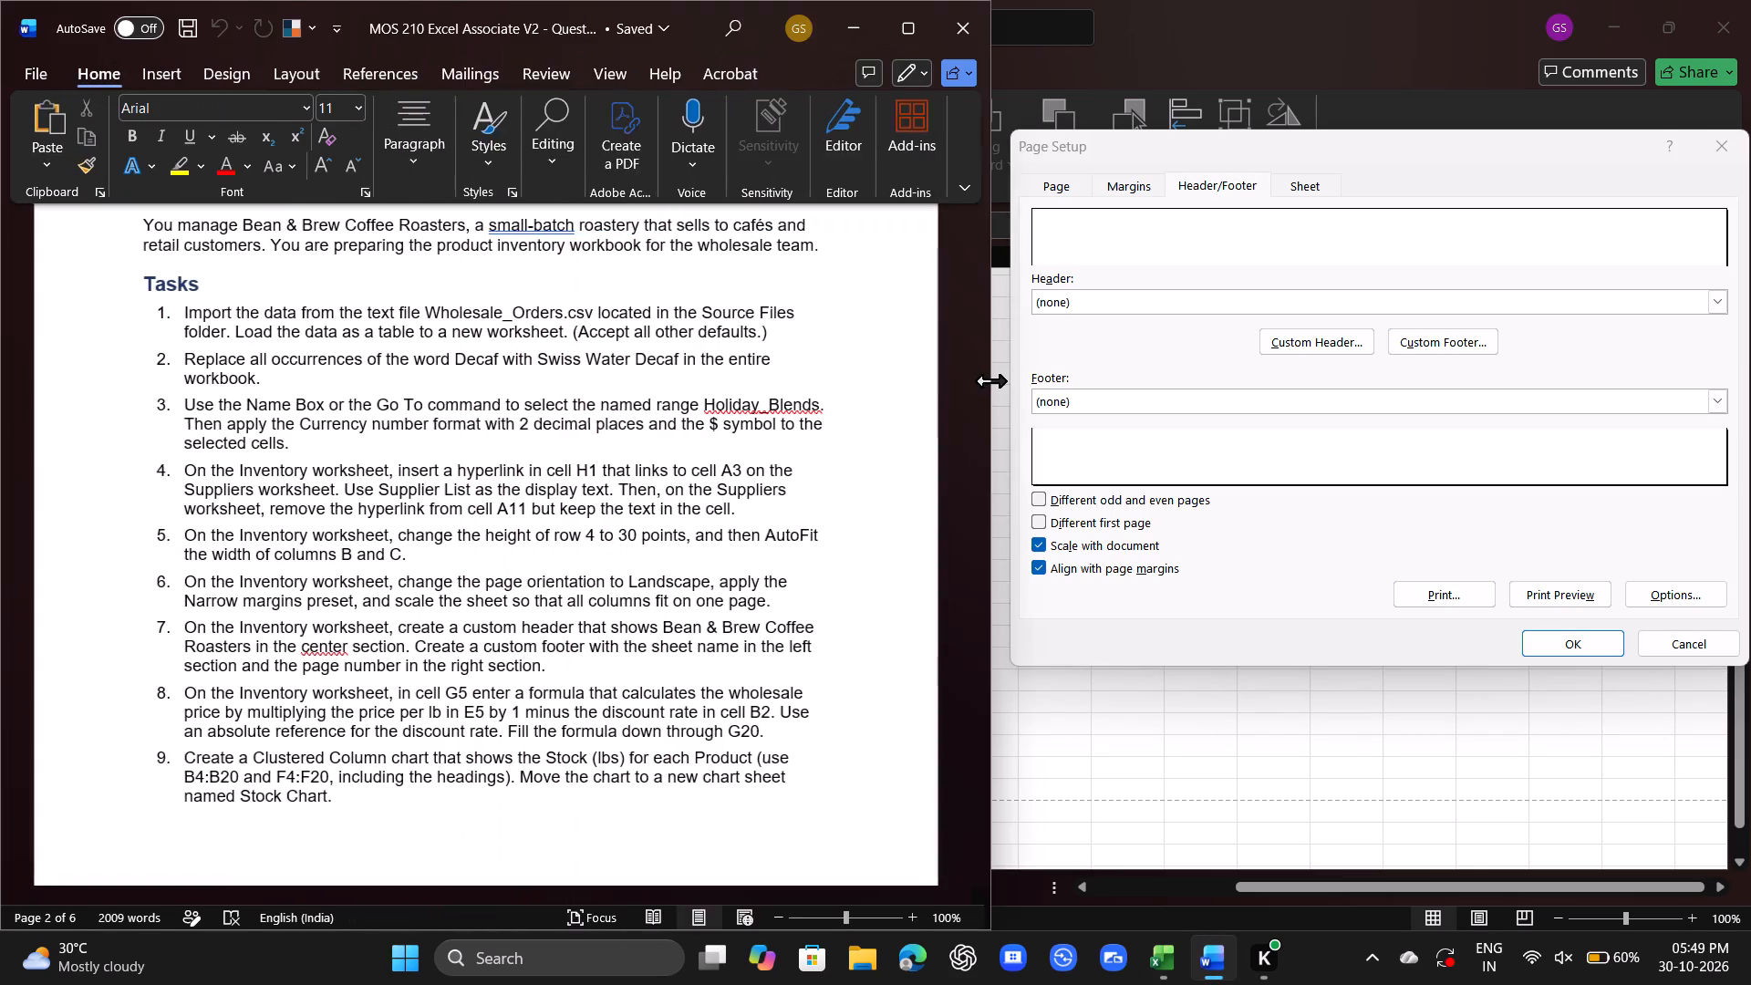
pyautogui.moveTo(990, 380); pyautogui.dragTo(905, 390)
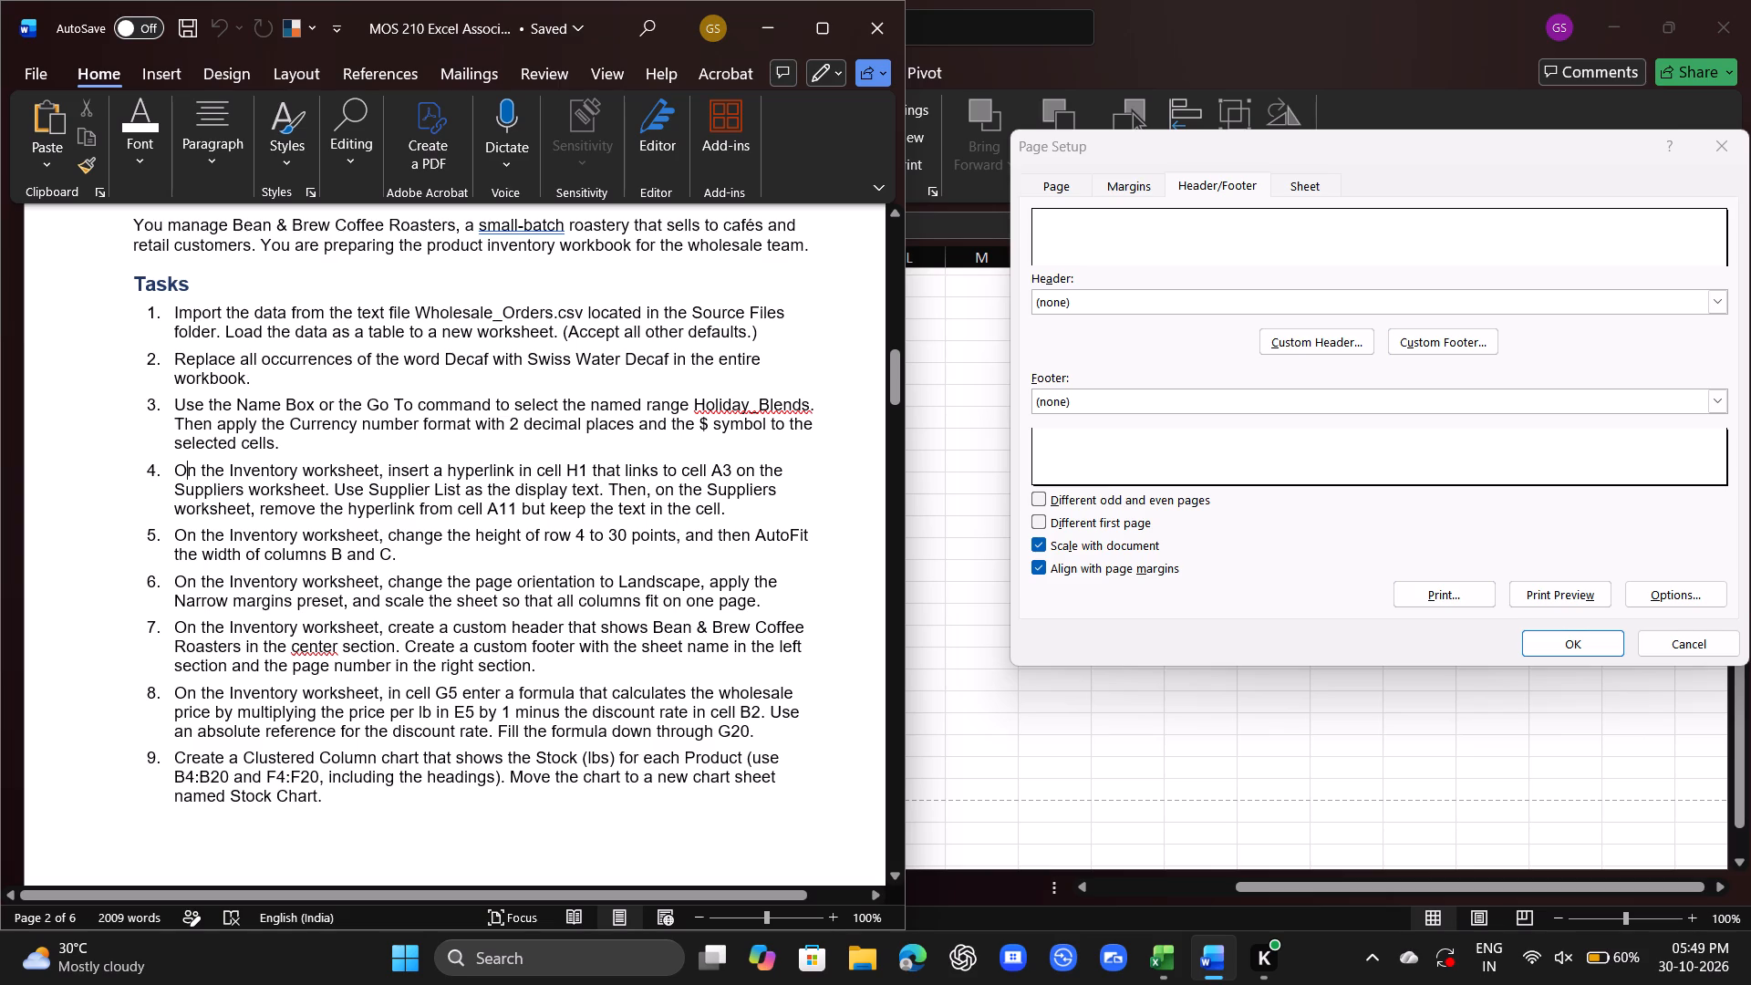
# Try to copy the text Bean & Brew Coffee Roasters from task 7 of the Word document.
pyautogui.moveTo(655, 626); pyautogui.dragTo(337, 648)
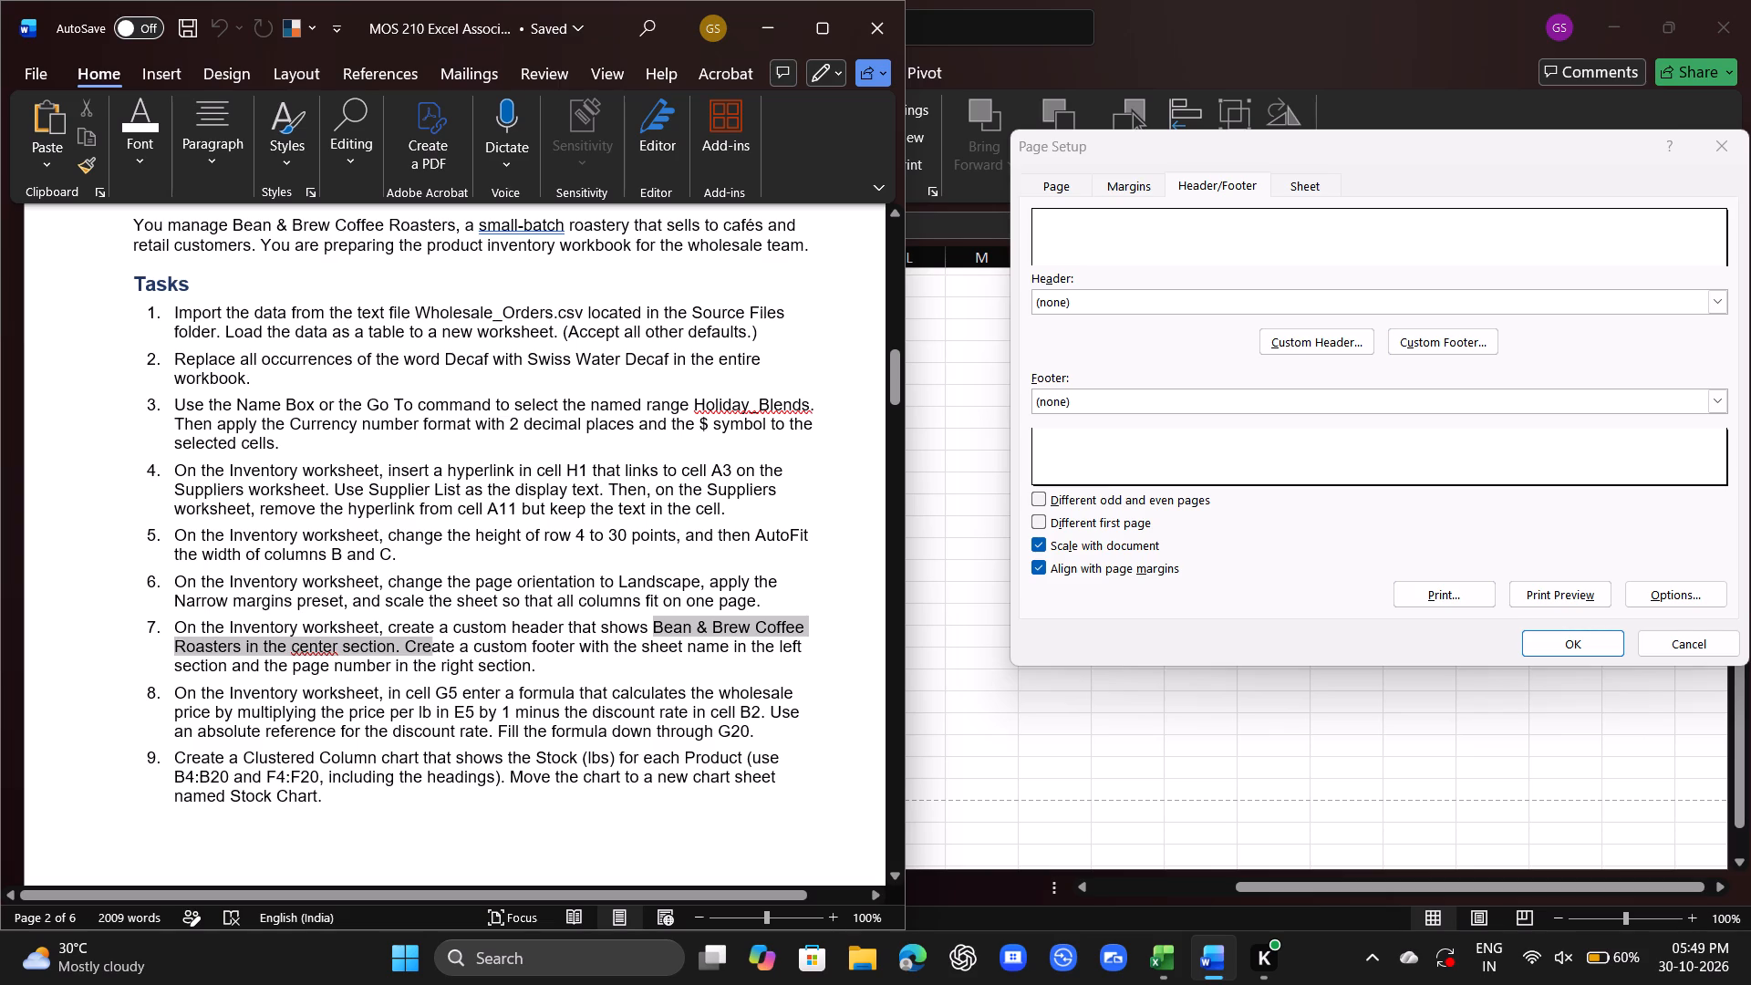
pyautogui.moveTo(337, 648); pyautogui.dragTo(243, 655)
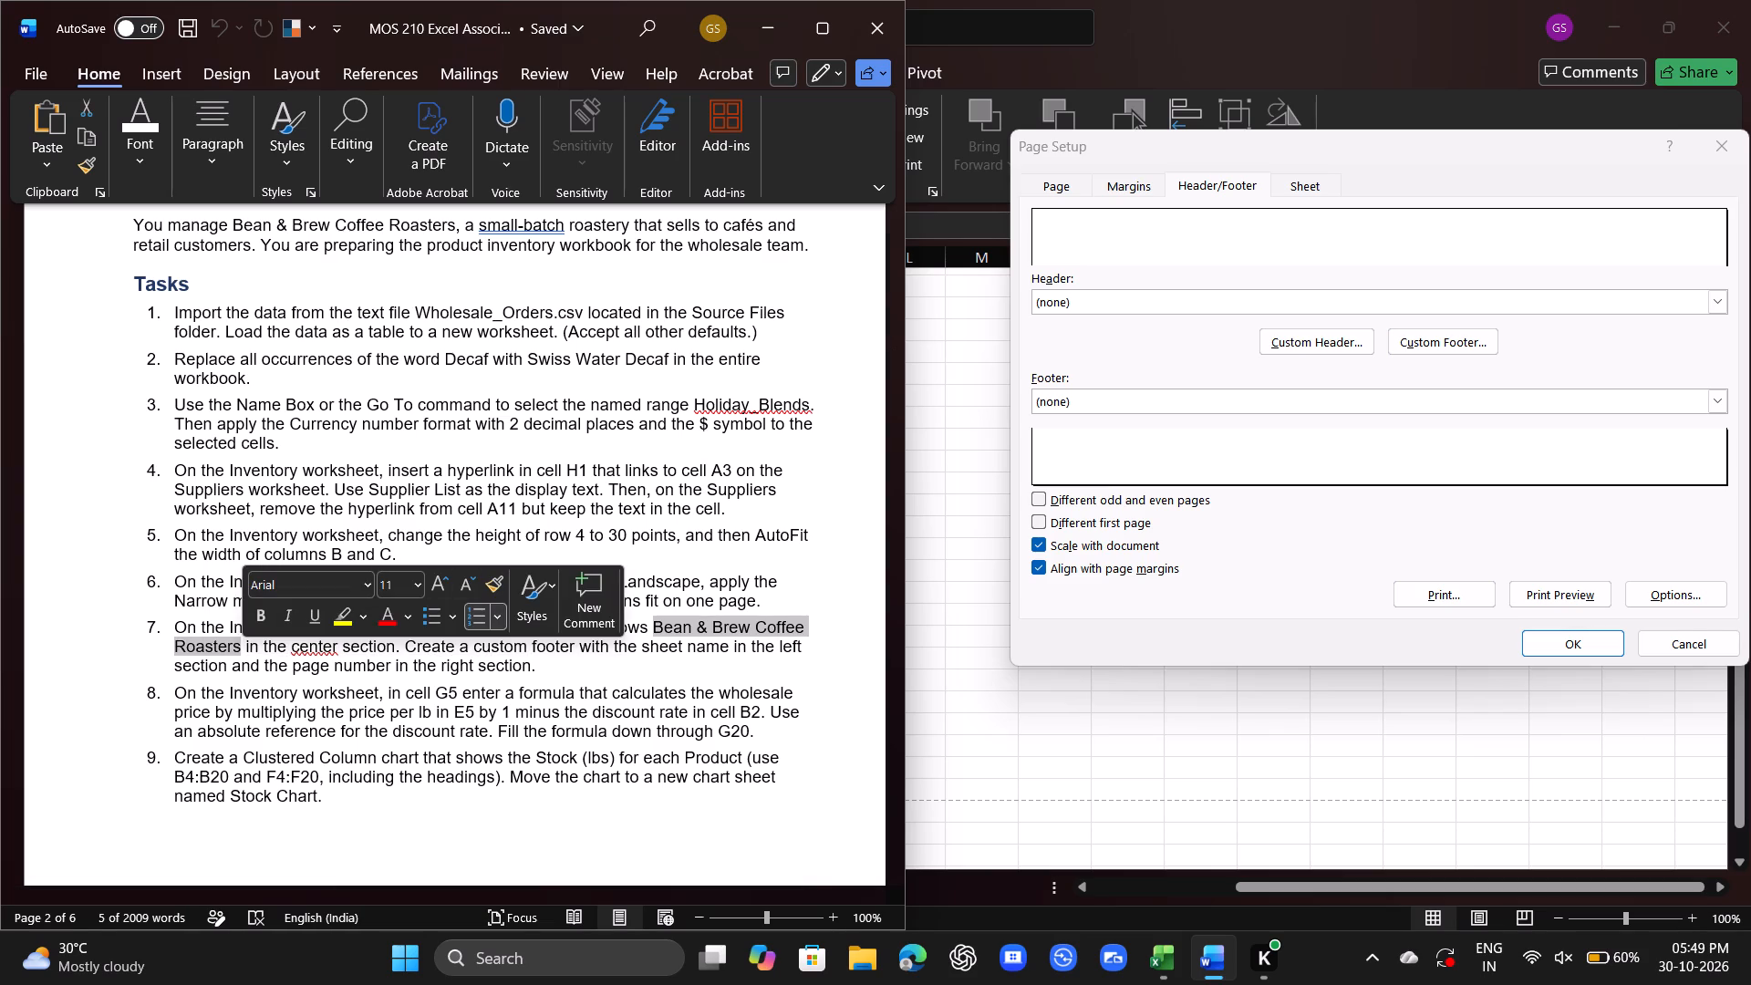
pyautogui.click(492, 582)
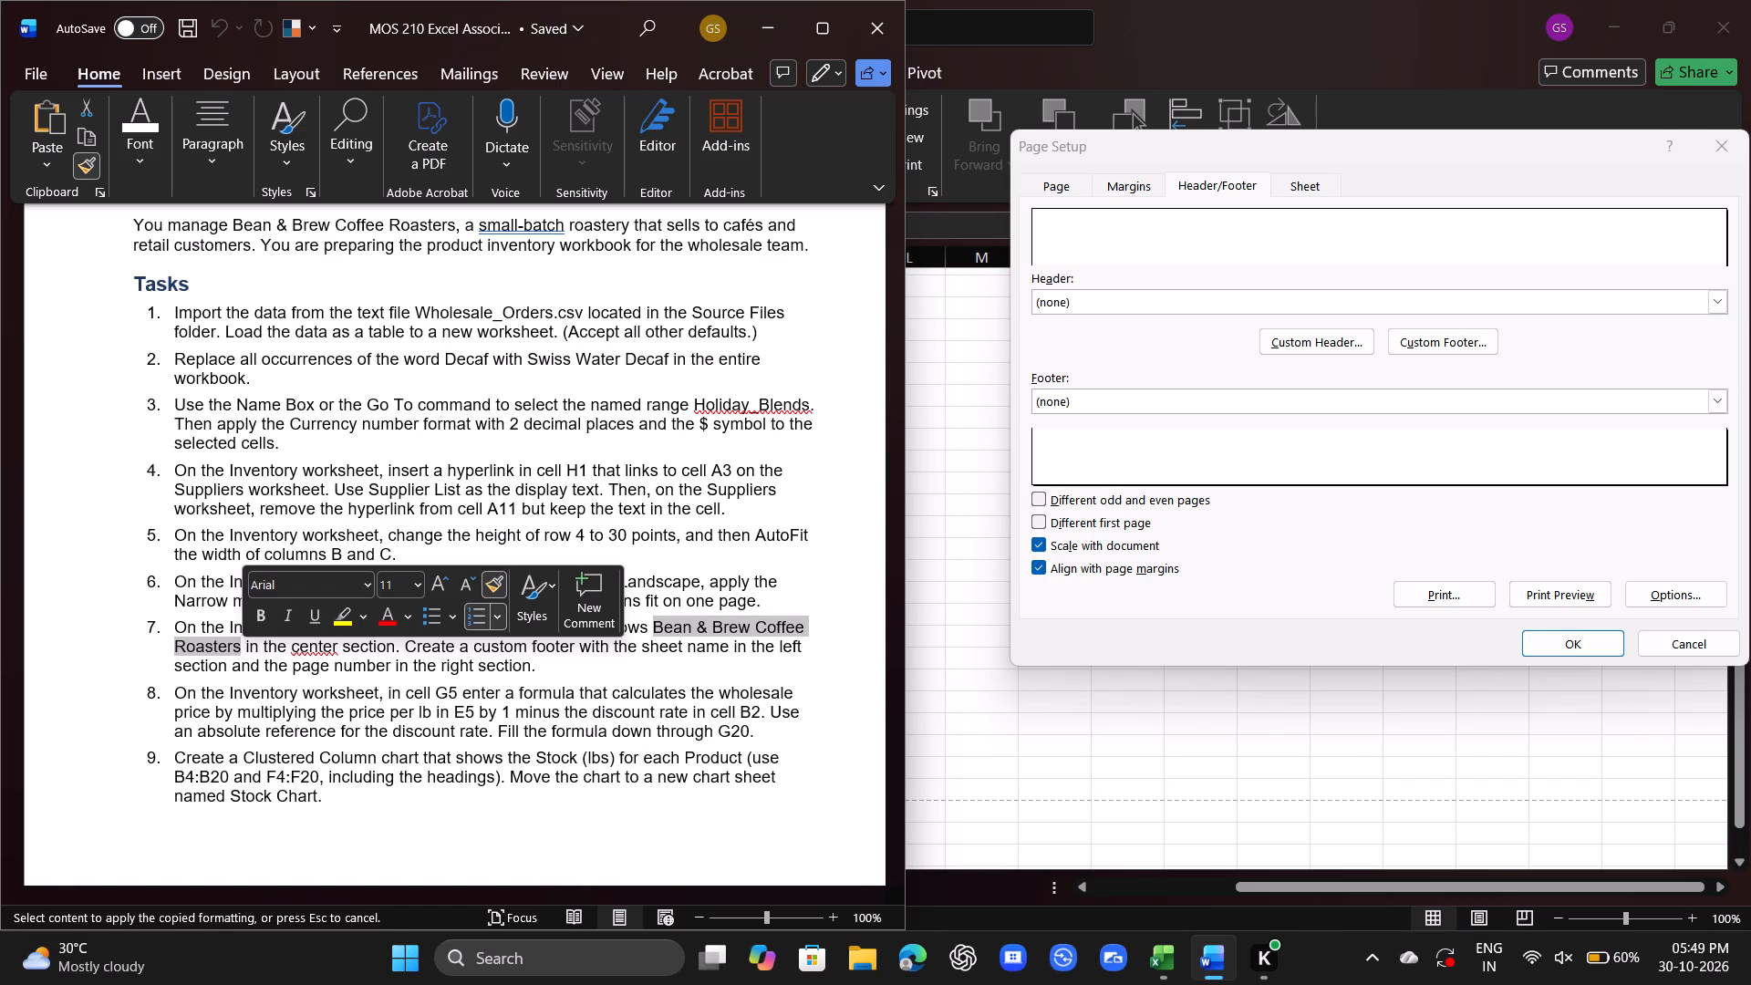
# Switch to Excel, open the custom header for the Inventory worksheet and place the insertion point in its center section.
pyautogui.click(1334, 347)
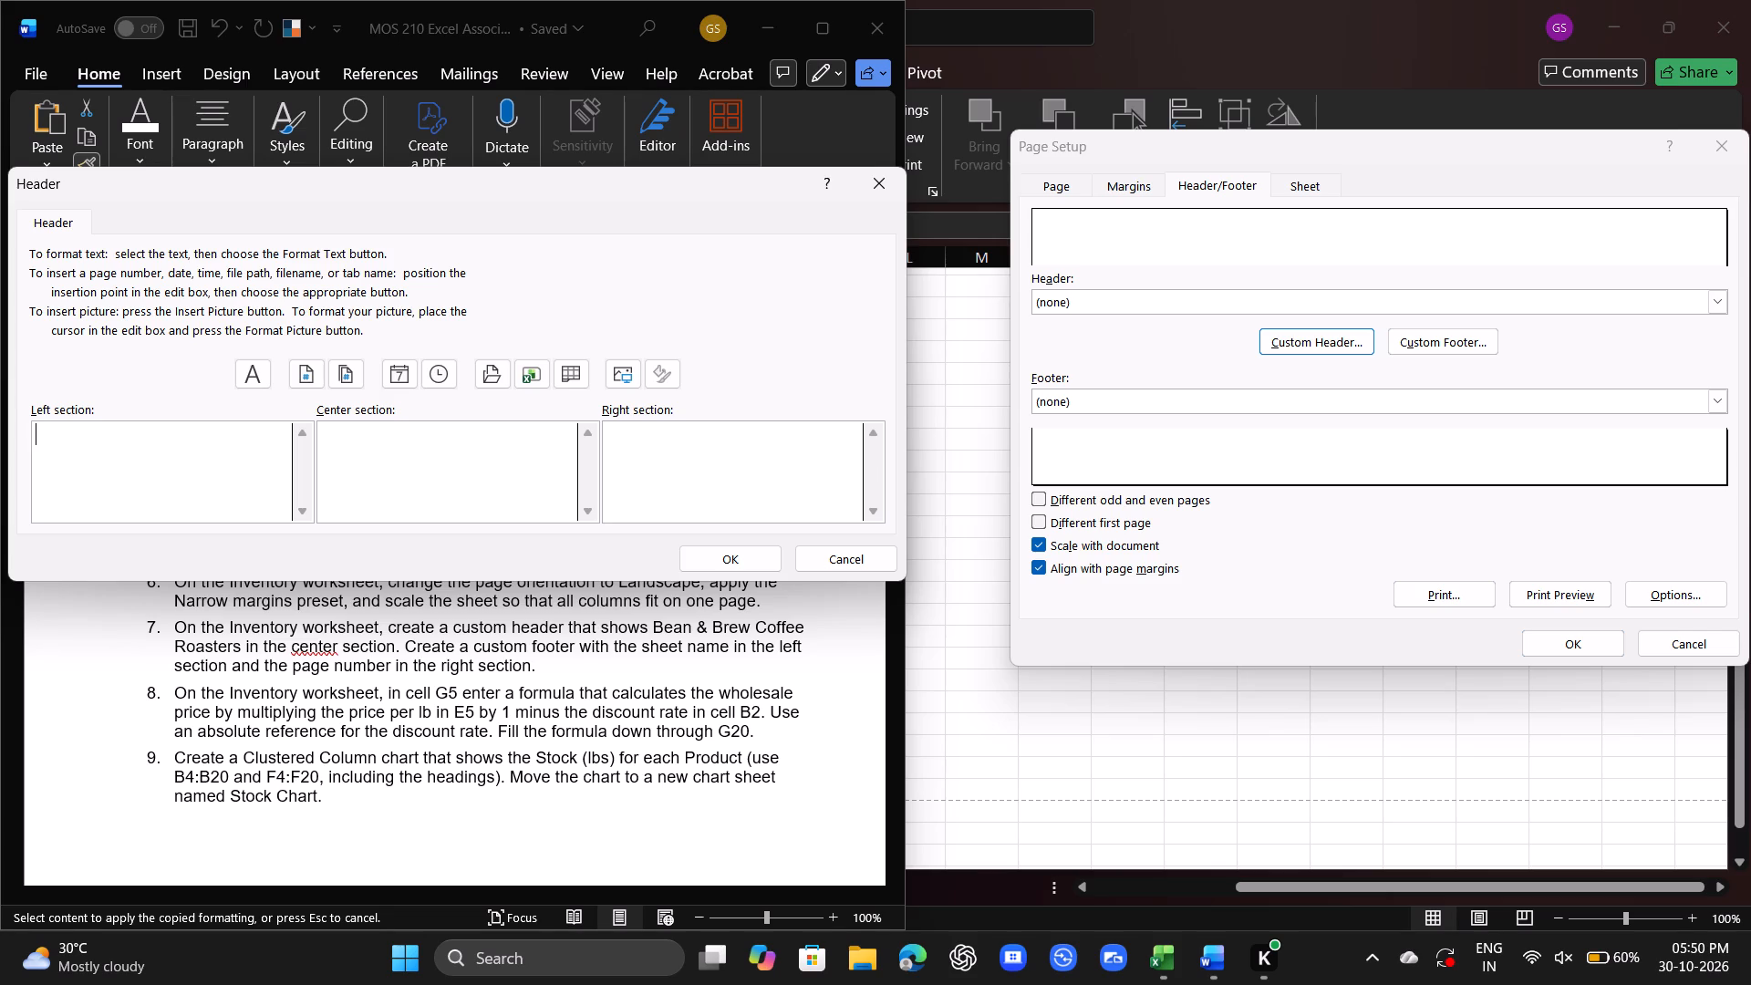
pyautogui.click(357, 448)
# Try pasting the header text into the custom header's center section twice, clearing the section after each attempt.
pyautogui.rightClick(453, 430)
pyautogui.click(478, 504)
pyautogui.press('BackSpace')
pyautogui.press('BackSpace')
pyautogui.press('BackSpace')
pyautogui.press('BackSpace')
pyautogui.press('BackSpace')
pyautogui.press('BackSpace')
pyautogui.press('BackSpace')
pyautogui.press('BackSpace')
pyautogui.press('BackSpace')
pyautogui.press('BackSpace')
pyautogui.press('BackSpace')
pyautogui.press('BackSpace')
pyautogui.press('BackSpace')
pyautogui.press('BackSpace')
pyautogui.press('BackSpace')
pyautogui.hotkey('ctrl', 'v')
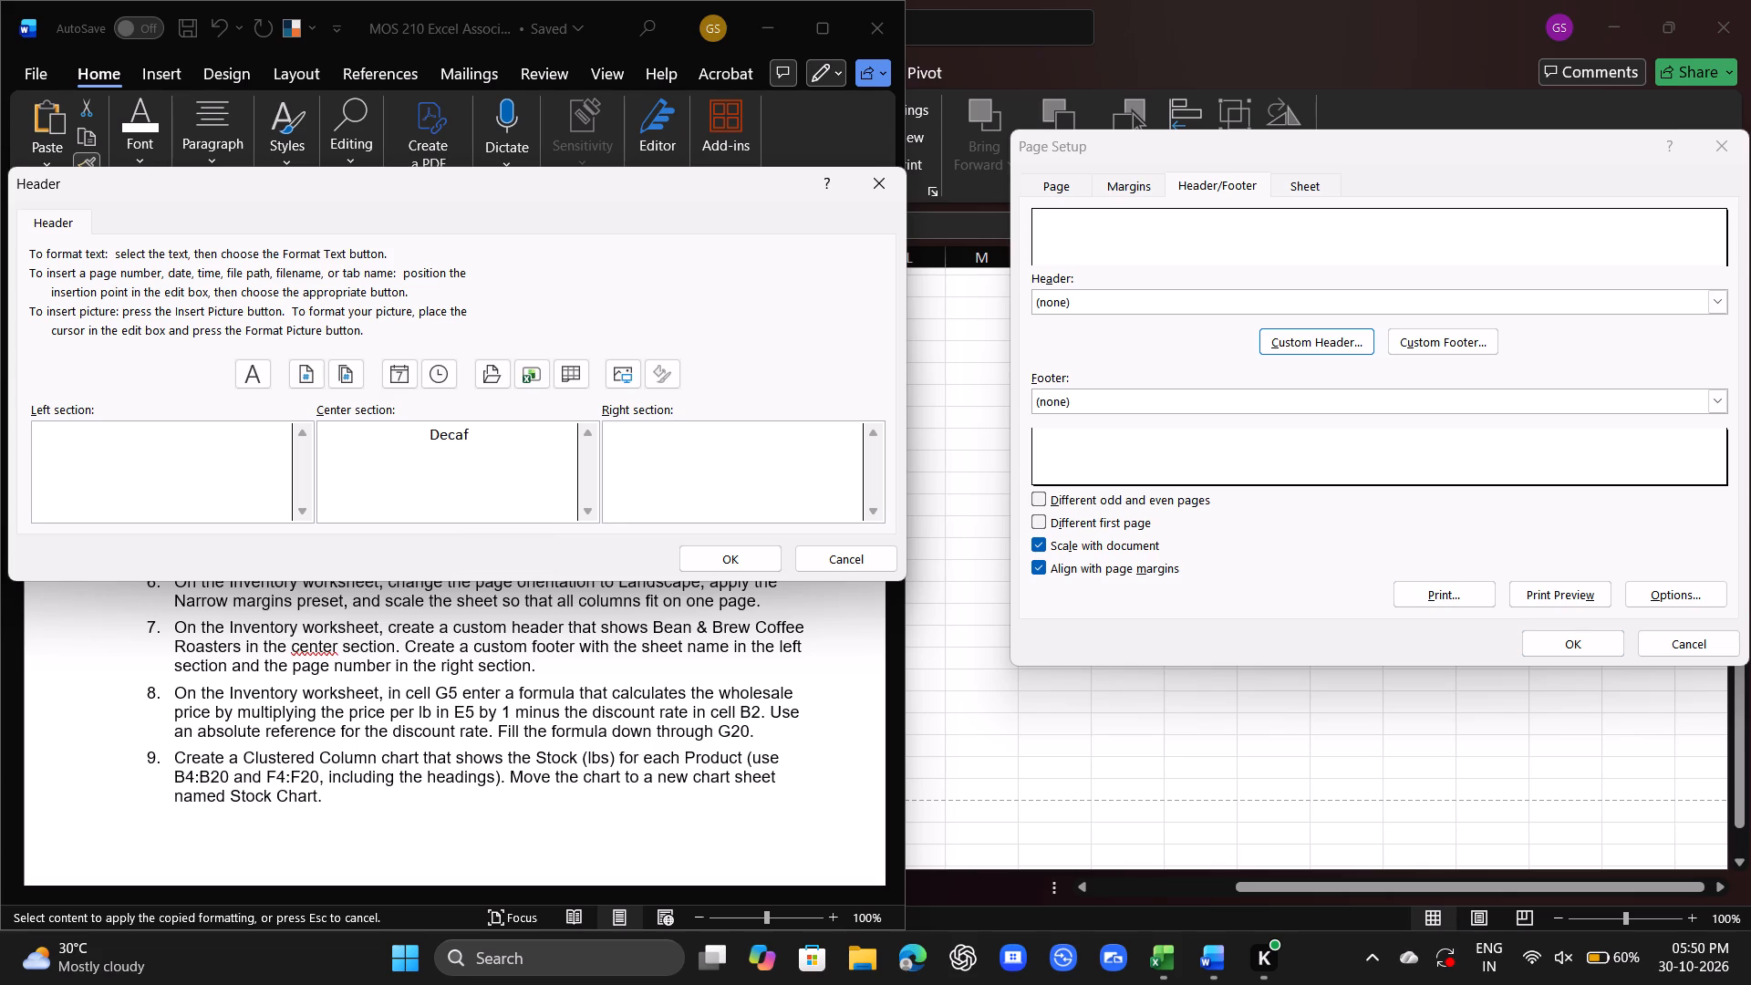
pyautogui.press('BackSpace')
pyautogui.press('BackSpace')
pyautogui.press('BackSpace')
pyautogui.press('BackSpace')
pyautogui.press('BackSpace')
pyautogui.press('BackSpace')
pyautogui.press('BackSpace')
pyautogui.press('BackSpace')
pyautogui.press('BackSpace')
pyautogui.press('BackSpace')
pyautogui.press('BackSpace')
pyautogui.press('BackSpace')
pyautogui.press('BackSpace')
# Switch to the Word document and copy the text Bean & Brew Coffee Roasters from task 7.
pyautogui.moveTo(647, 621); pyautogui.dragTo(663, 621)
pyautogui.click(663, 621)
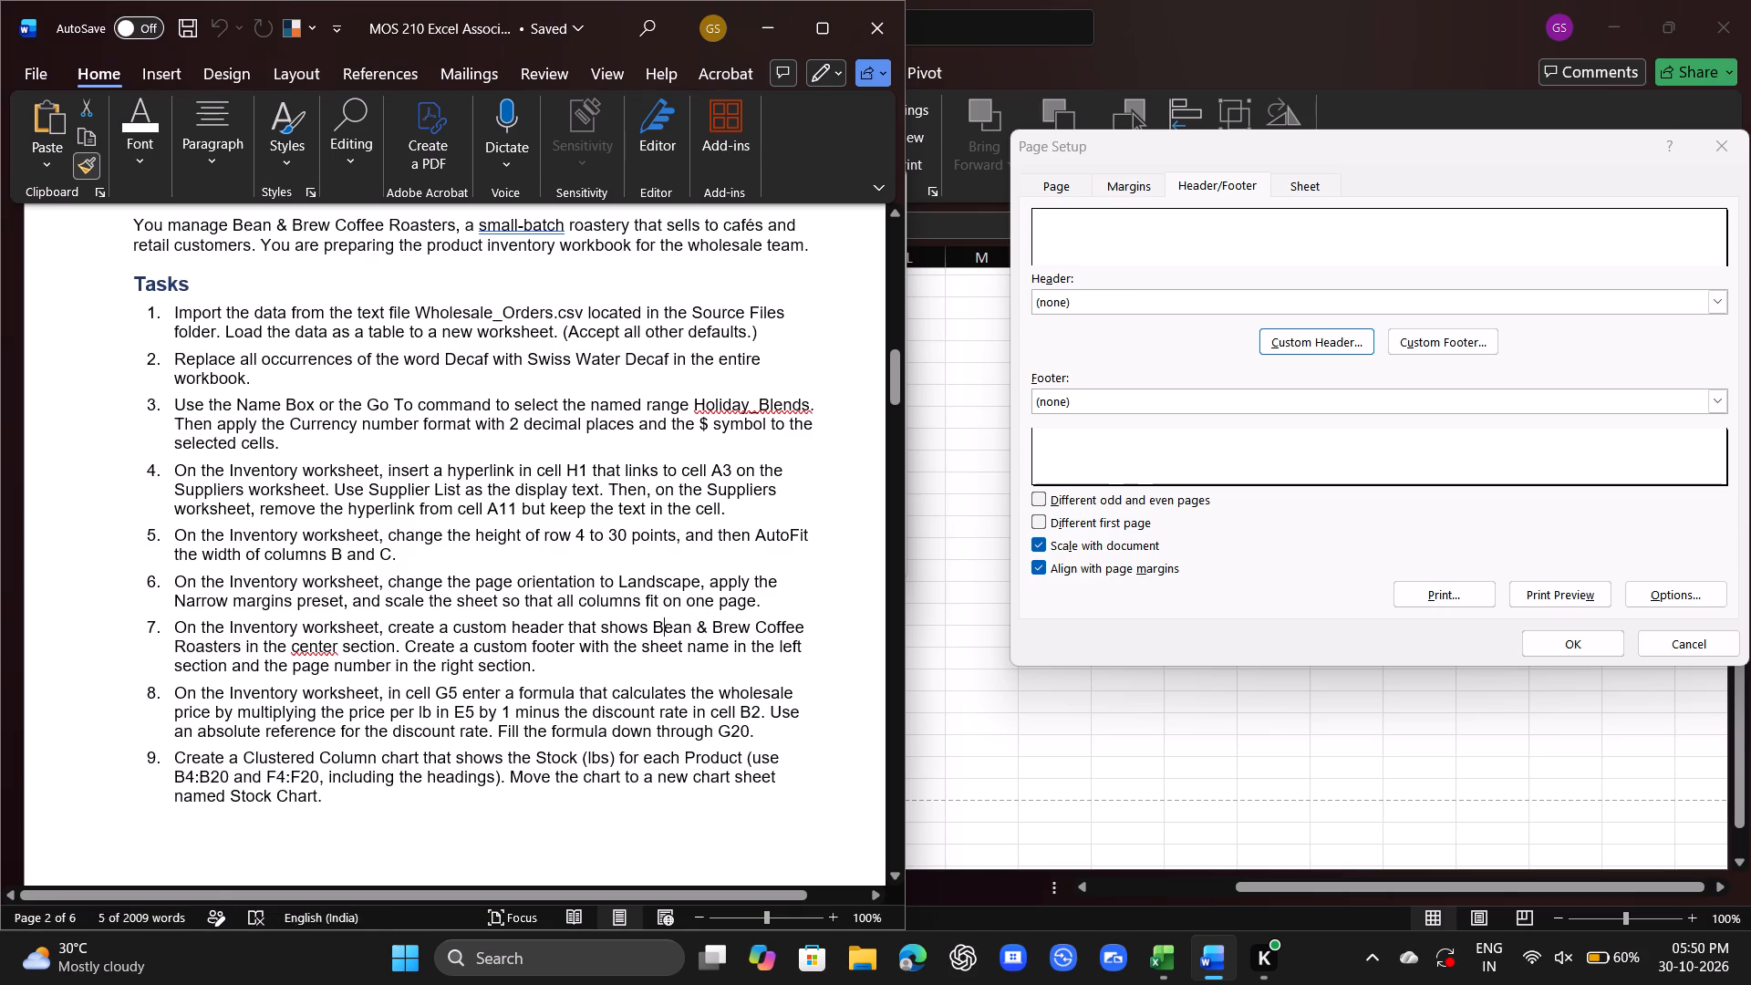
pyautogui.click(234, 650)
pyautogui.moveTo(244, 644); pyautogui.dragTo(243, 644)
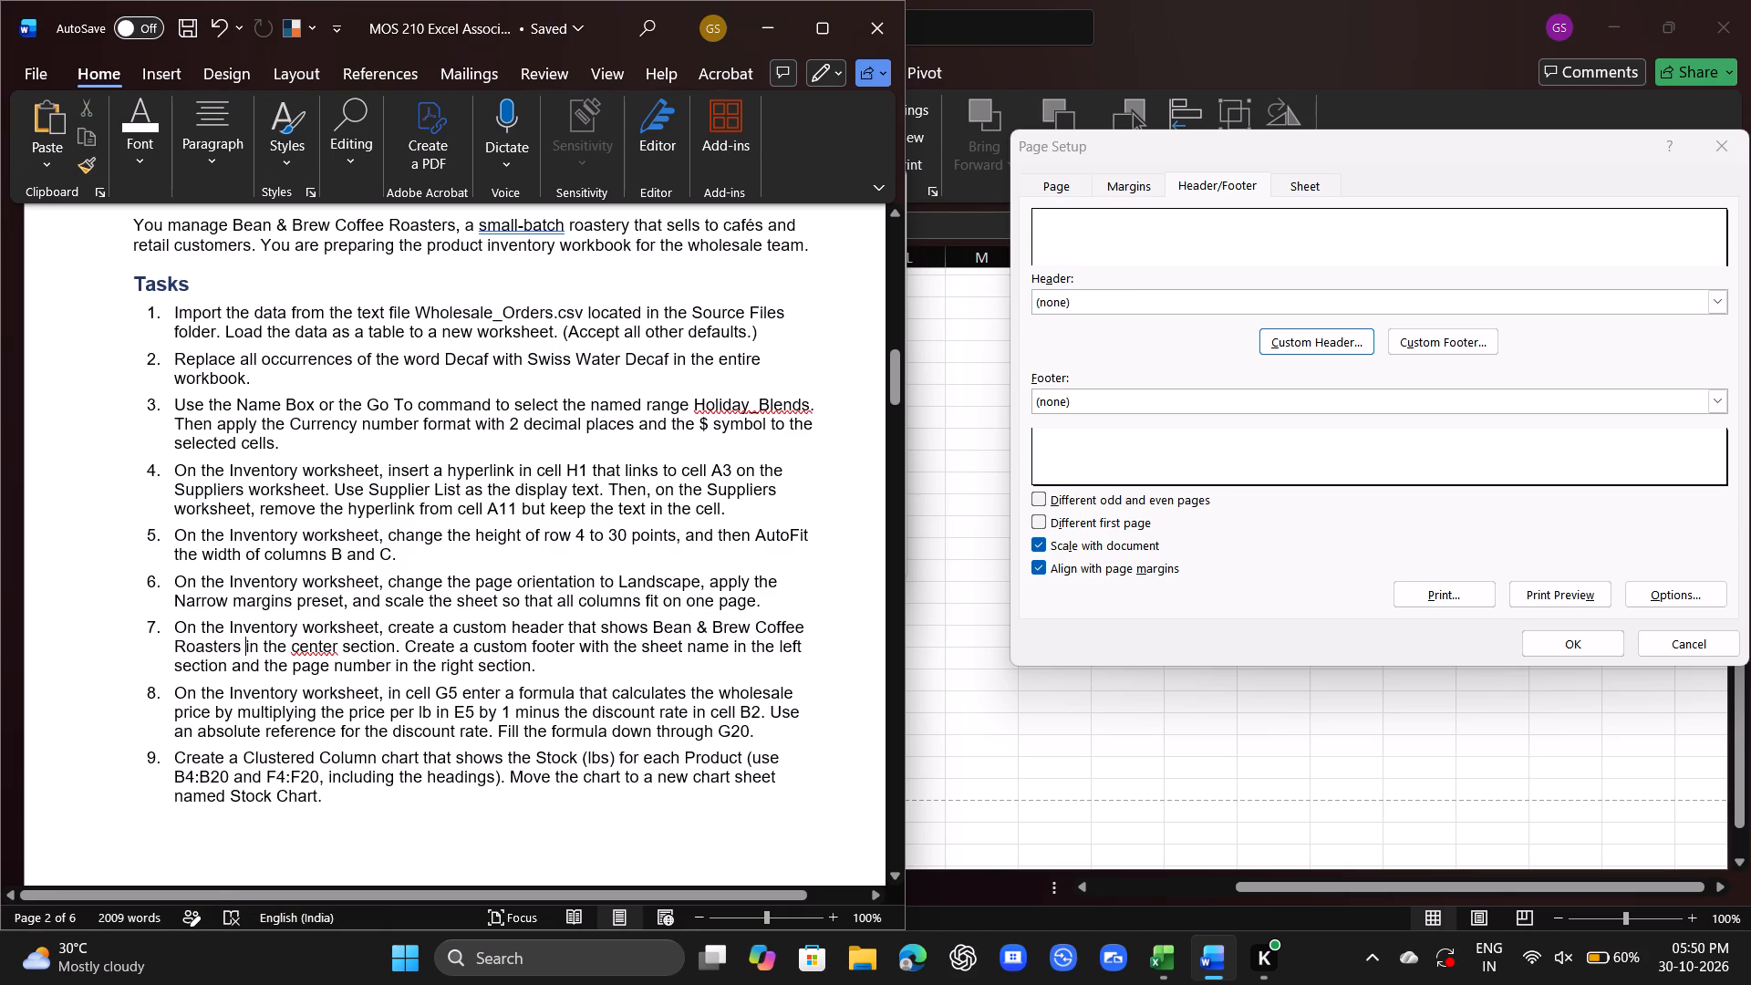
pyautogui.moveTo(243, 644); pyautogui.dragTo(677, 636)
pyautogui.hotkey('ctrl', 'c')
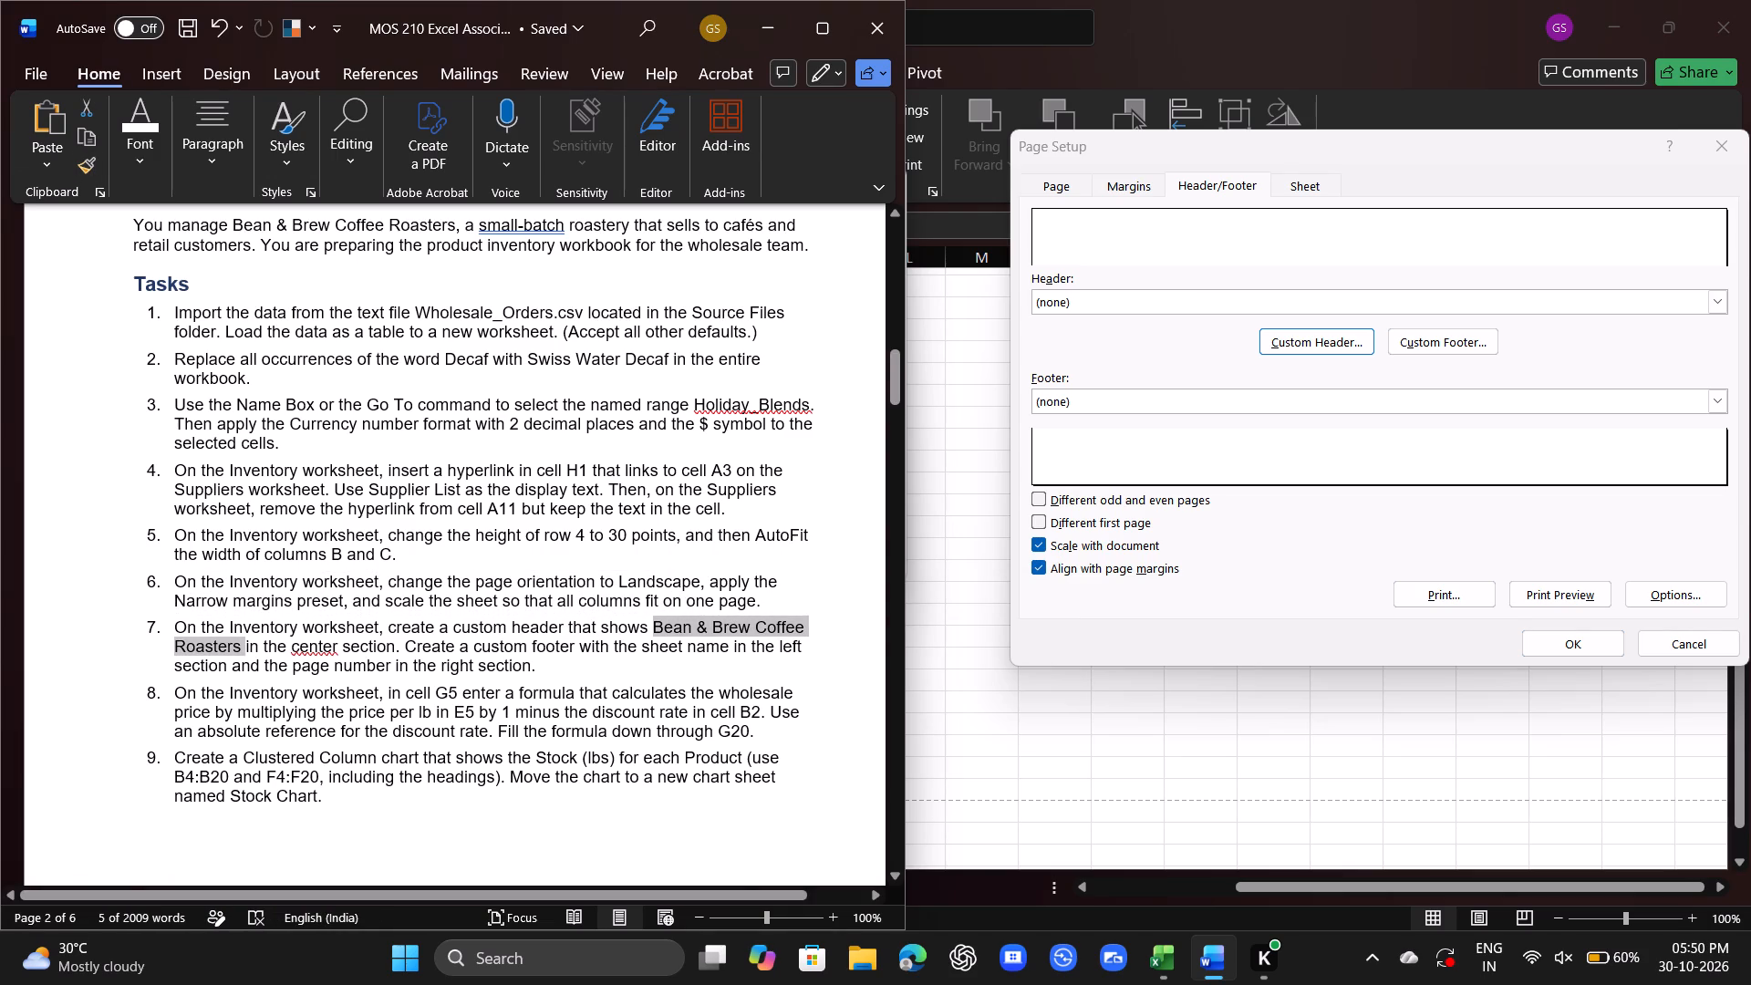
# In Excel, paste Bean & Brew Coffee Roasters into the center section of the Inventory worksheet's custom header and apply it.
pyautogui.click(1305, 333)
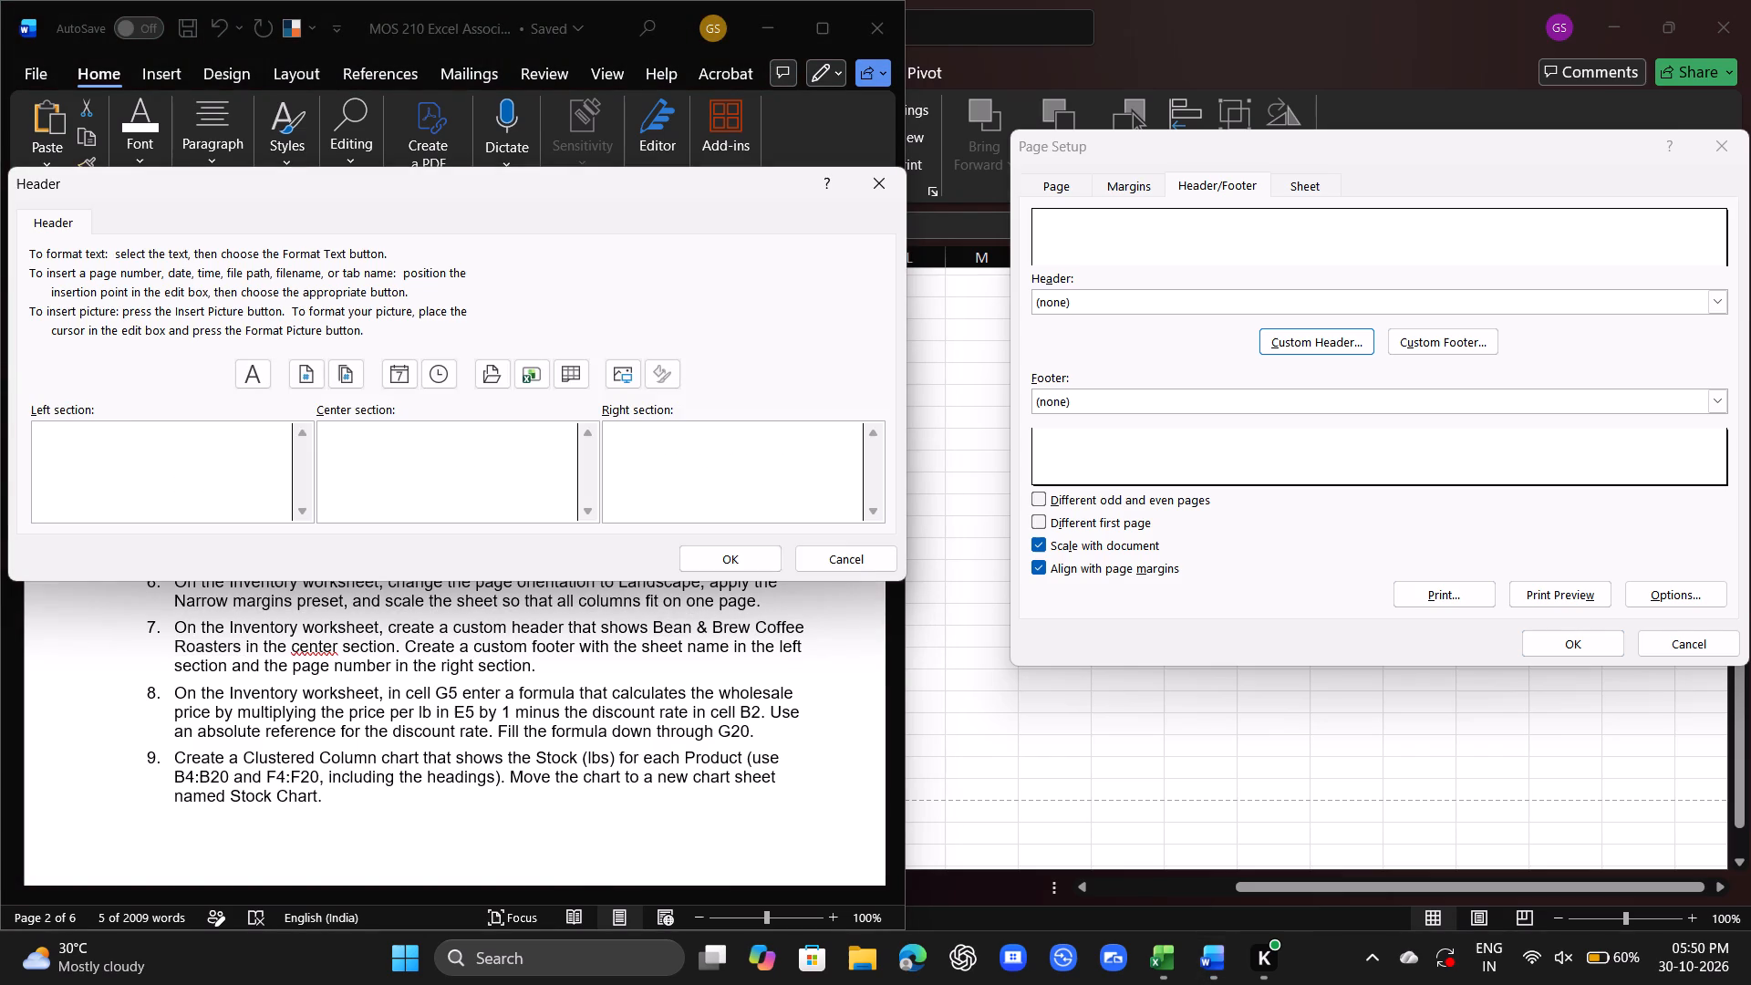
pyautogui.hotkey('ctrl', 'v')
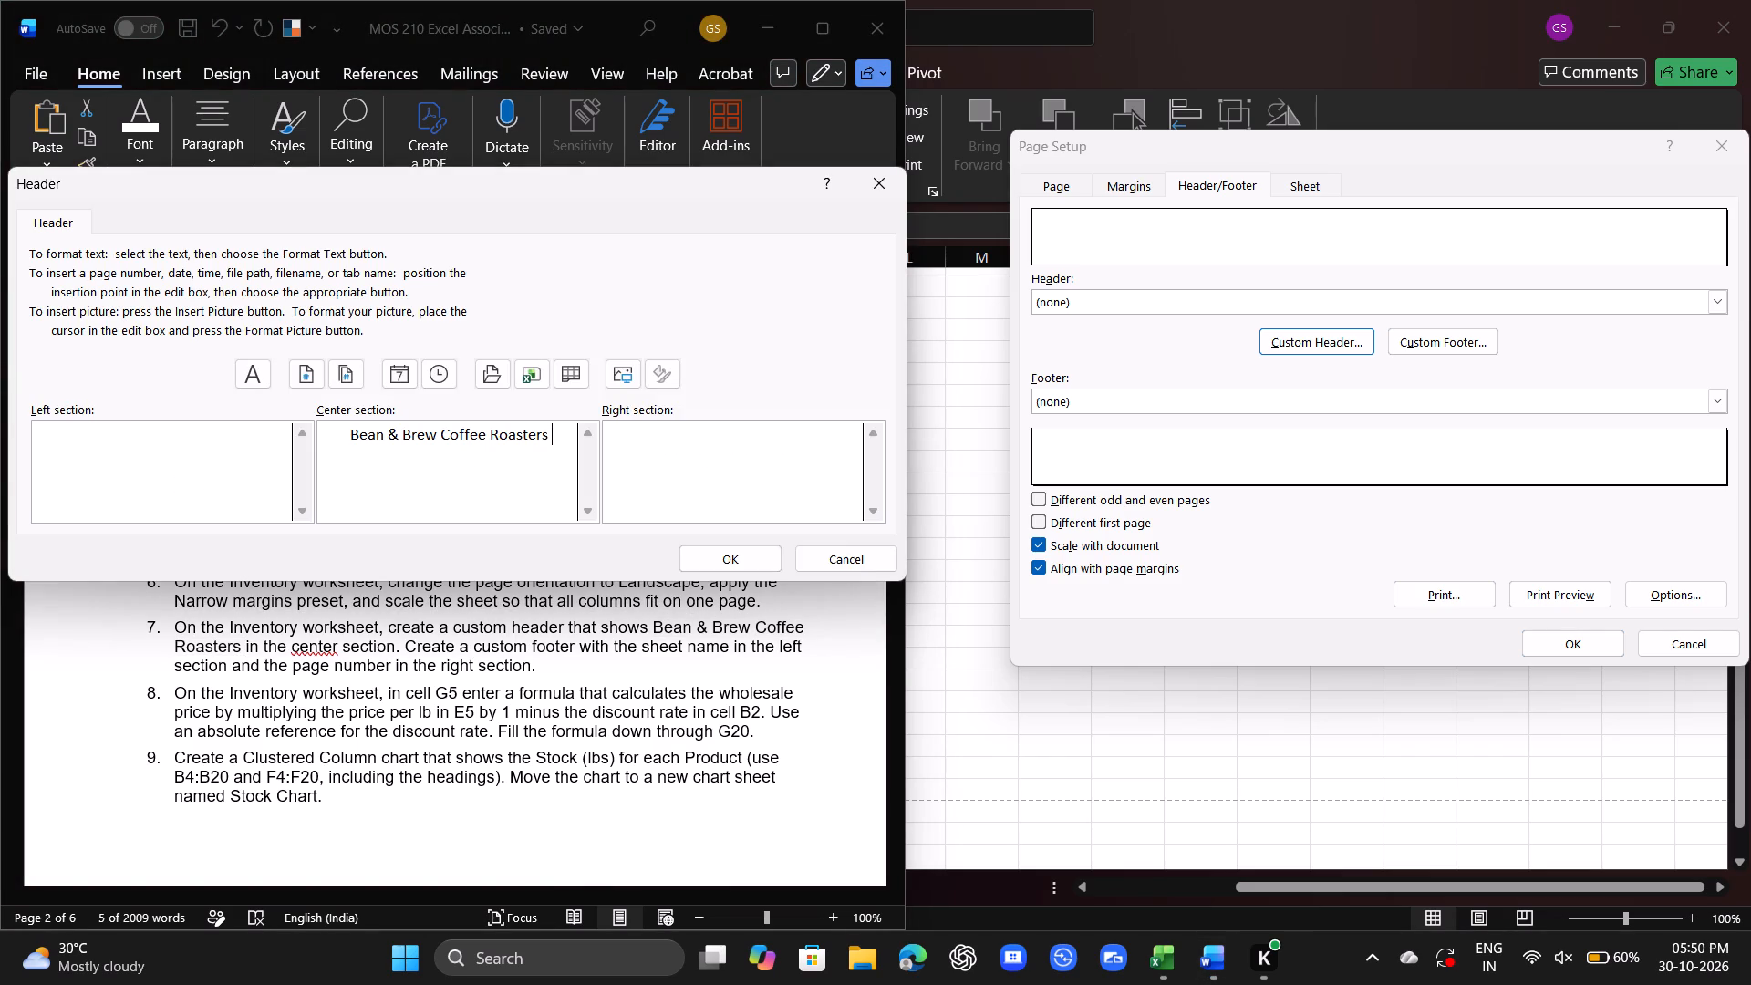
pyautogui.click(700, 555)
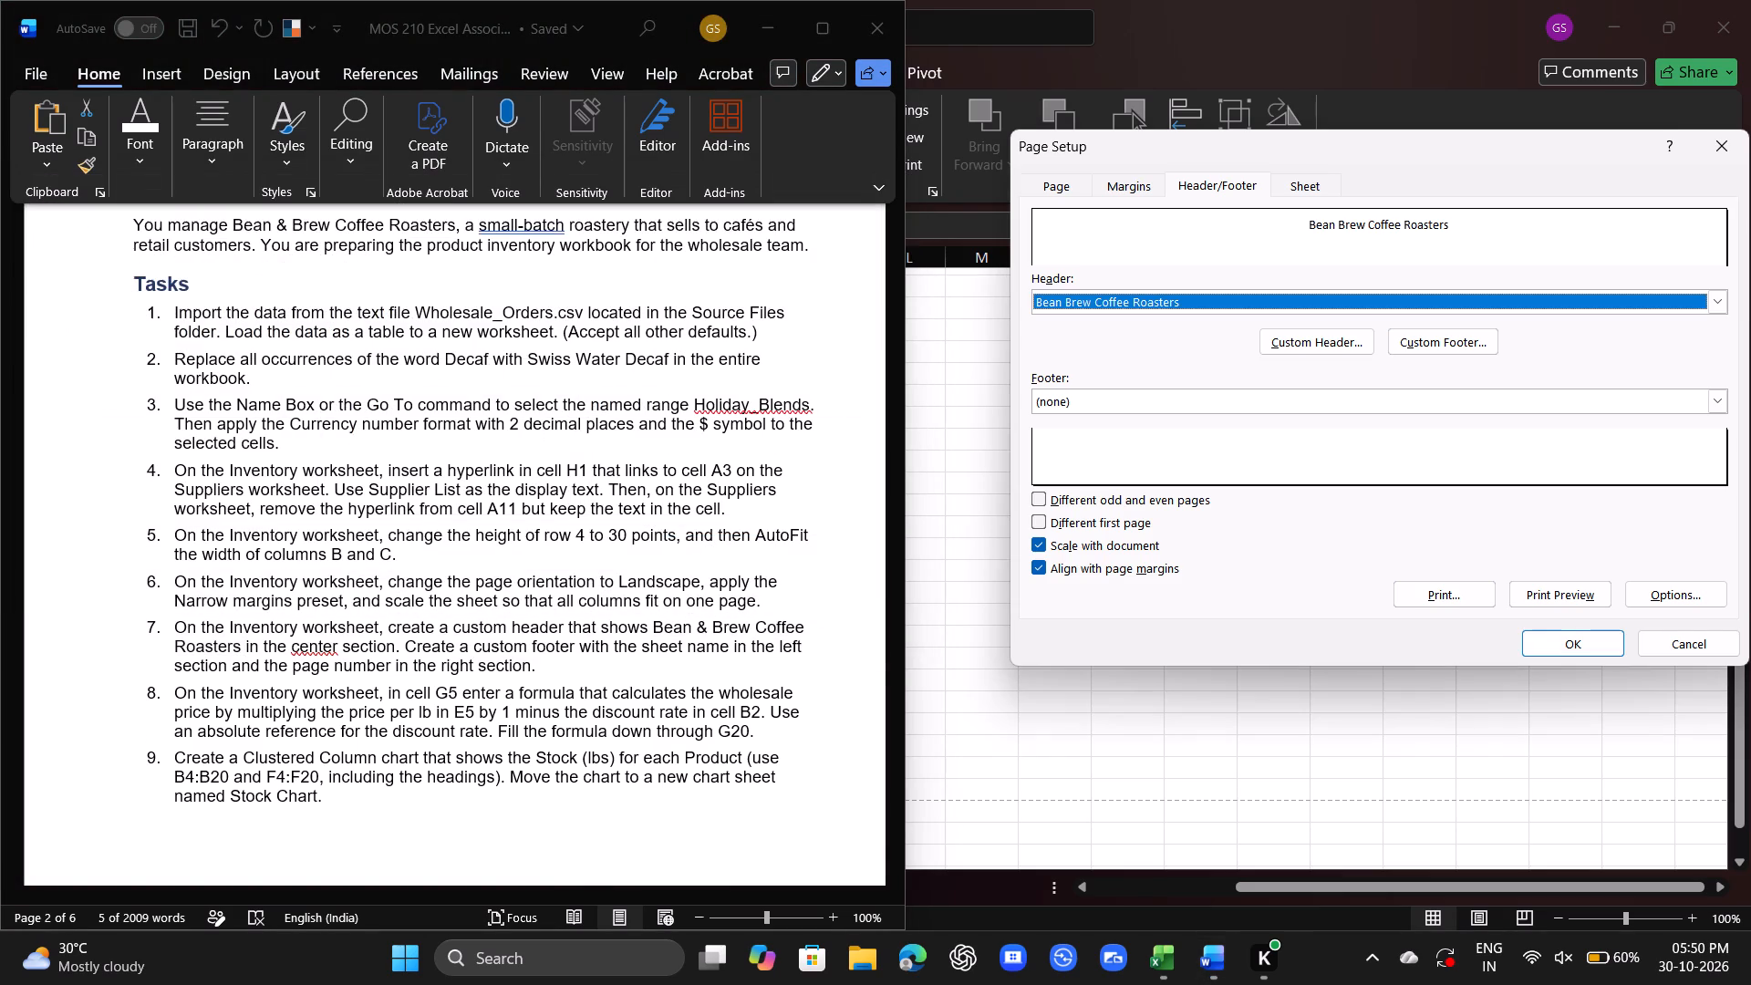
# Open the custom footer for the Inventory worksheet and enter inventory in its left section.
pyautogui.click(1164, 436)
pyautogui.click(1188, 404)
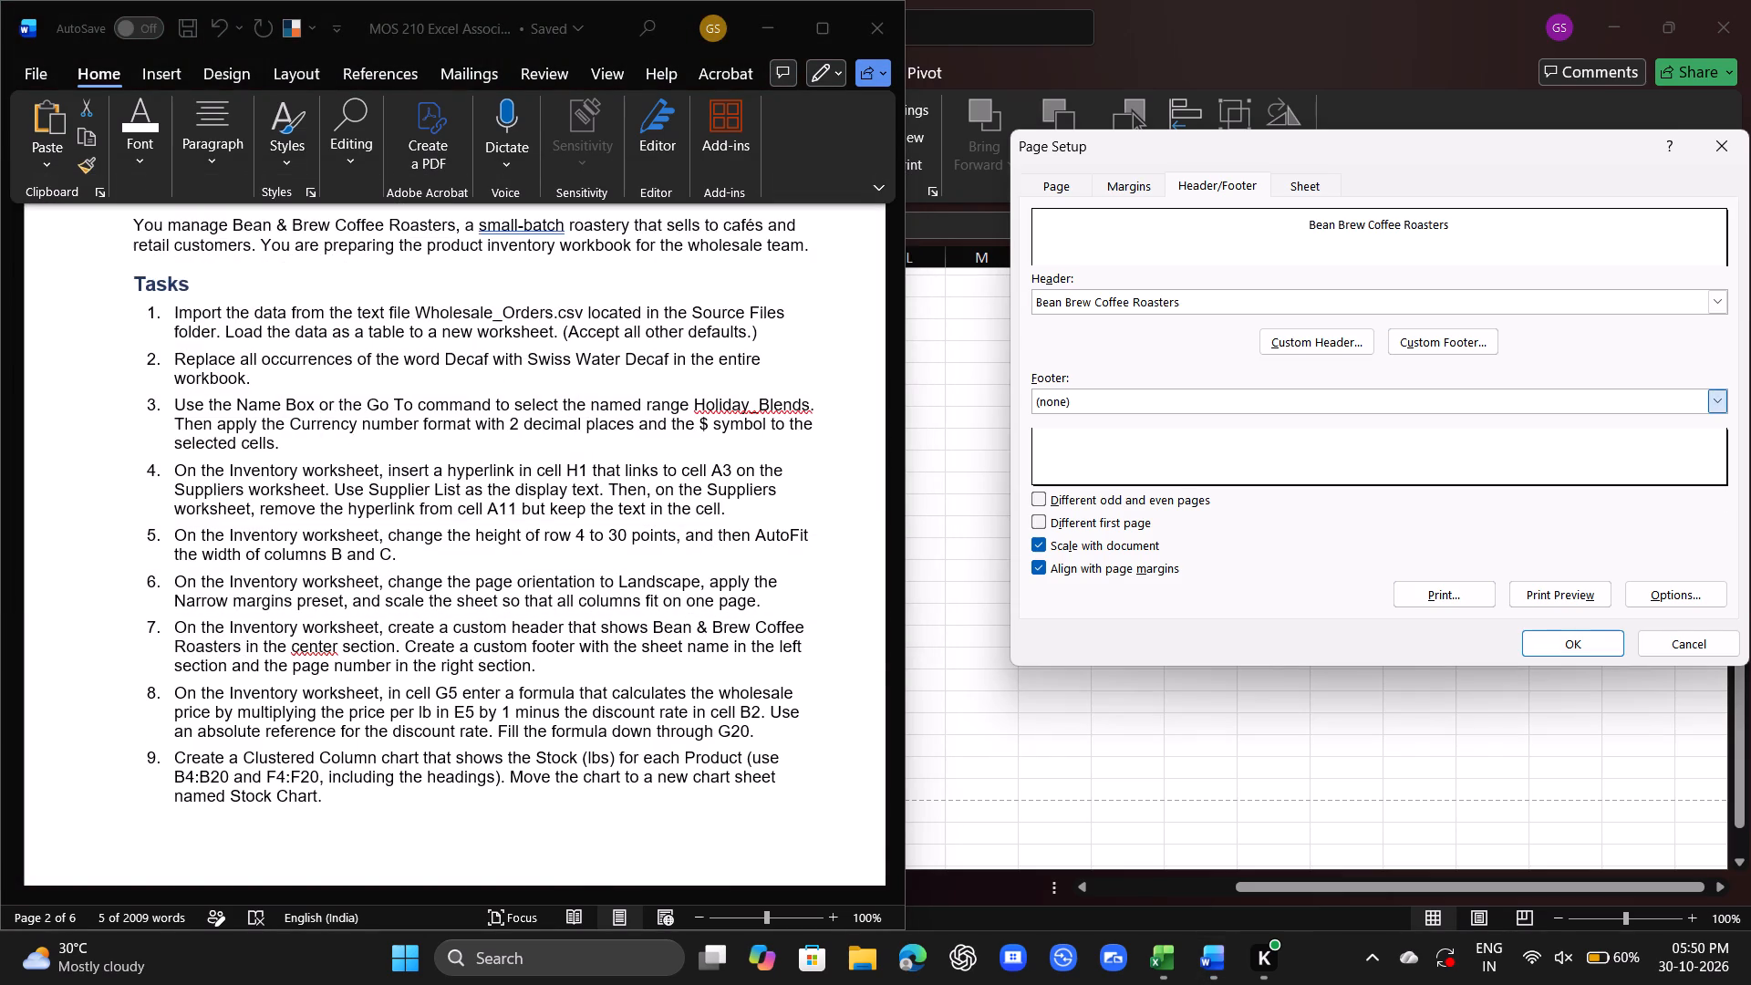
pyautogui.click(1190, 404)
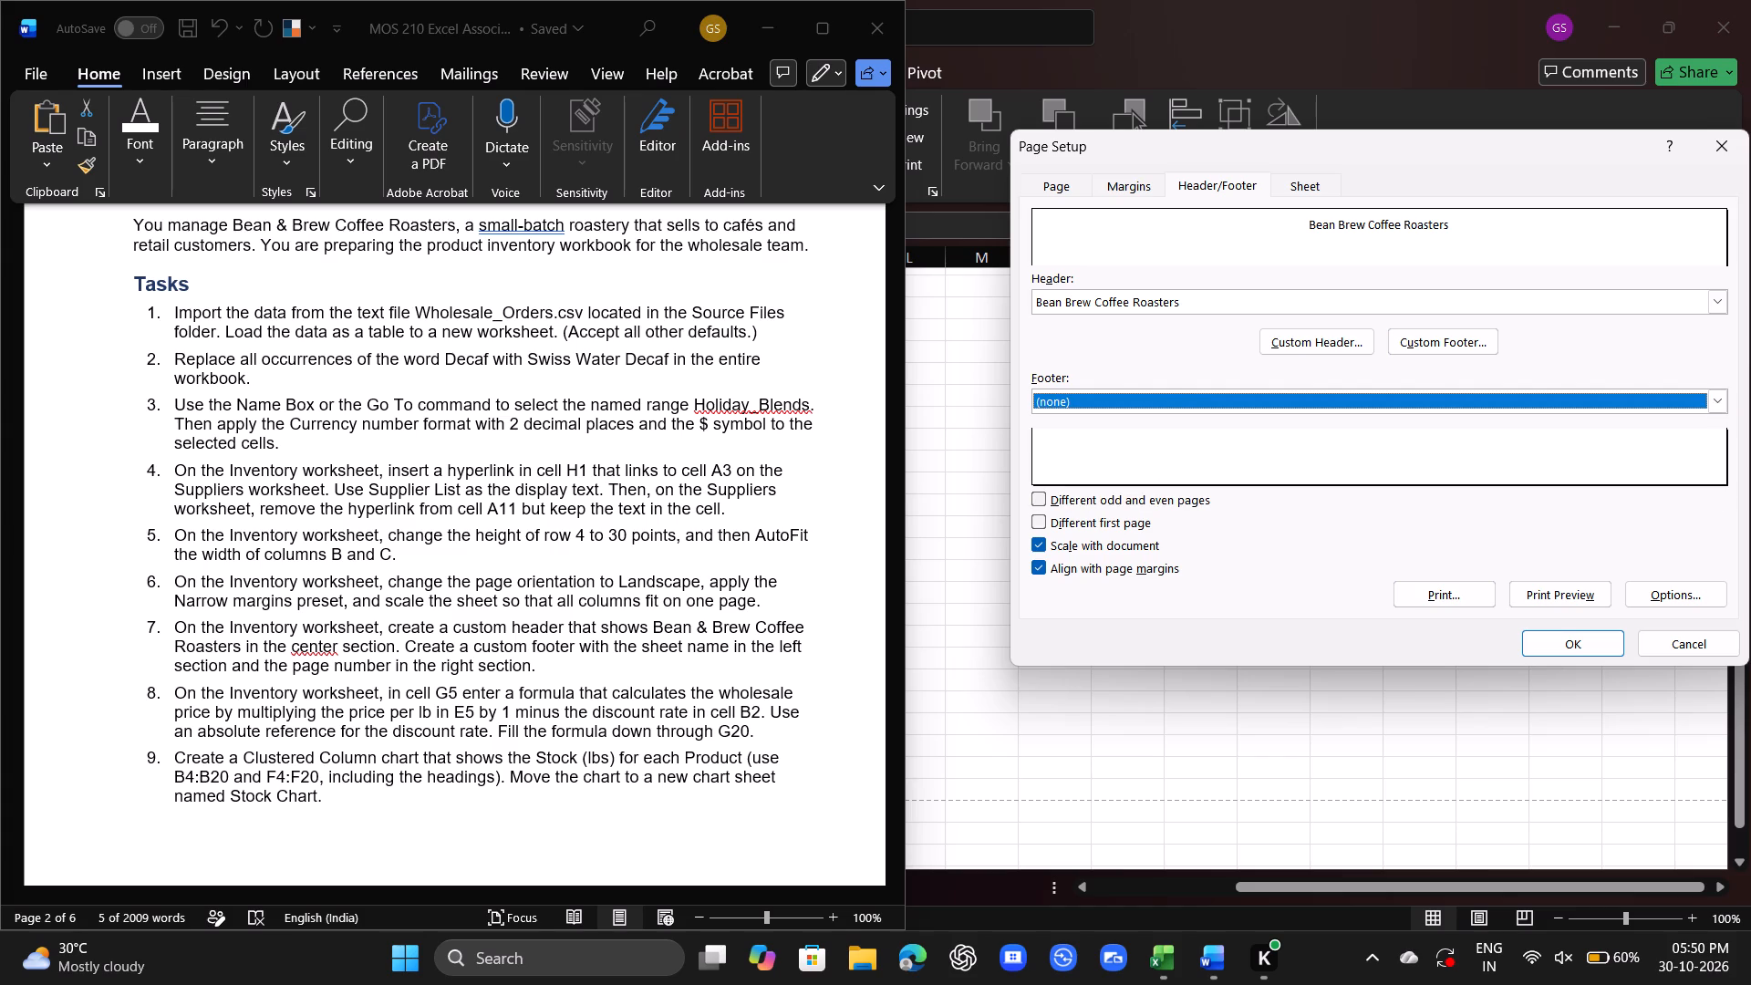
pyautogui.click(1140, 429)
pyautogui.click(1059, 433)
pyautogui.click(1451, 336)
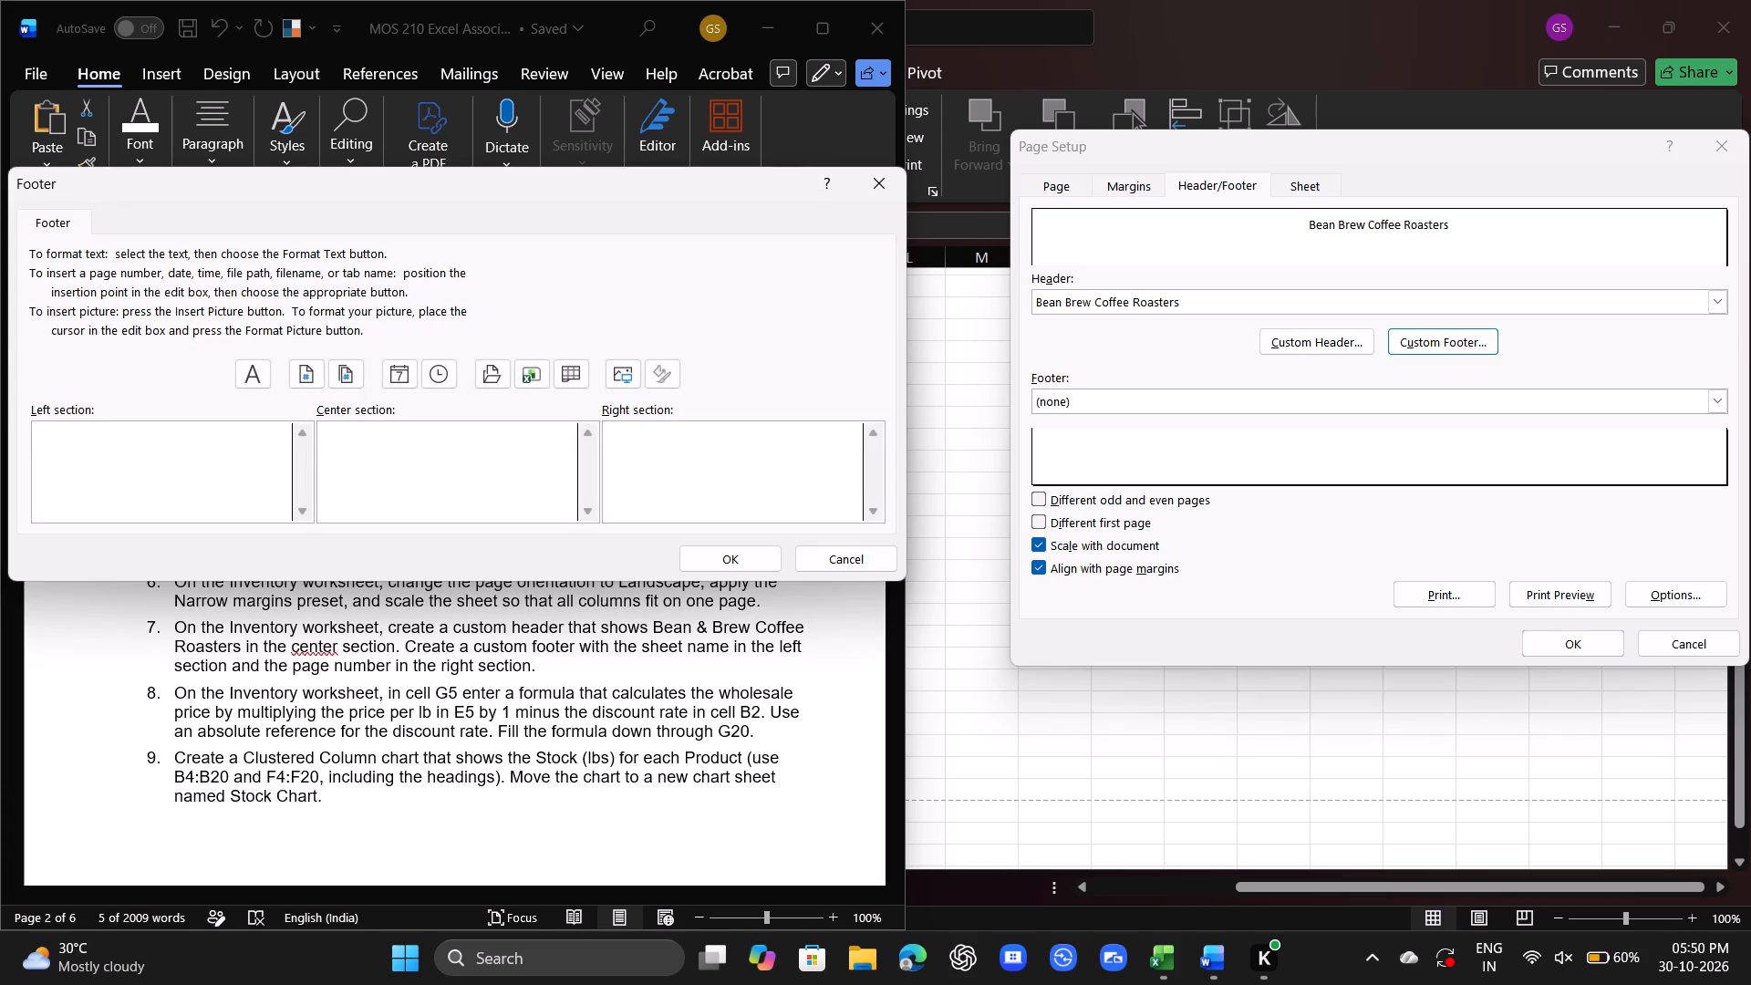
pyautogui.click(107, 432)
pyautogui.write('in')
pyautogui.write('ve')
pyautogui.write('nto')
pyautogui.write('ry')
# Insert the number of pages code and the page number code in the footer's right section.
pyautogui.click(720, 467)
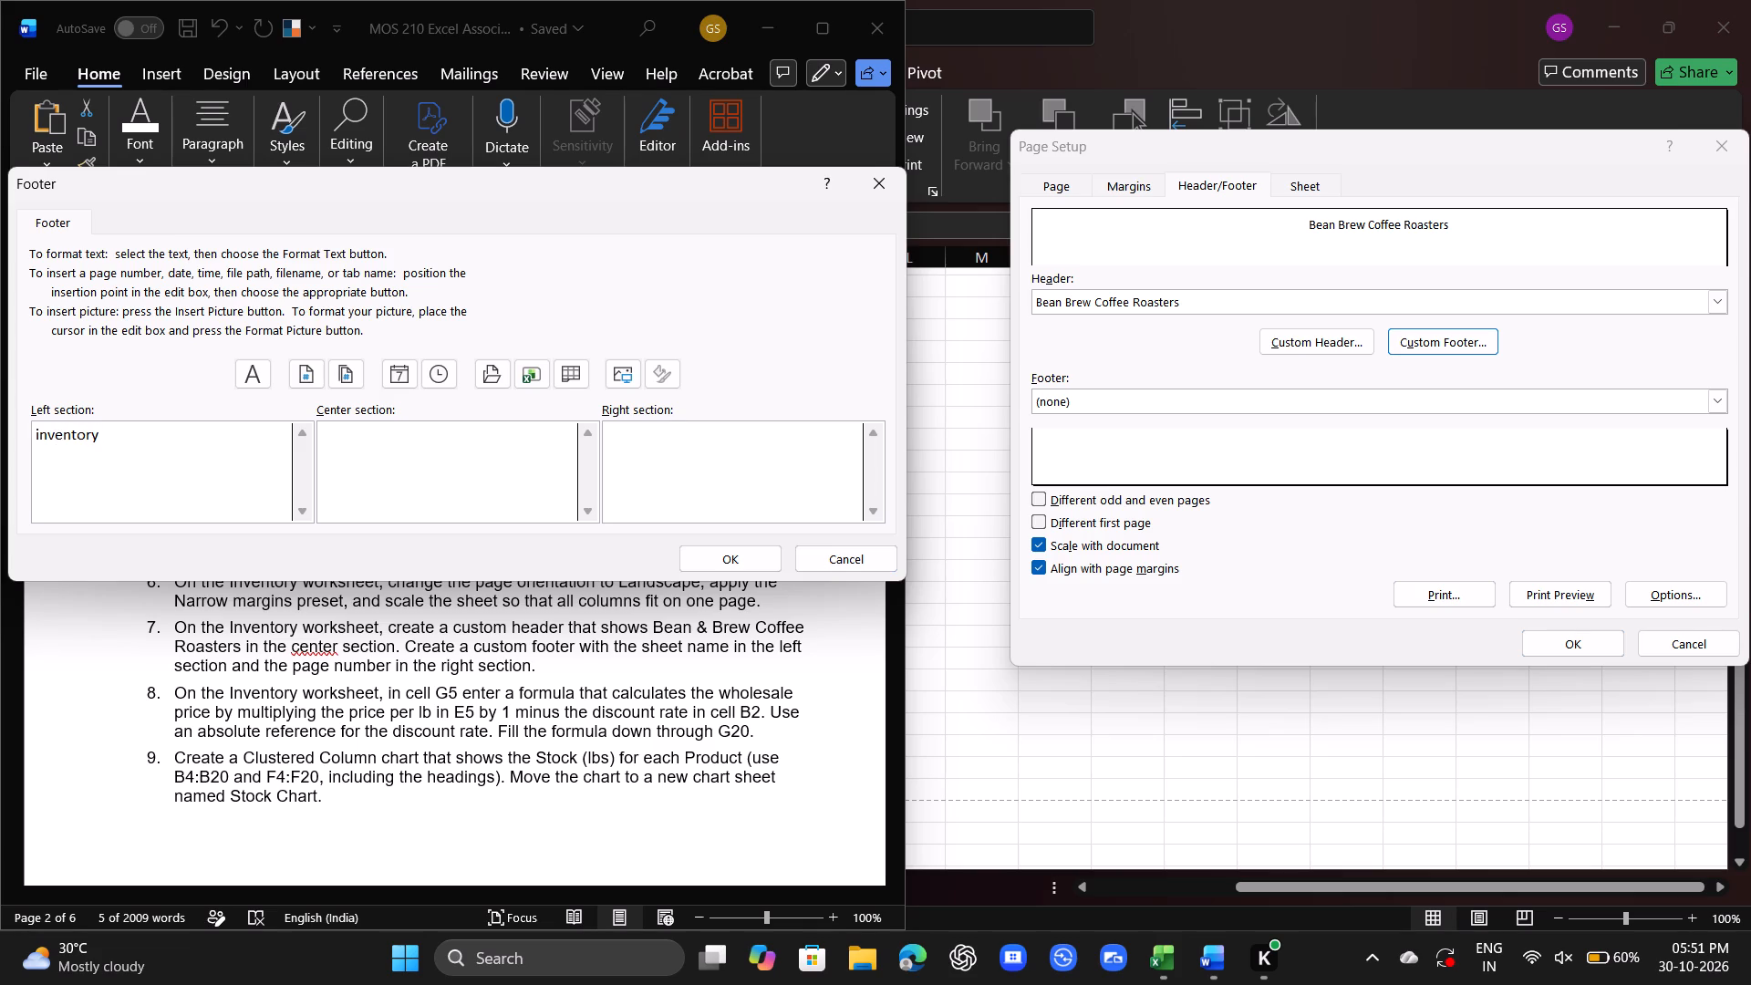
pyautogui.click(620, 435)
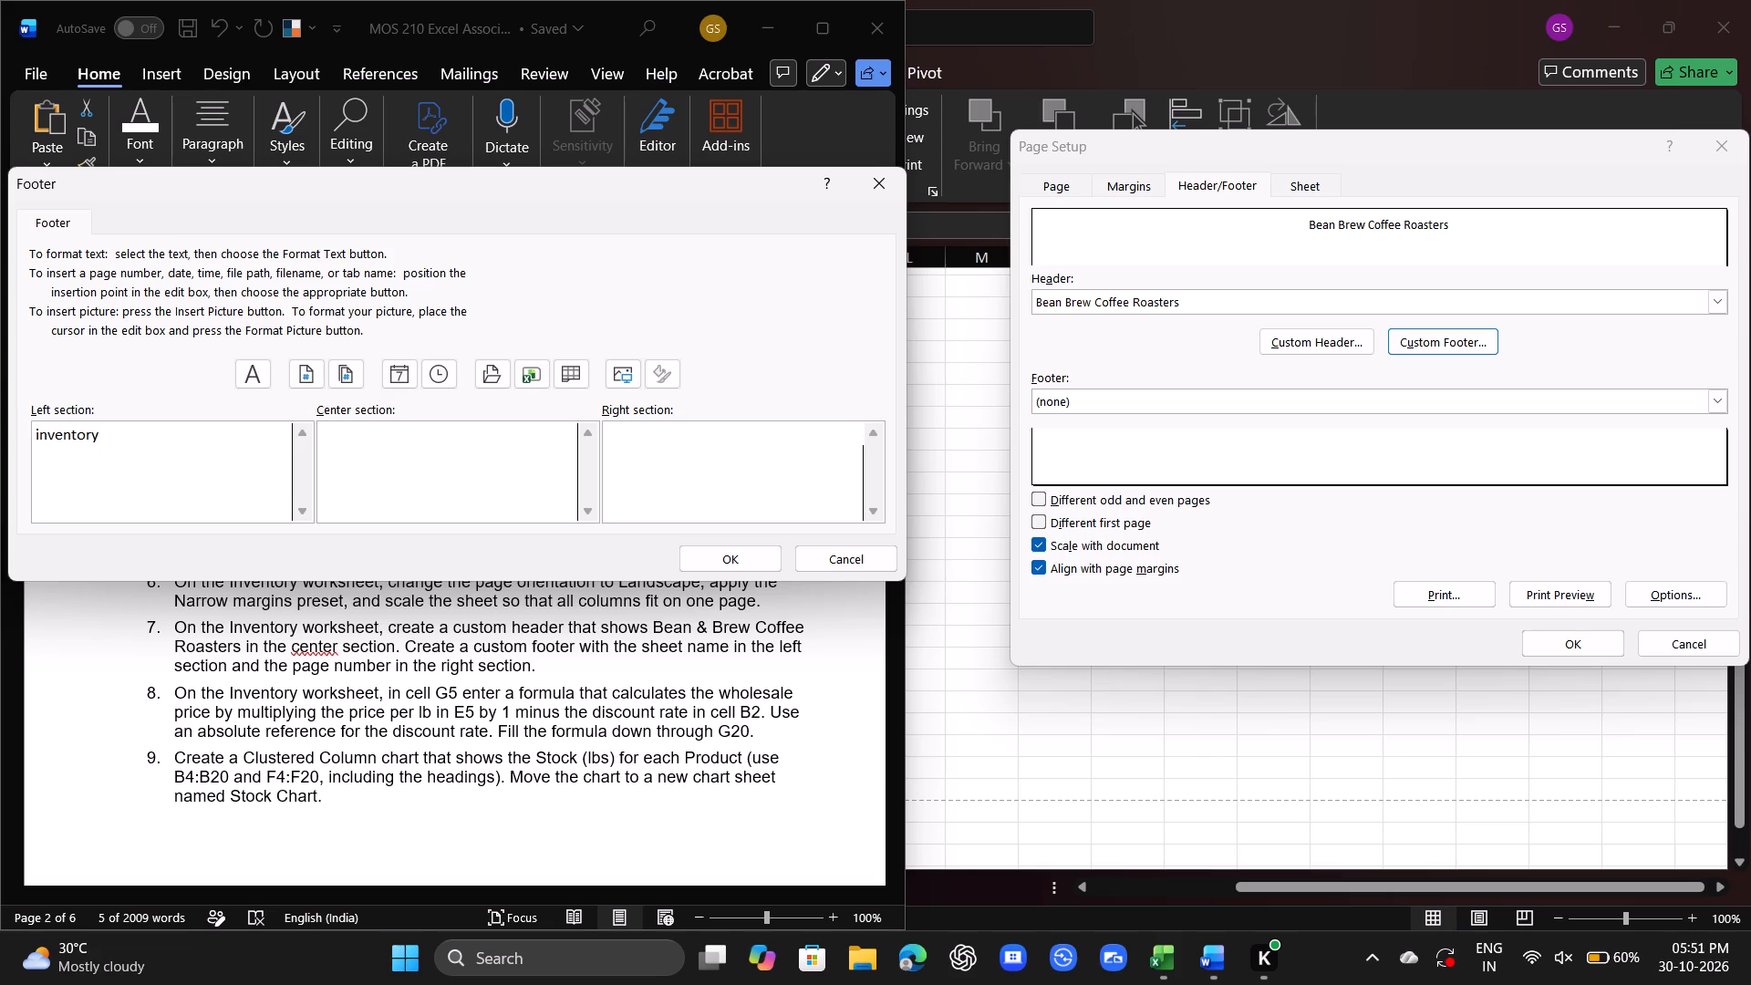
pyautogui.click(867, 430)
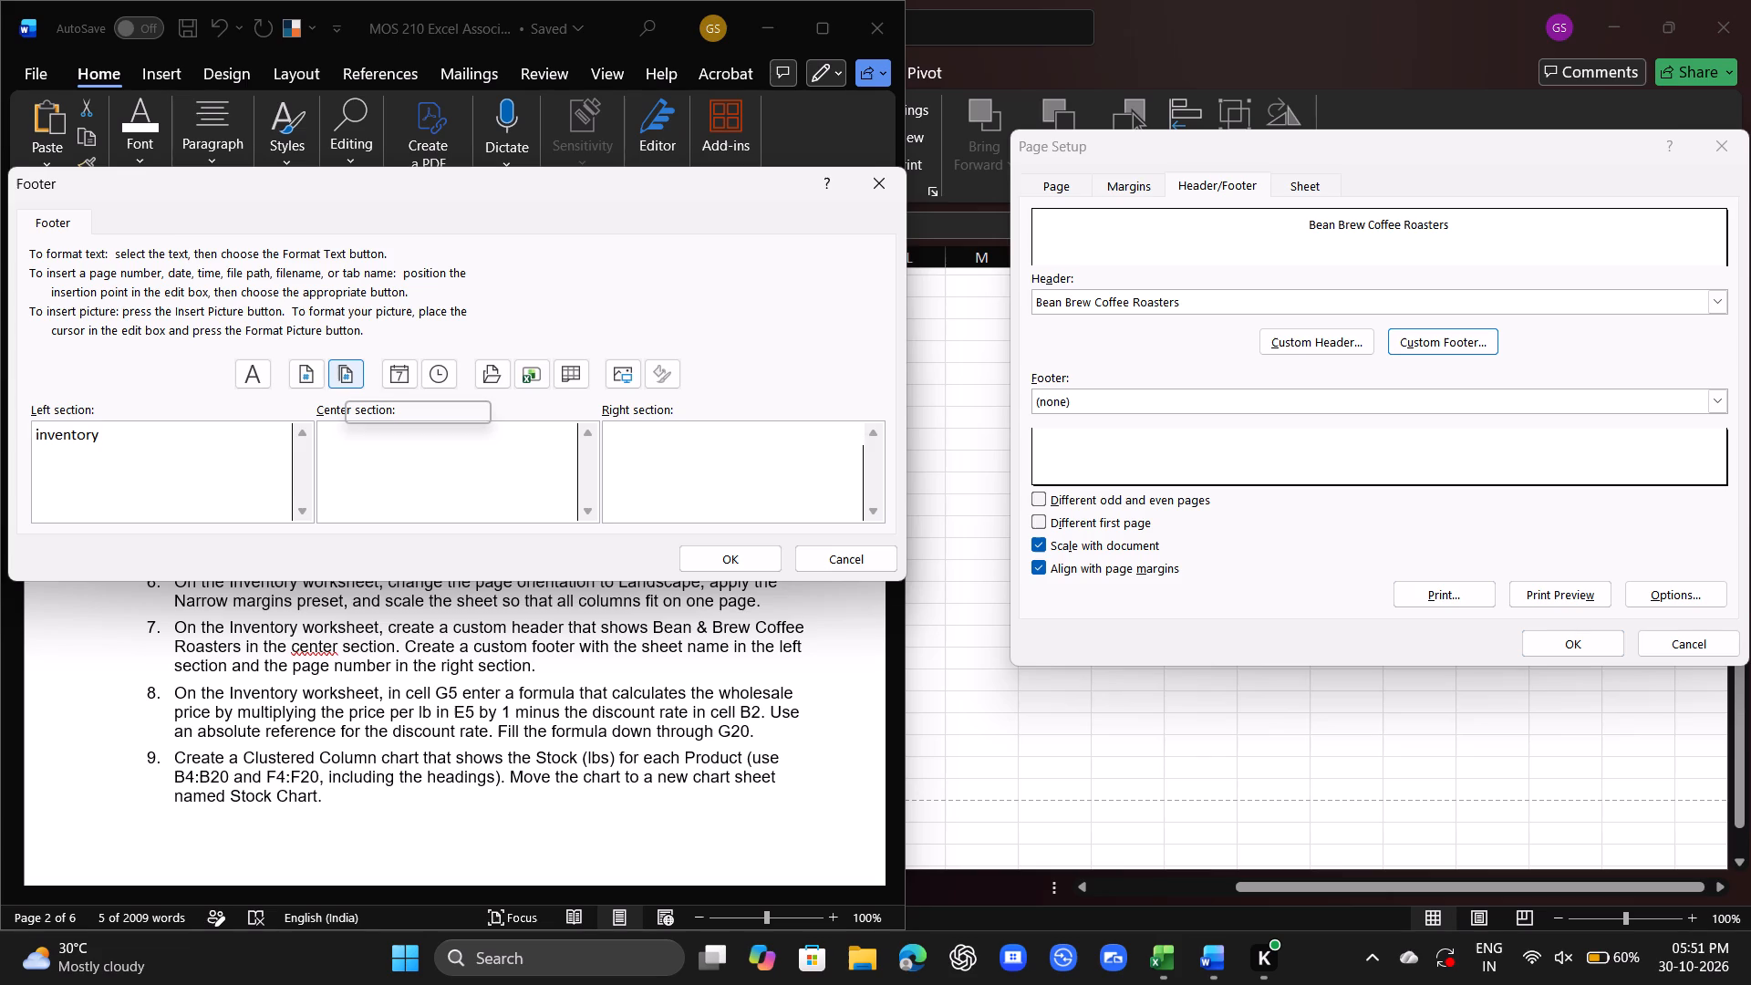
pyautogui.click(345, 380)
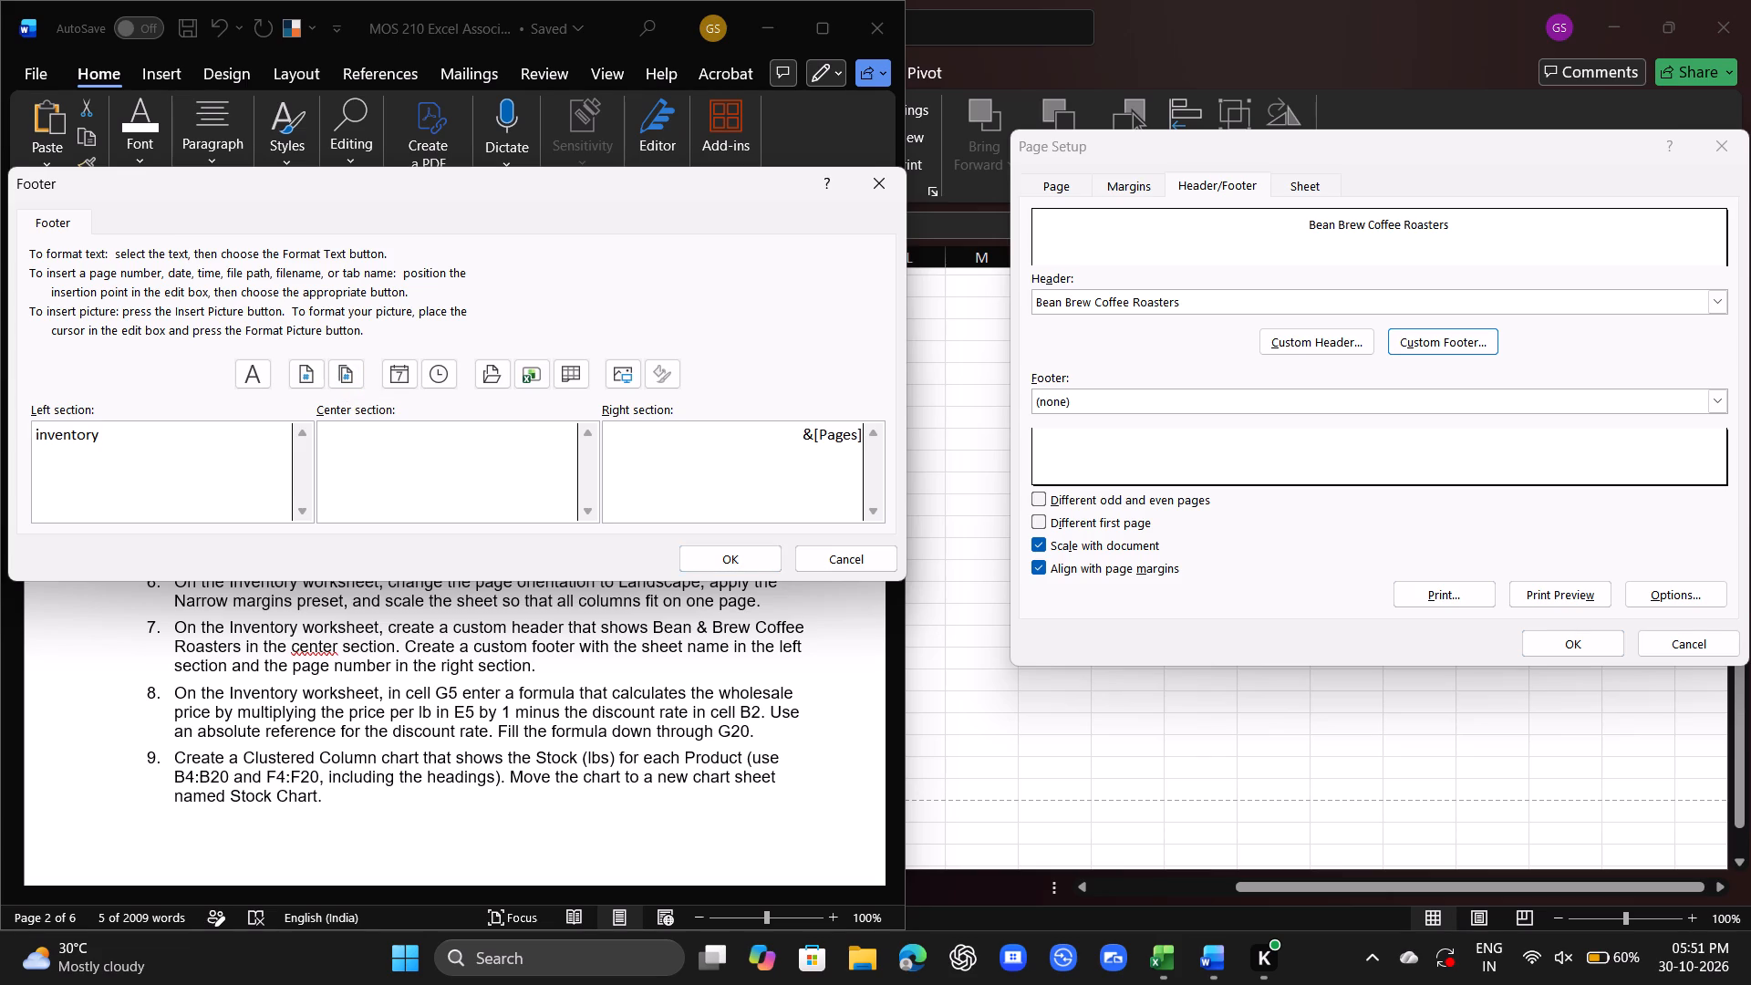
pyautogui.click(322, 377)
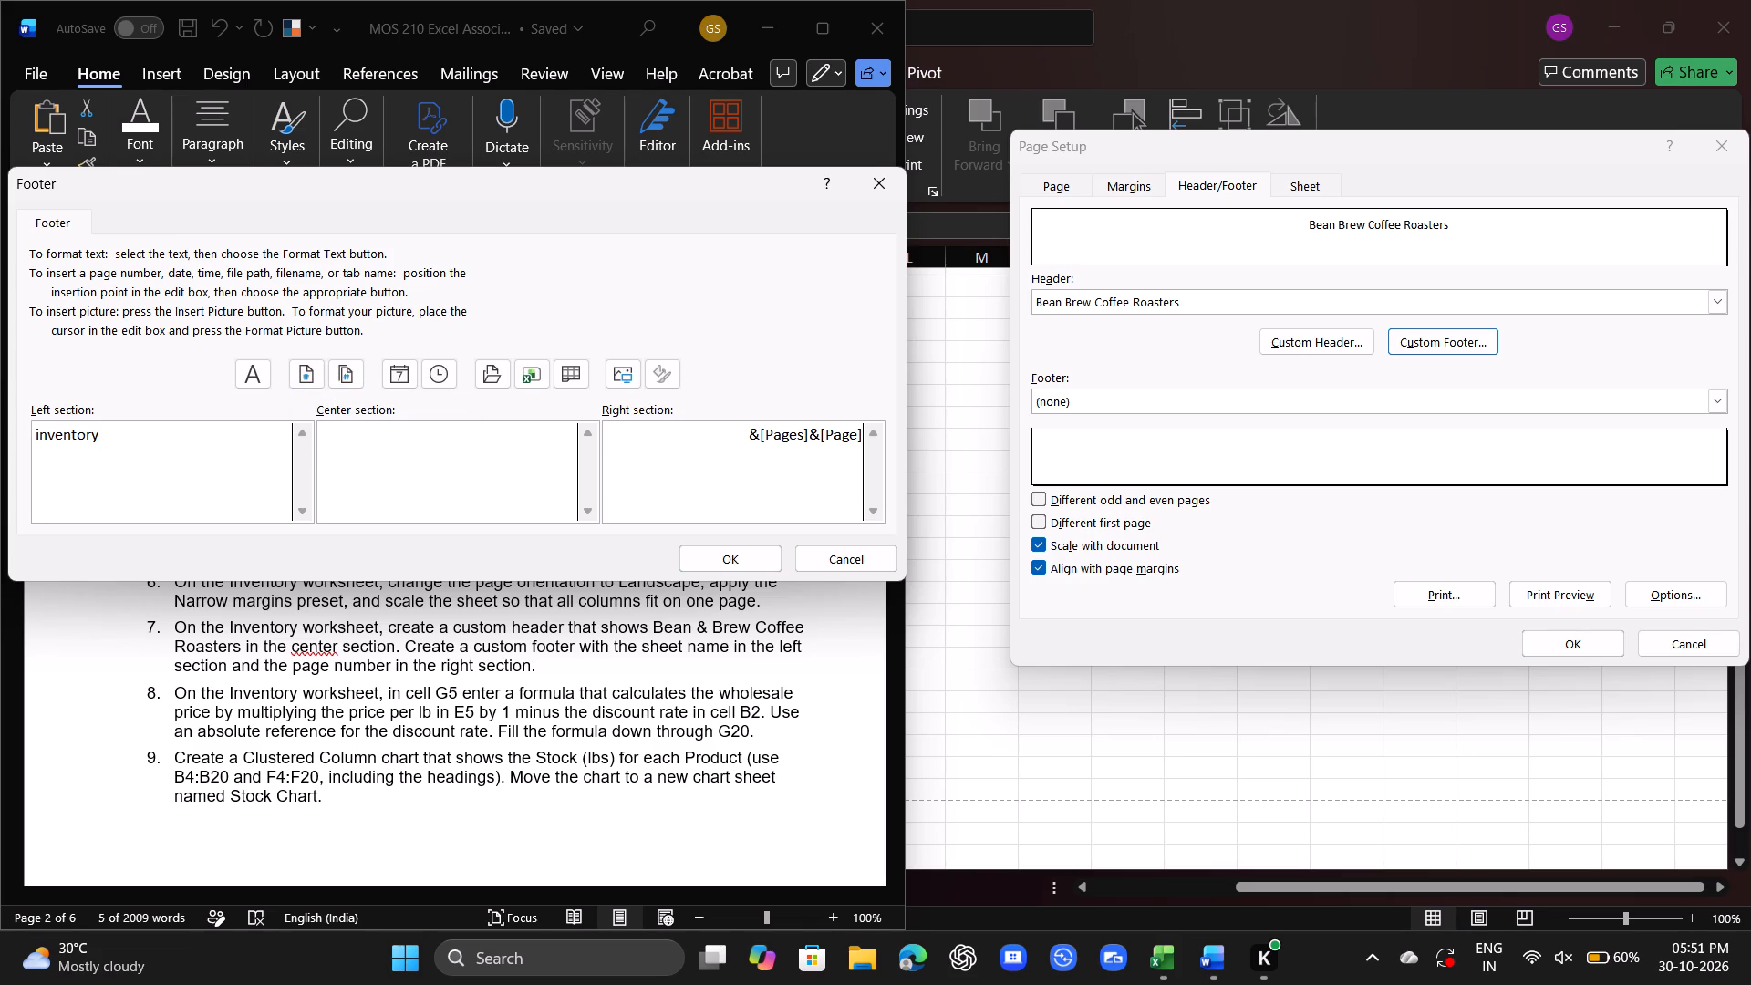
# Delete the &[Pages] code from the footer's right section, keeping only &[Page], and apply the custom footer.
pyautogui.click(805, 429)
pyautogui.click(798, 422)
pyautogui.click(807, 428)
pyautogui.press('BackSpace')
pyautogui.press('BackSpace')
pyautogui.press('BackSpace')
pyautogui.press('BackSpace')
pyautogui.press('BackSpace')
pyautogui.press('BackSpace')
pyautogui.press('BackSpace')
pyautogui.press('BackSpace')
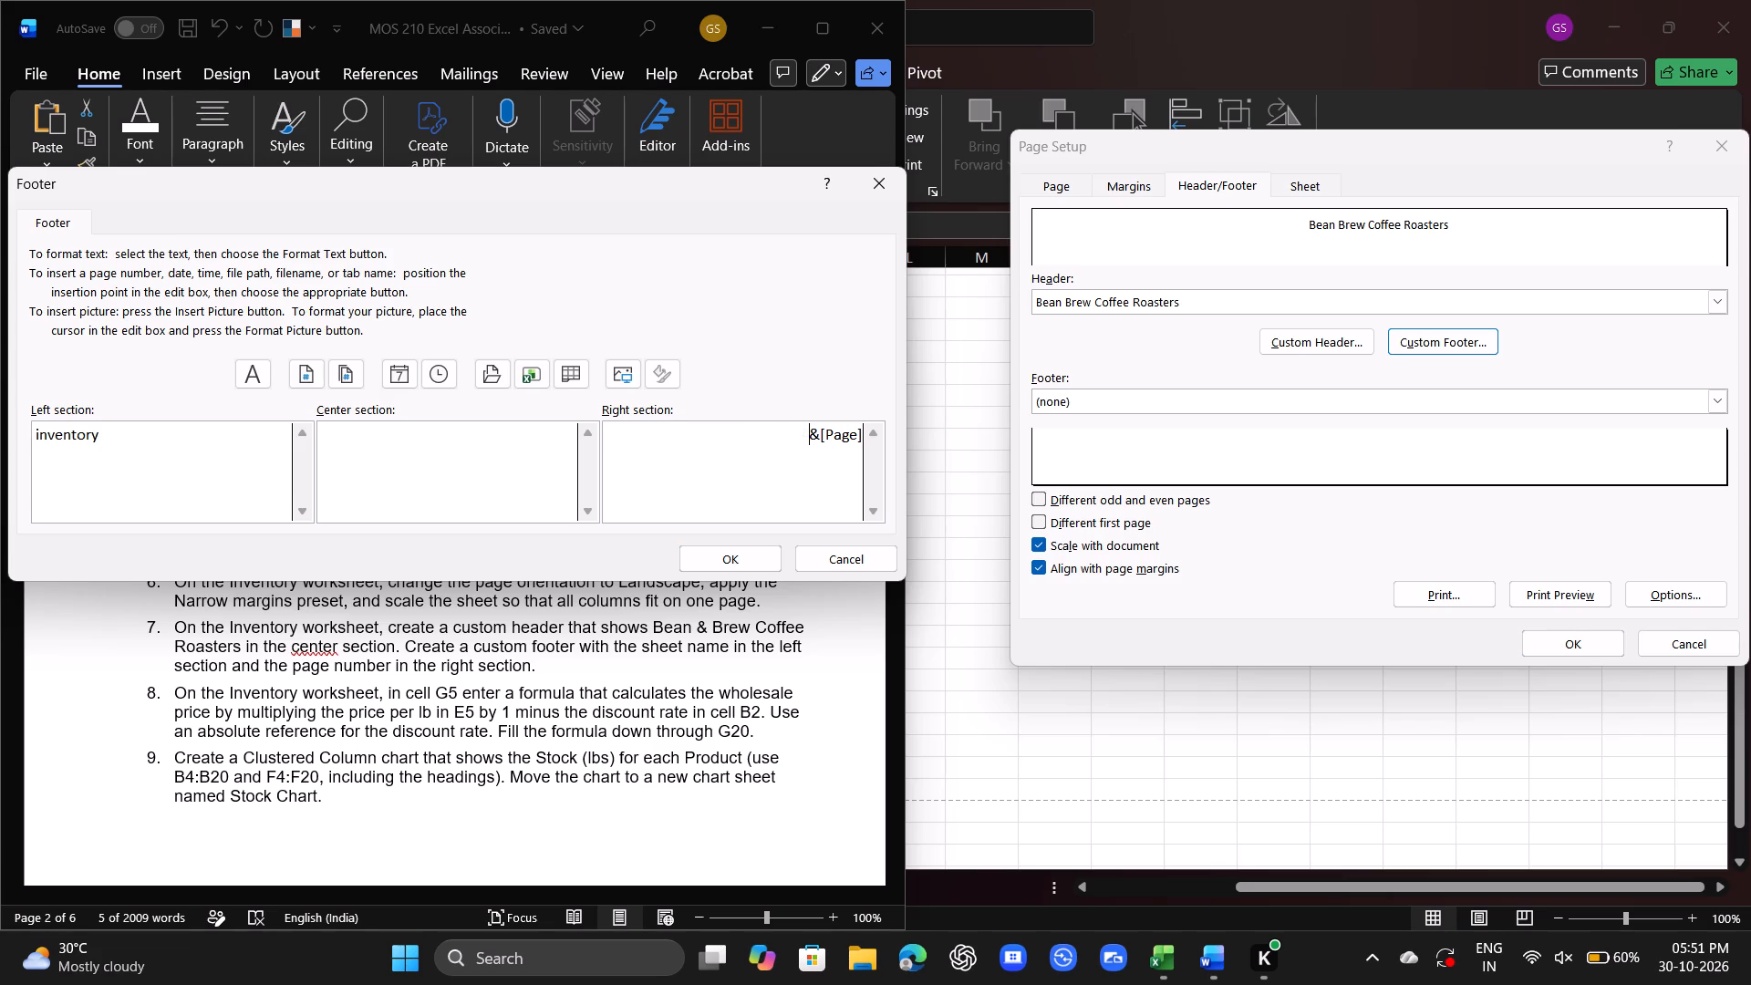
pyautogui.click(860, 432)
pyautogui.click(740, 565)
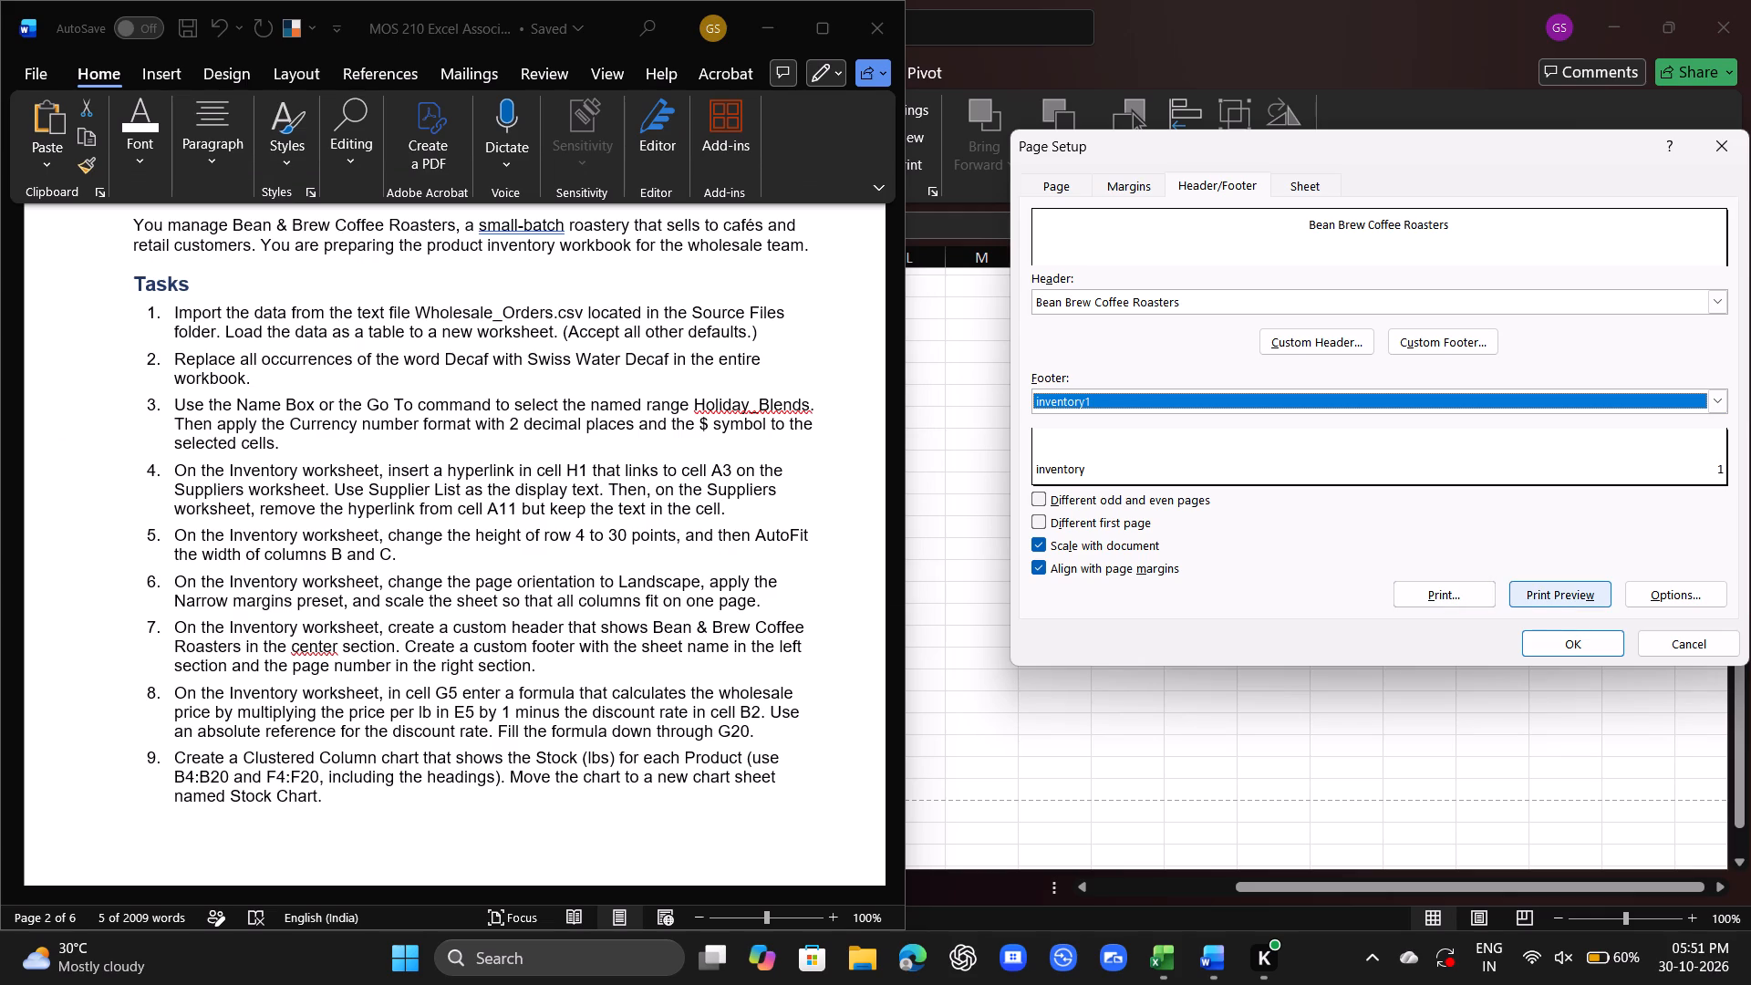
# Check the header and footer of the Inventory worksheet in the print preview, then return to the worksheet.
pyautogui.click(1548, 596)
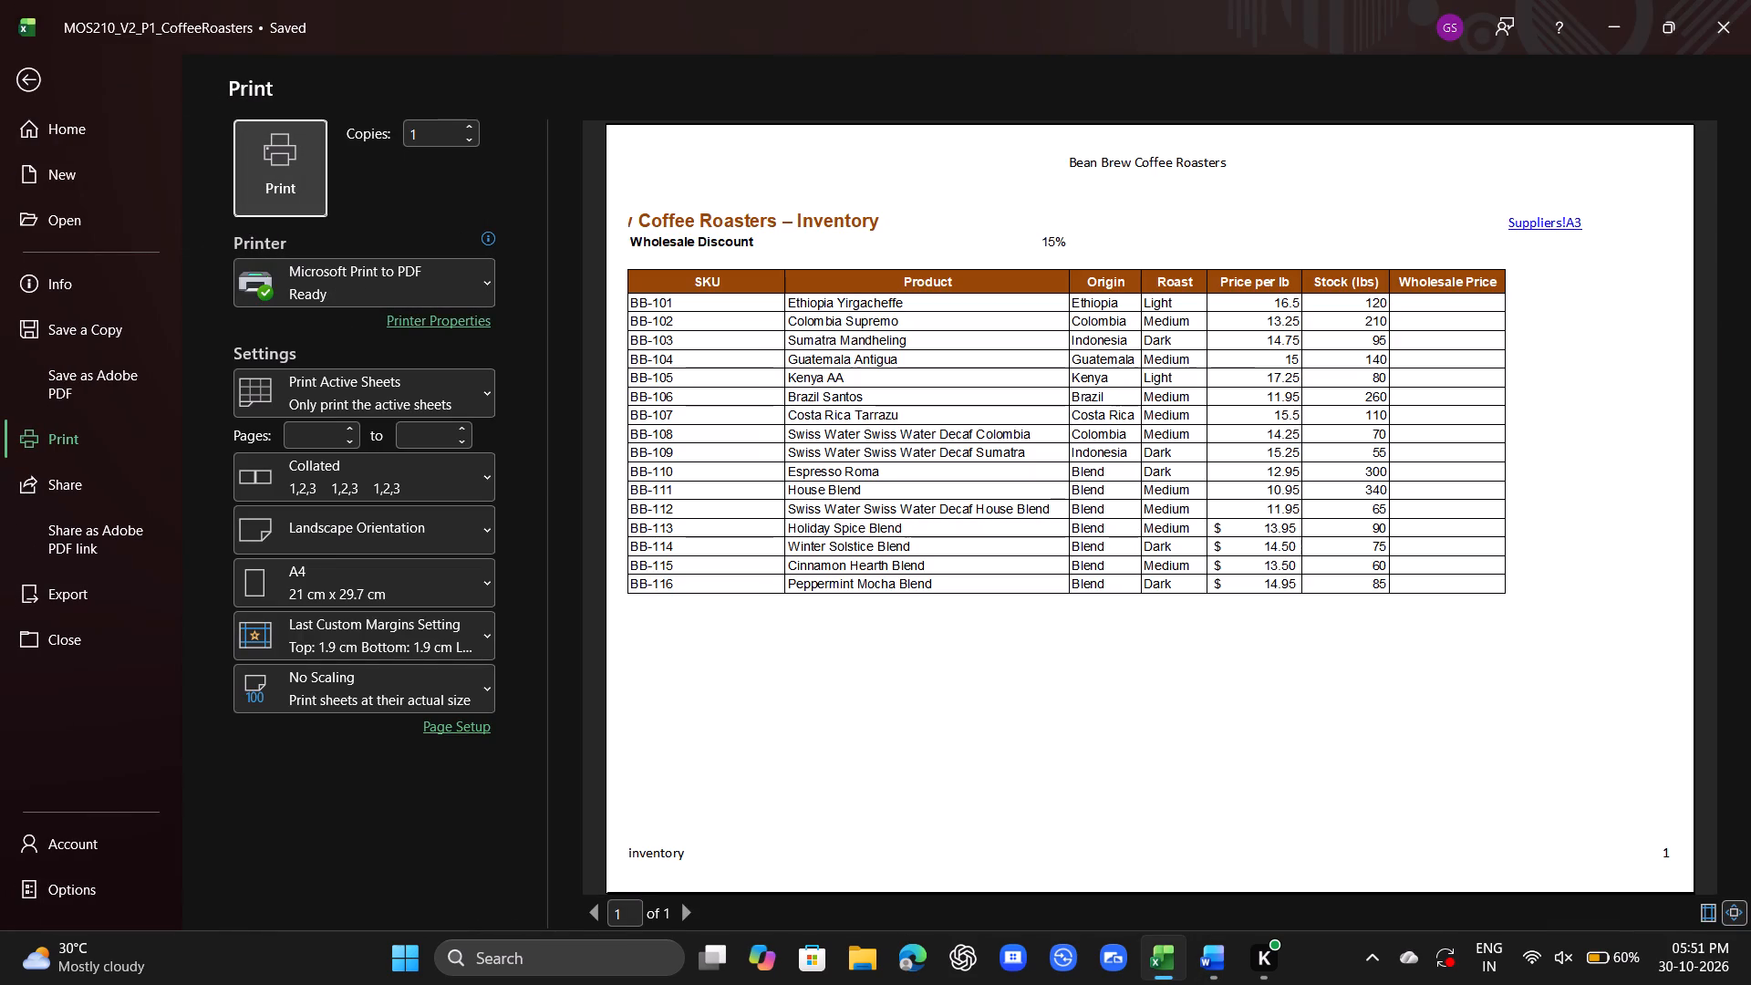
pyautogui.click(34, 79)
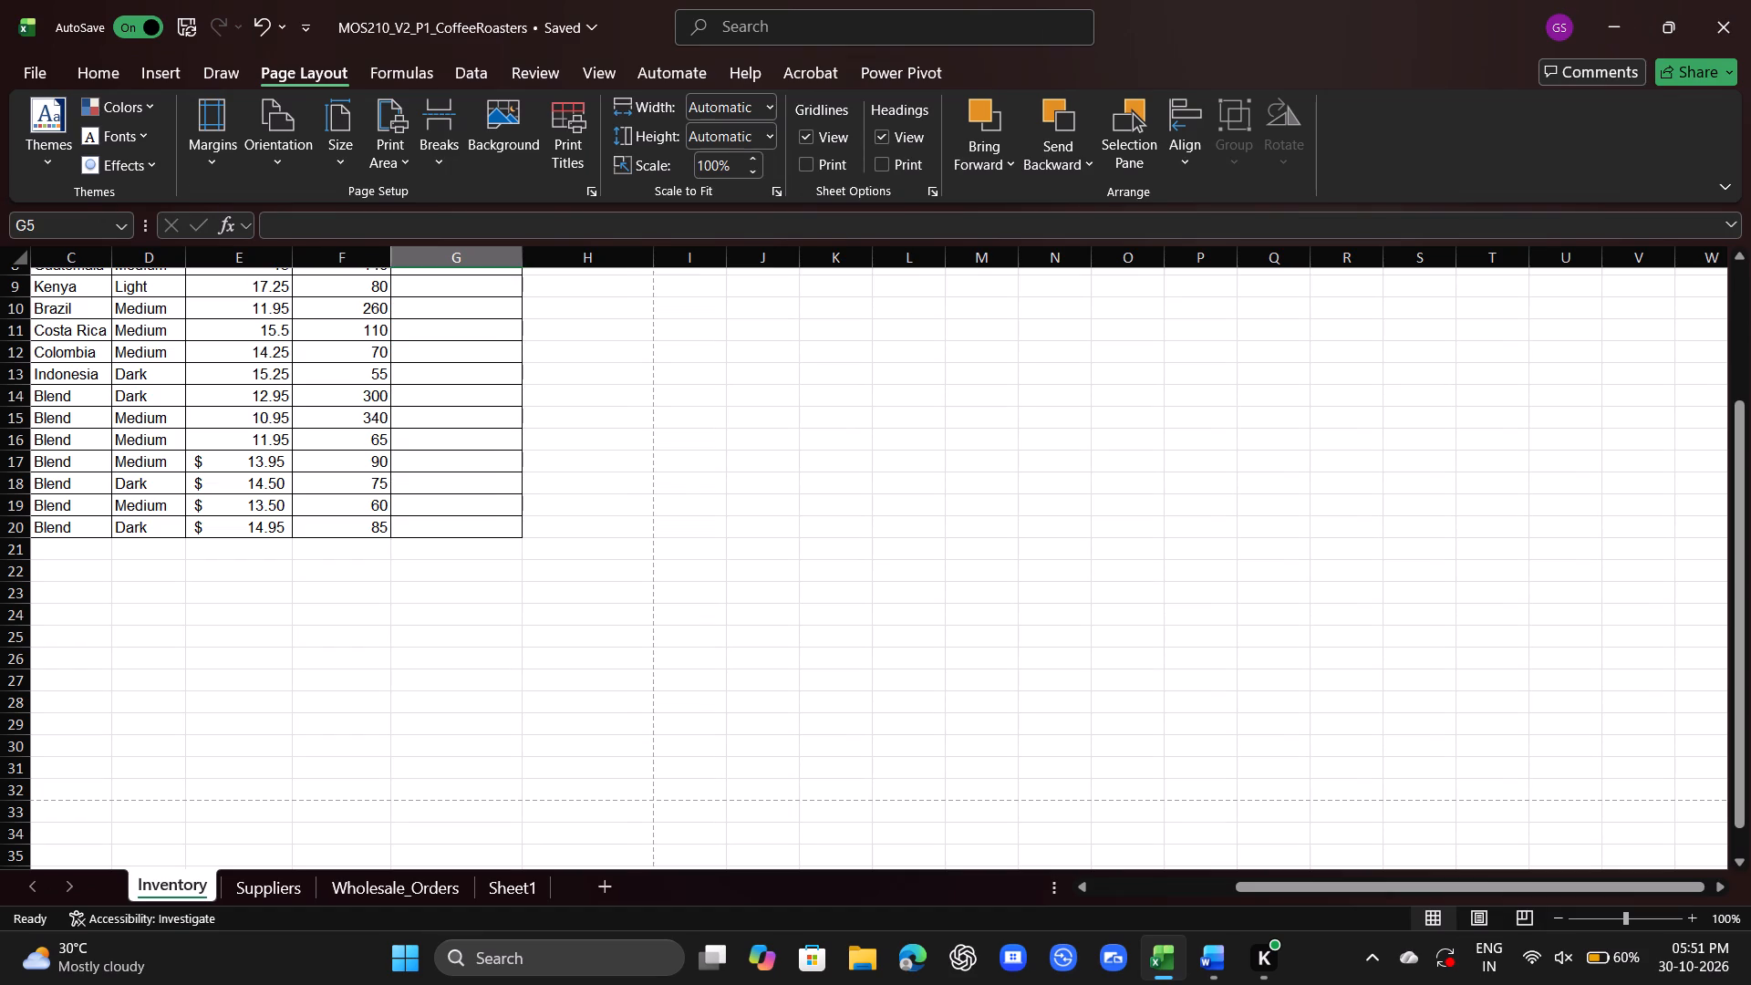
pyautogui.scroll(-4, 650, 546)
pyautogui.scroll(9, 621, 534)
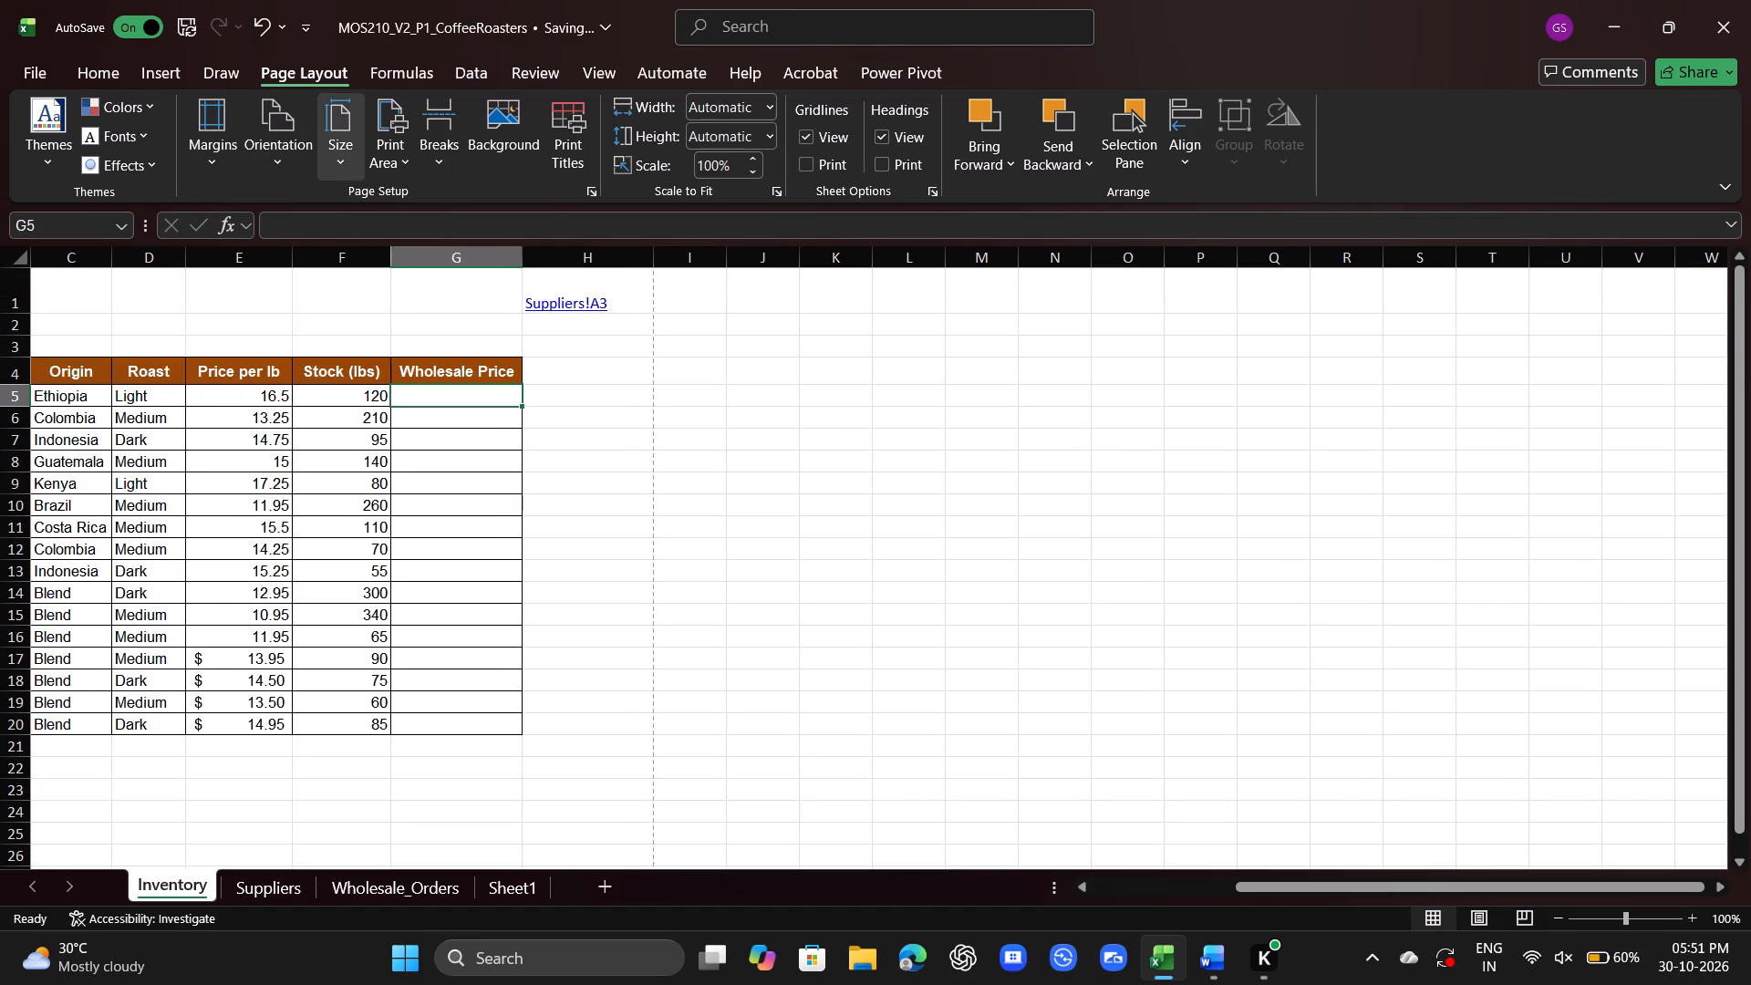
pyautogui.click(389, 115)
pyautogui.click(389, 115)
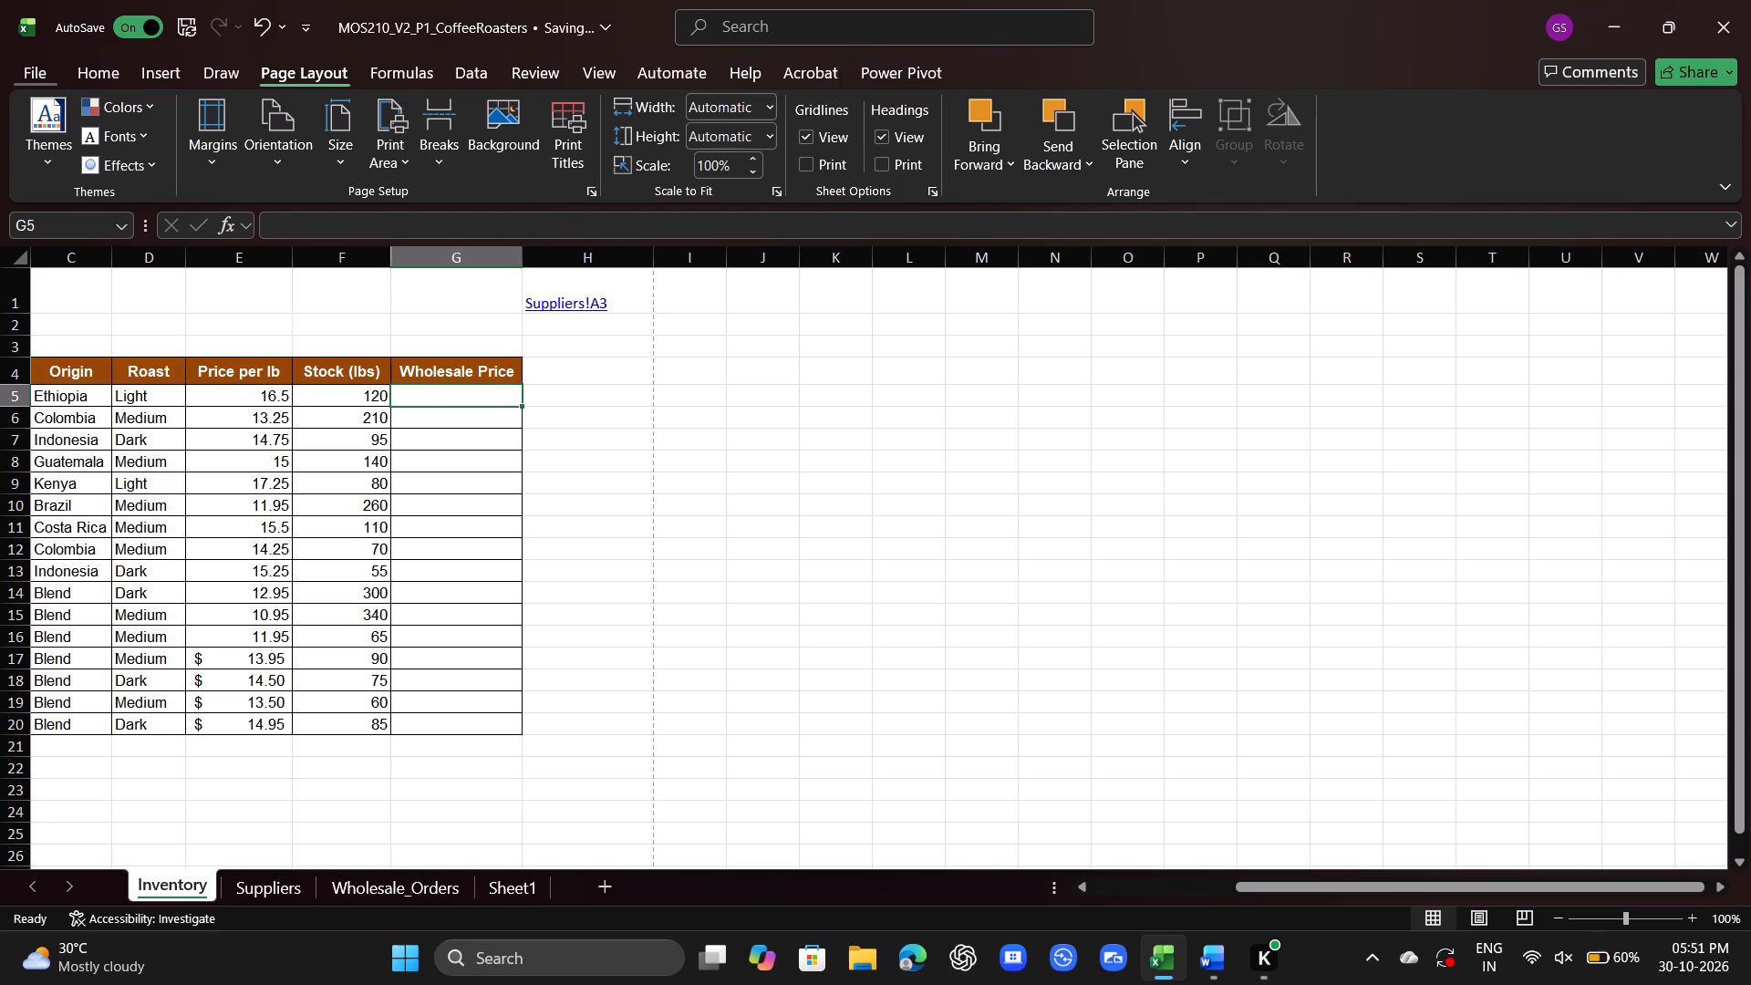
pyautogui.click(43, 64)
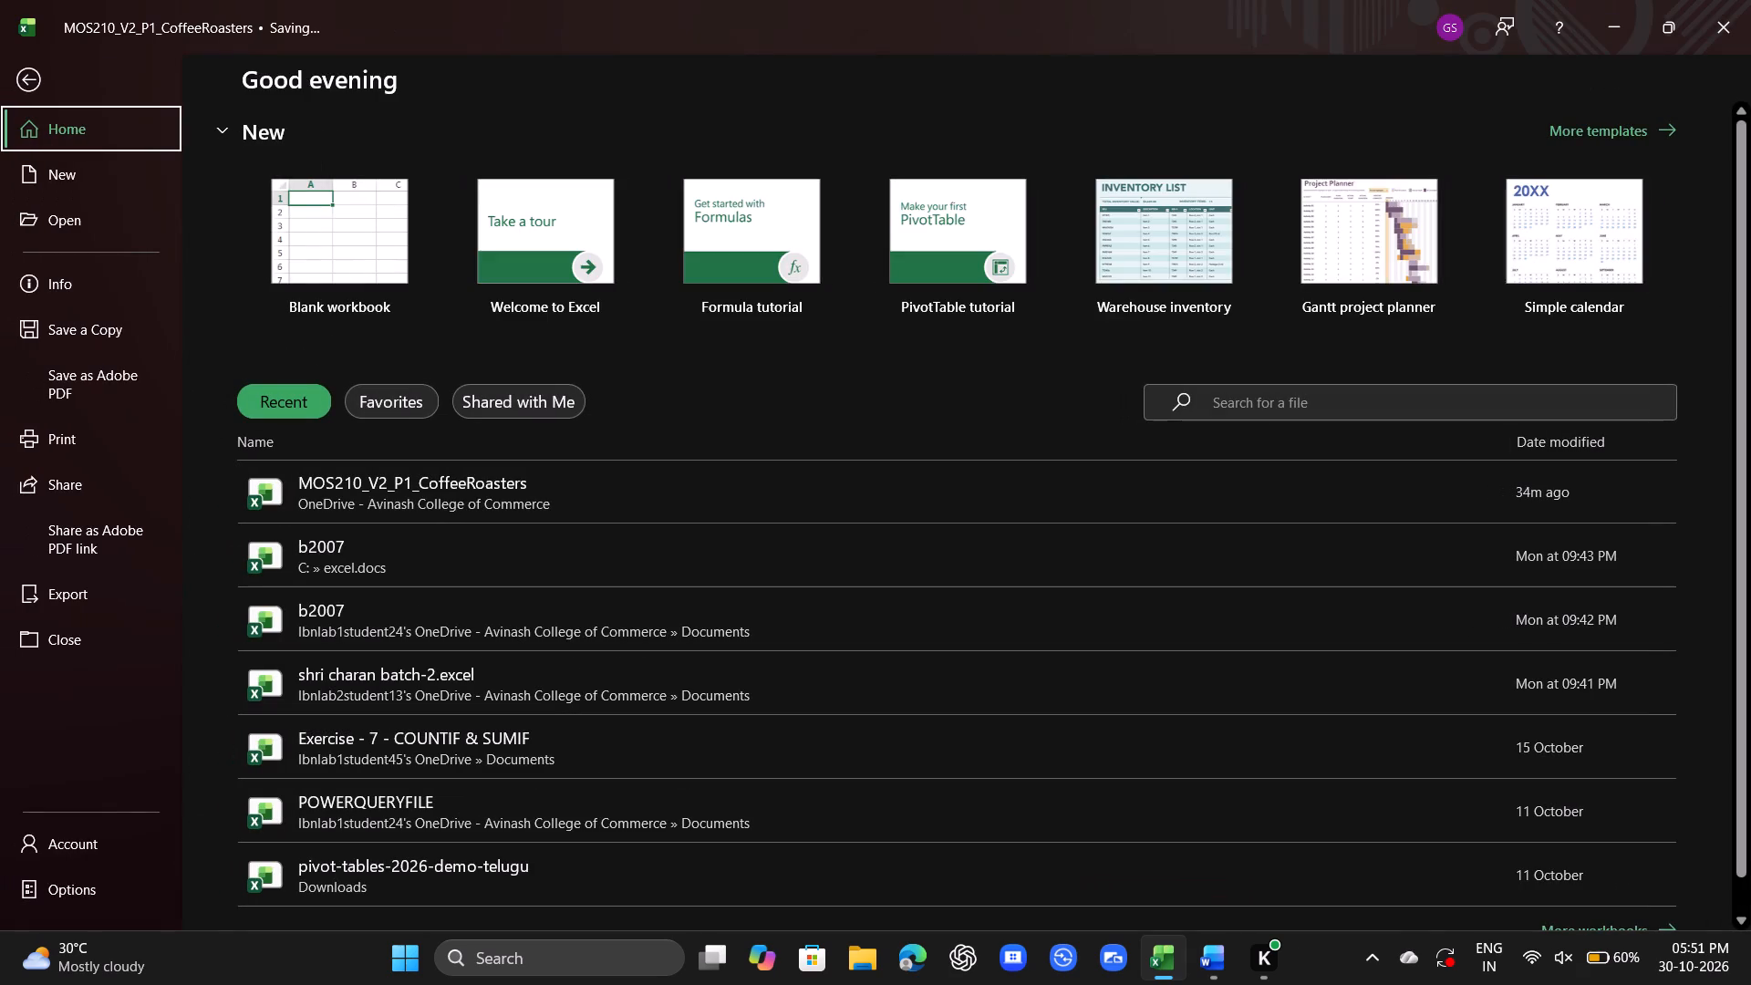
pyautogui.click(108, 446)
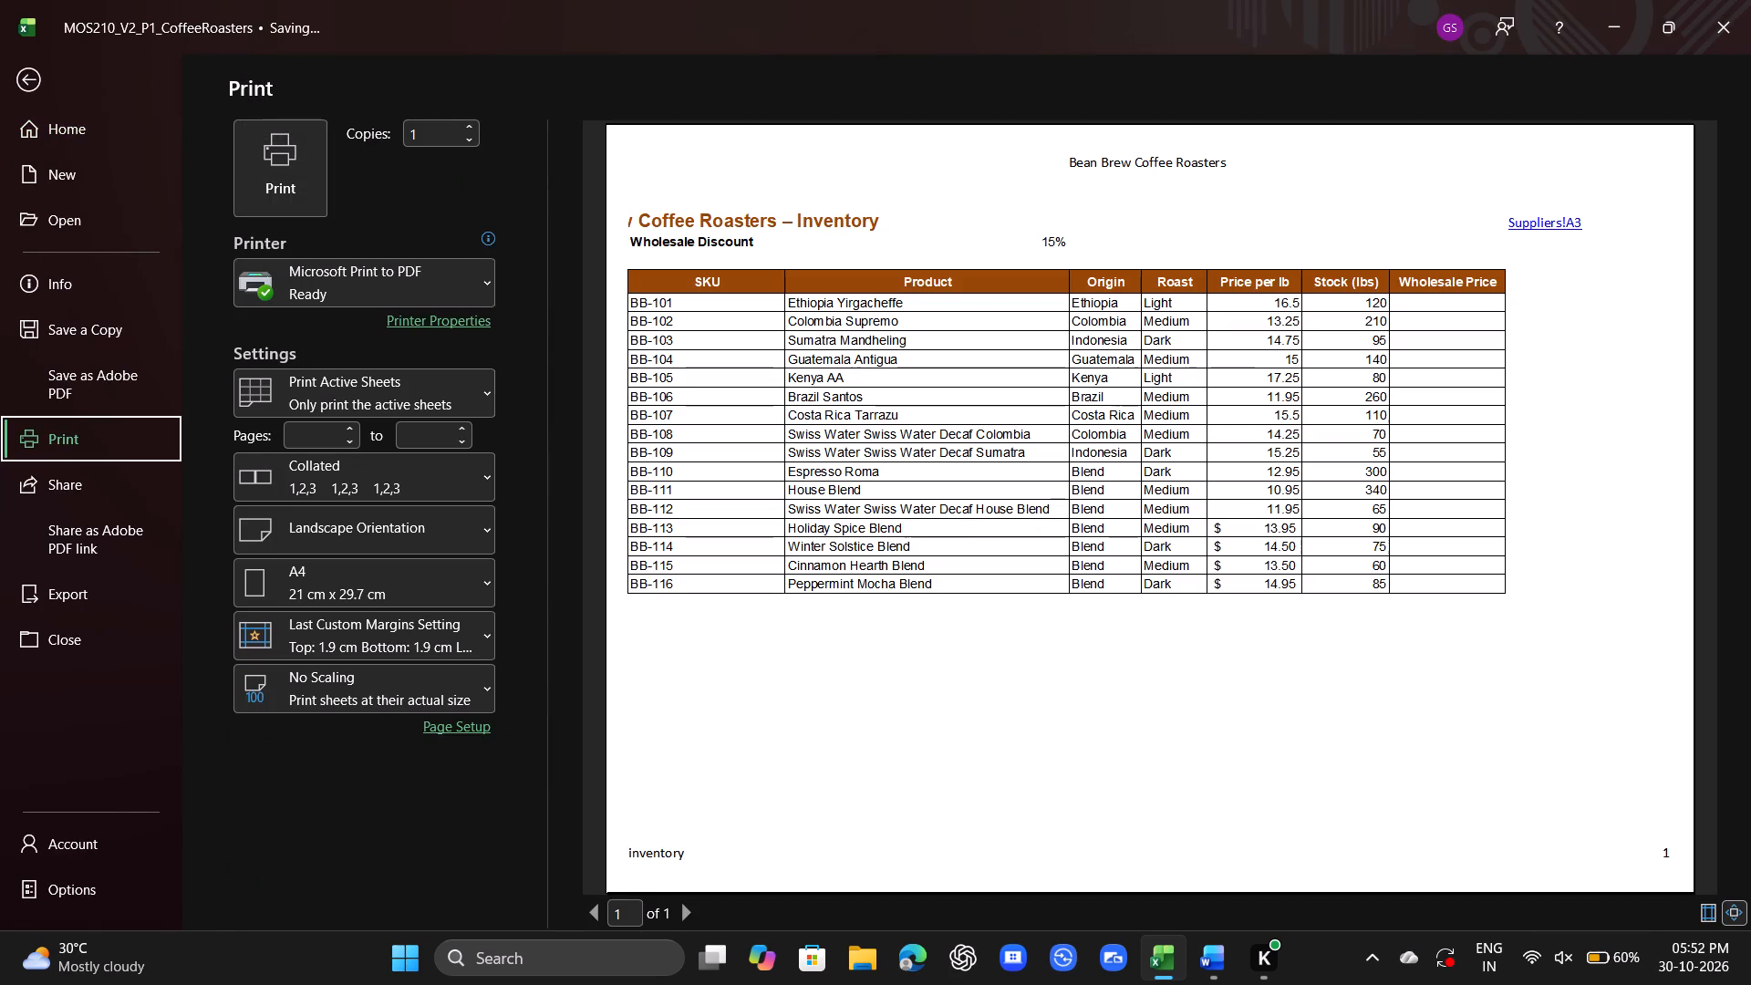
pyautogui.click(43, 83)
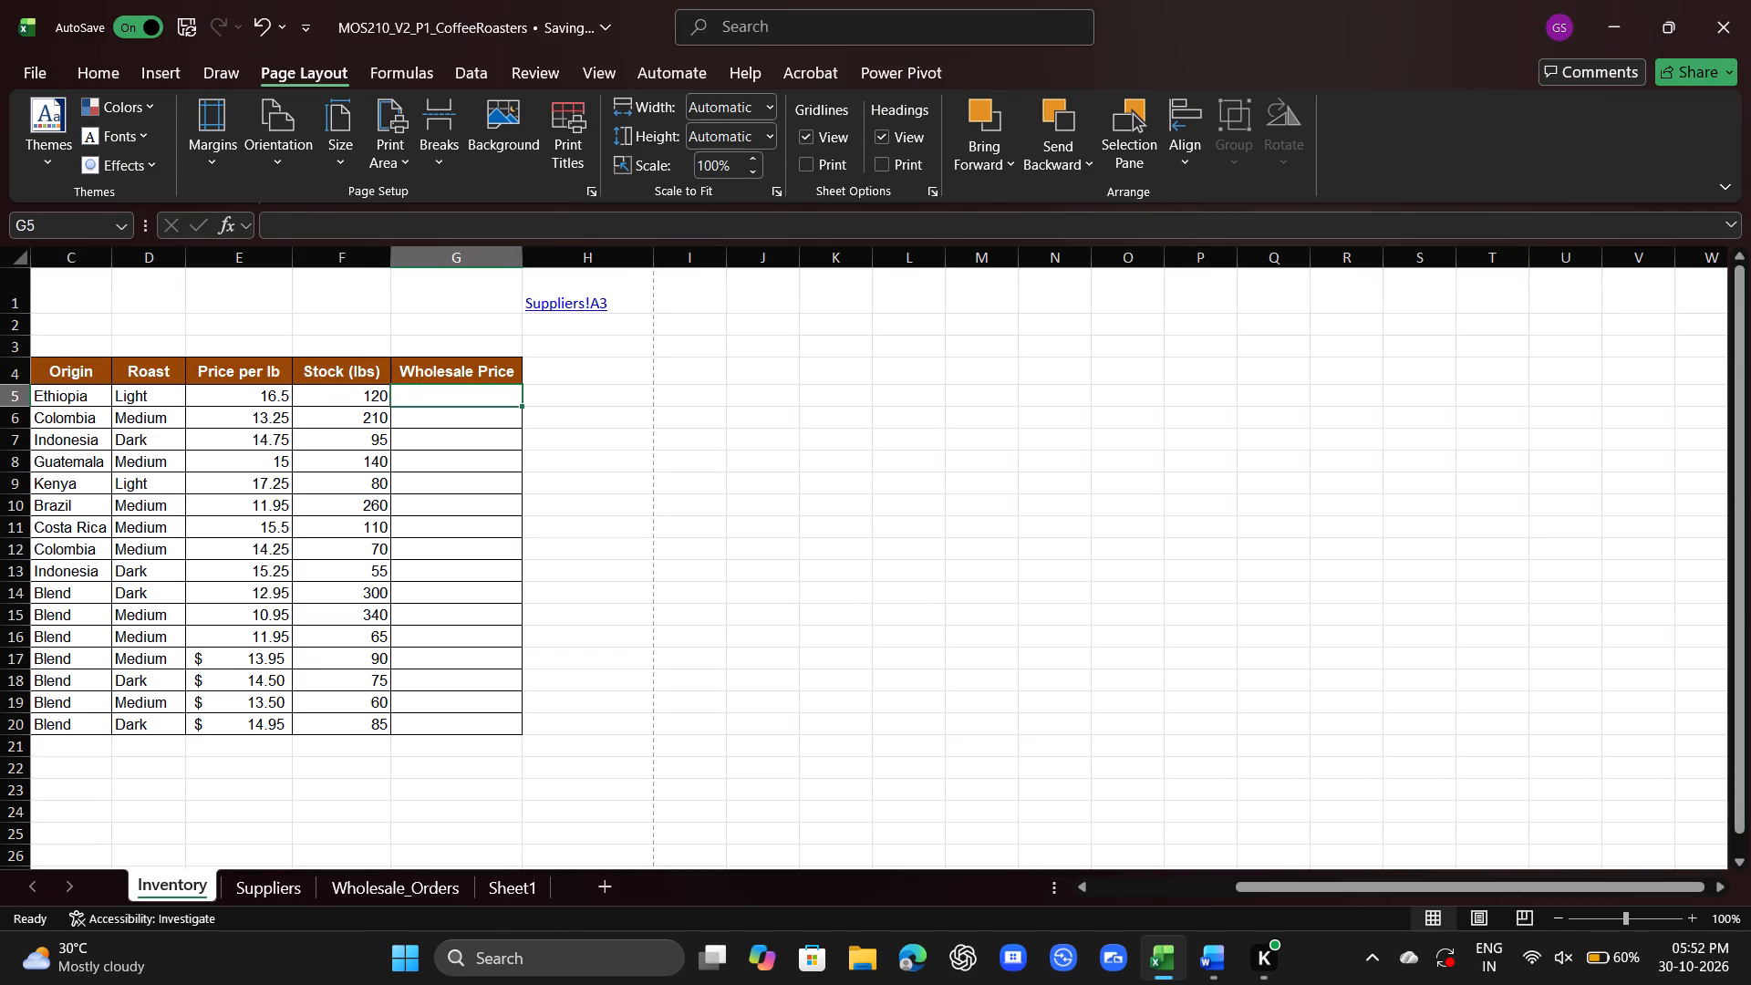
# Reduce the Excel window from full screen and snap it into a side-by-side layout with the Word task document.
pyautogui.click(1657, 16)
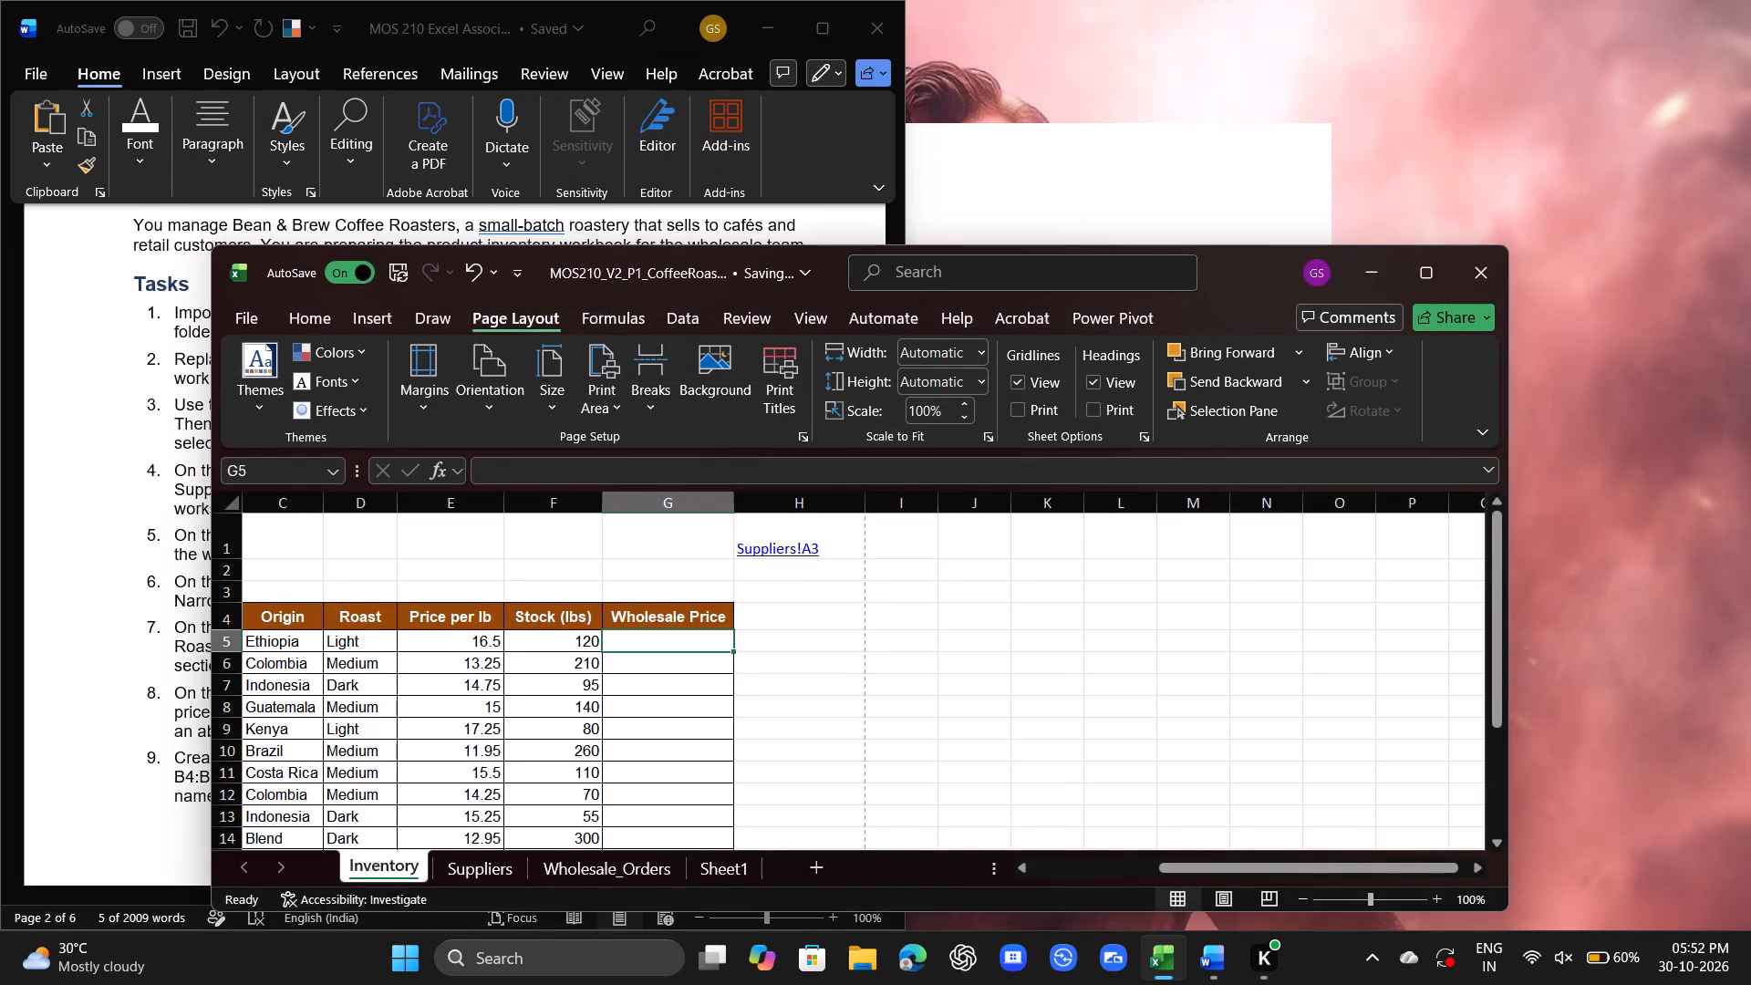
pyautogui.click(1359, 316)
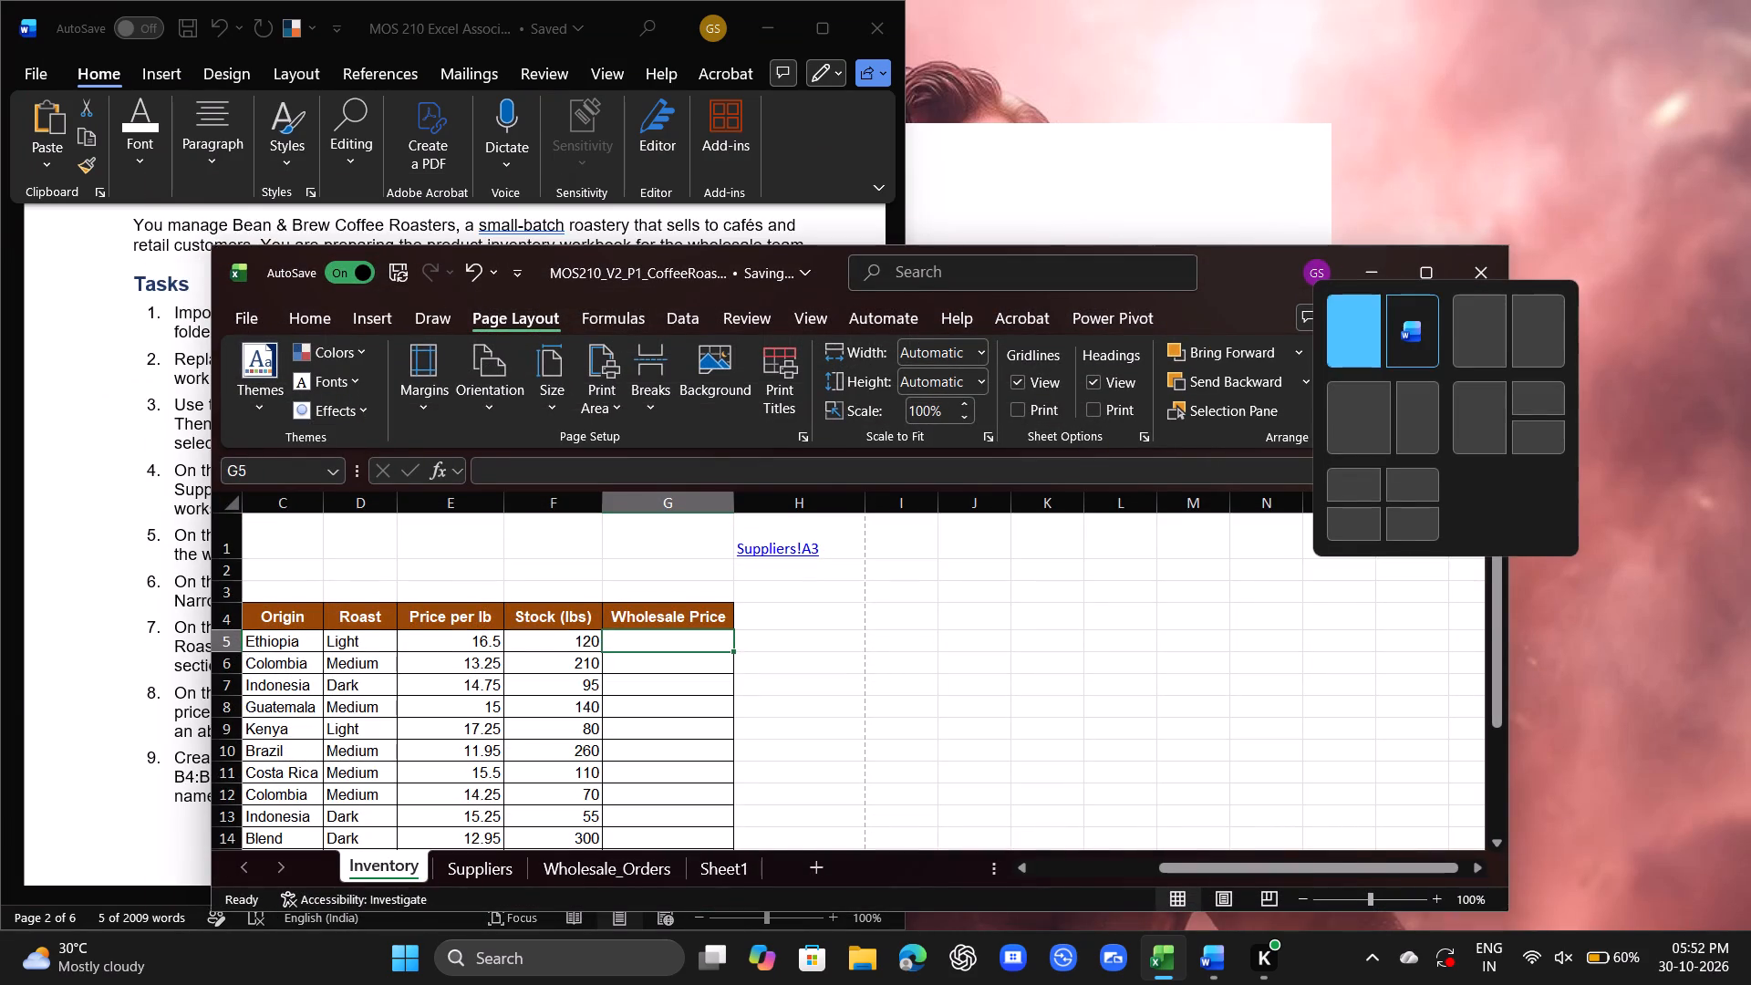
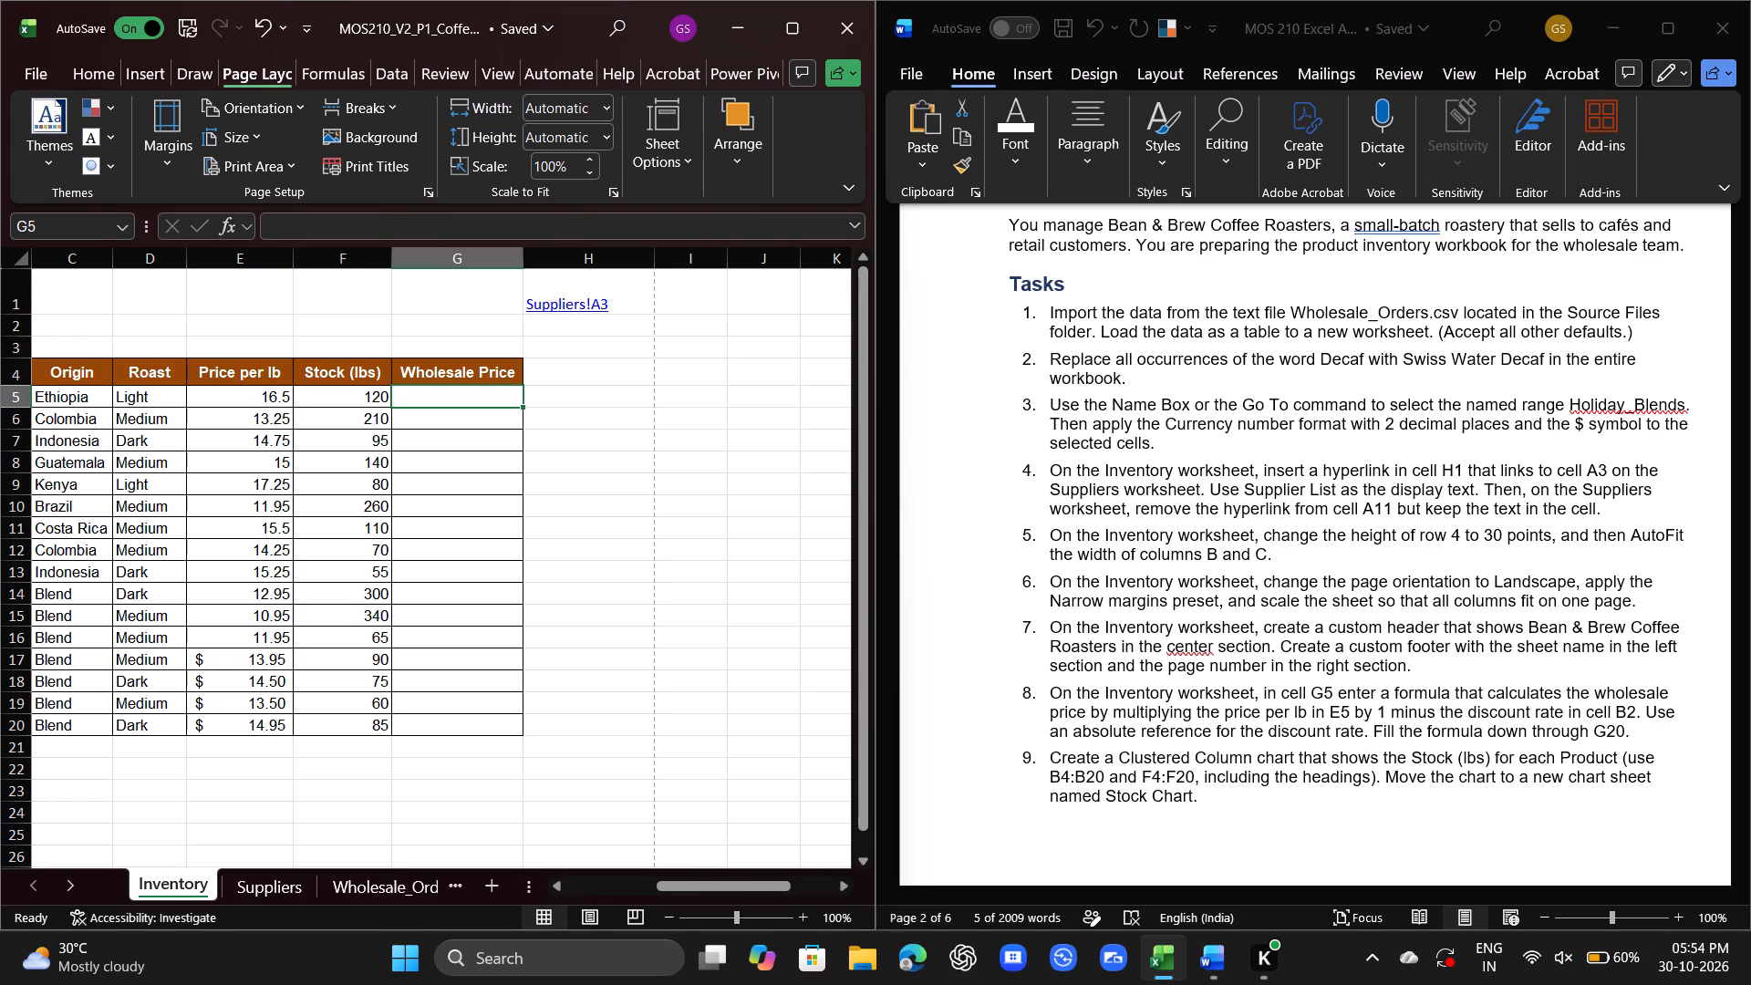
# Enter the formula =E5*$B$2*100 in cell G5 of the Inventory worksheet, using an absolute reference for the discount rate.
pyautogui.hscroll(1, 378, 398)
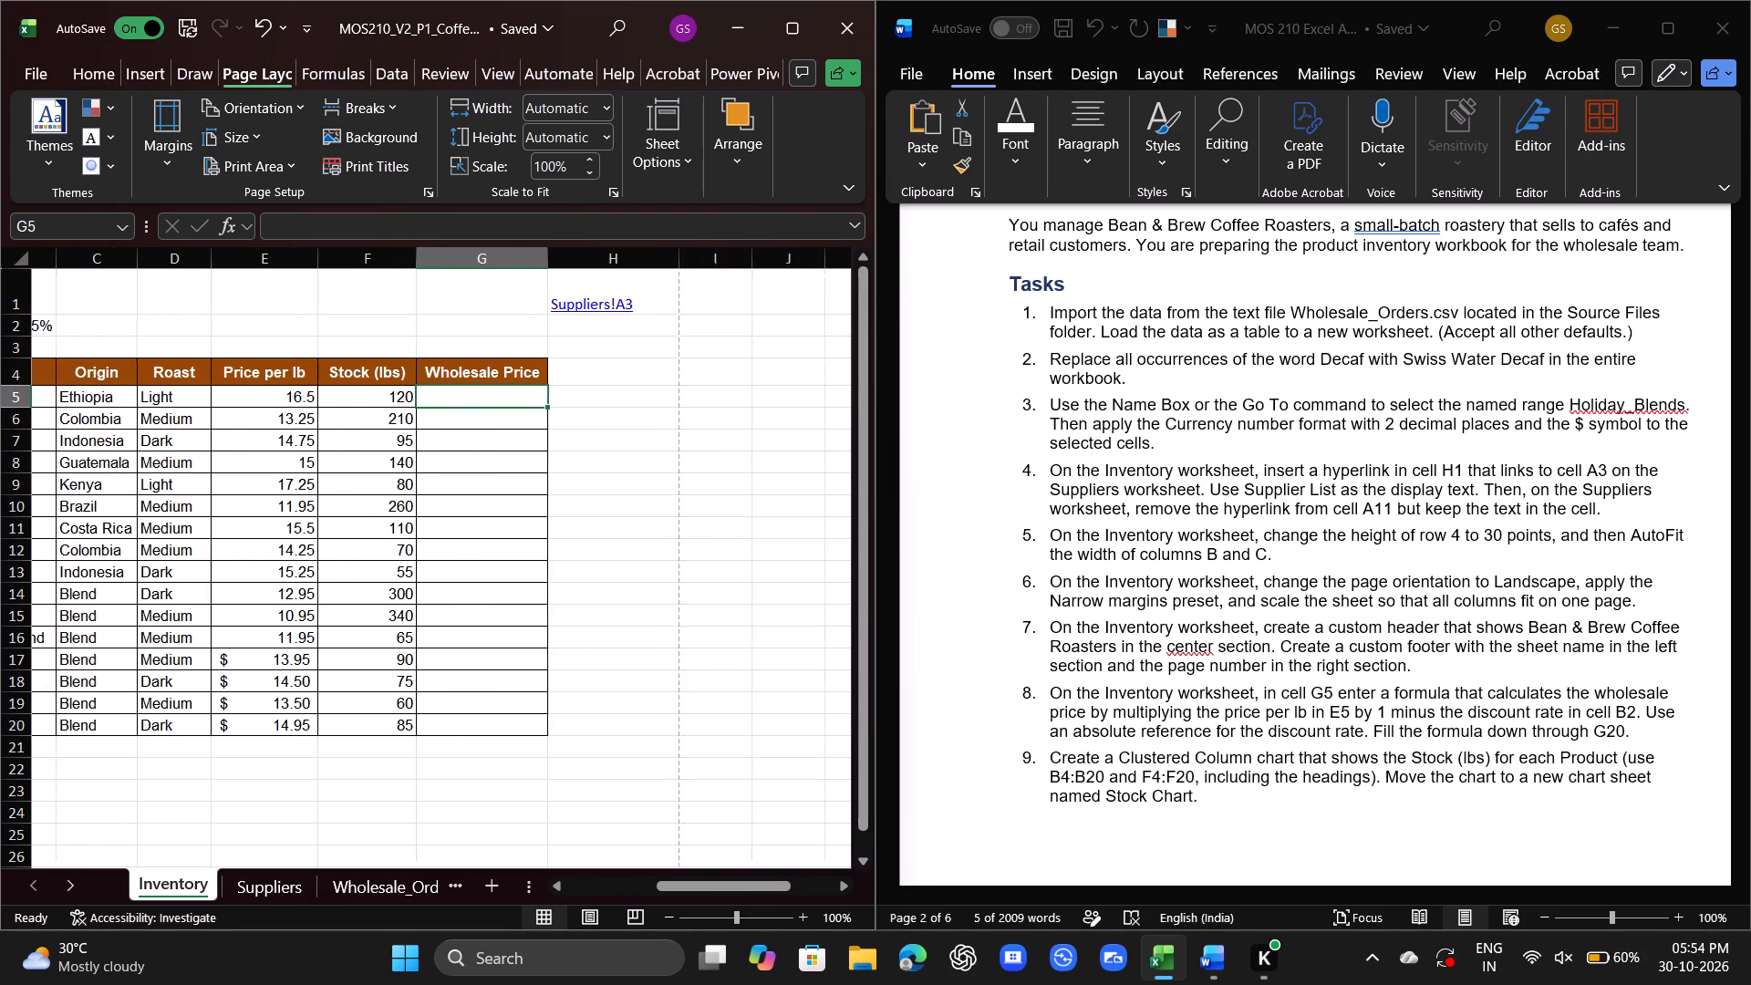
pyautogui.hscroll(5, 378, 398)
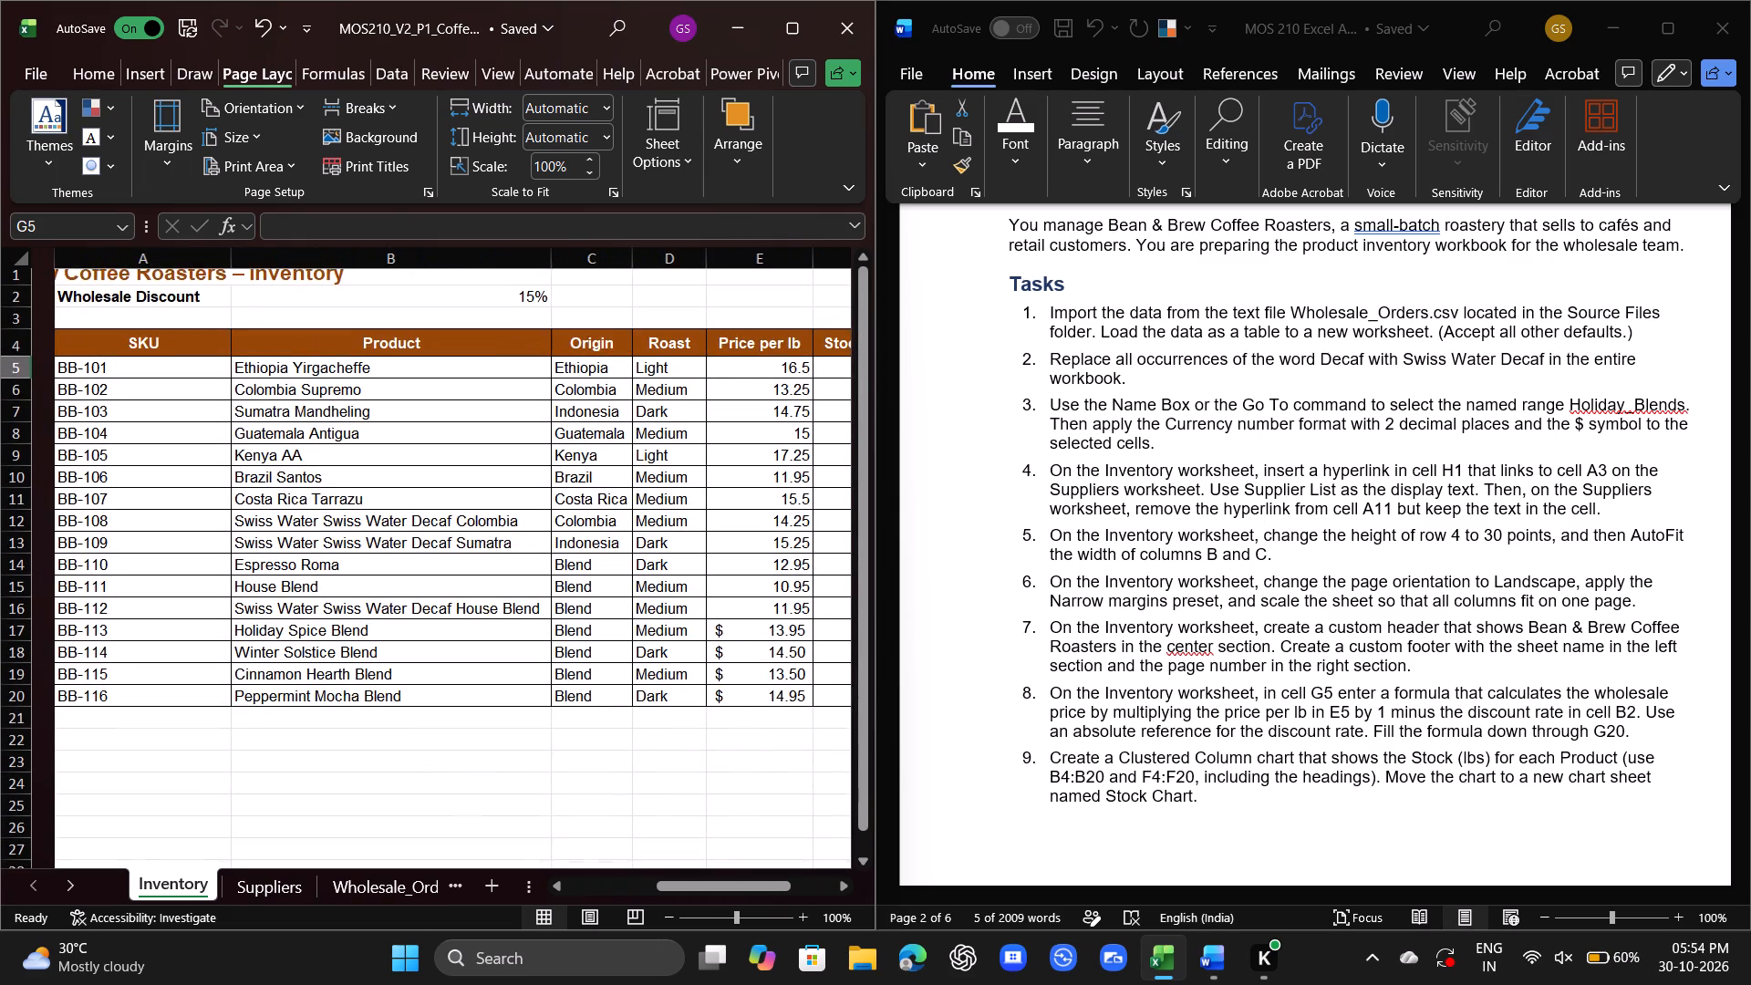
pyautogui.hscroll(1, 378, 398)
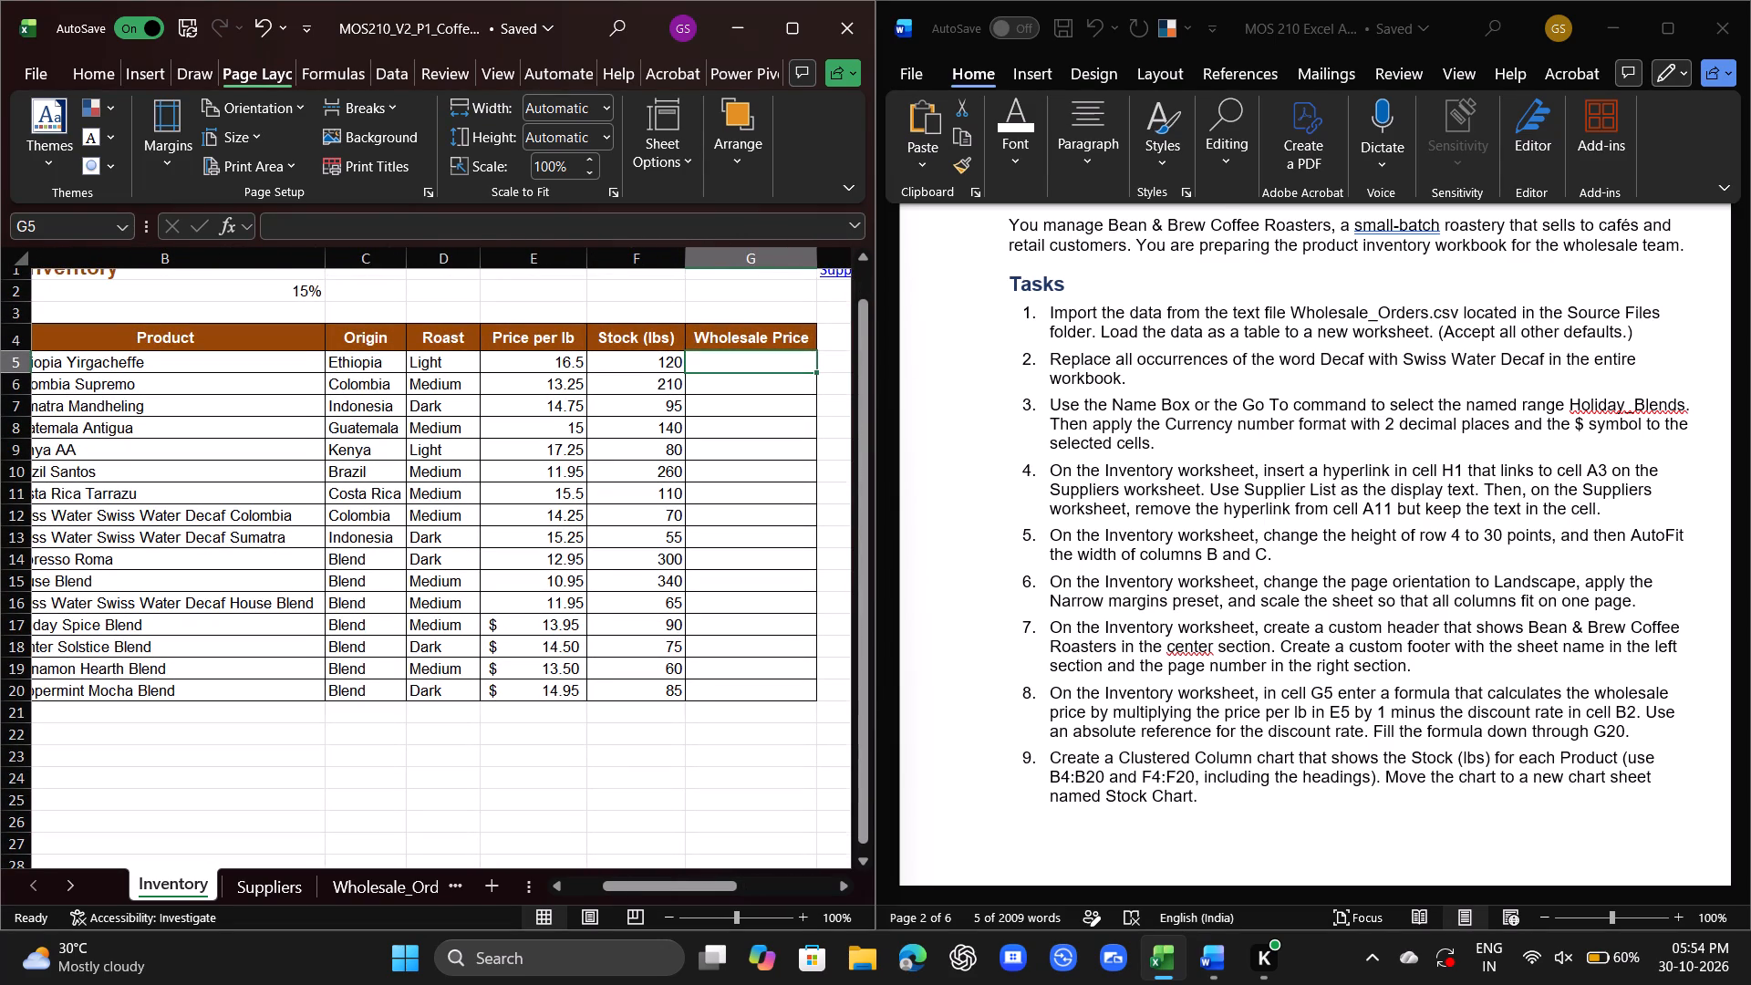
pyautogui.hscroll(-1, 378, 398)
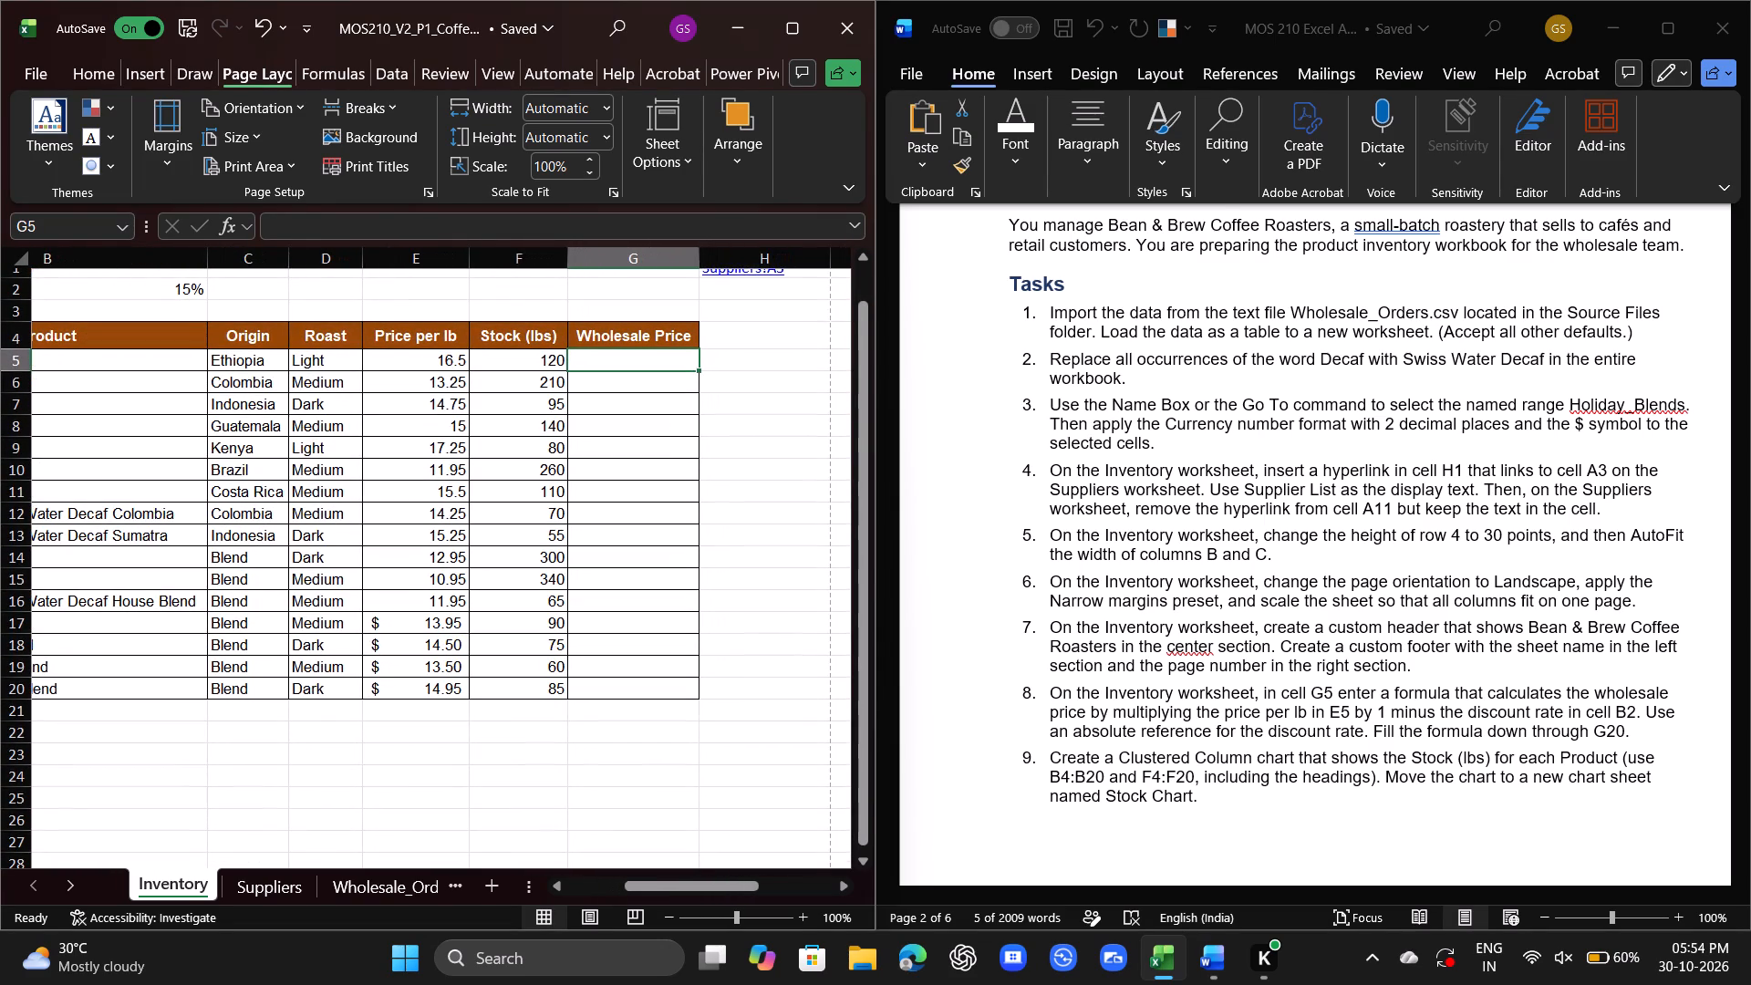
pyautogui.click(606, 350)
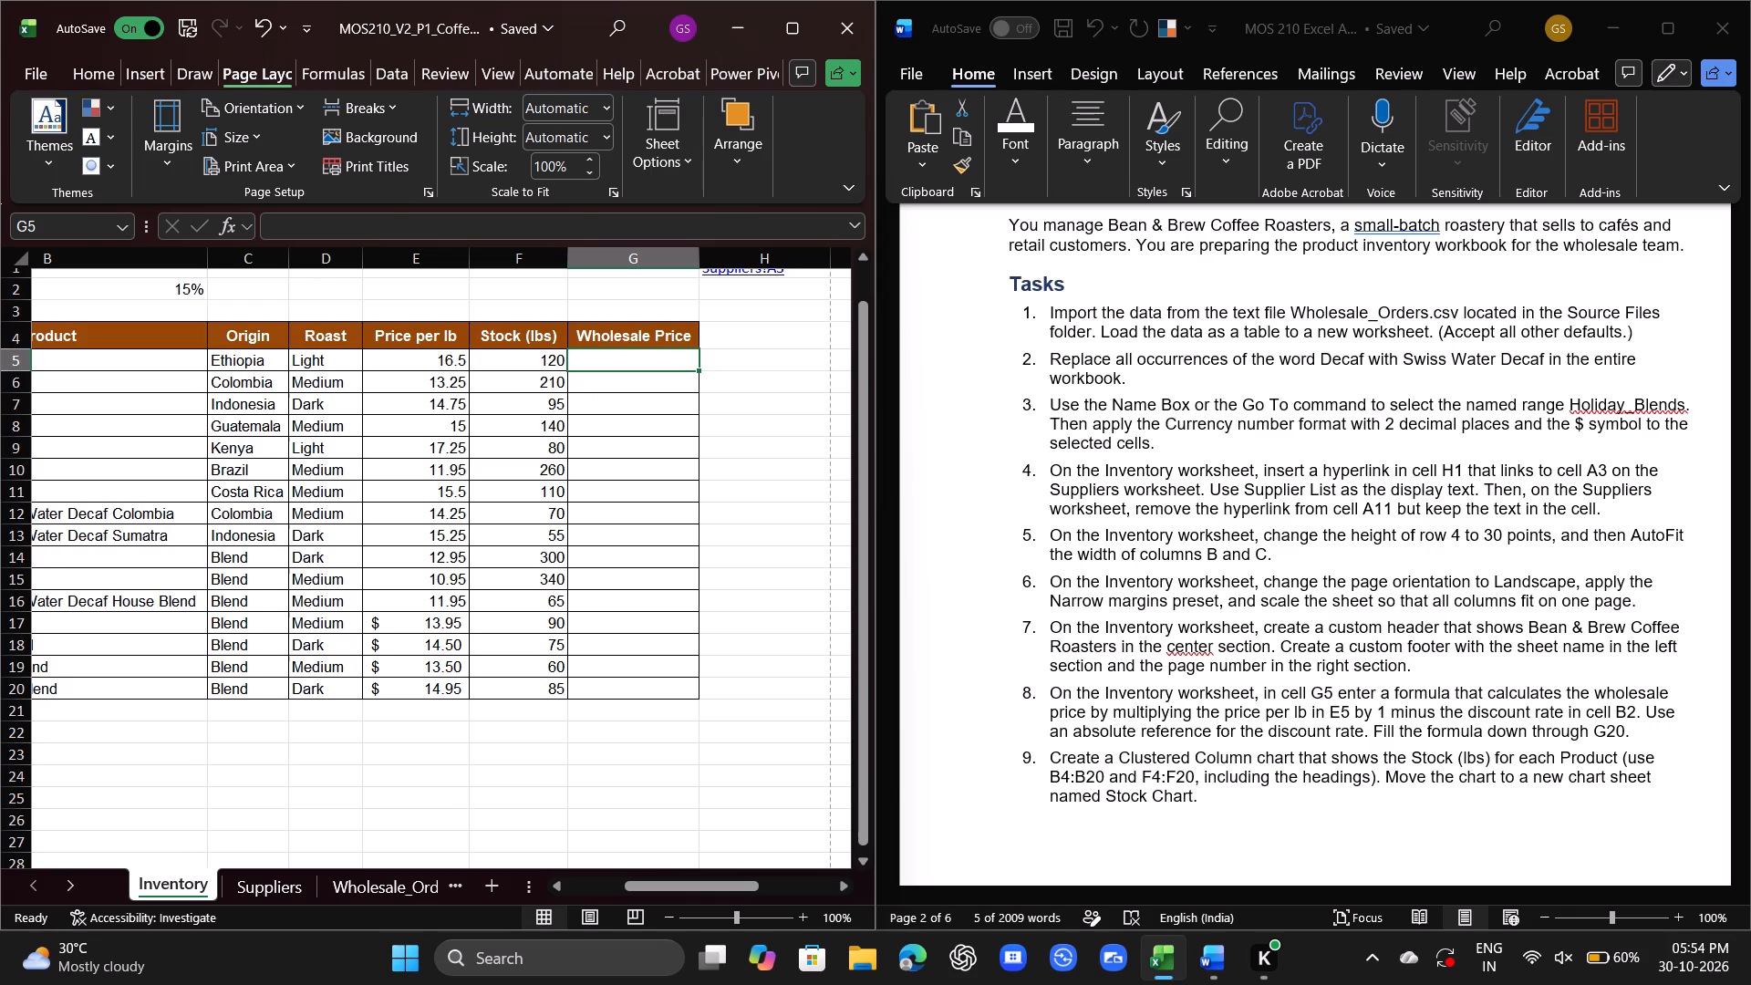
pyautogui.press('=')
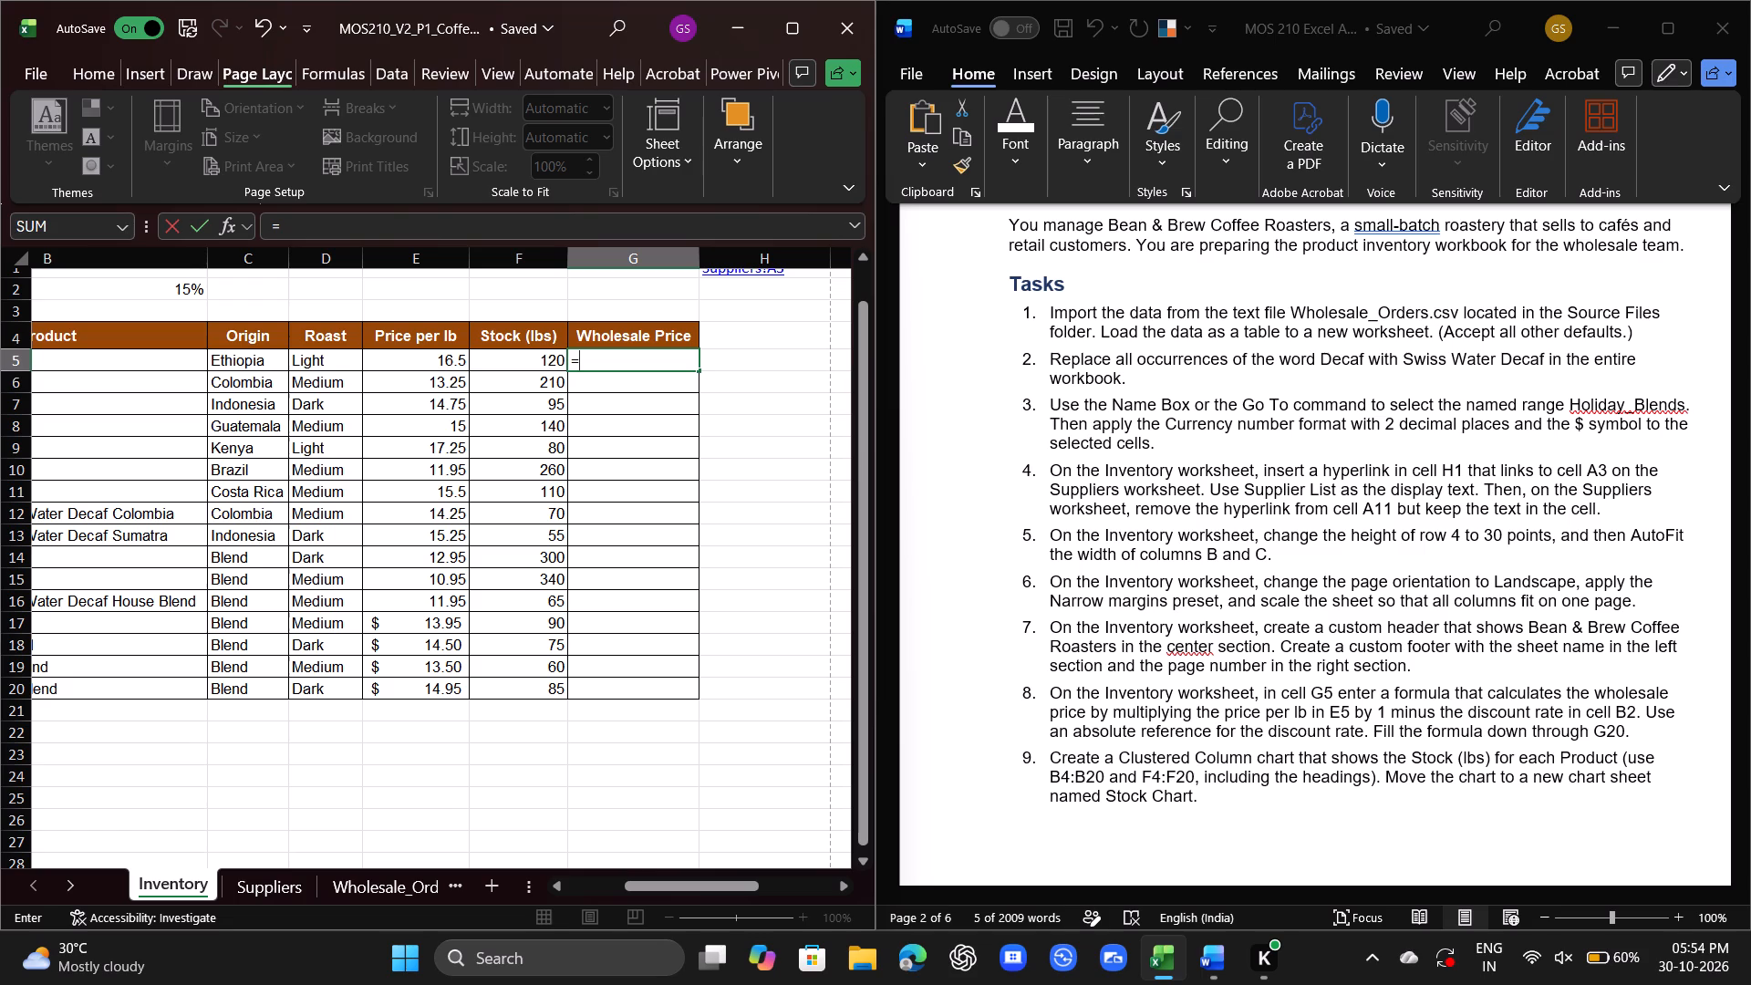
pyautogui.click(457, 358)
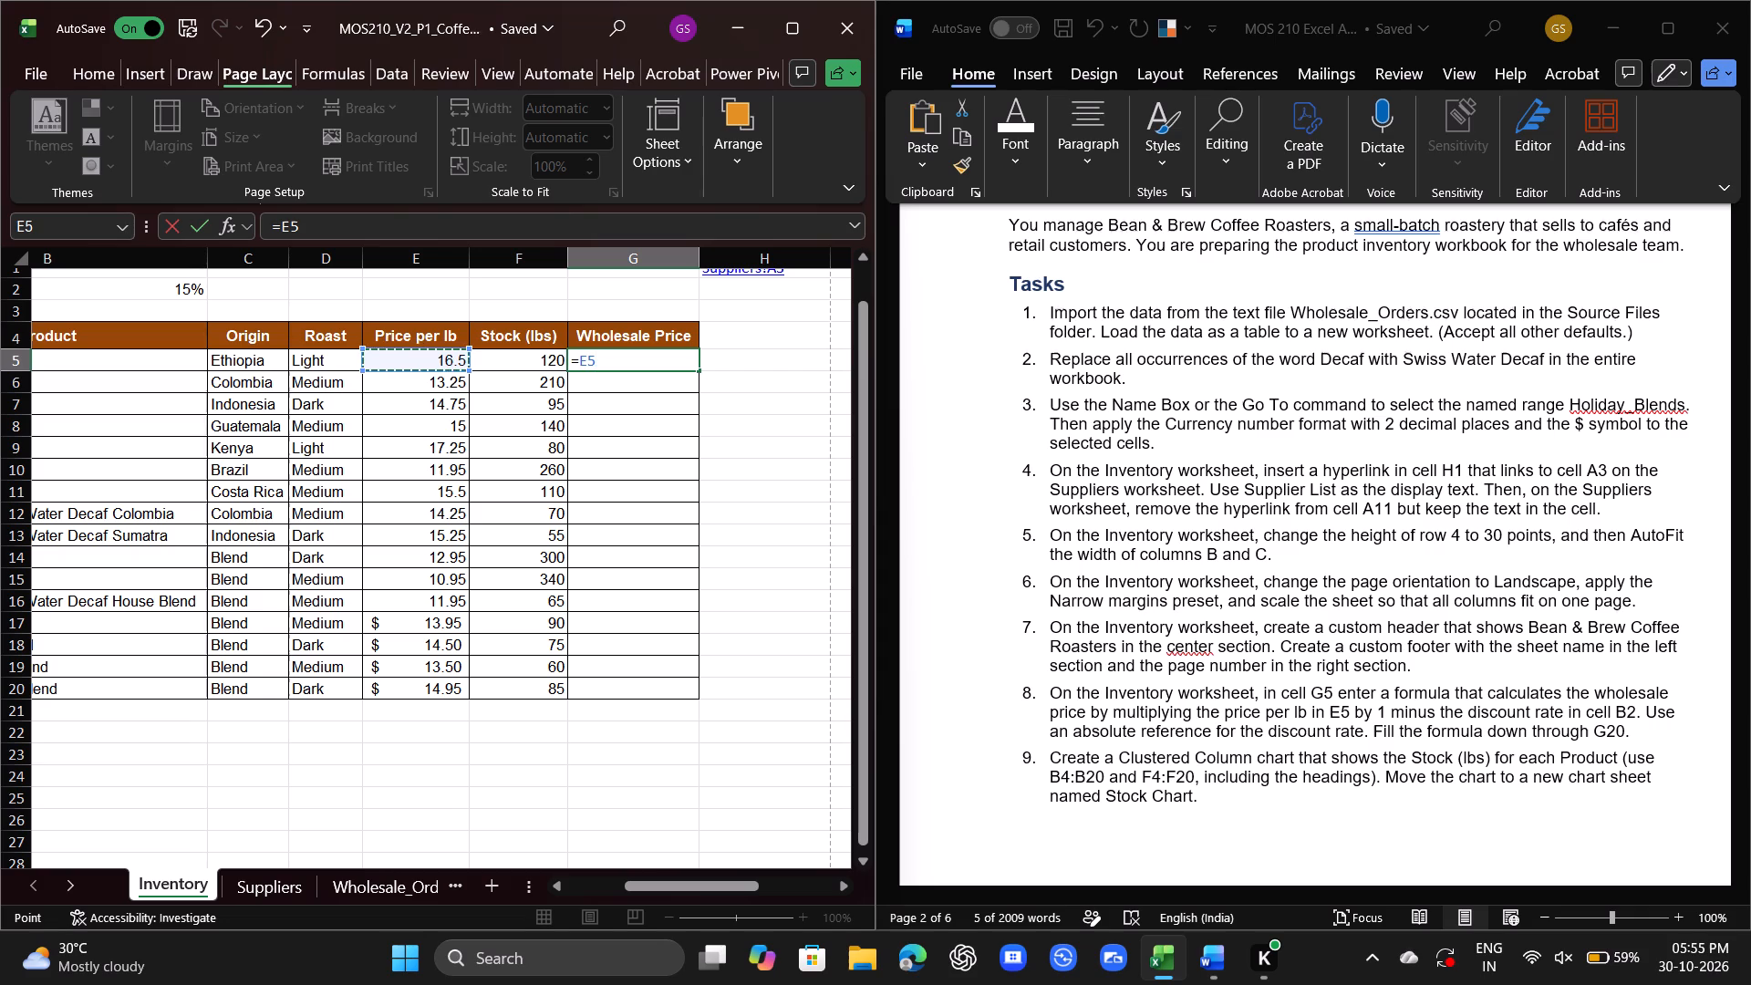
pyautogui.press('*')
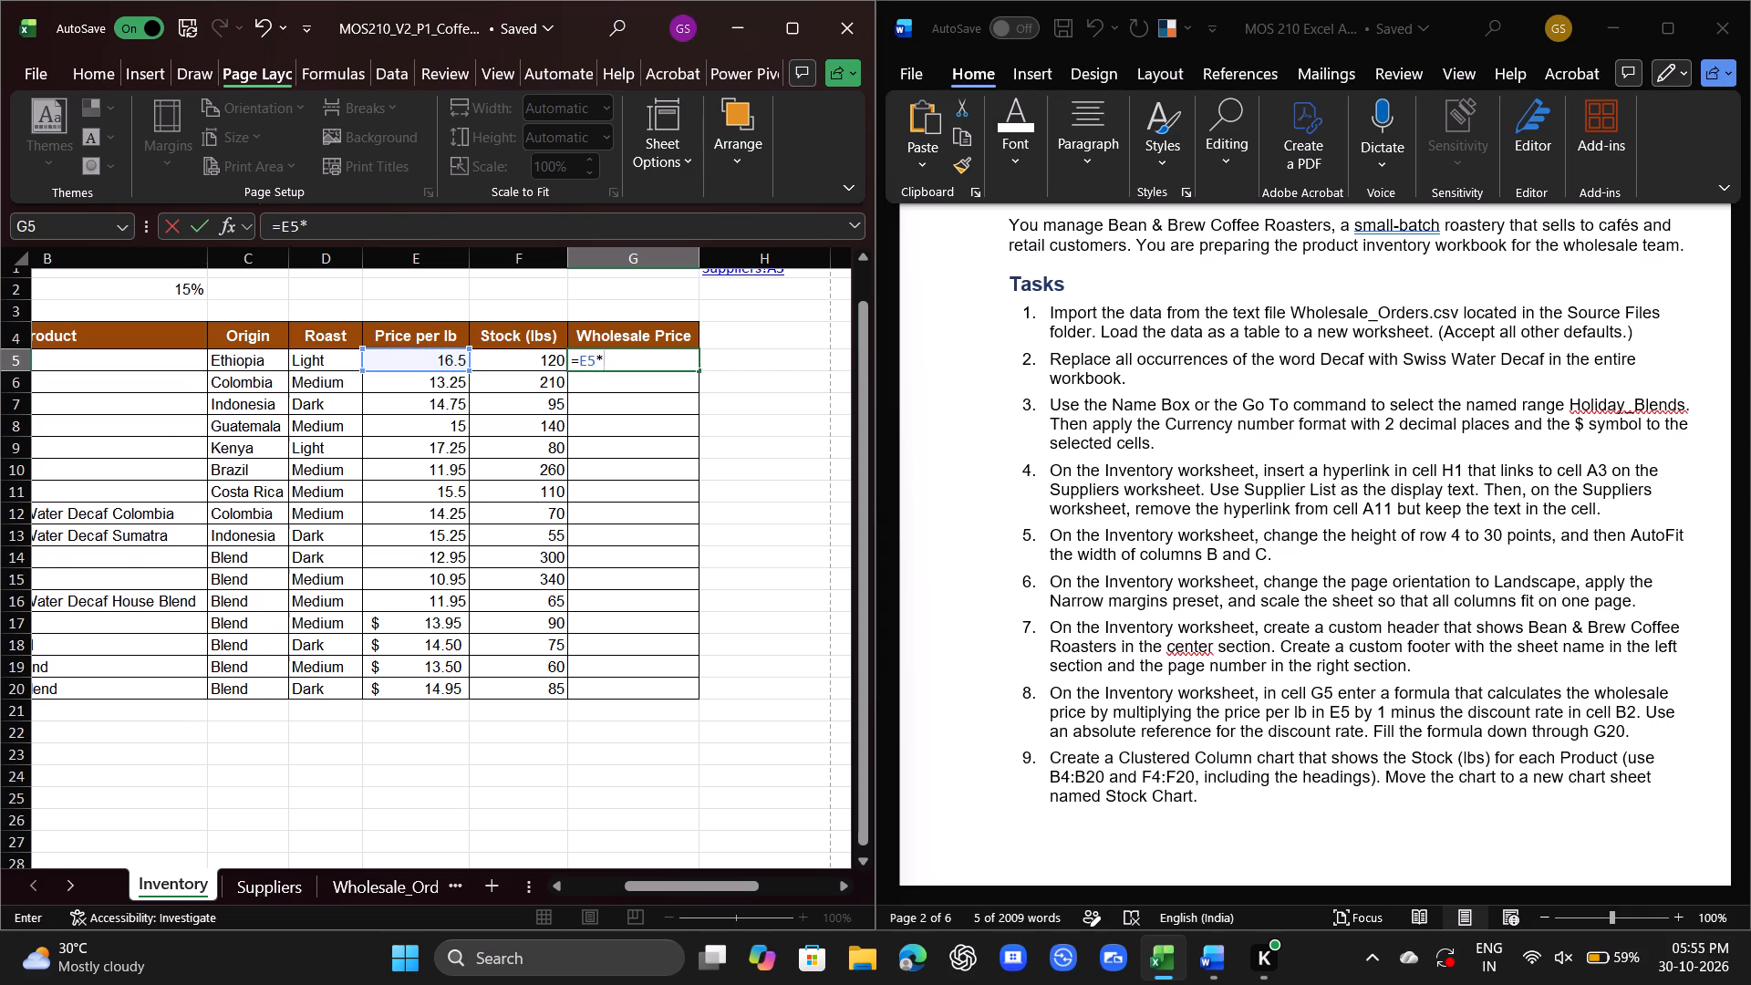
pyautogui.click(189, 285)
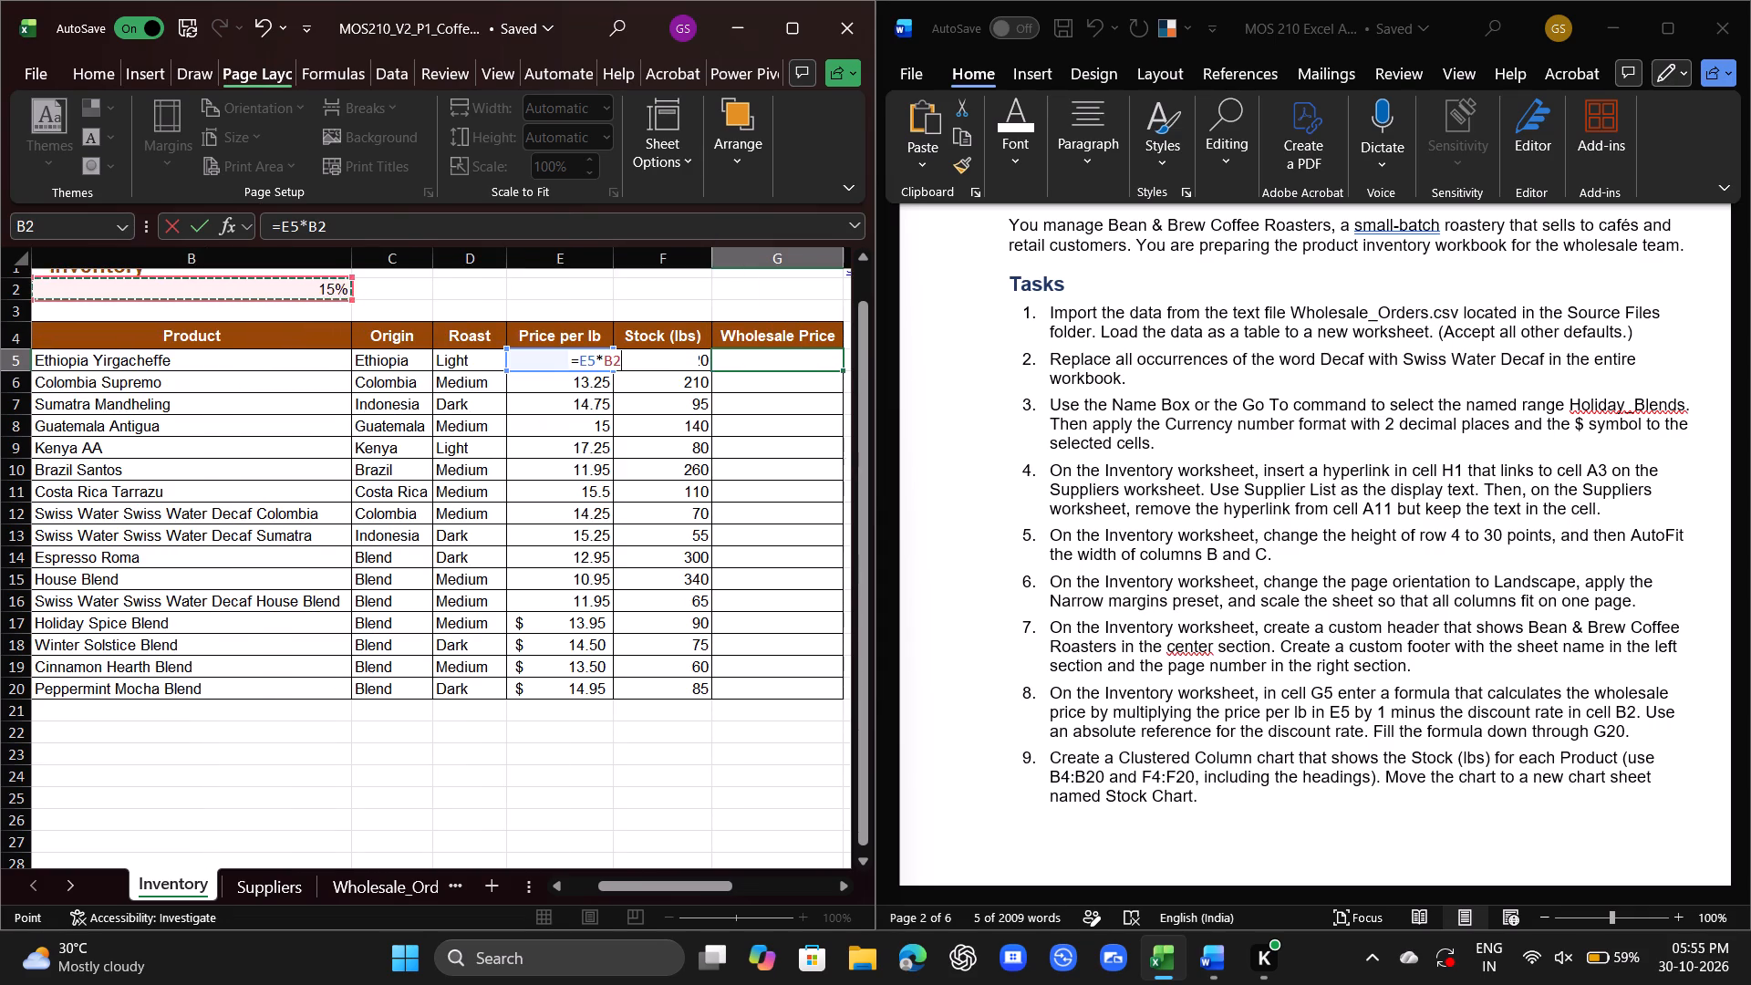
pyautogui.press('F4')
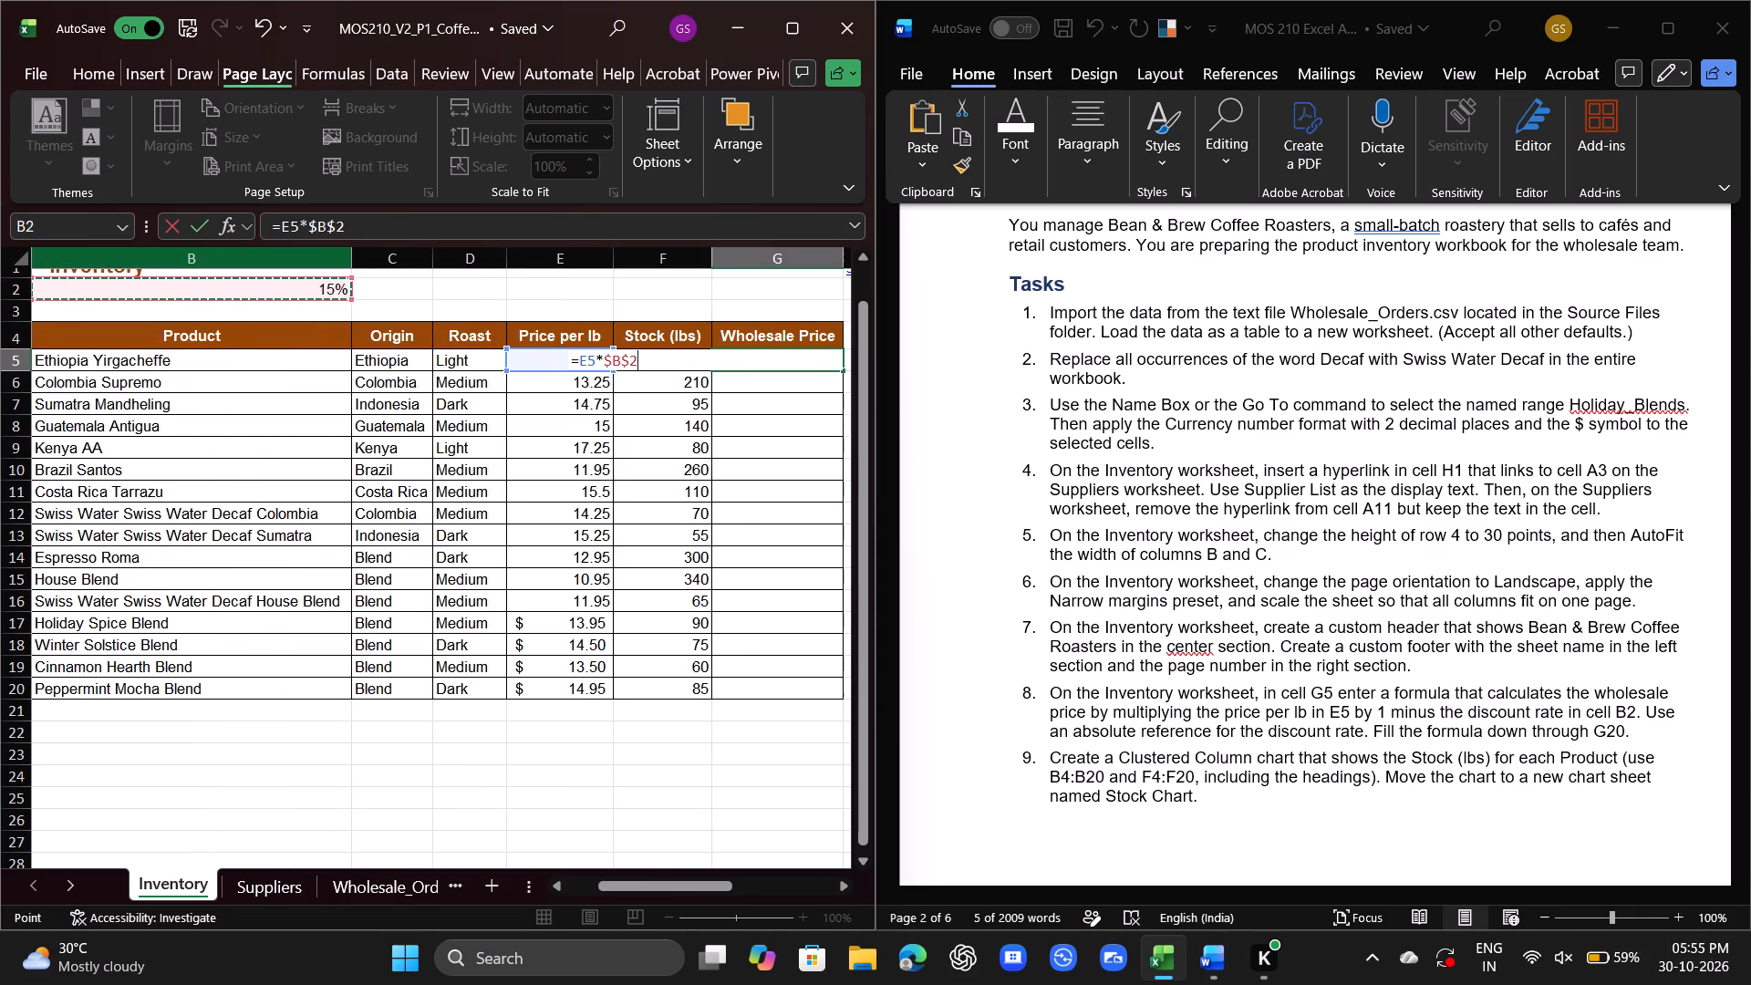
pyautogui.press('*')
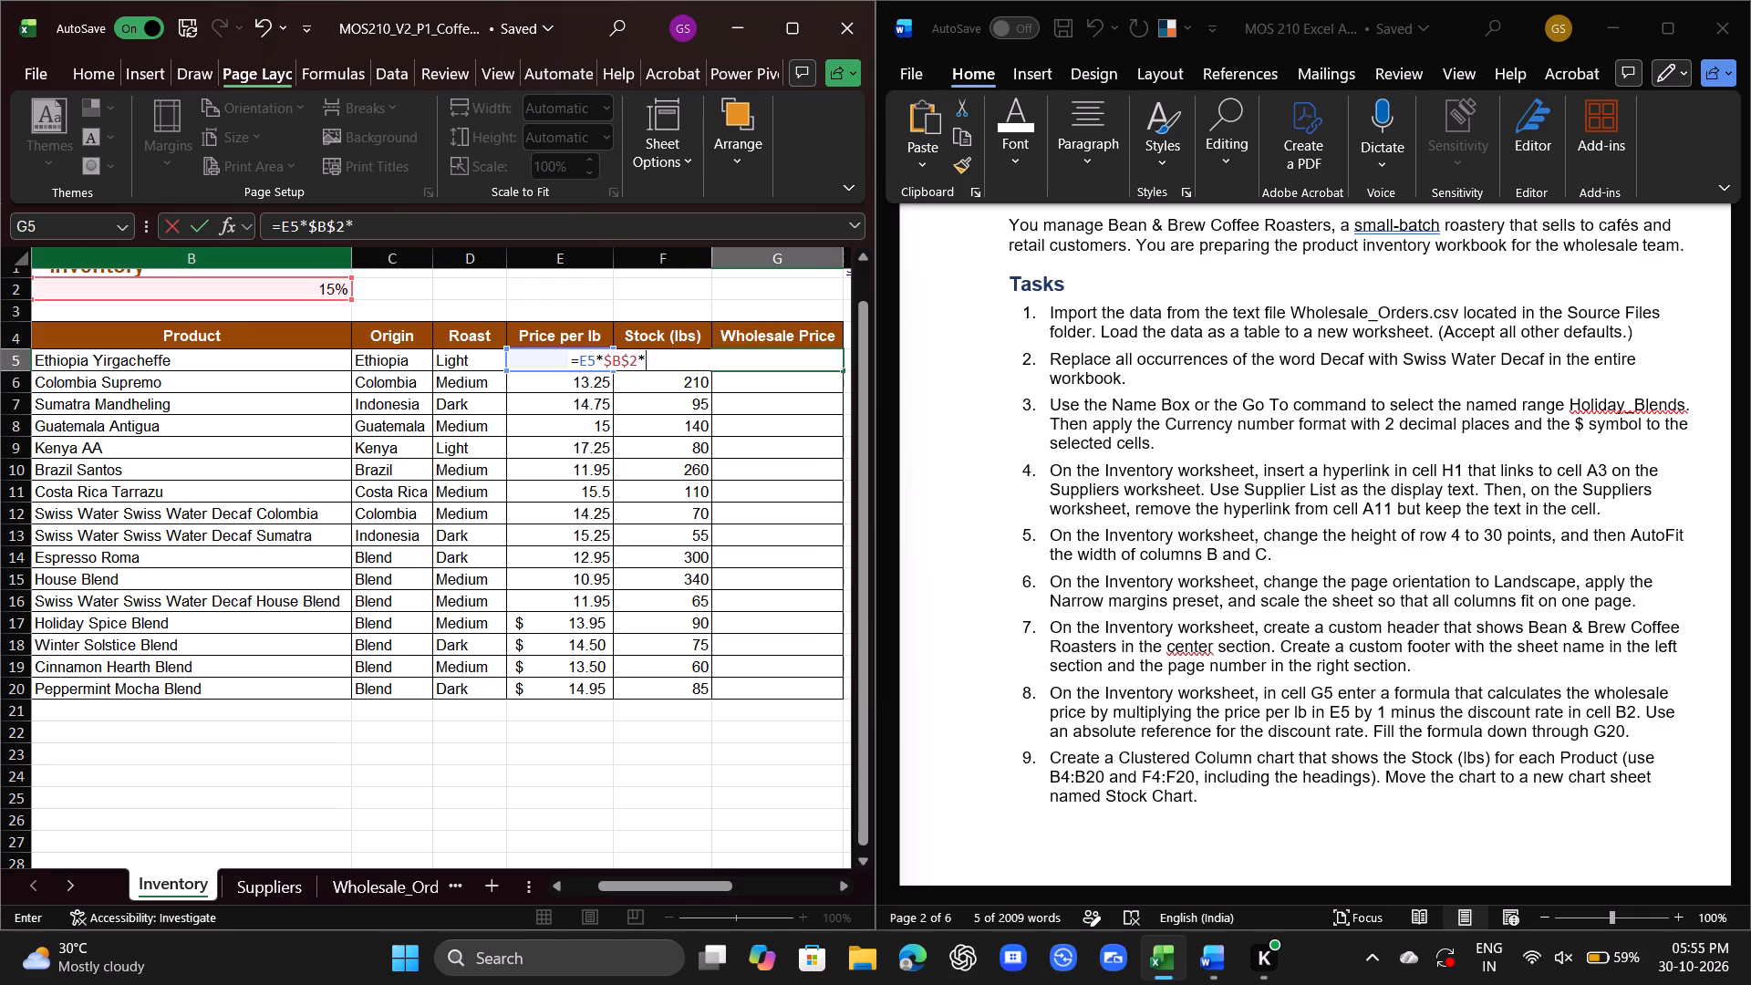
pyautogui.write('10')
pyautogui.press('0')
pyautogui.press('Return')
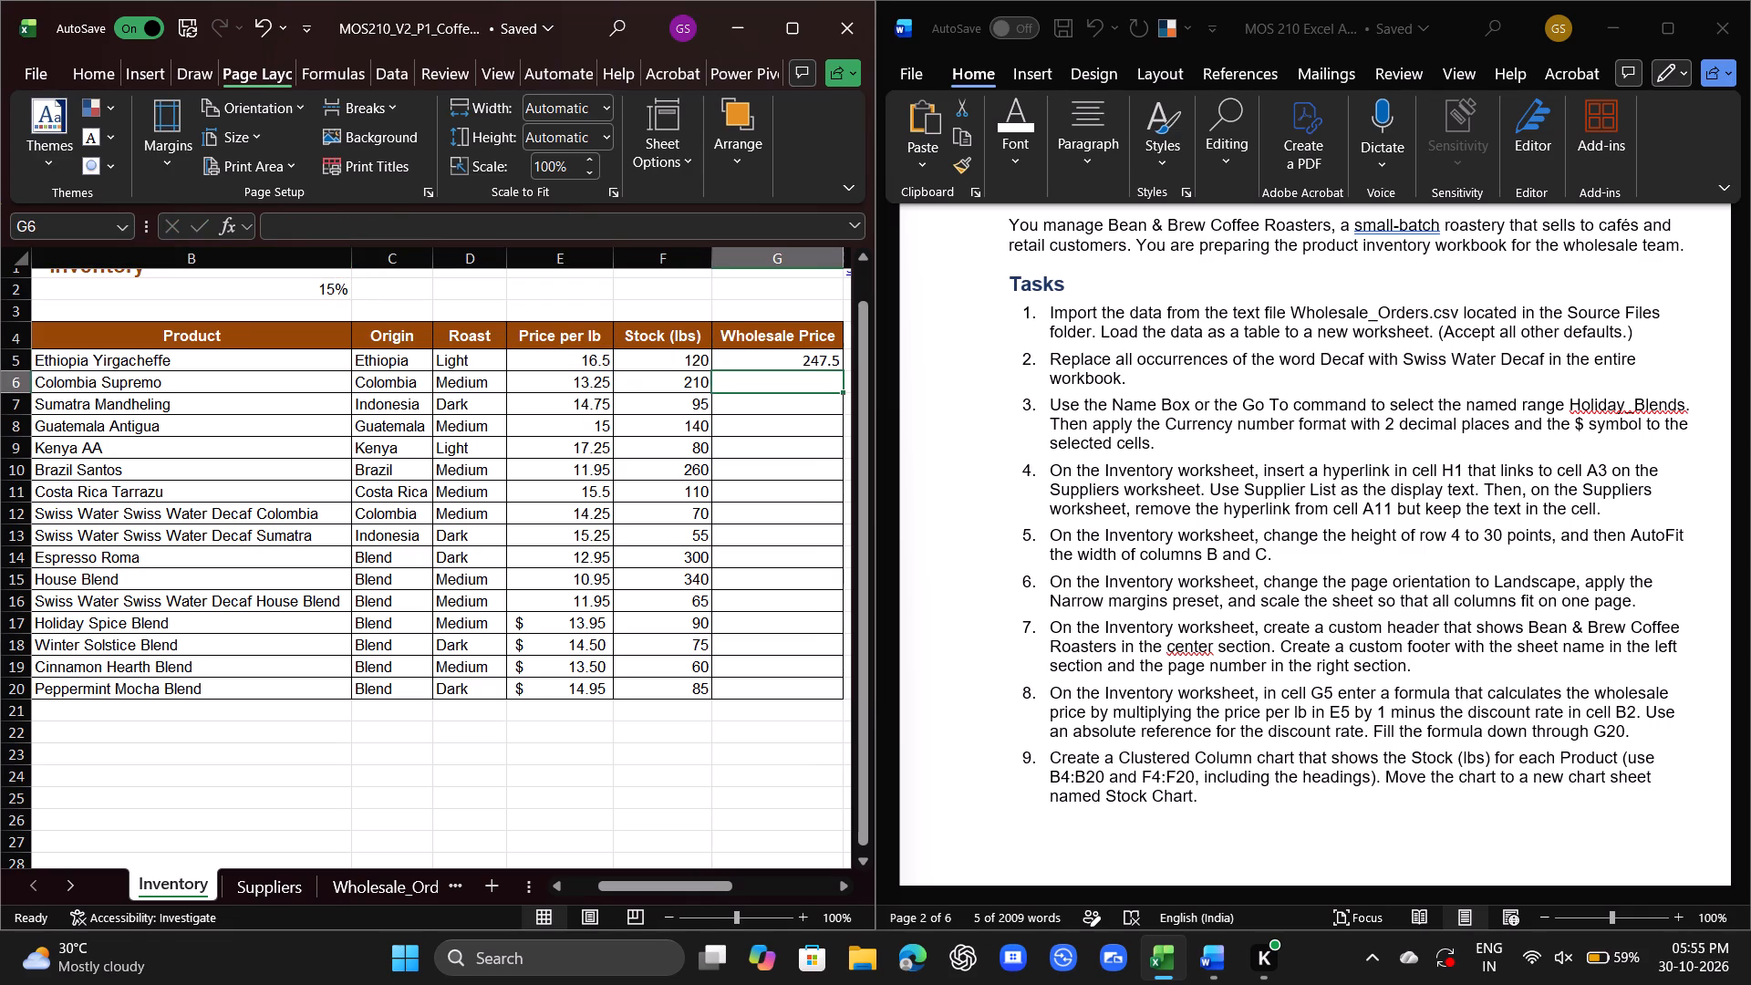
# Fill the formula from G5 down the Wholesale Price column through G20.
pyautogui.click(798, 355)
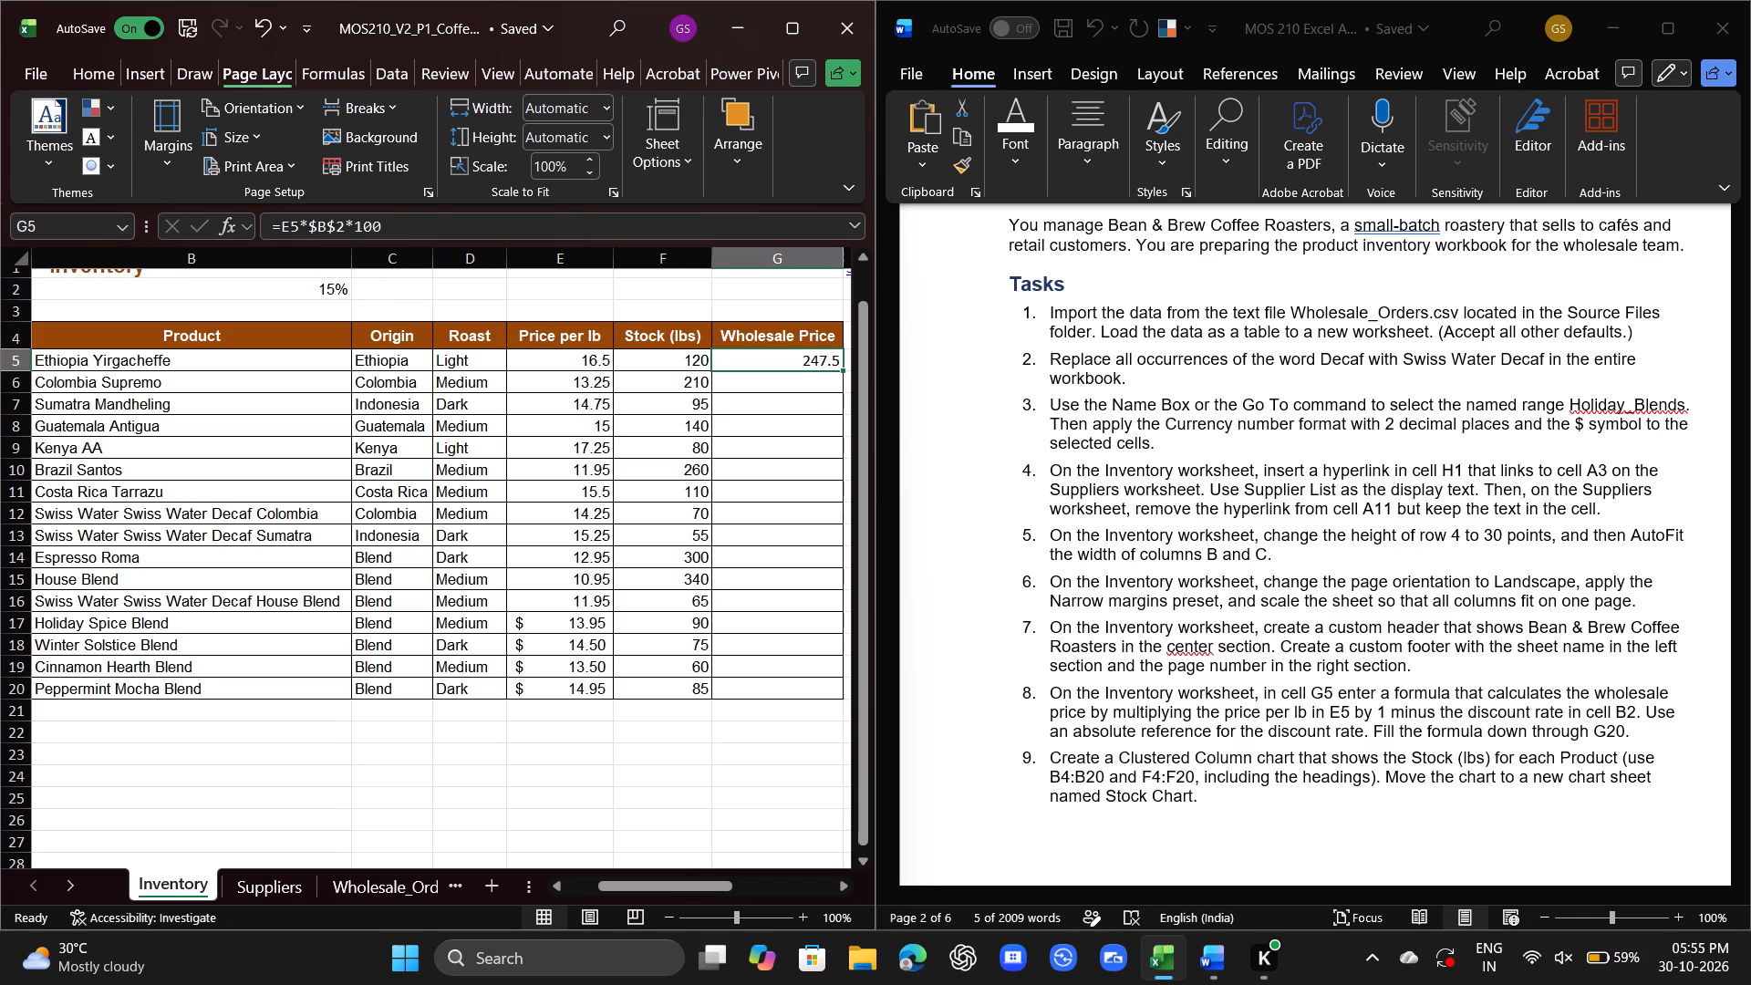
pyautogui.doubleClick(841, 370)
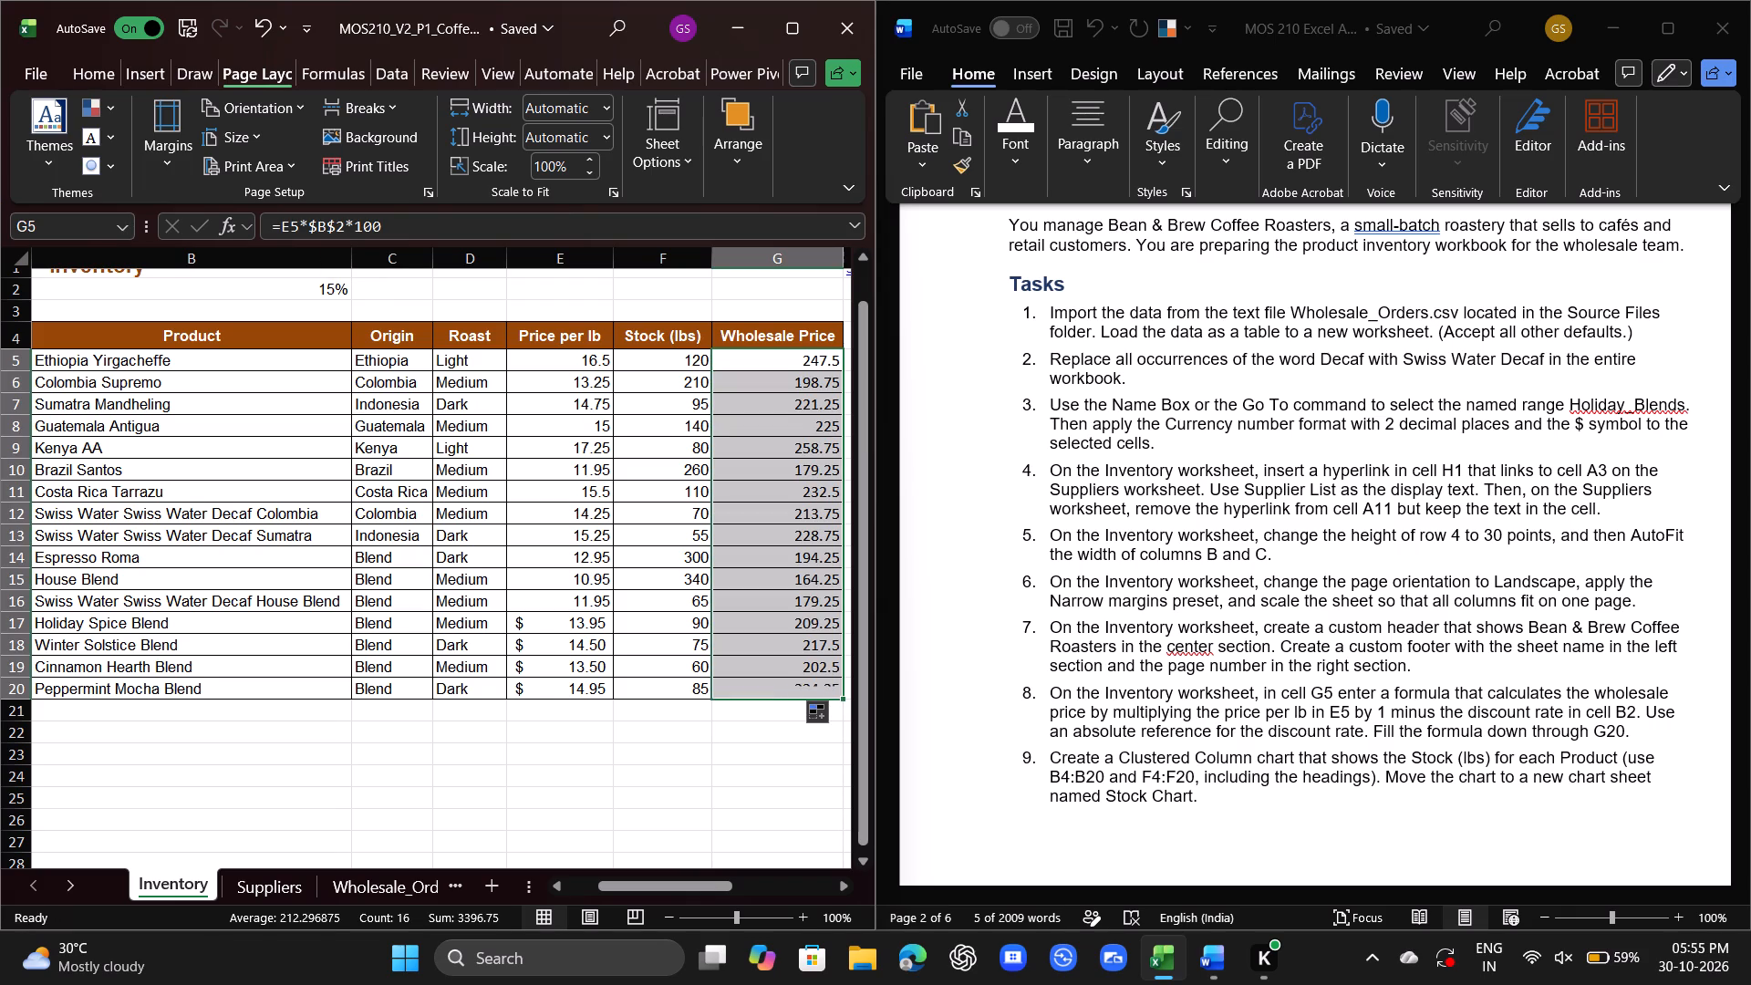
pyautogui.hscroll(-1, 765, 631)
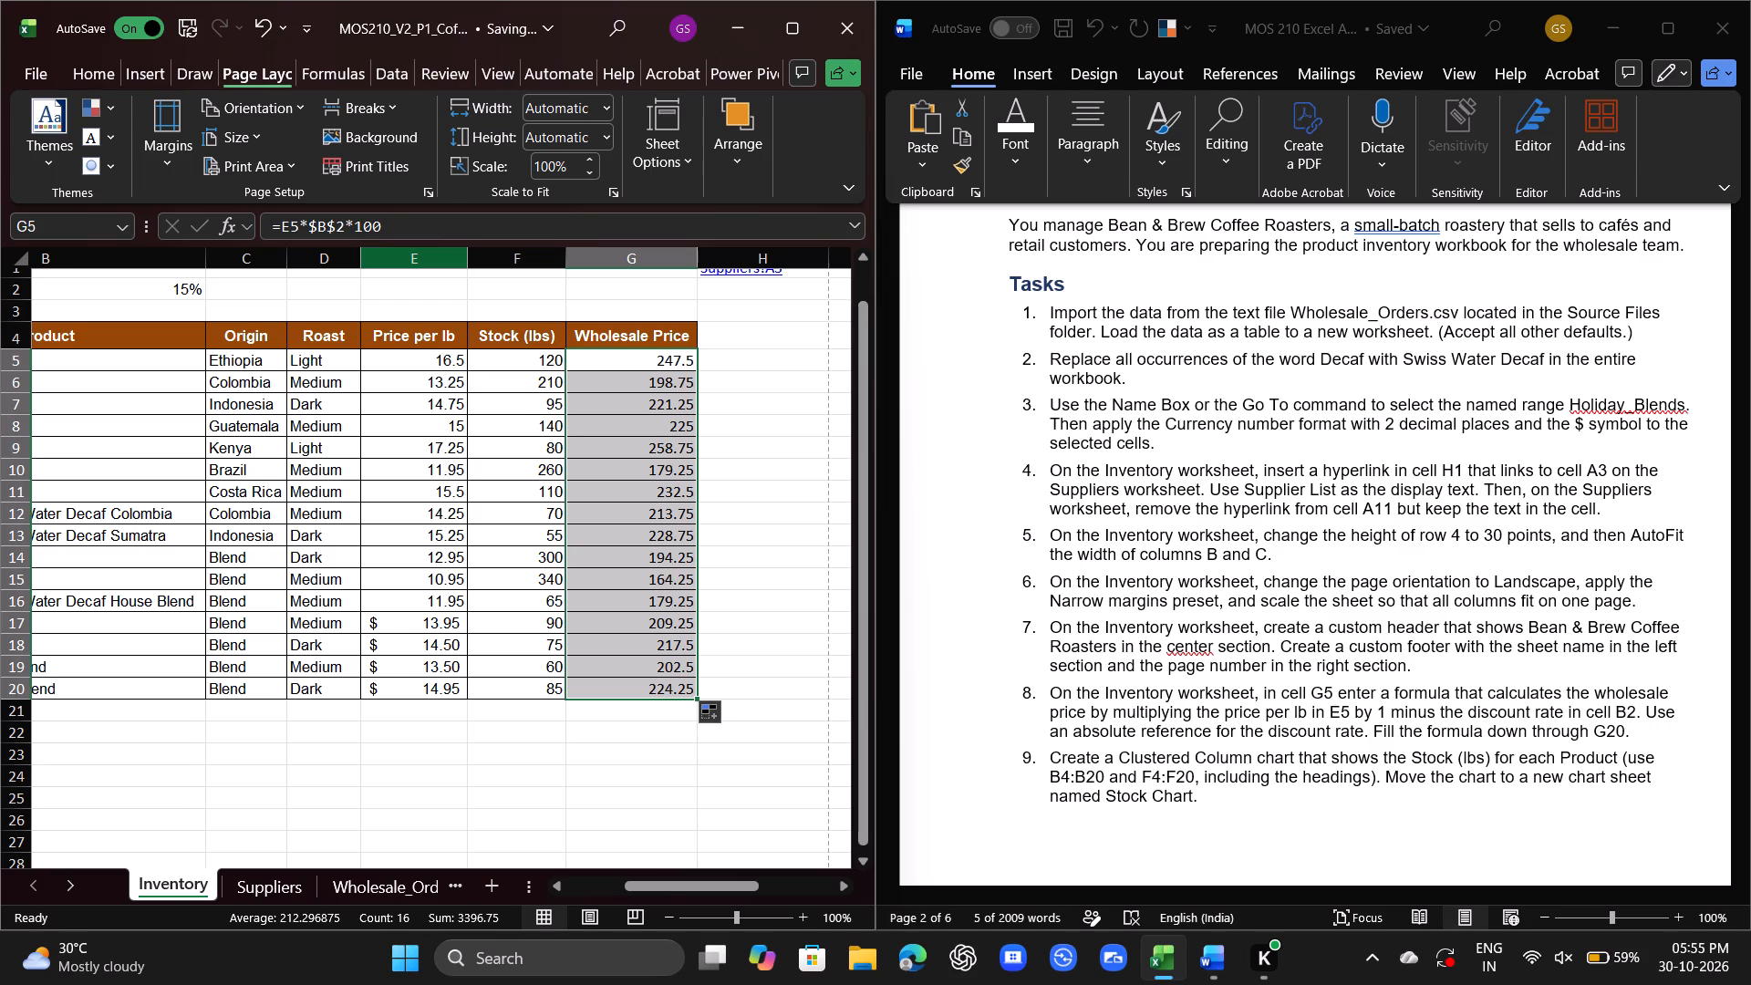
# Switch to File Explorer, look through the folders on Local Disk (C:), and close the window.
pyautogui.click(844, 964)
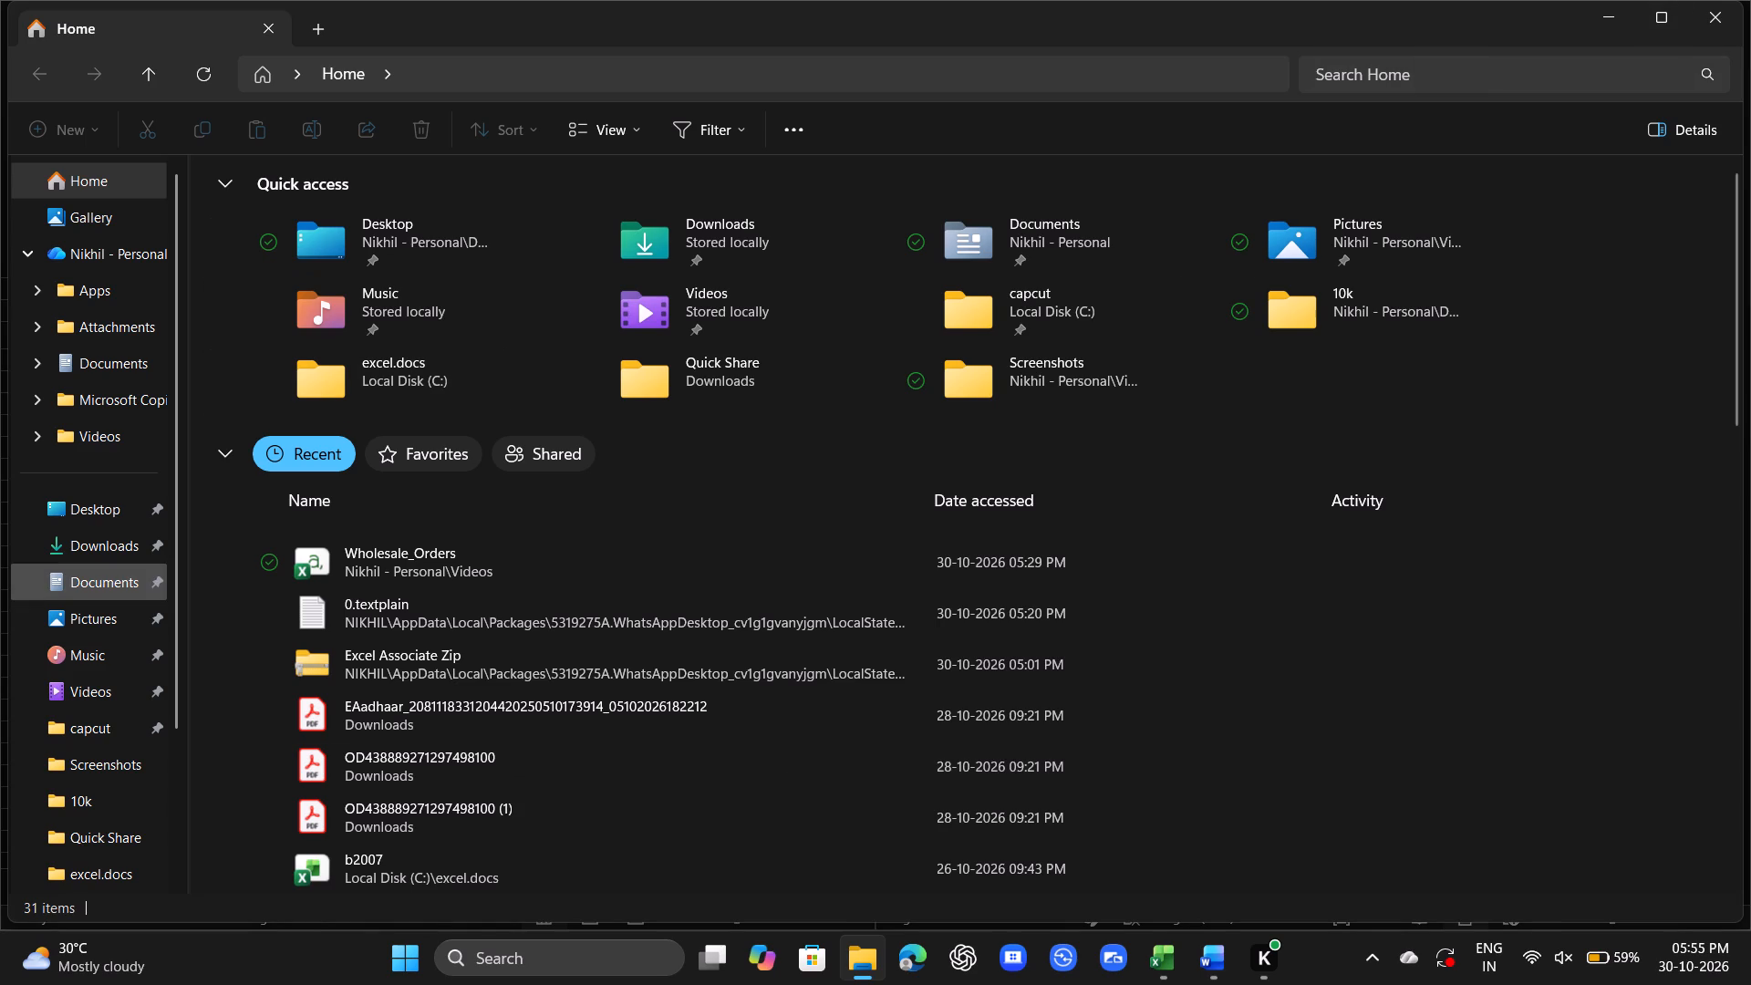
pyautogui.scroll(-6, 119, 627)
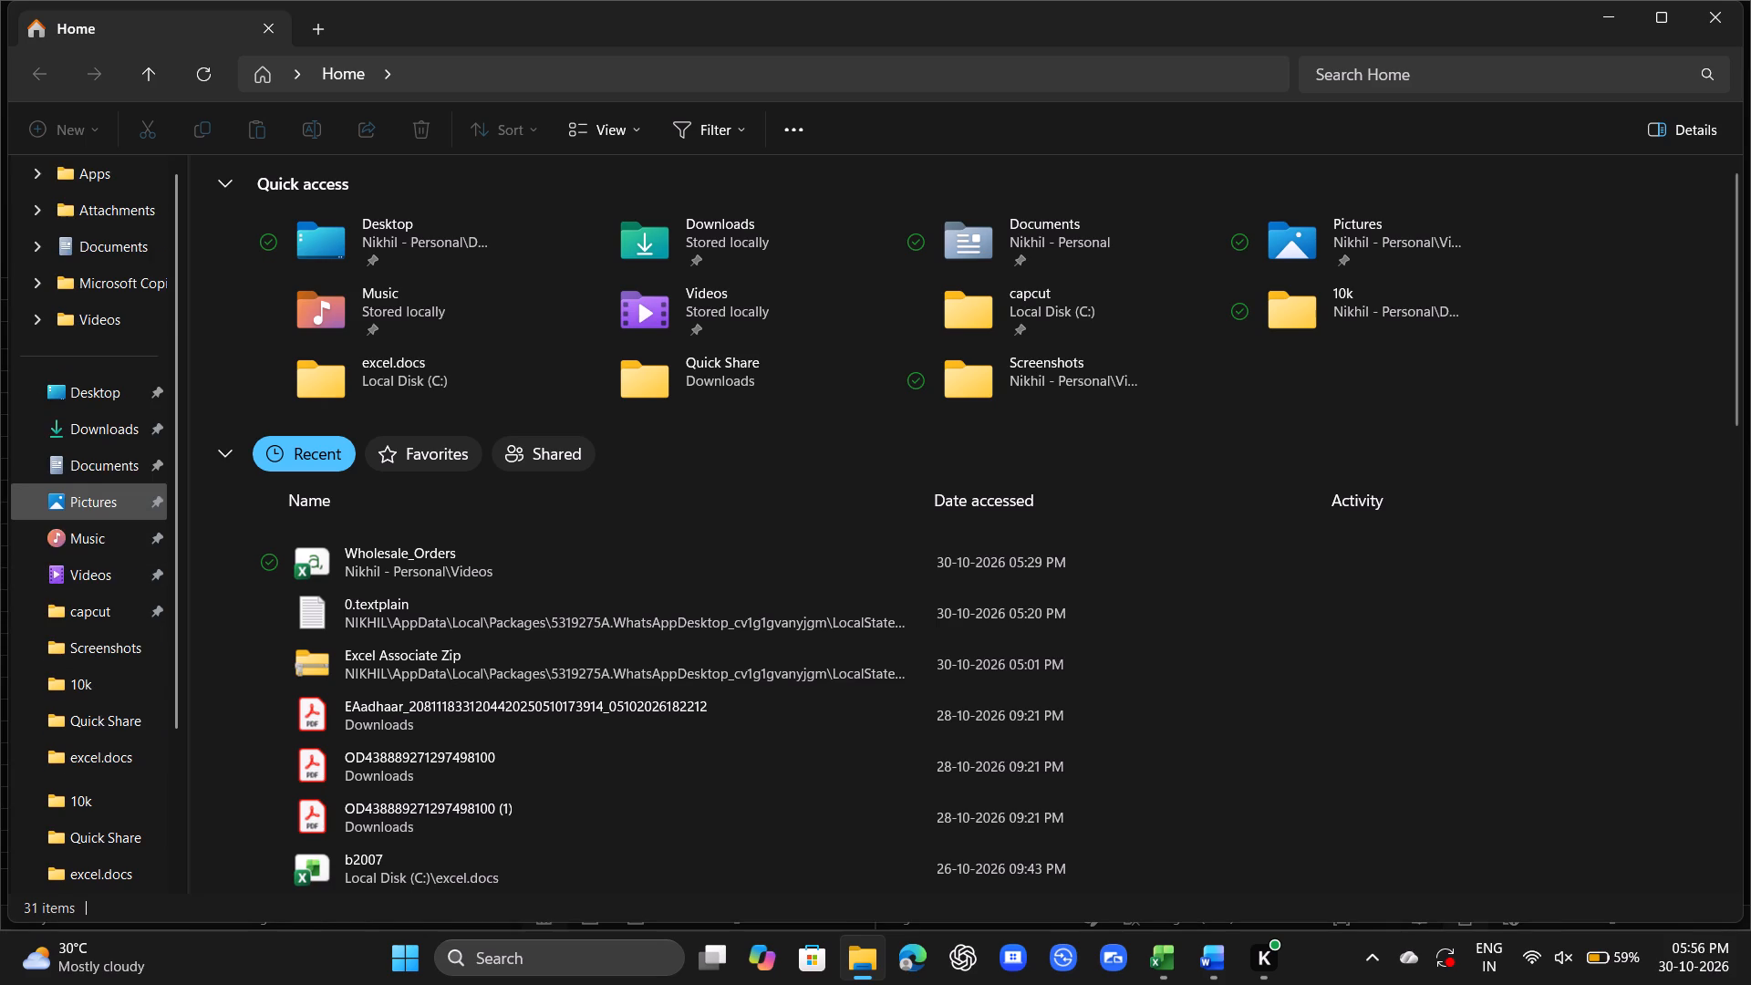
pyautogui.click(100, 787)
pyautogui.click(99, 757)
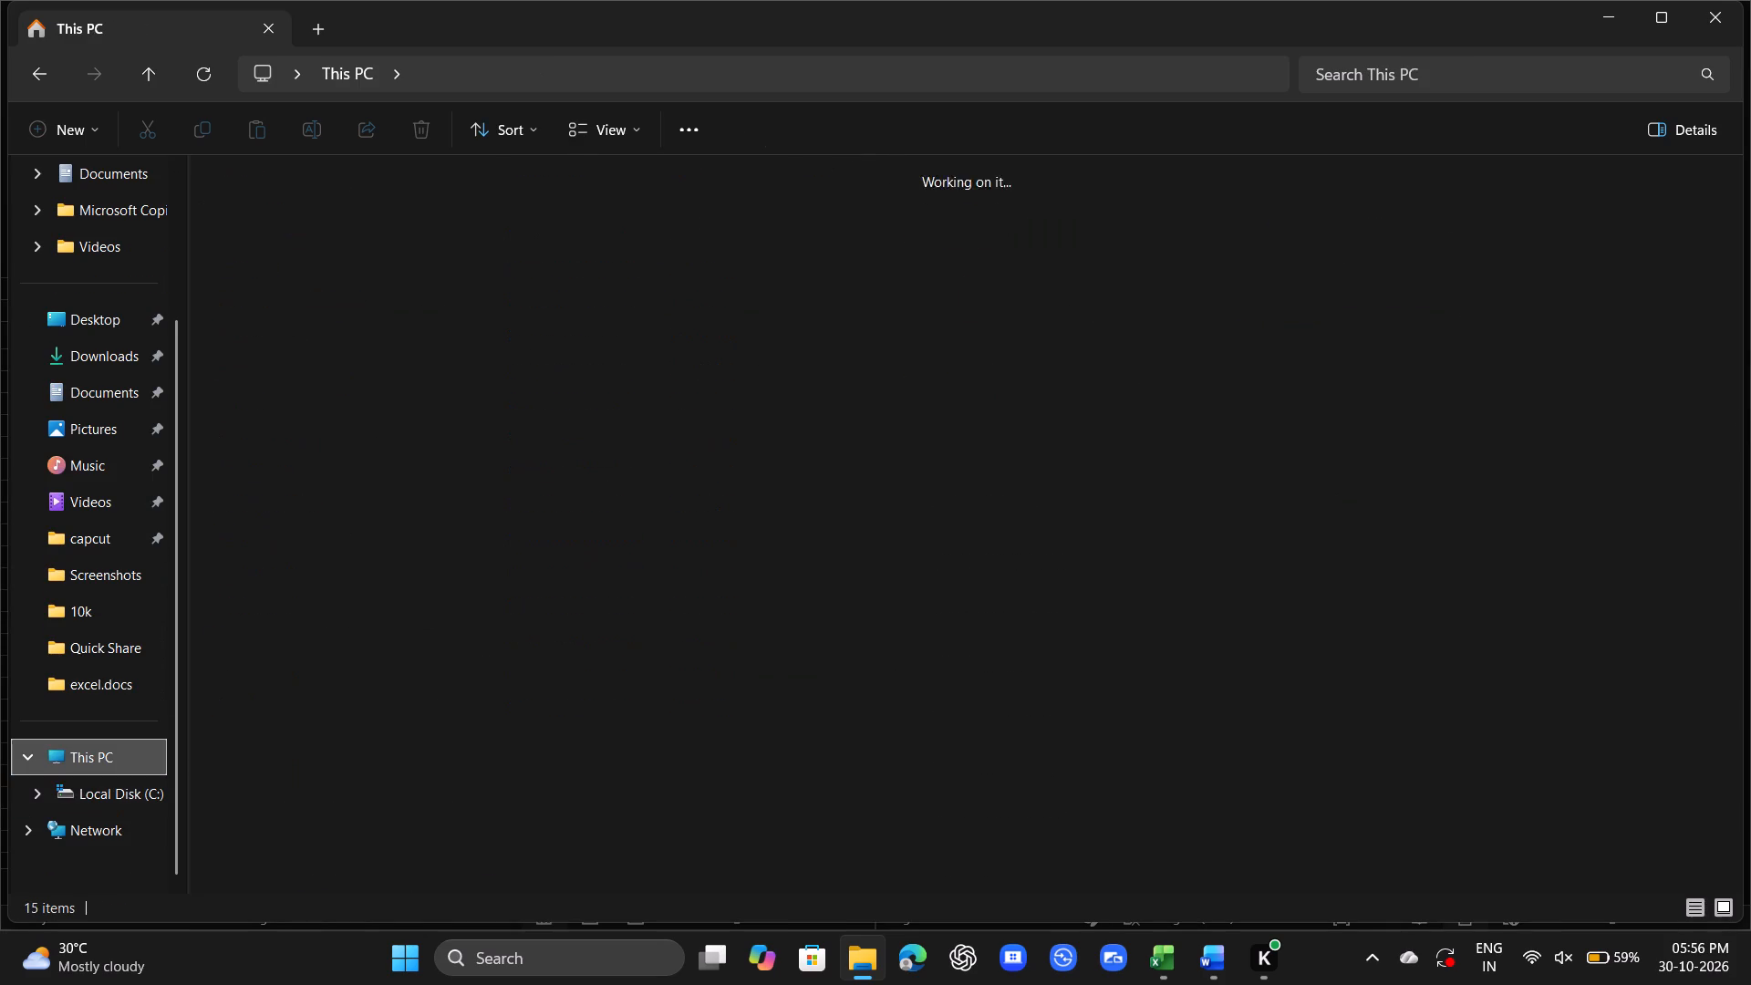
pyautogui.doubleClick(295, 237)
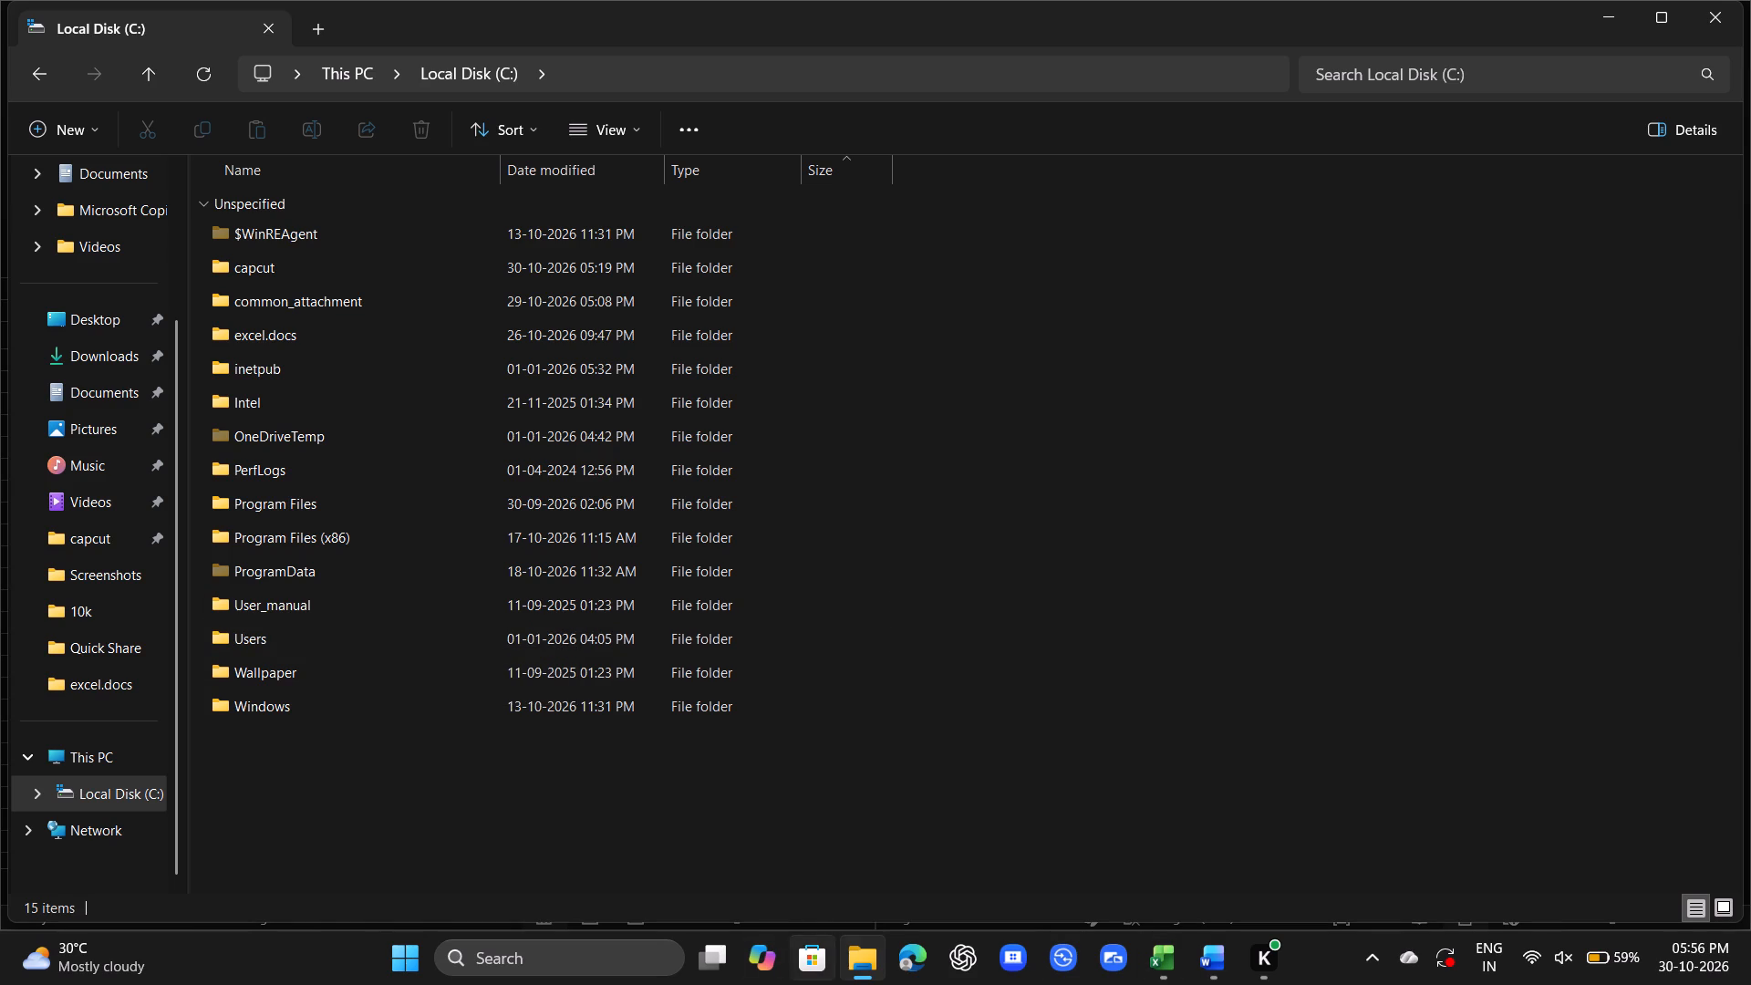
pyautogui.click(857, 859)
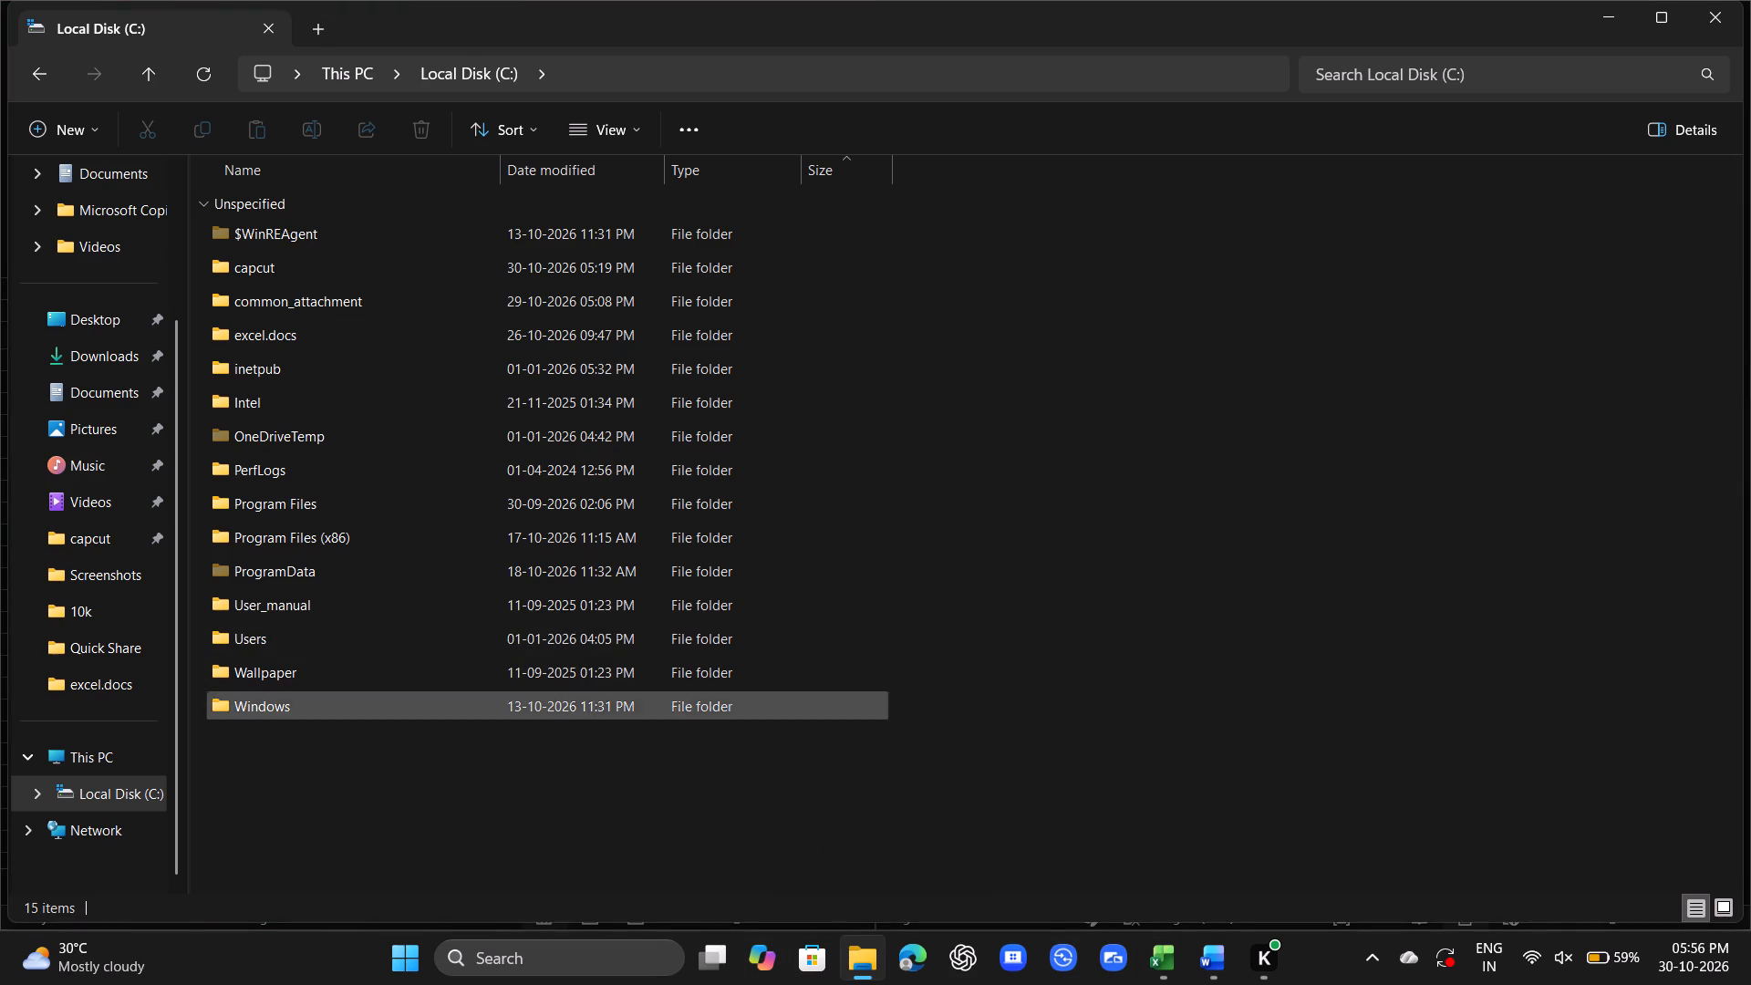
pyautogui.click(32, 68)
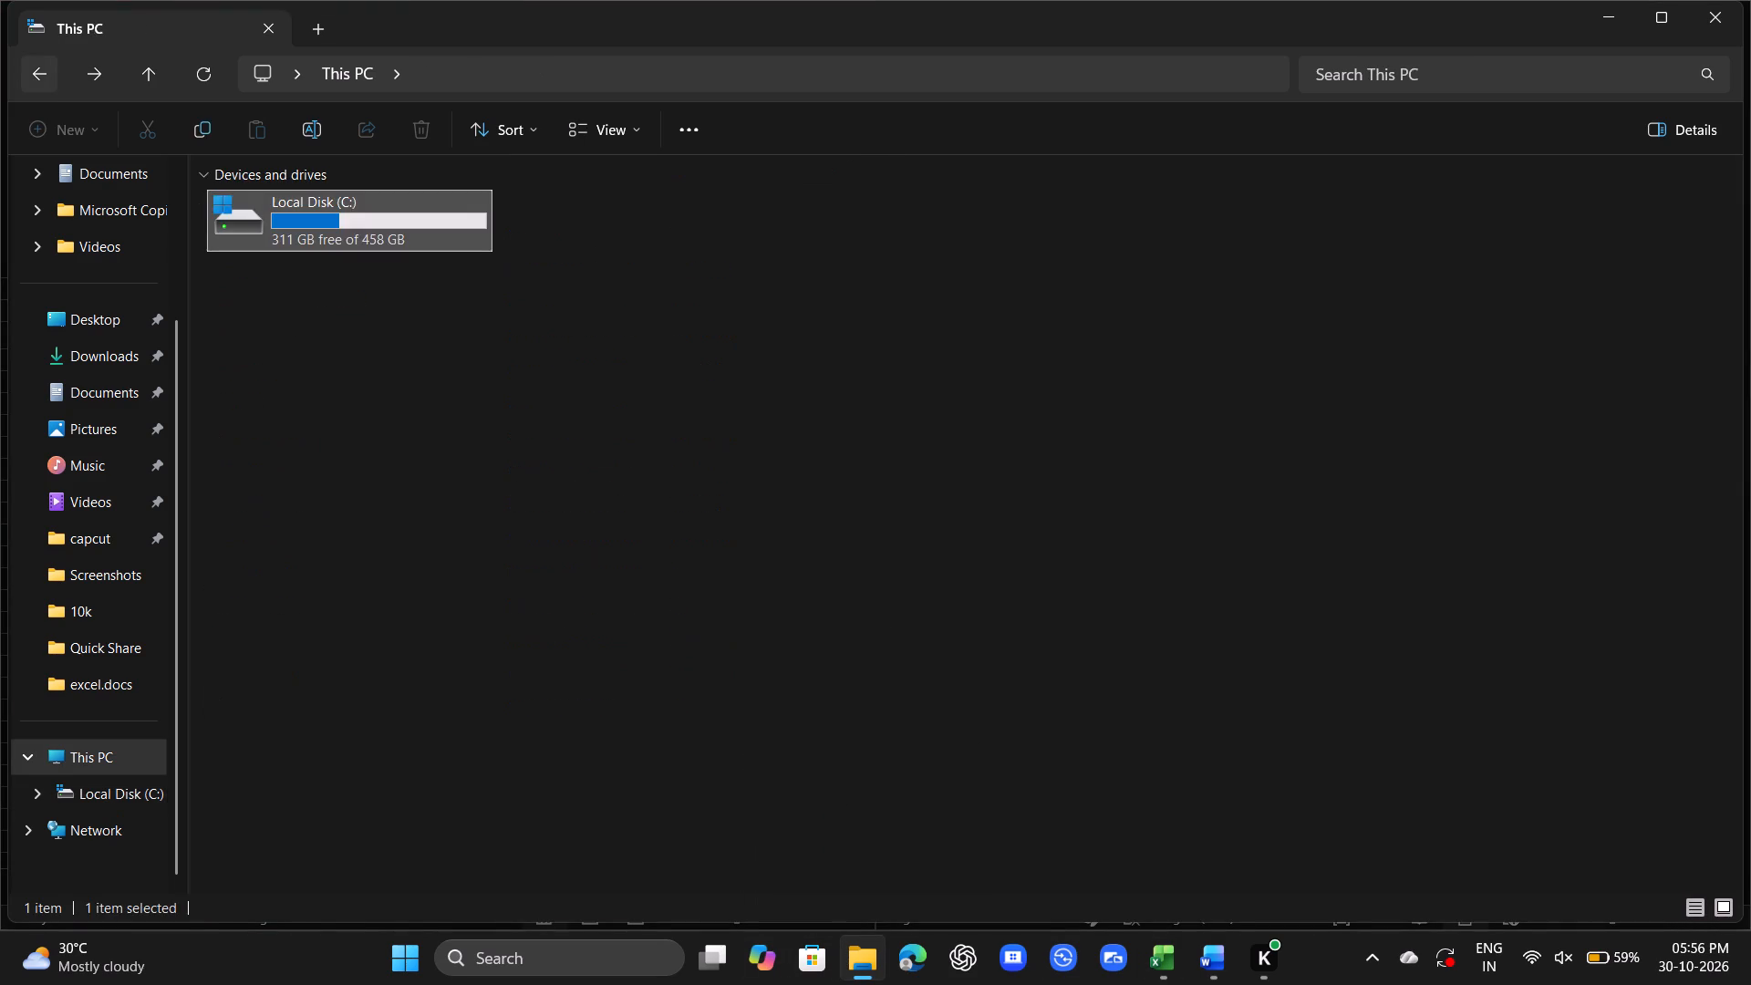
pyautogui.click(32, 68)
pyautogui.moveTo(16, 57); pyautogui.dragTo(16, 78)
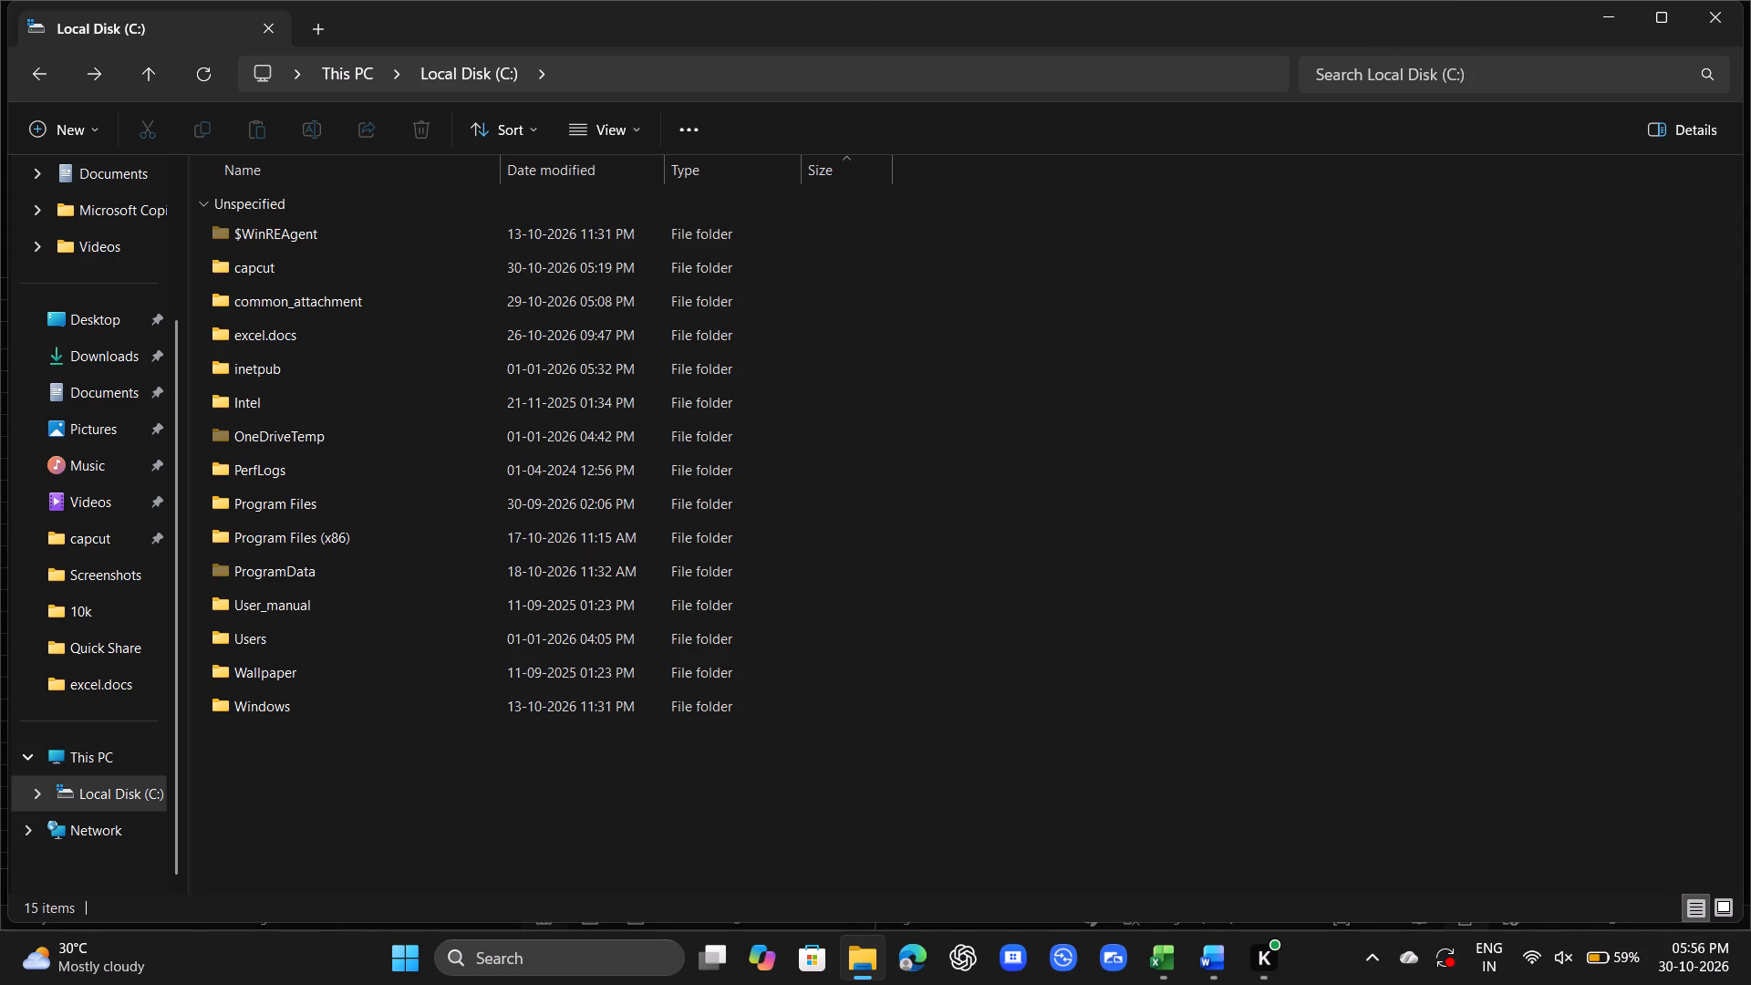
pyautogui.click(34, 63)
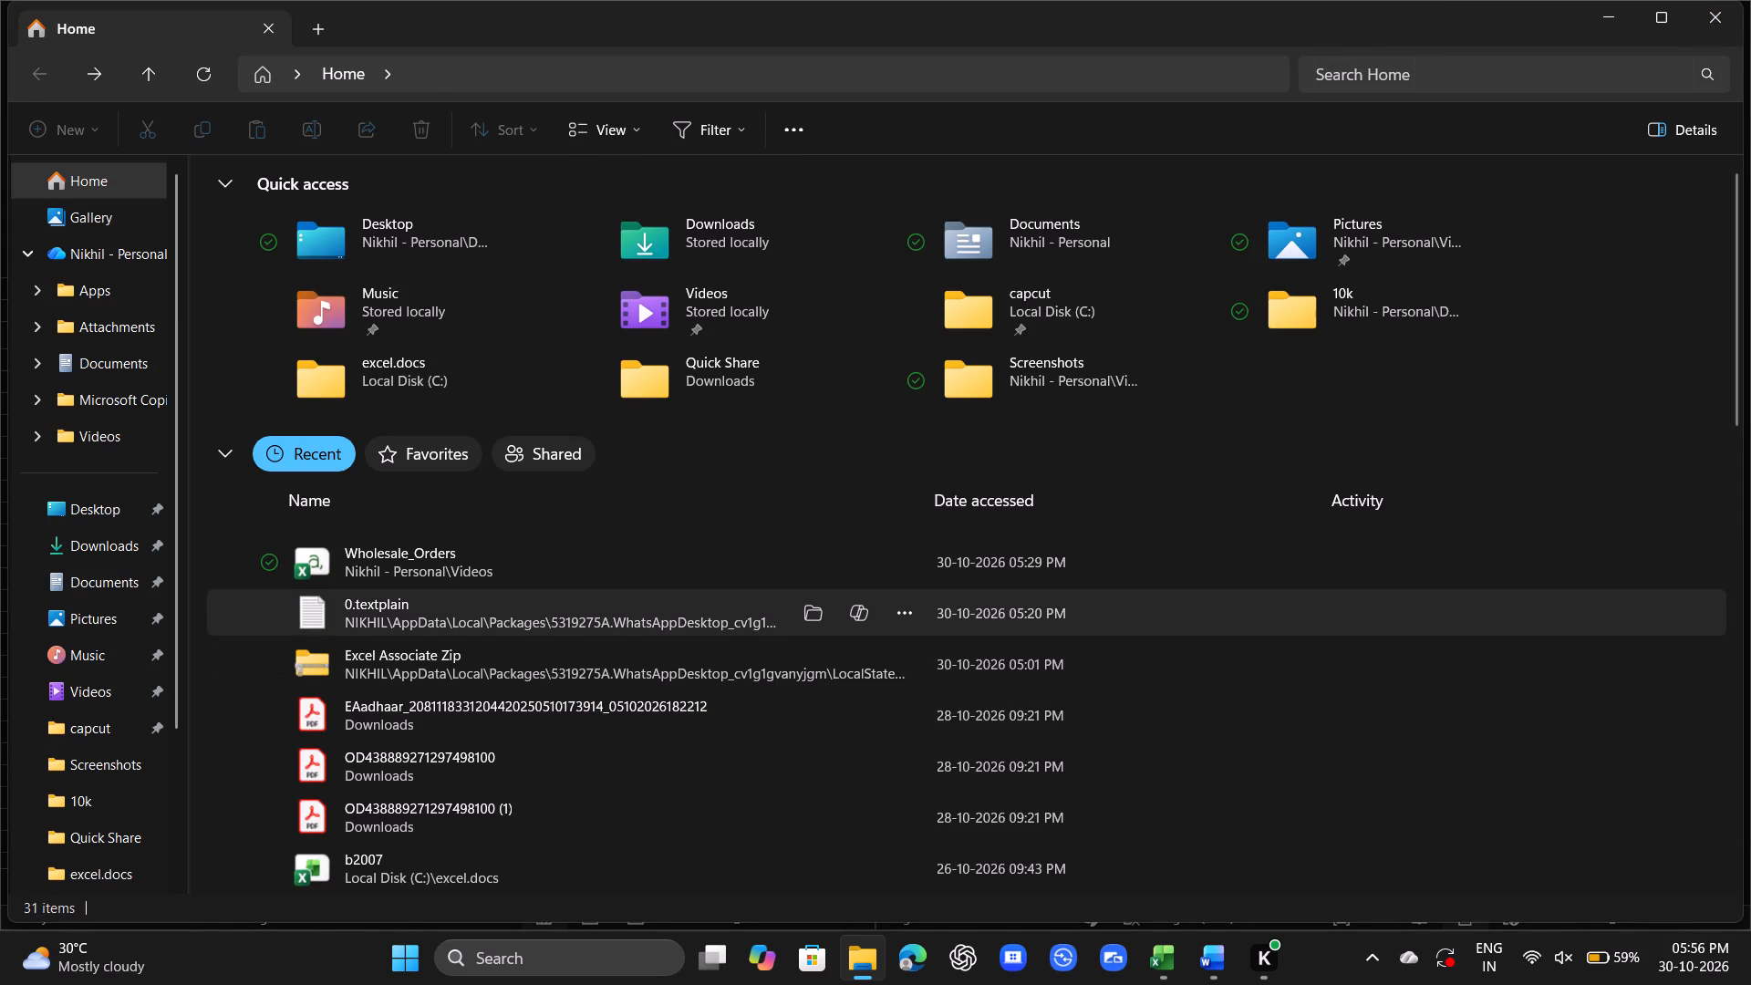
pyautogui.click(1726, 0)
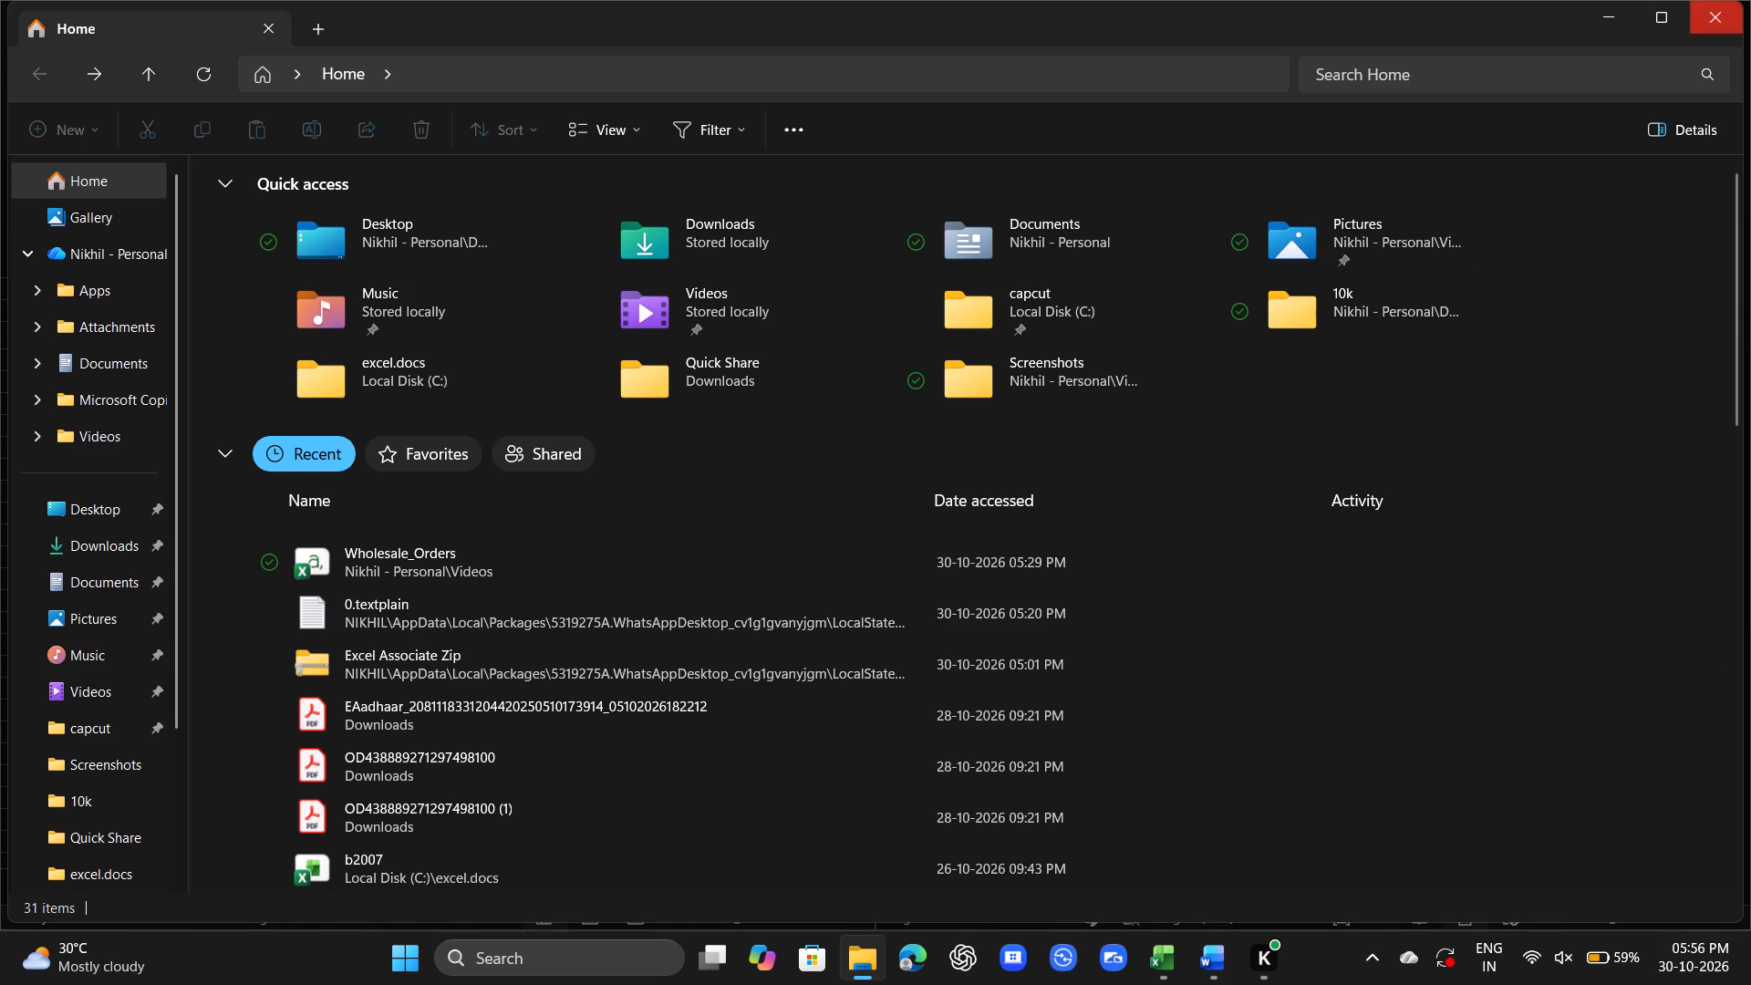
pyautogui.click(1689, 24)
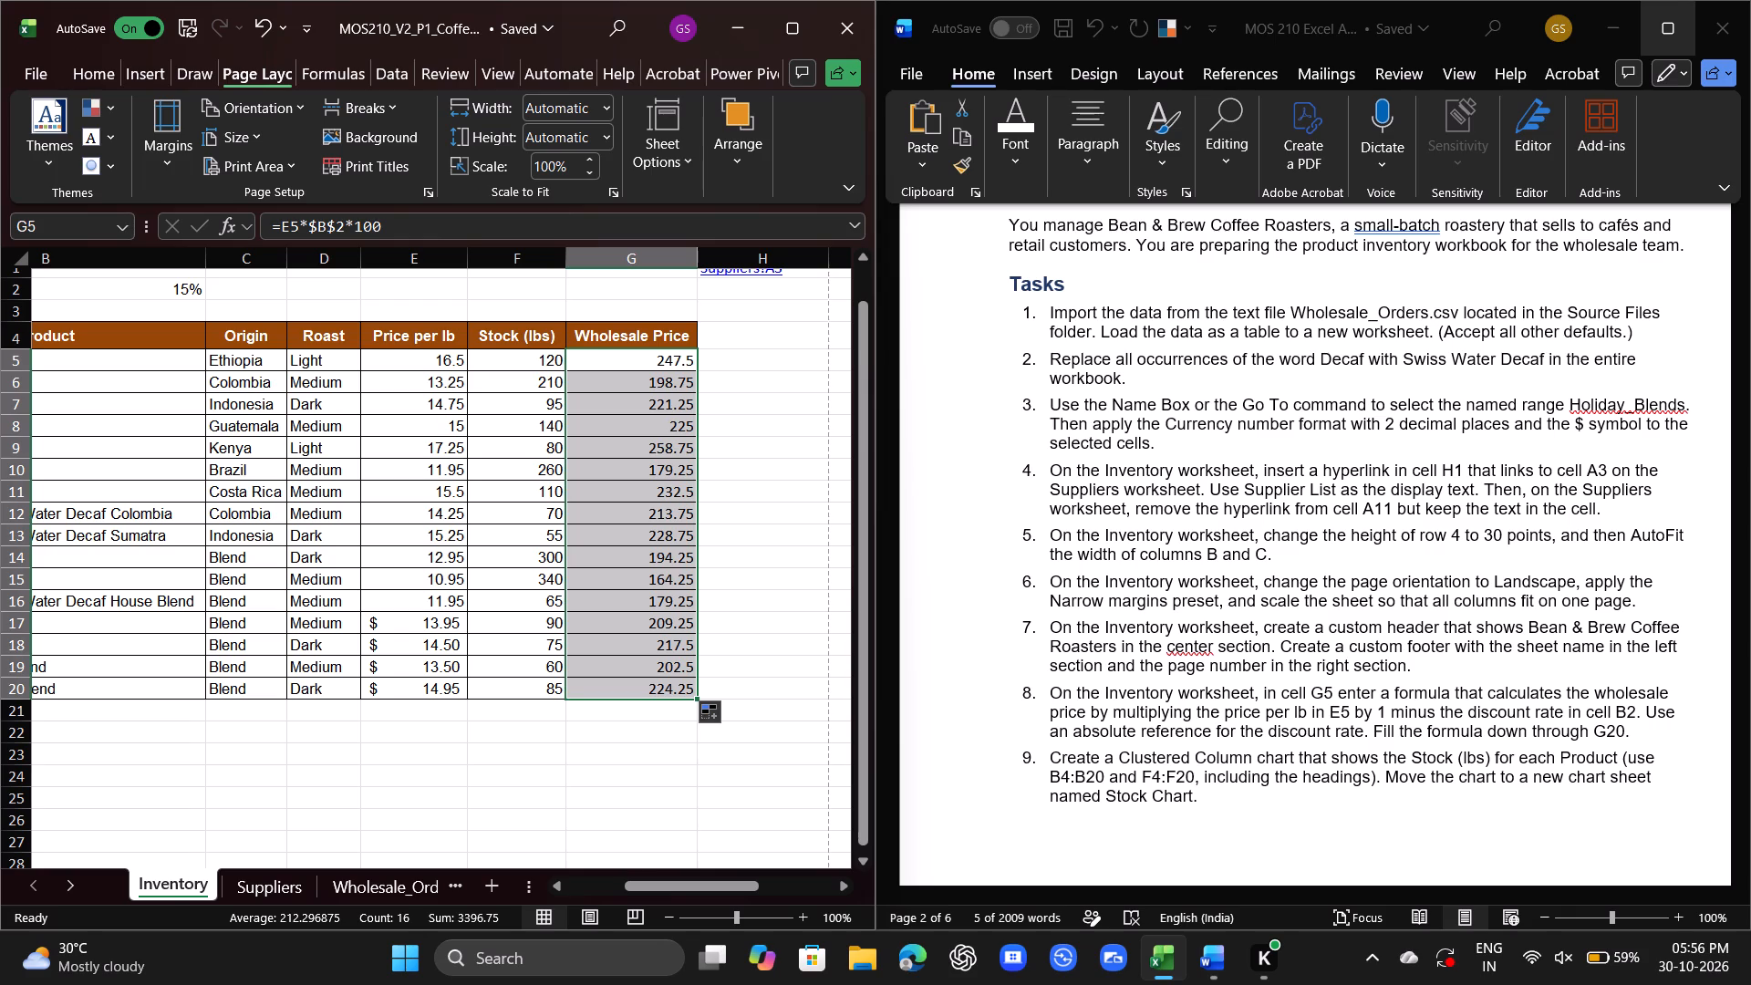
# Review the formula in cell G5 and the filled Wholesale Price values down to row 20.
pyautogui.click(725, 365)
pyautogui.click(645, 358)
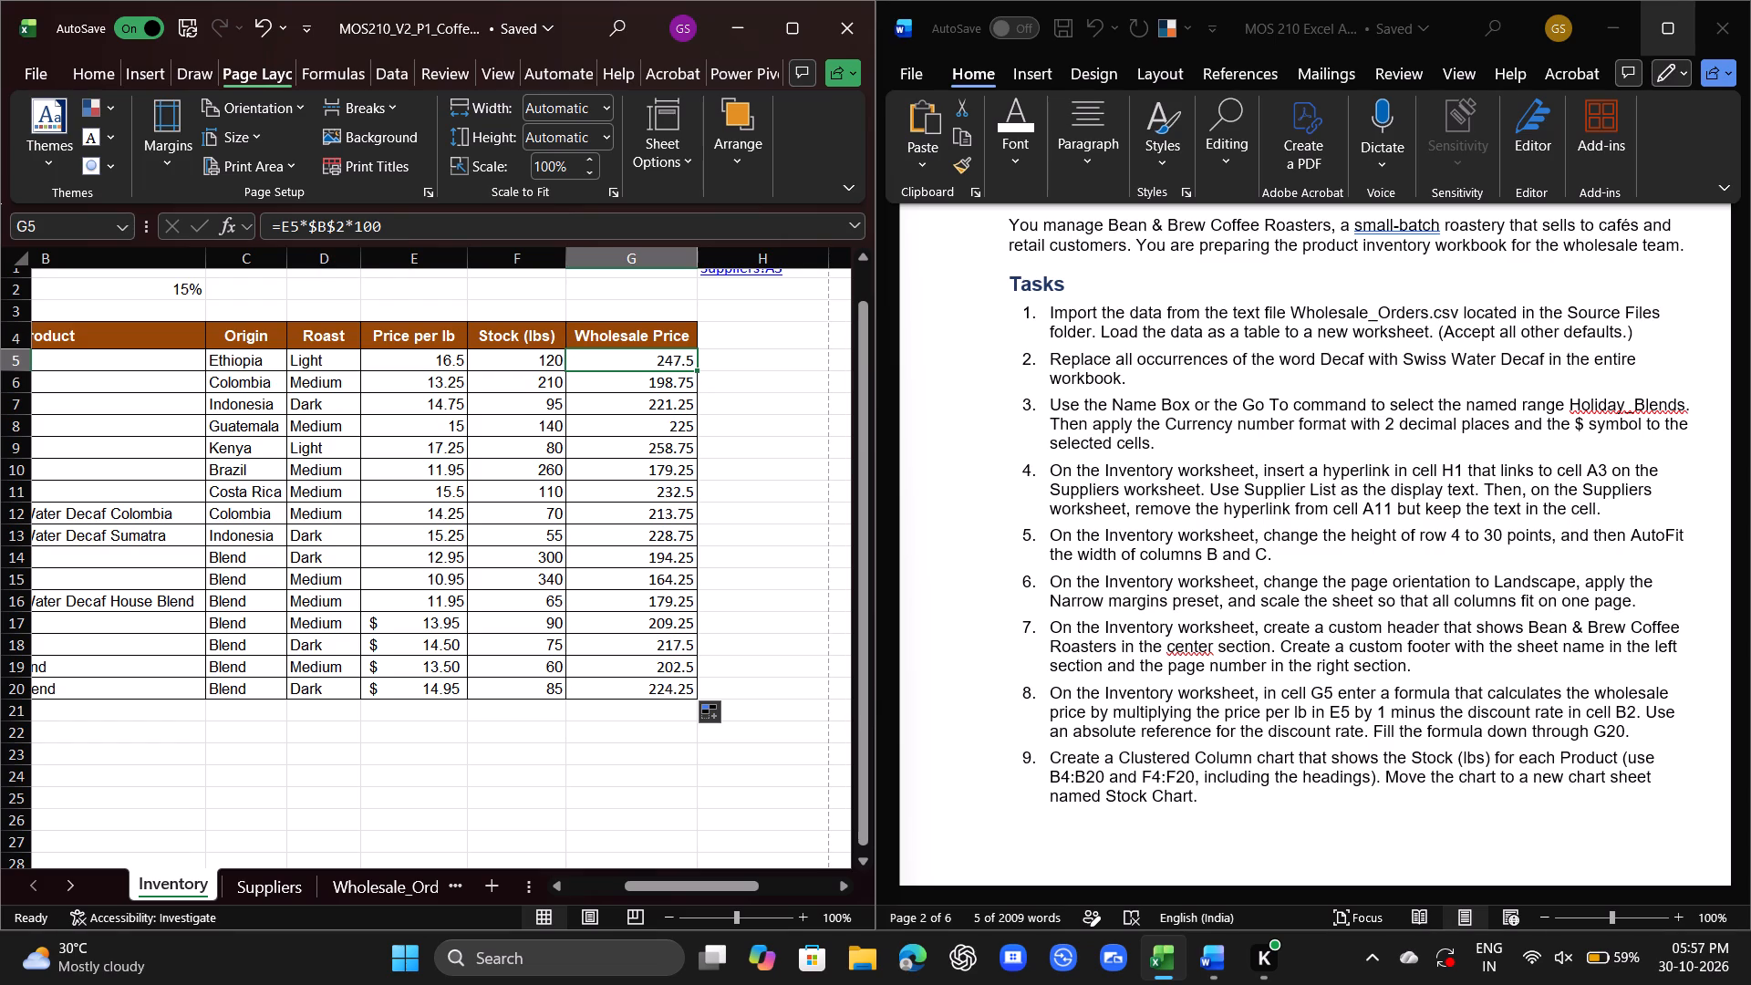
pyautogui.scroll(-3, 695, 608)
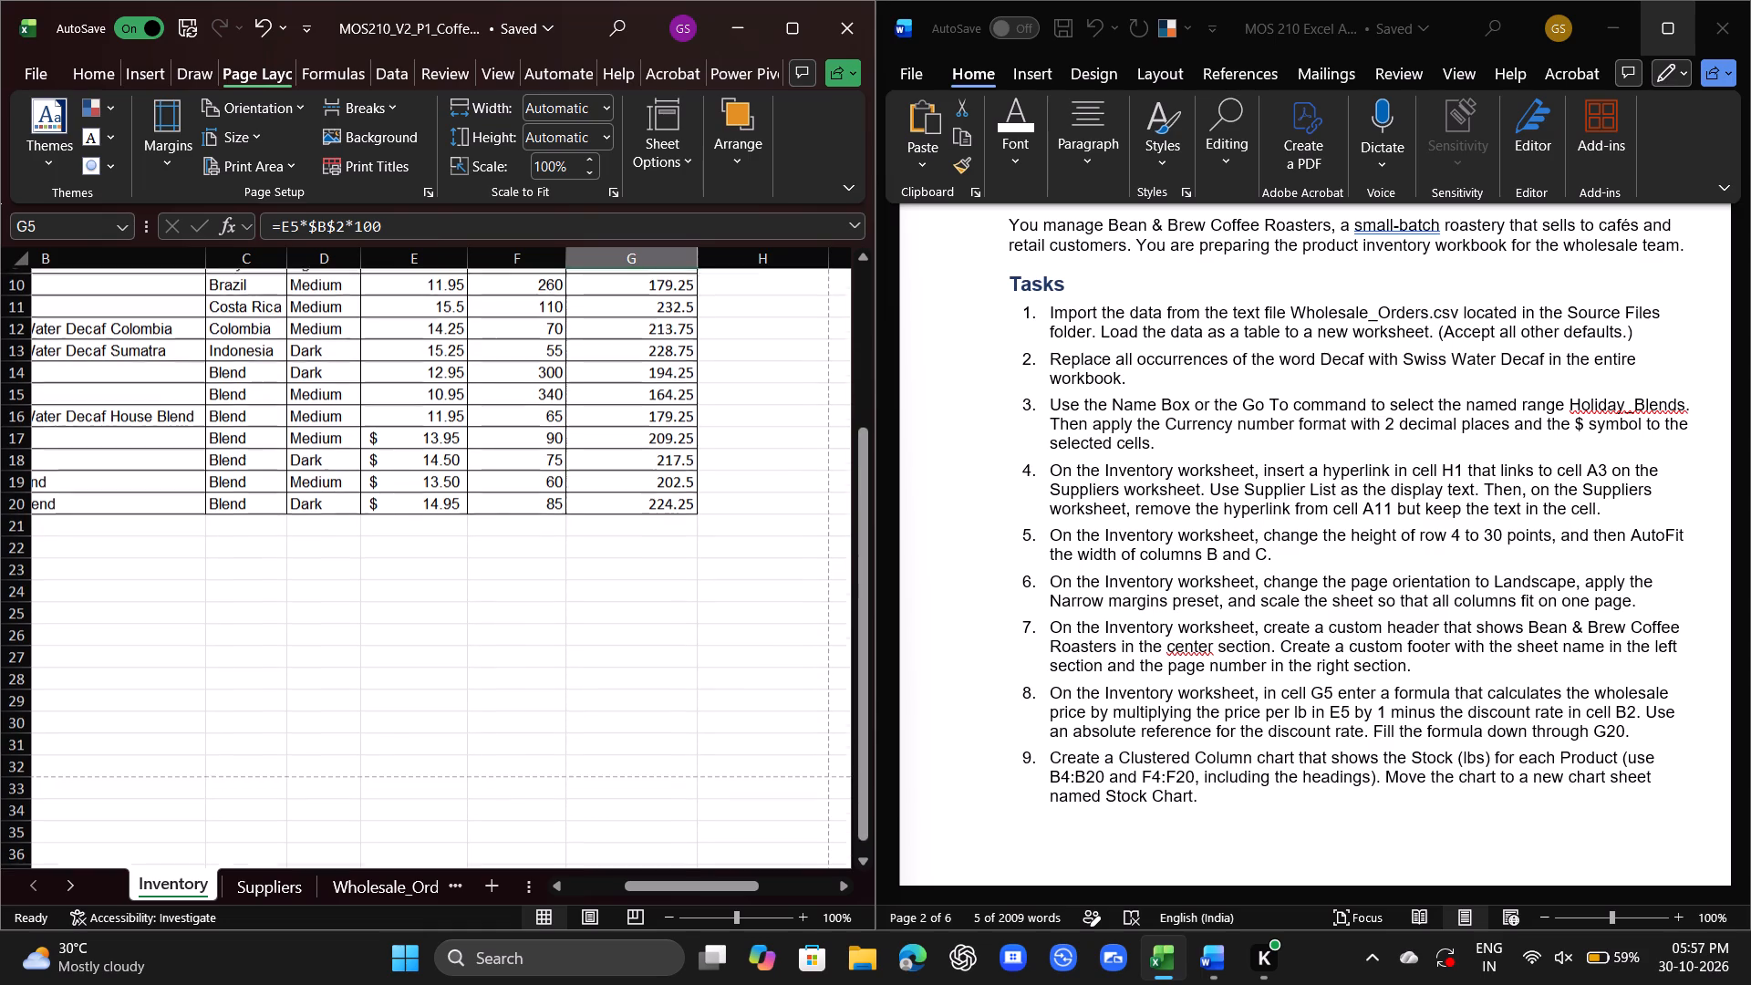
pyautogui.scroll(1, 700, 604)
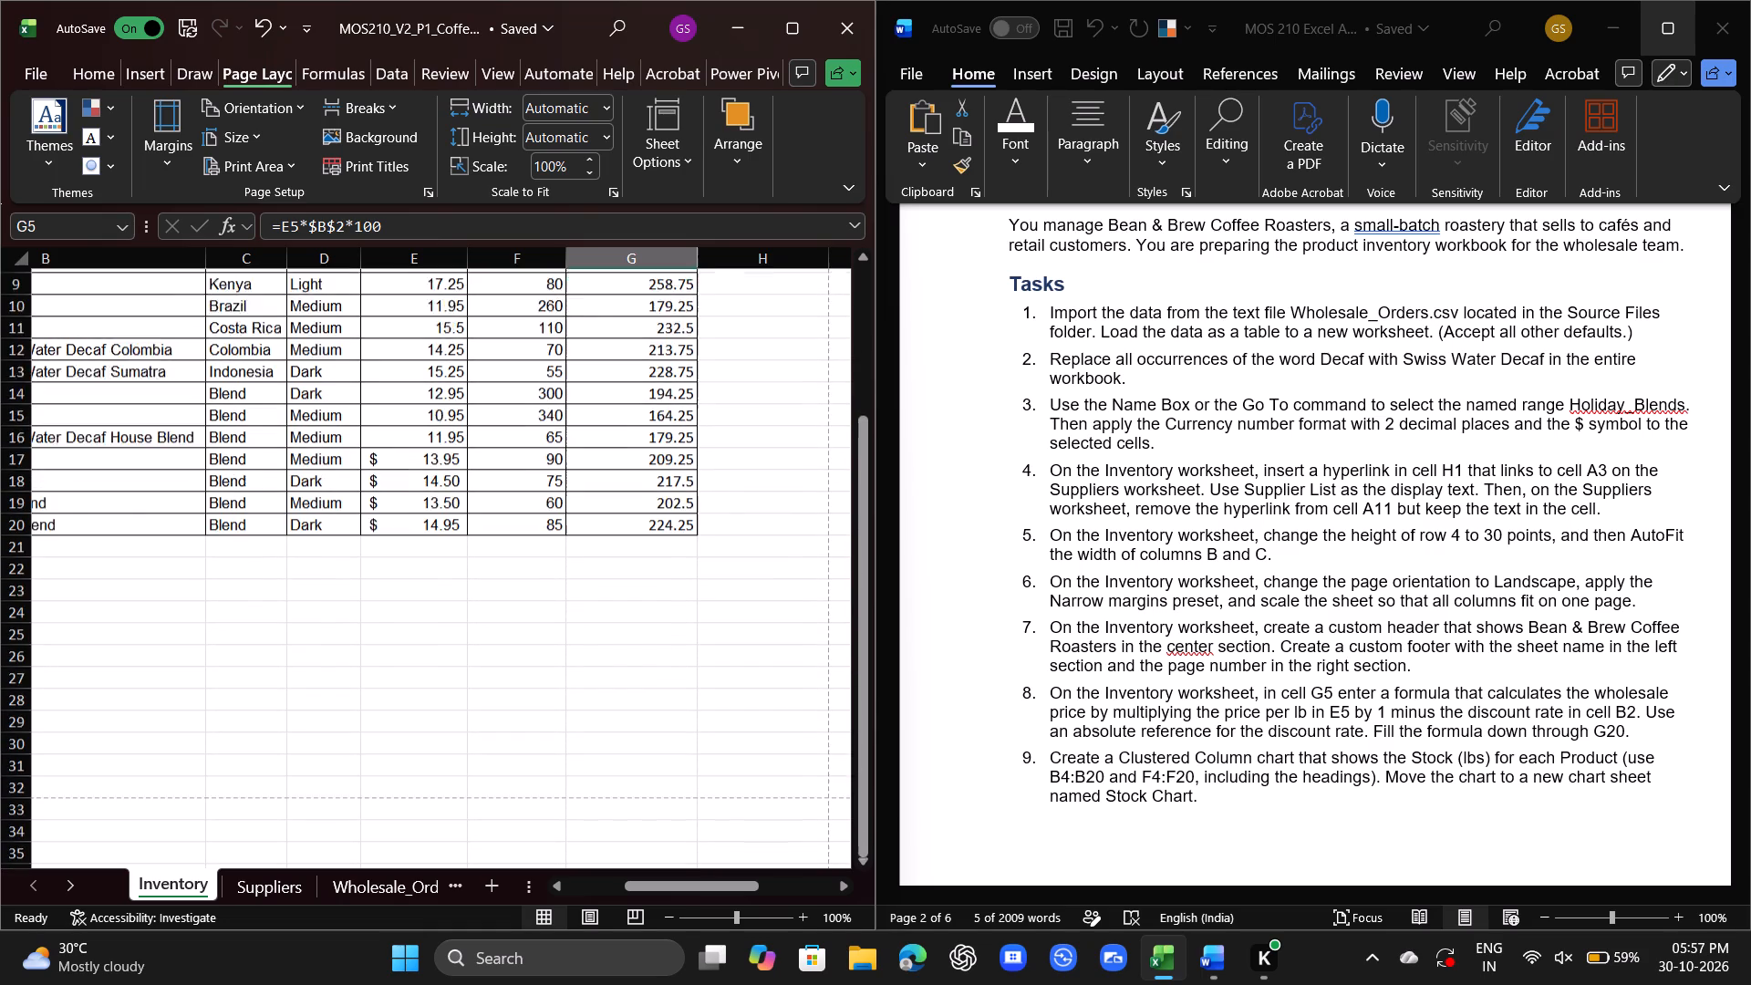
pyautogui.scroll(2, 700, 599)
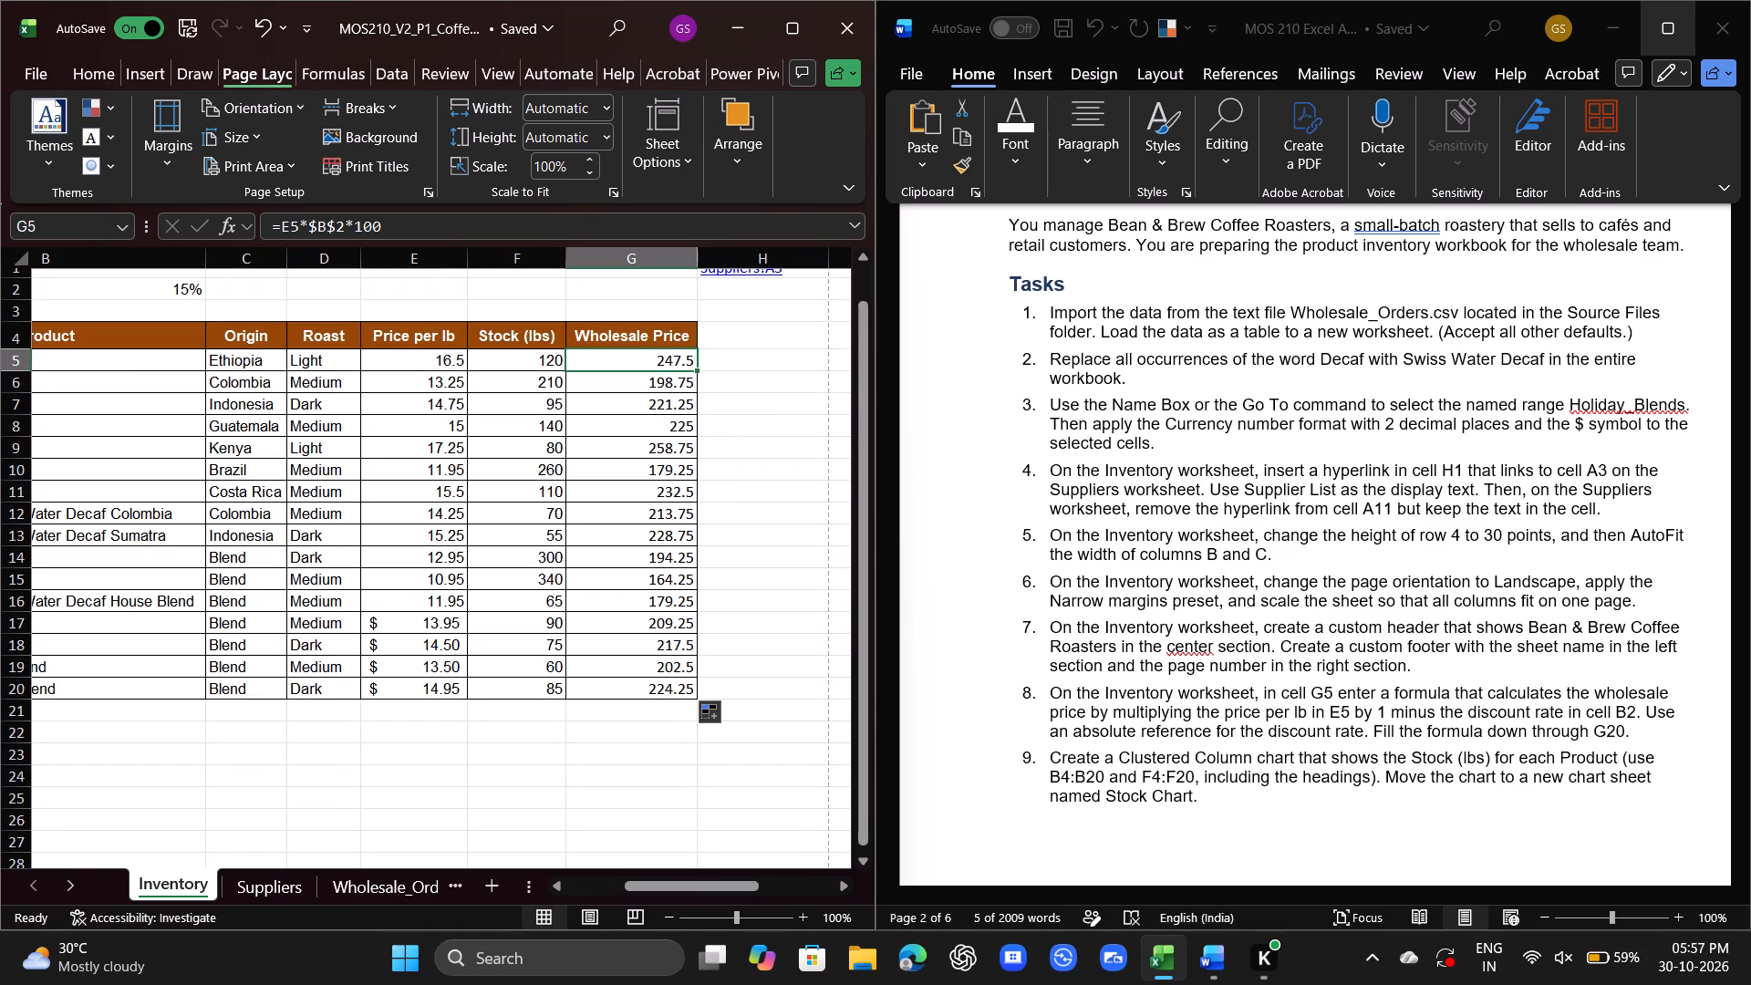
# Open the Suppliers worksheet.
pyautogui.click(271, 884)
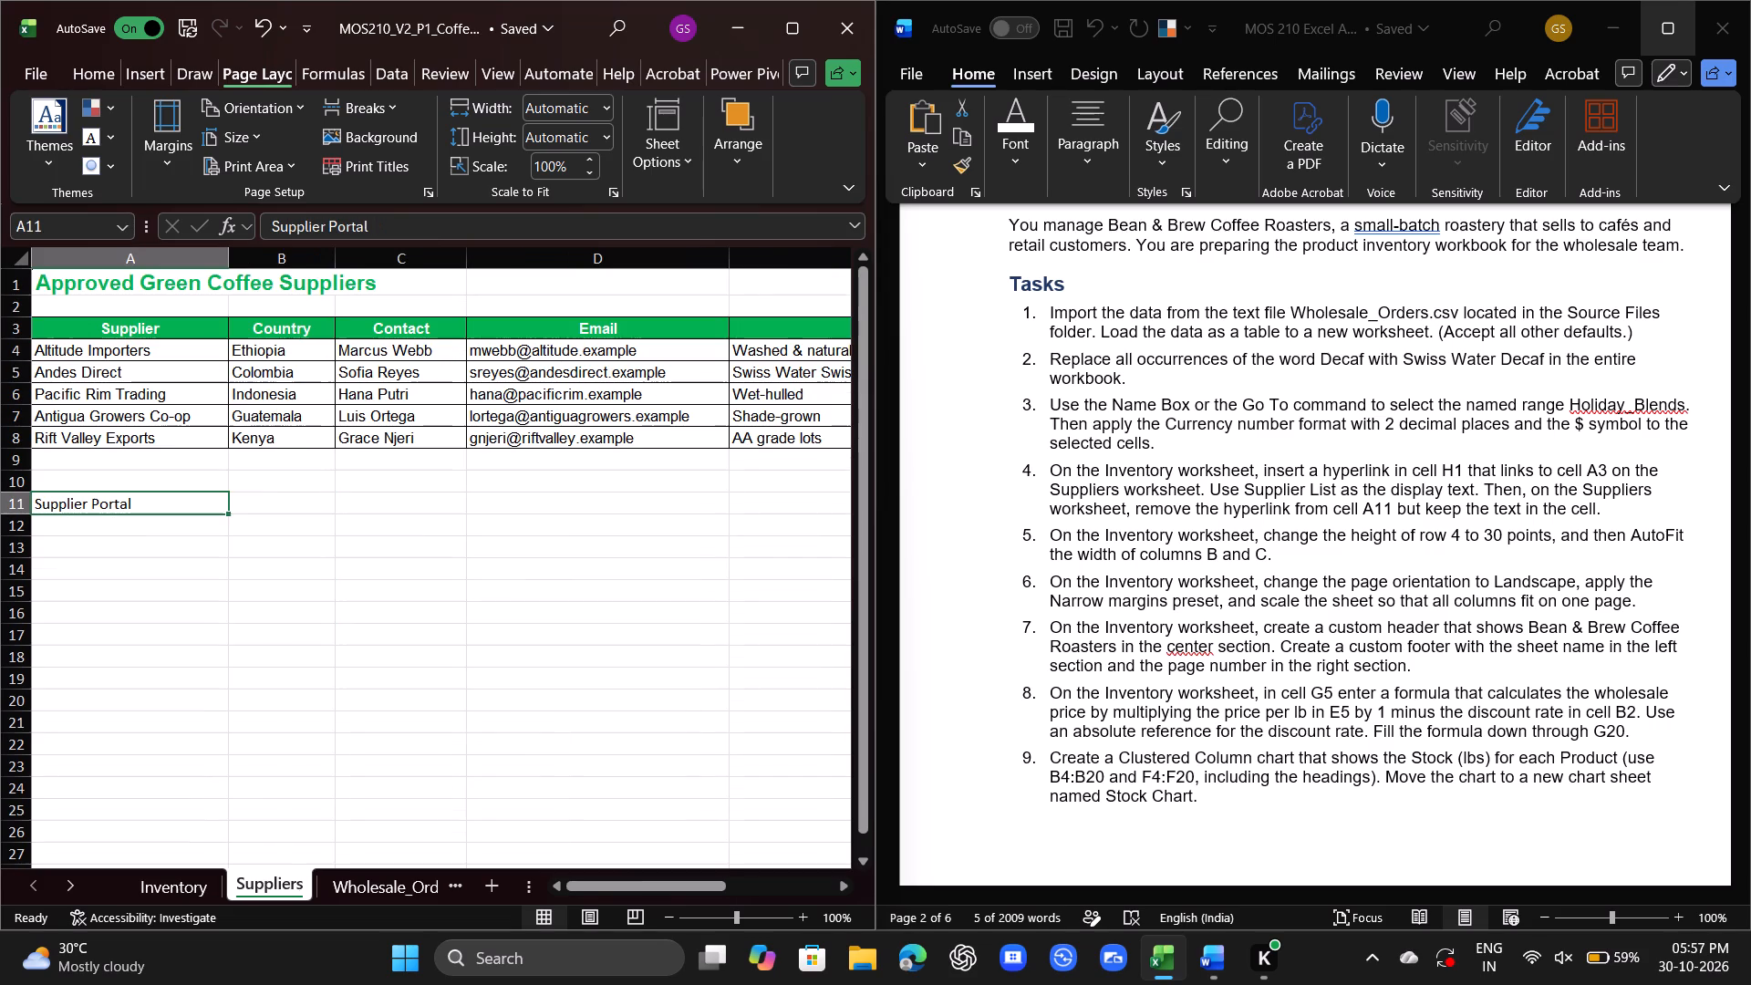
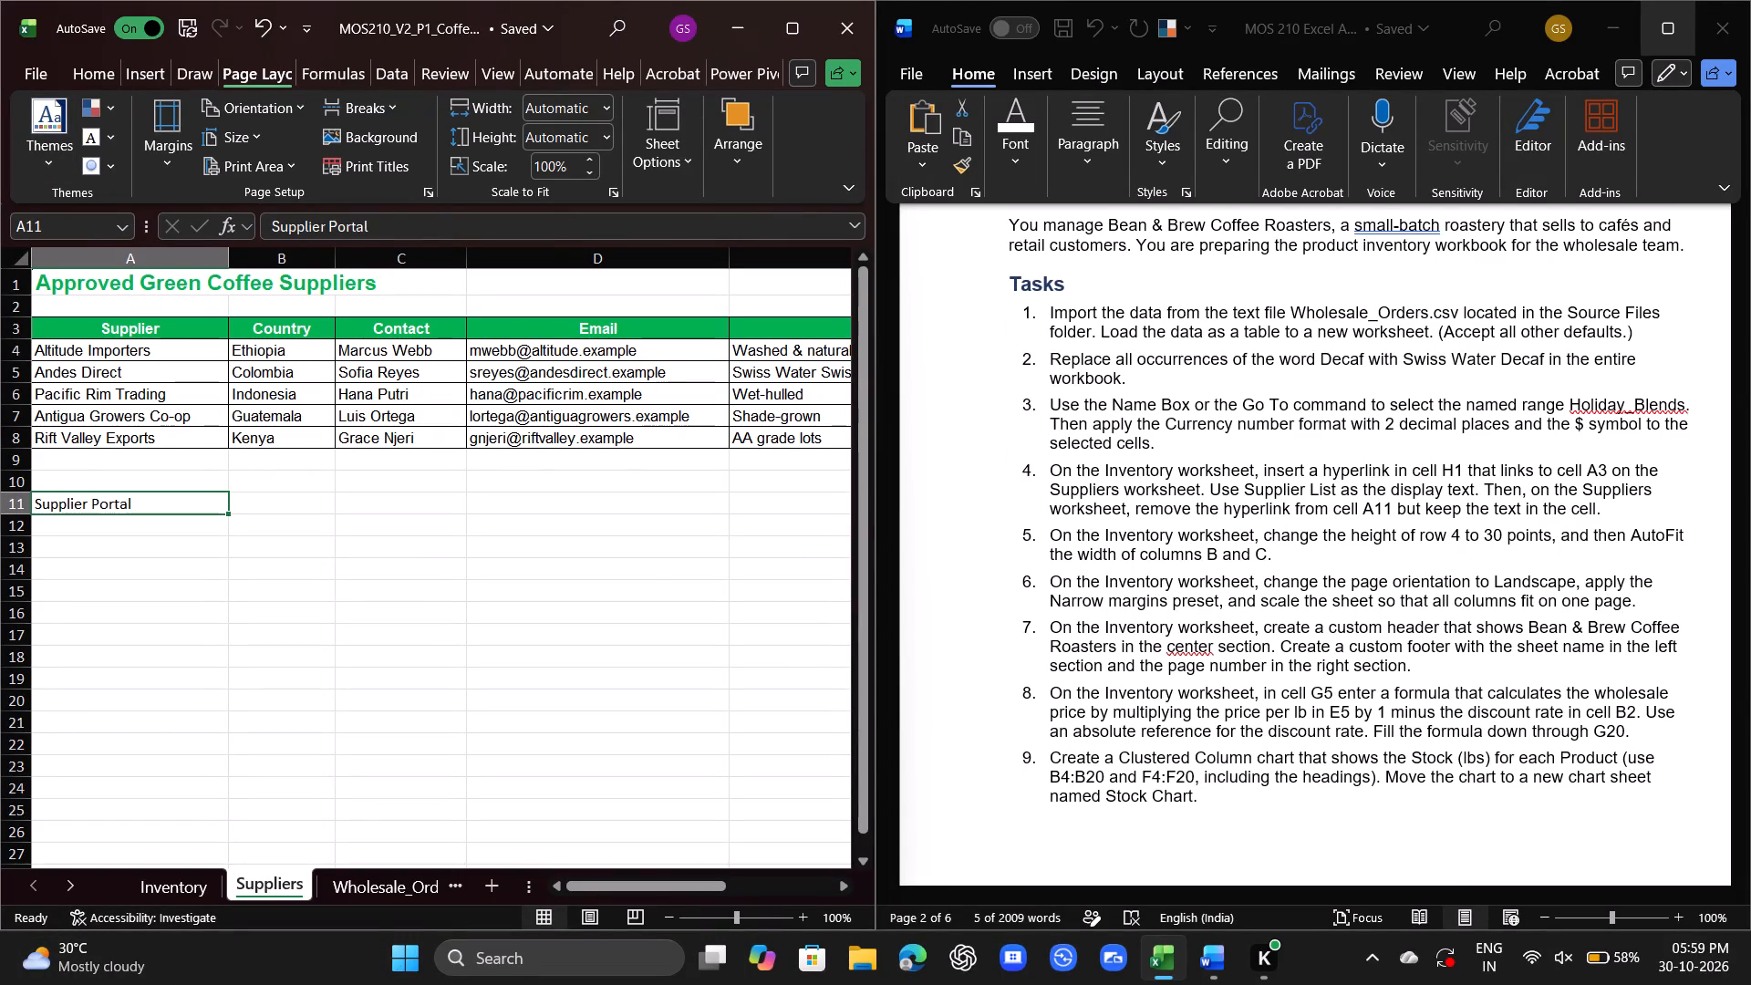
# On the Inventory worksheet, enter the heading chart in cell H4 beside Wholesale Price.
pyautogui.click(561, 671)
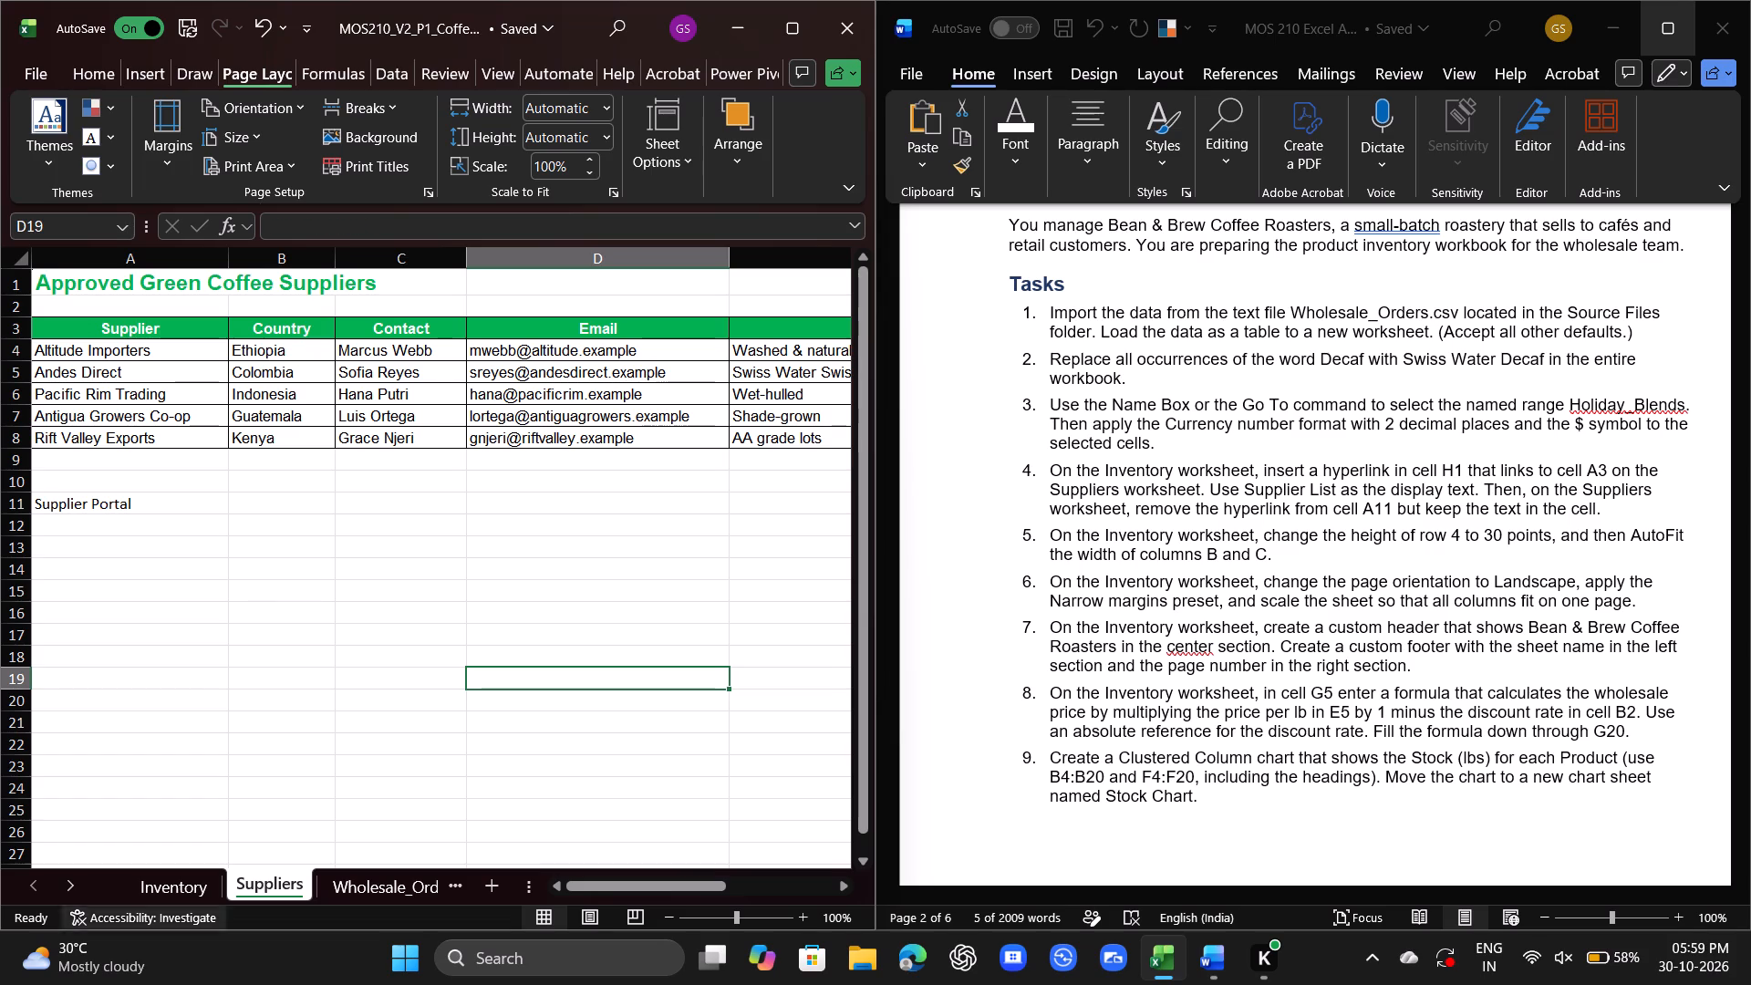
pyautogui.click(174, 881)
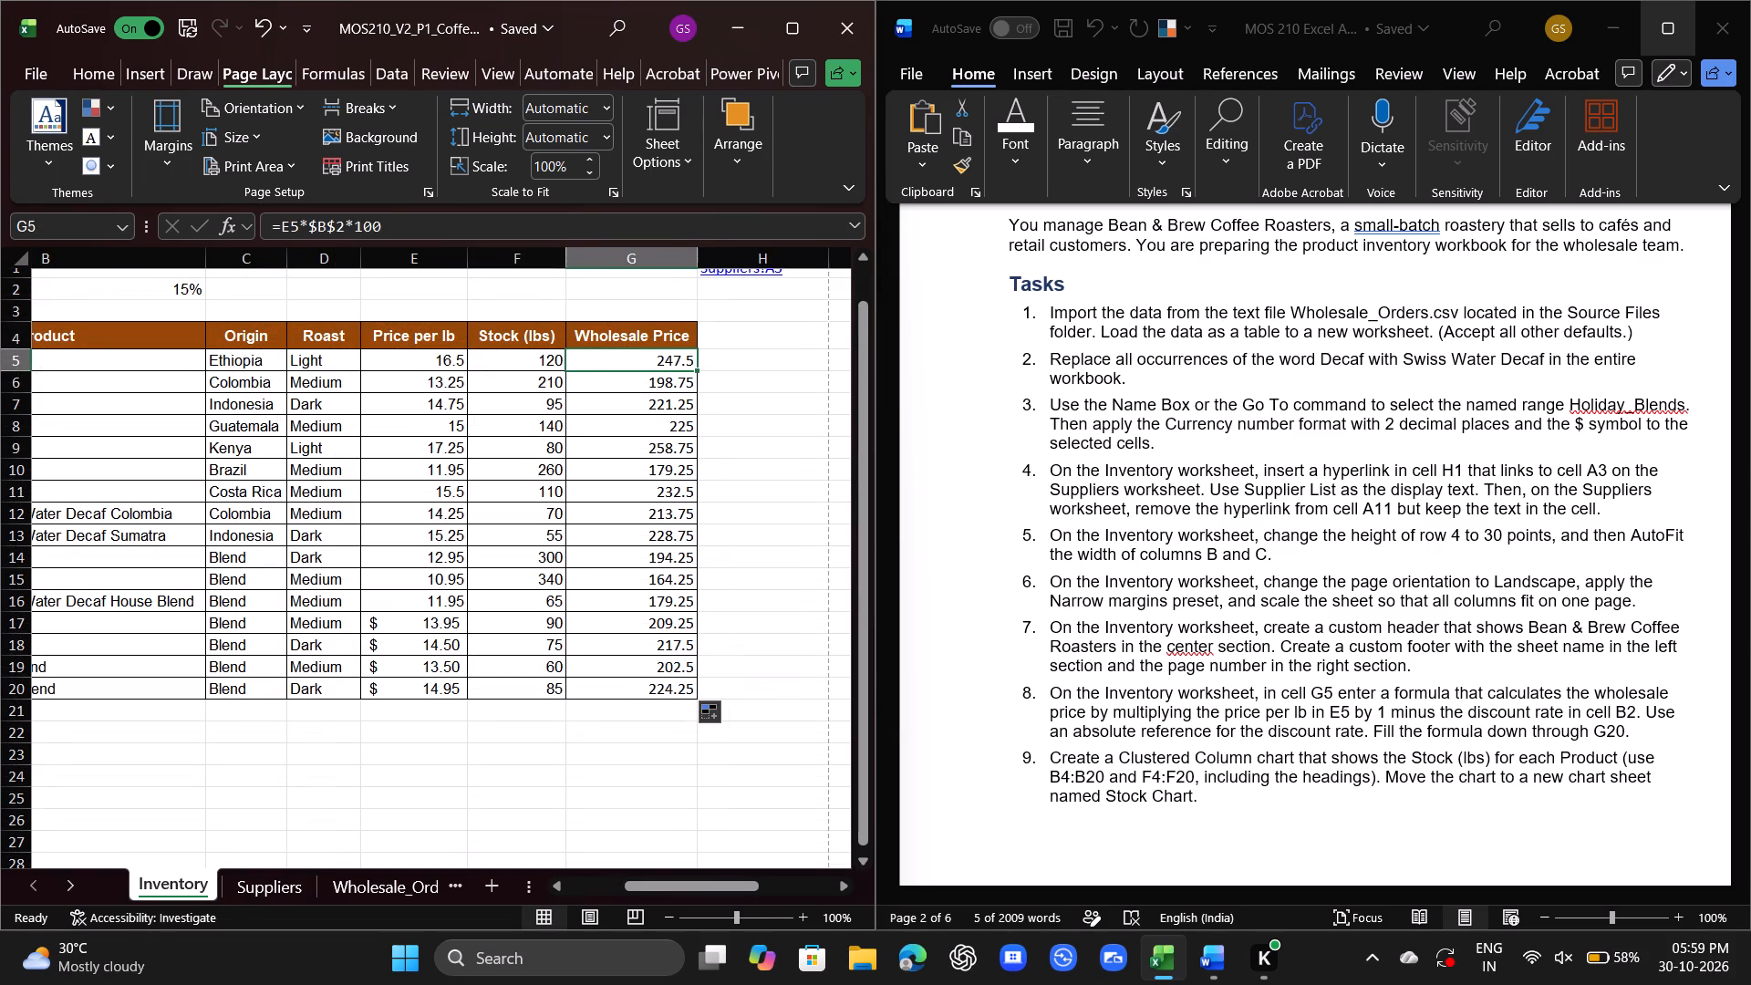
pyautogui.click(761, 340)
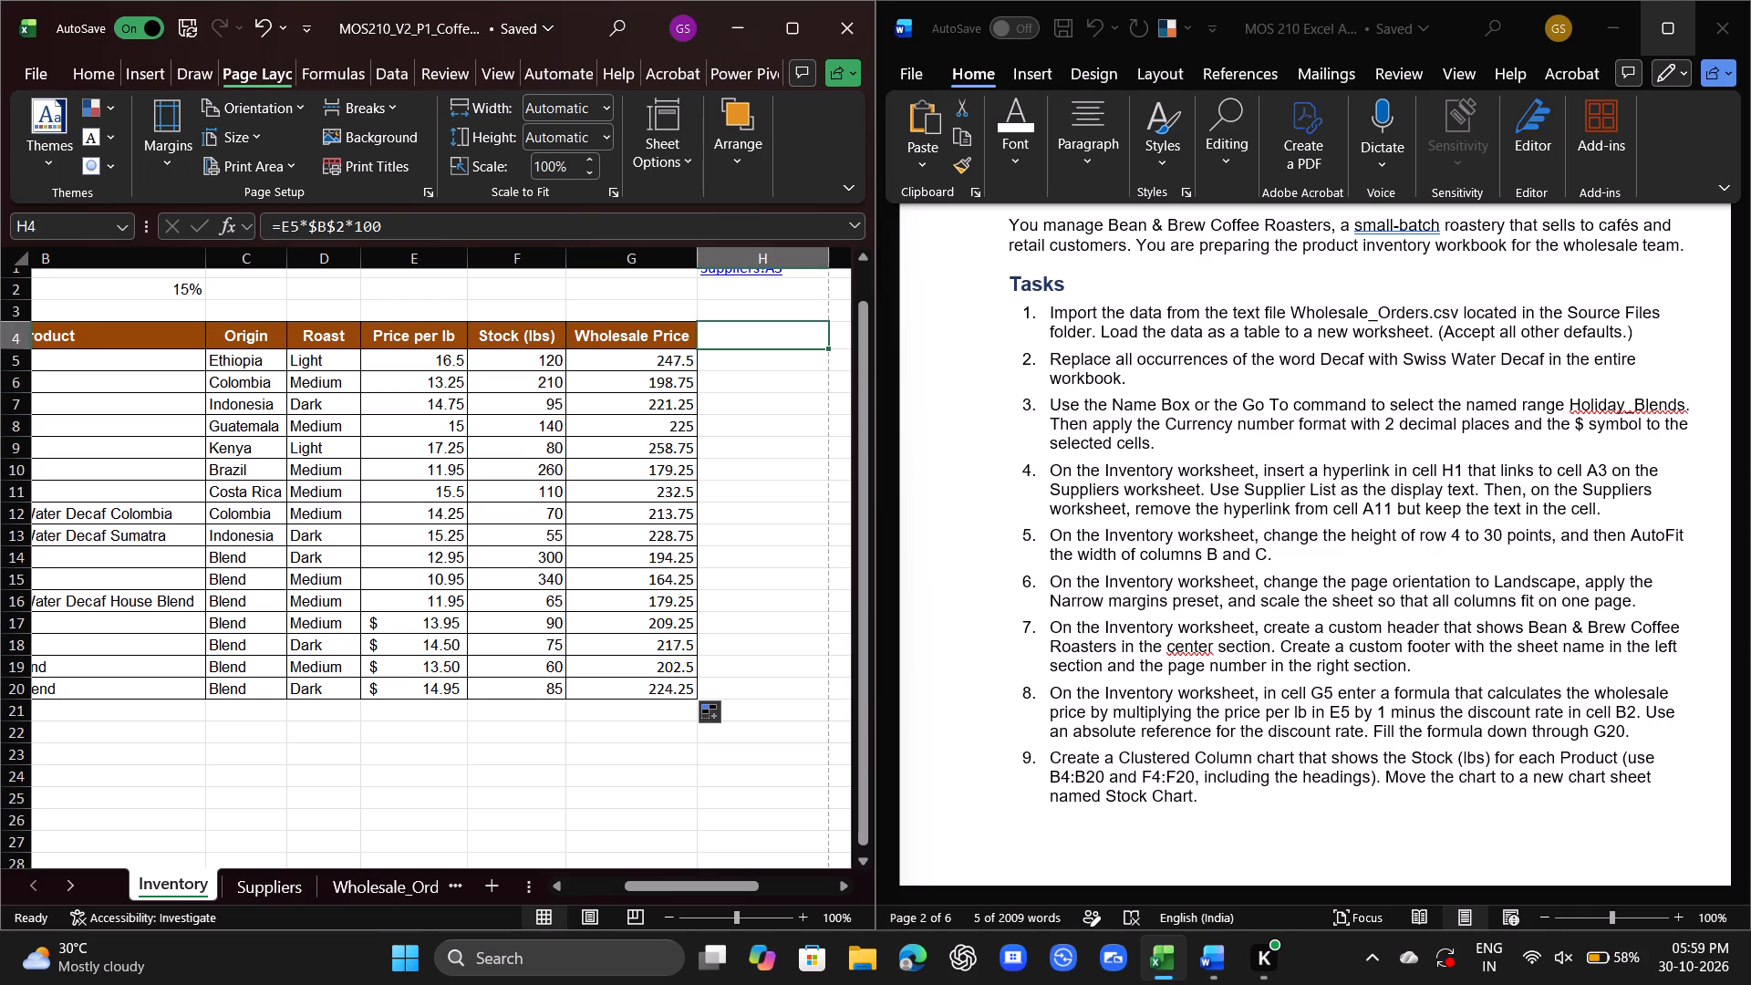
pyautogui.write('chart')
pyautogui.press('Return')
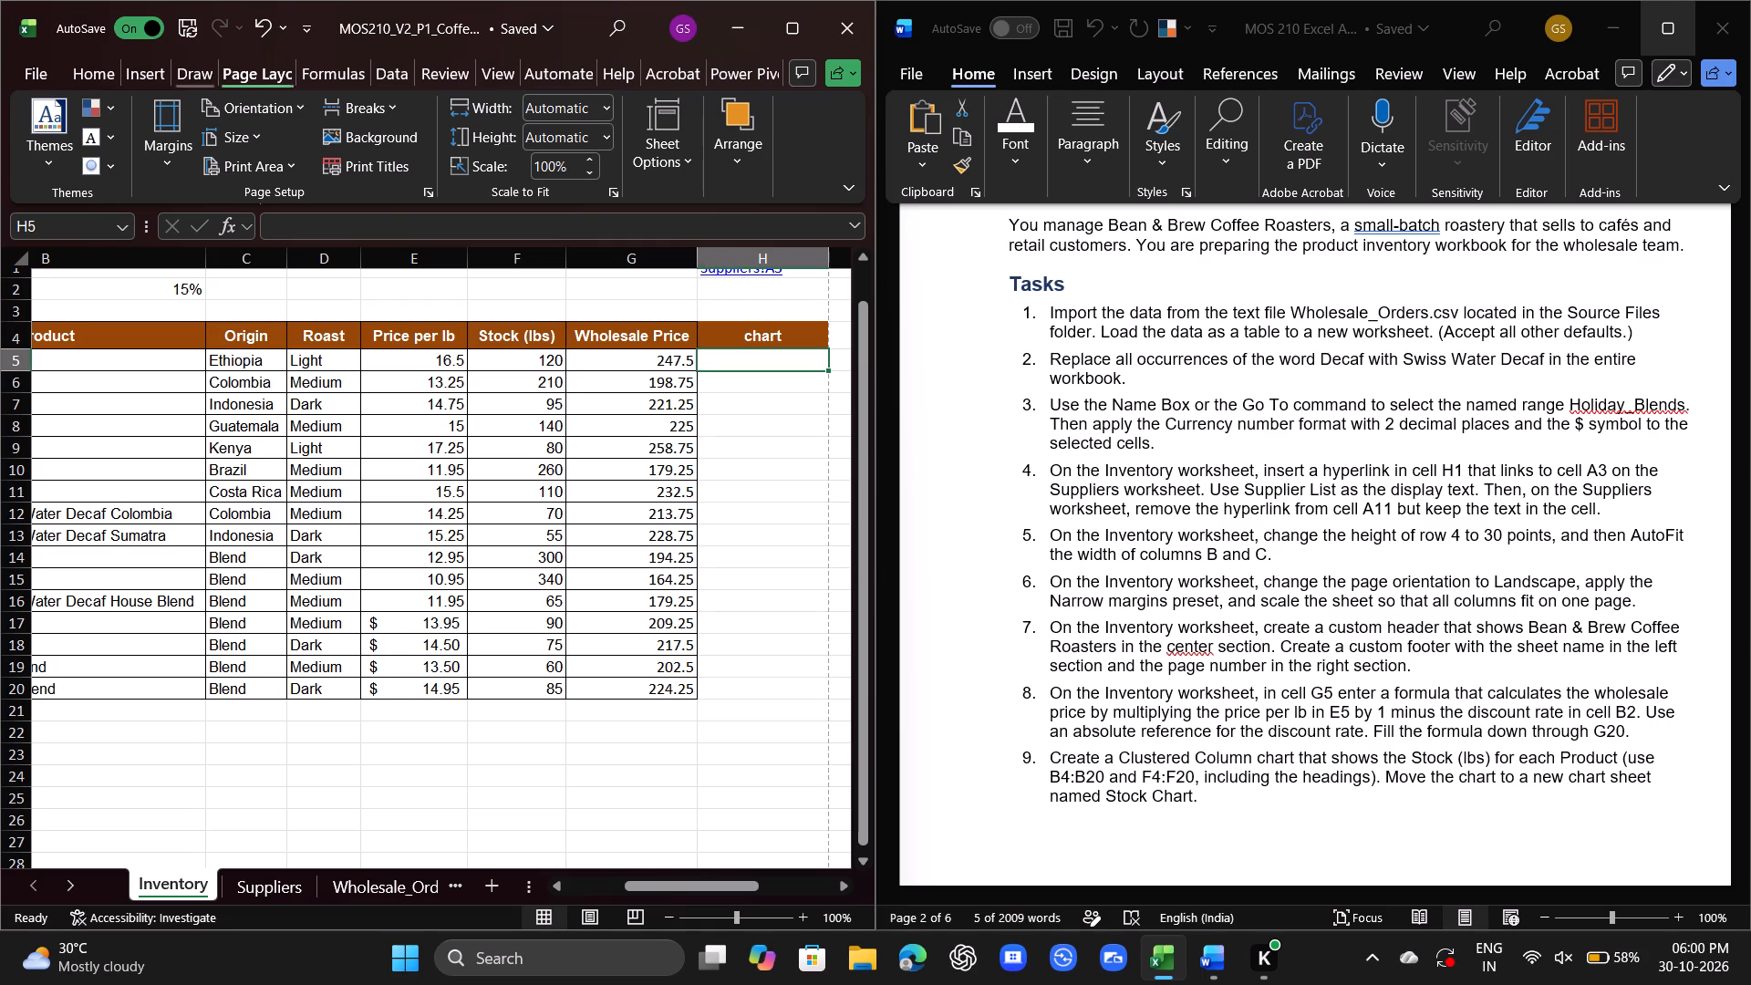
# Begin inserting Column sparklines, clear the preset location, and set the data range to the Stock (lbs) cells F5:F20.
pyautogui.click(145, 67)
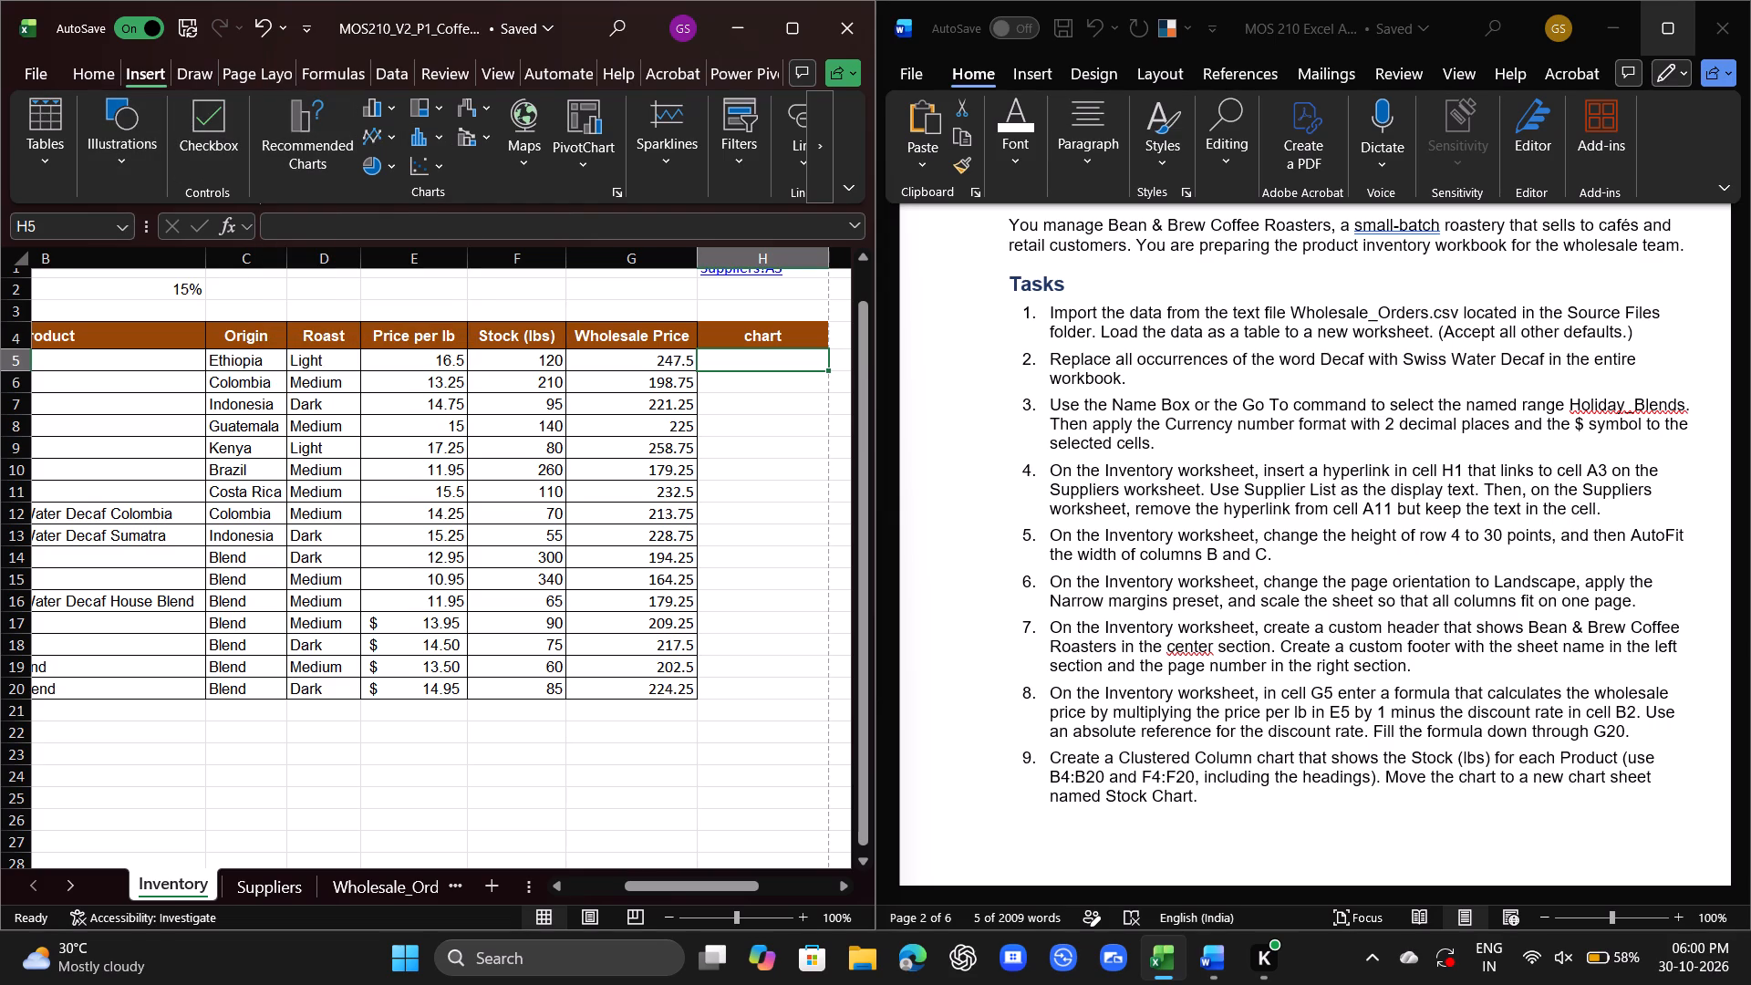
pyautogui.click(672, 152)
pyautogui.click(700, 221)
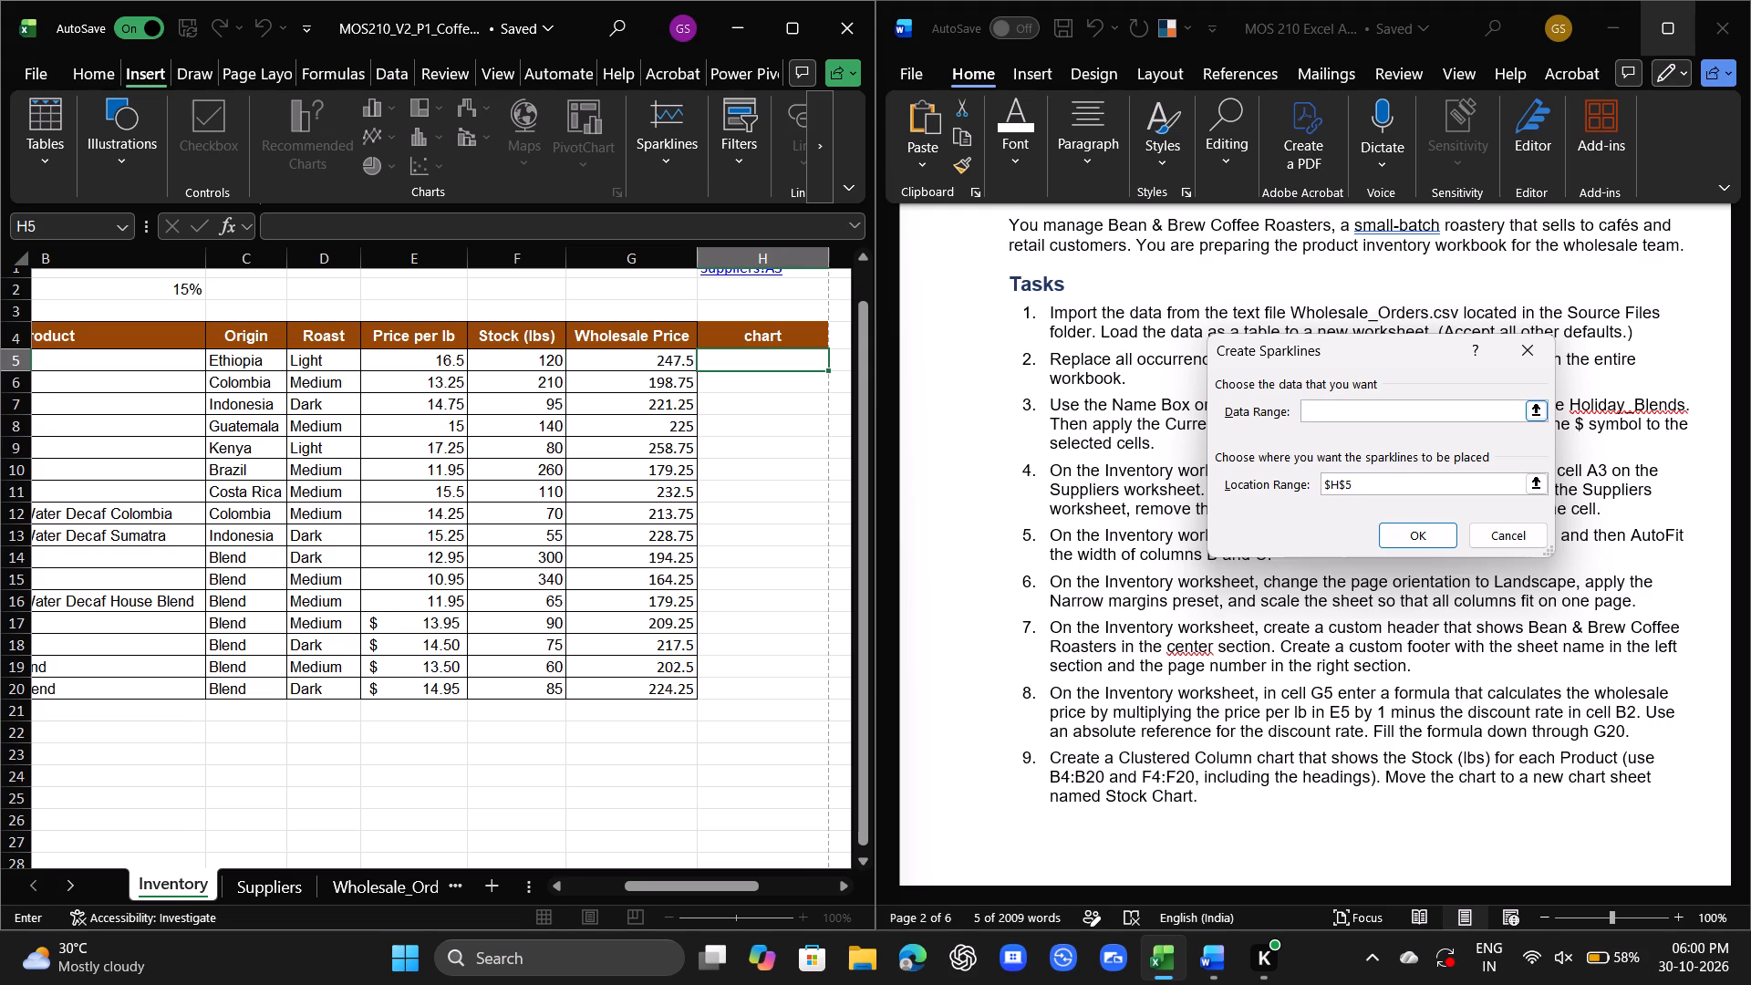
pyautogui.click(1398, 482)
pyautogui.press('BackSpace')
pyautogui.press('BackSpace')
pyautogui.press('BackSpace')
pyautogui.press('BackSpace')
pyautogui.press('BackSpace')
pyautogui.press('BackSpace')
pyautogui.press('BackSpace')
pyautogui.press('BackSpace')
pyautogui.press('BackSpace')
pyautogui.press('BackSpace')
pyautogui.press('BackSpace')
pyautogui.press('BackSpace')
pyautogui.press('BackSpace')
pyautogui.press('BackSpace')
pyautogui.press('BackSpace')
pyautogui.press('BackSpace')
pyautogui.press('BackSpace')
pyautogui.click(1307, 411)
pyautogui.hscroll(2, 203, 400)
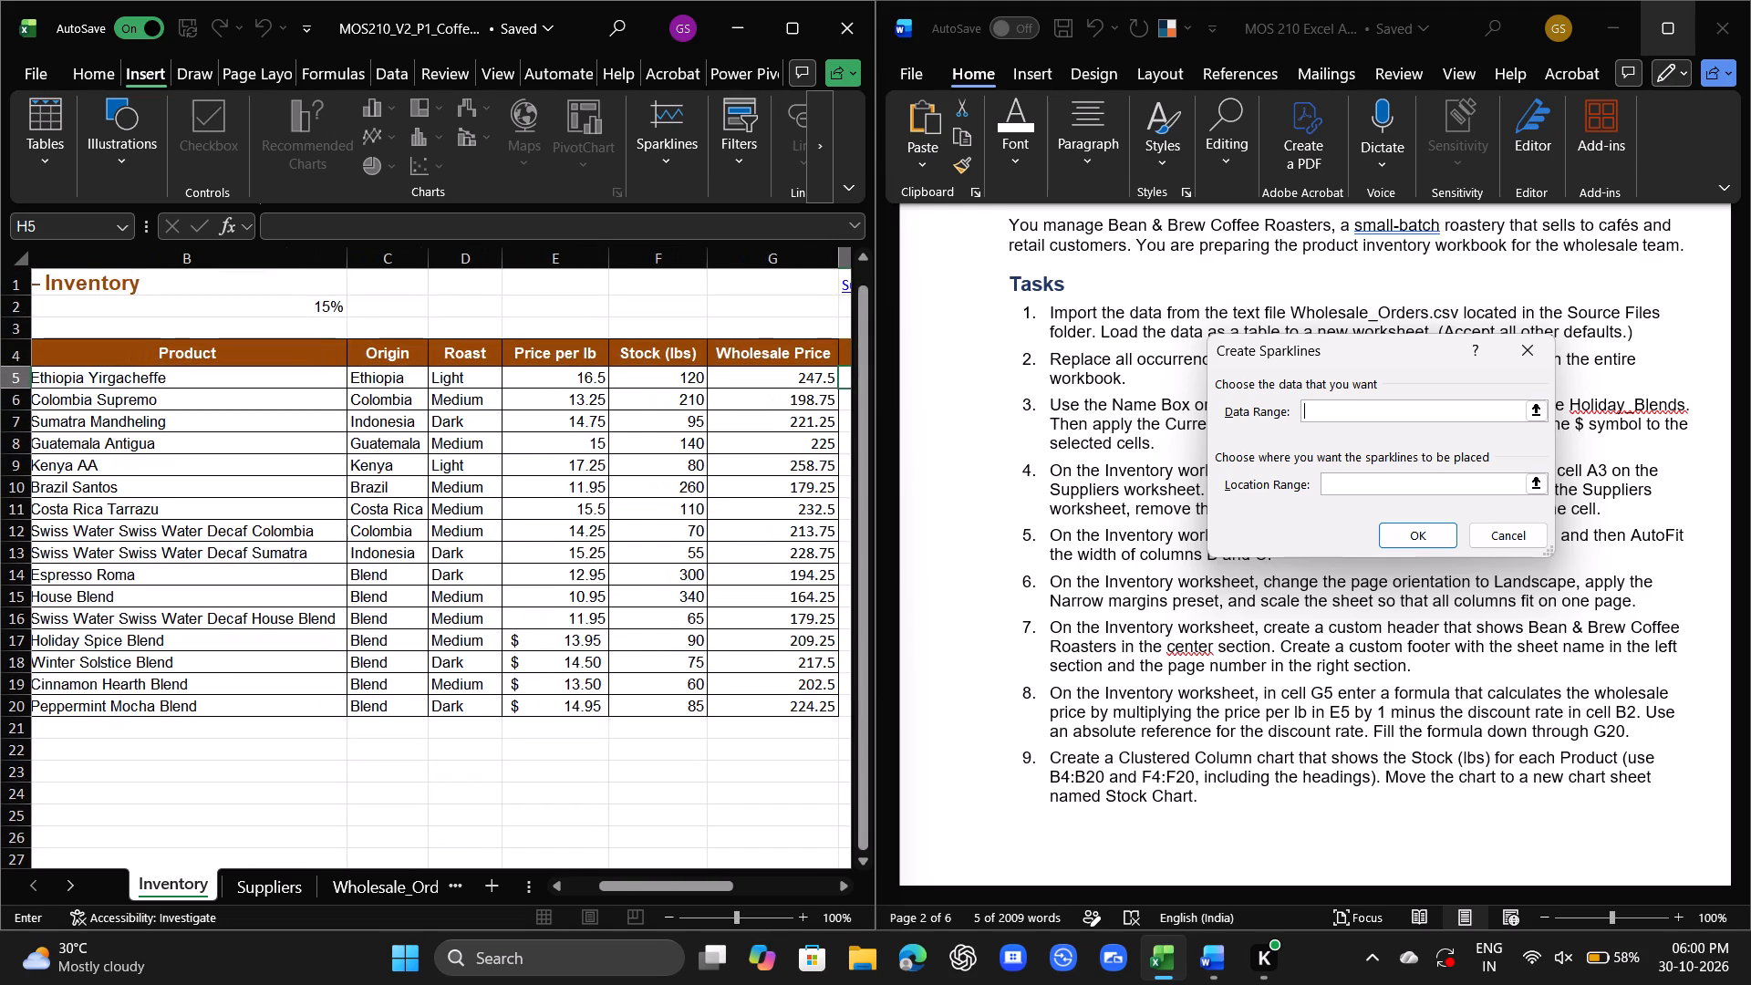
pyautogui.hscroll(1, 203, 400)
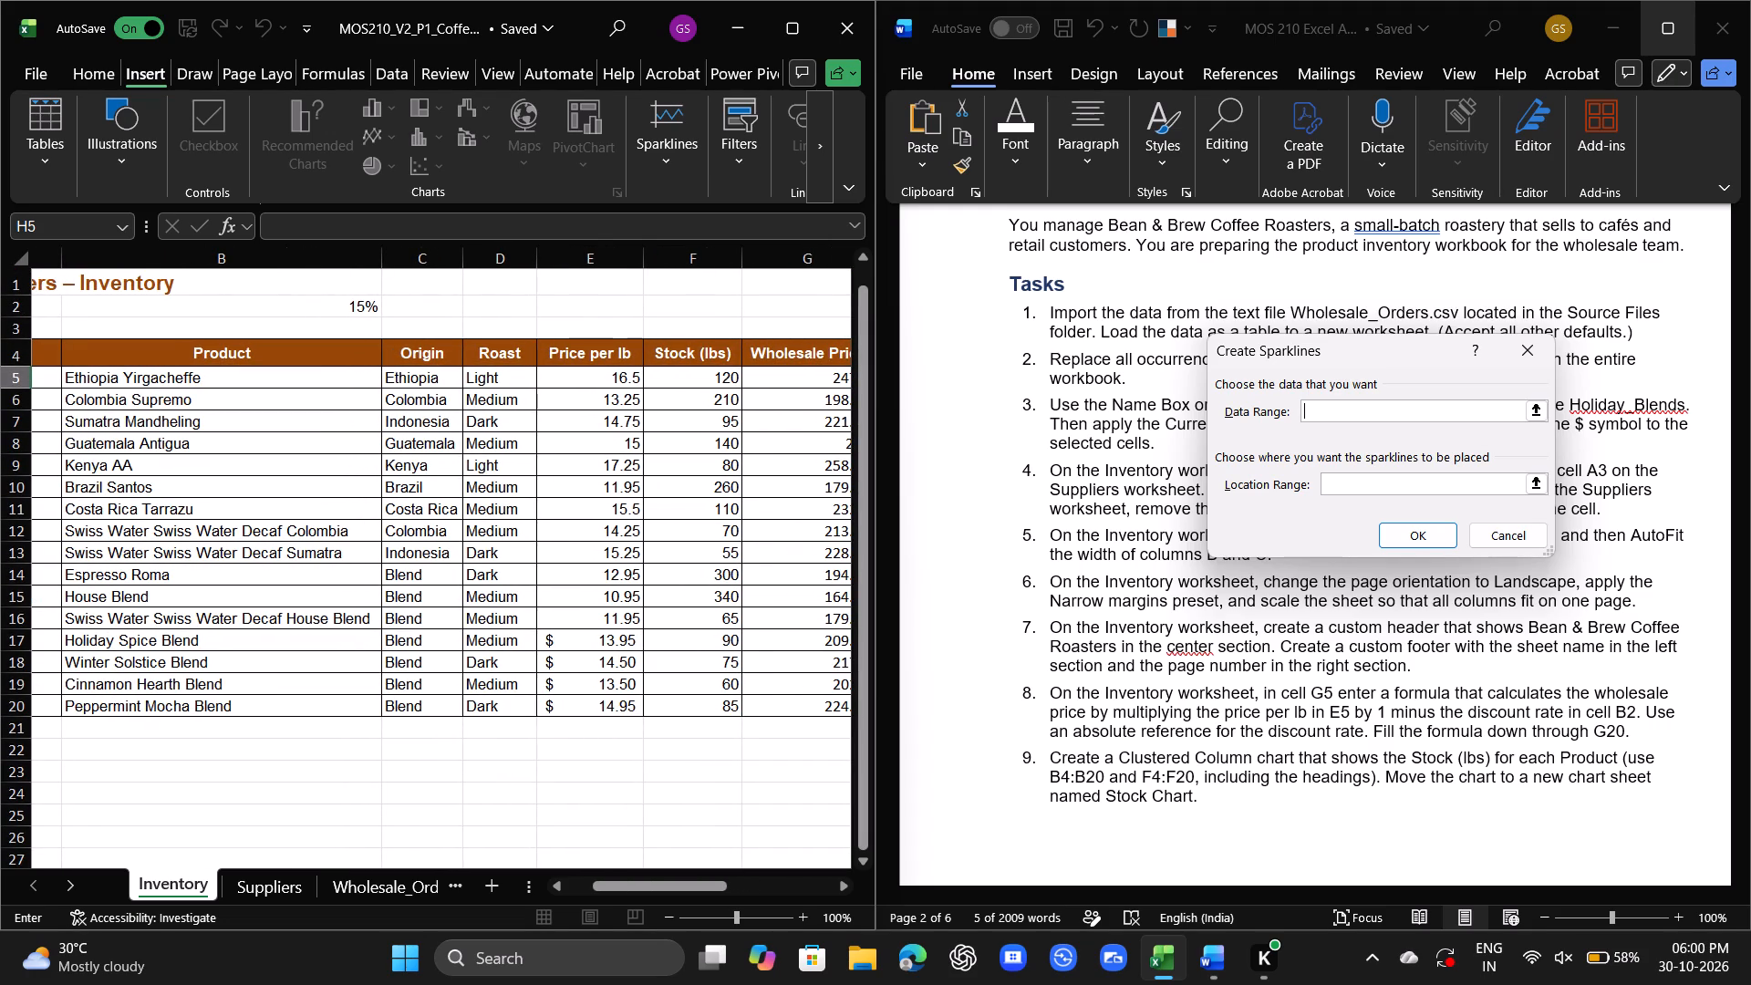
pyautogui.moveTo(216, 383); pyautogui.dragTo(260, 451)
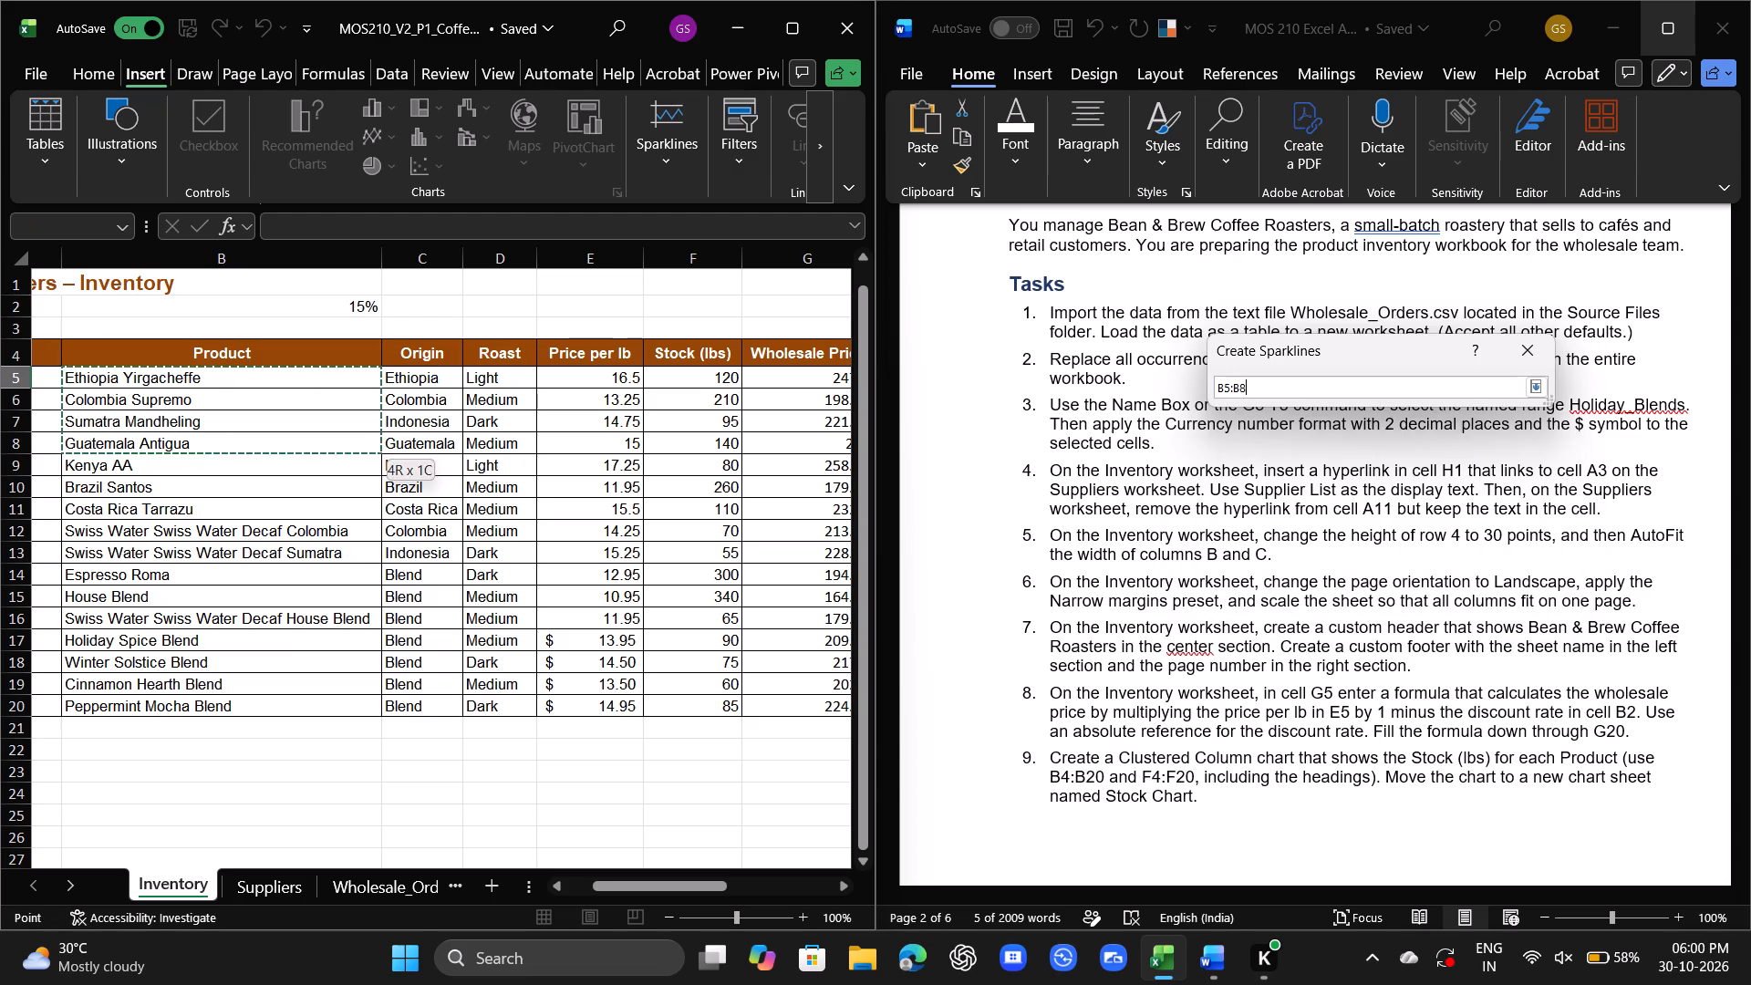
pyautogui.moveTo(260, 451); pyautogui.dragTo(342, 670)
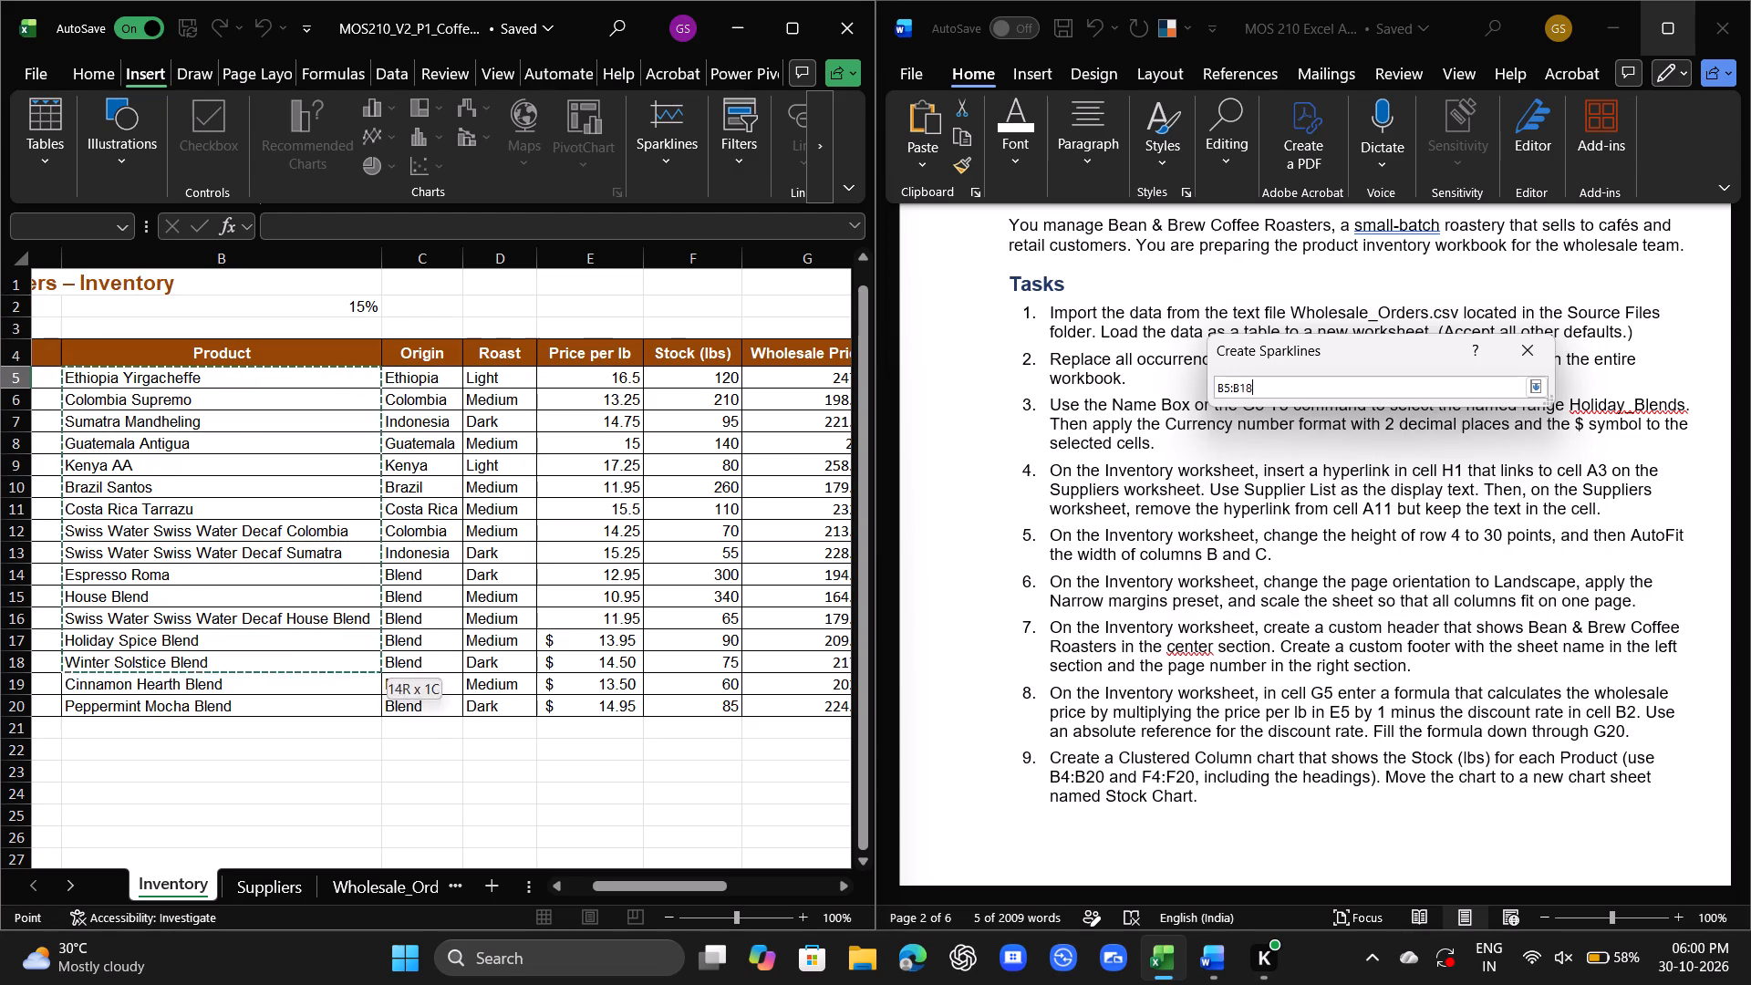
pyautogui.moveTo(342, 670); pyautogui.dragTo(347, 700)
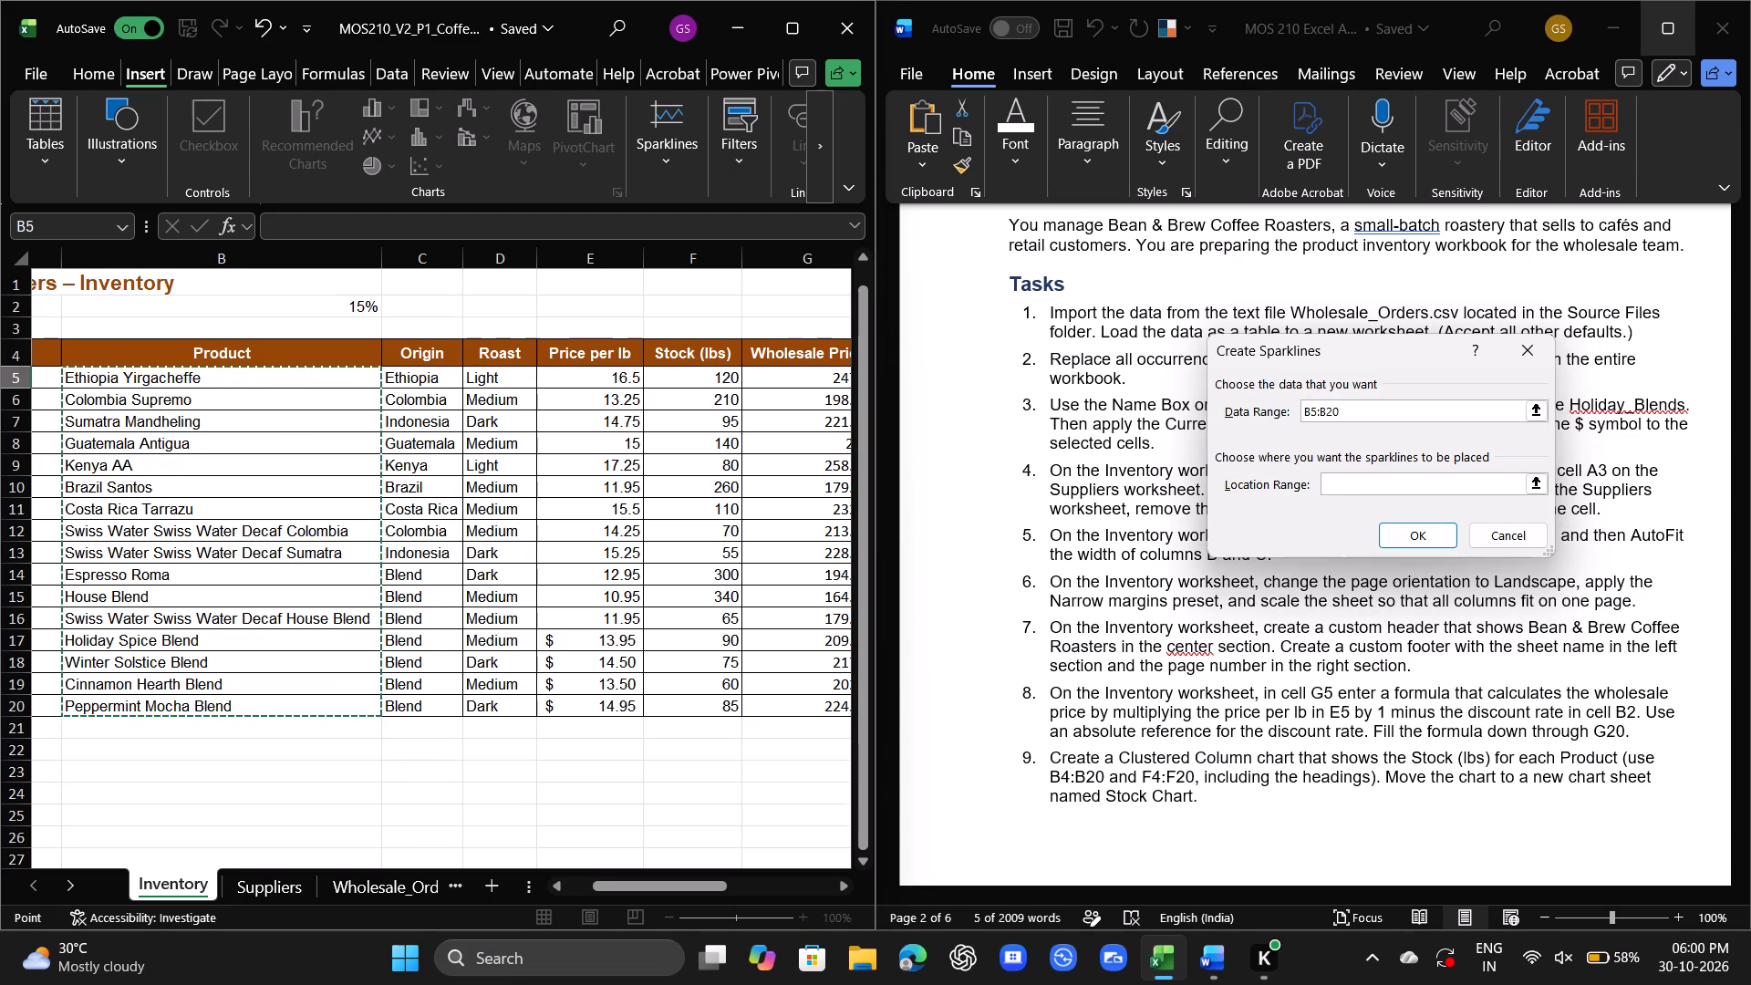
pyautogui.moveTo(688, 377); pyautogui.dragTo(690, 688)
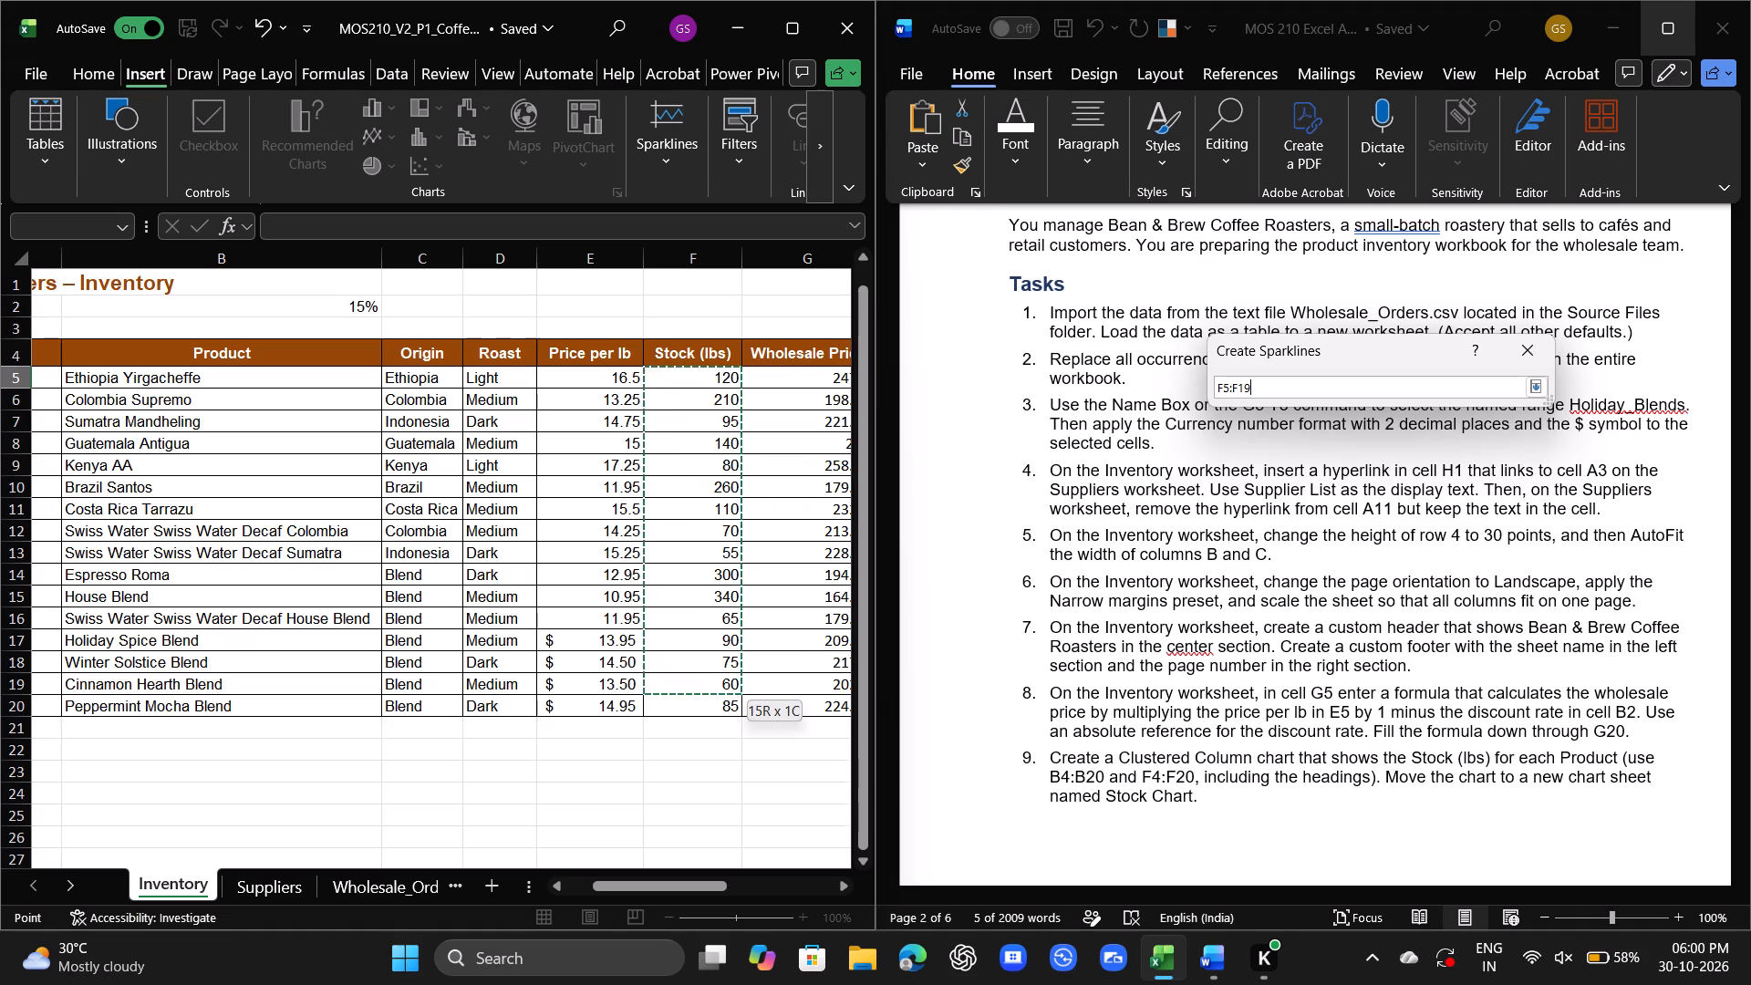
pyautogui.moveTo(690, 688); pyautogui.dragTo(687, 705)
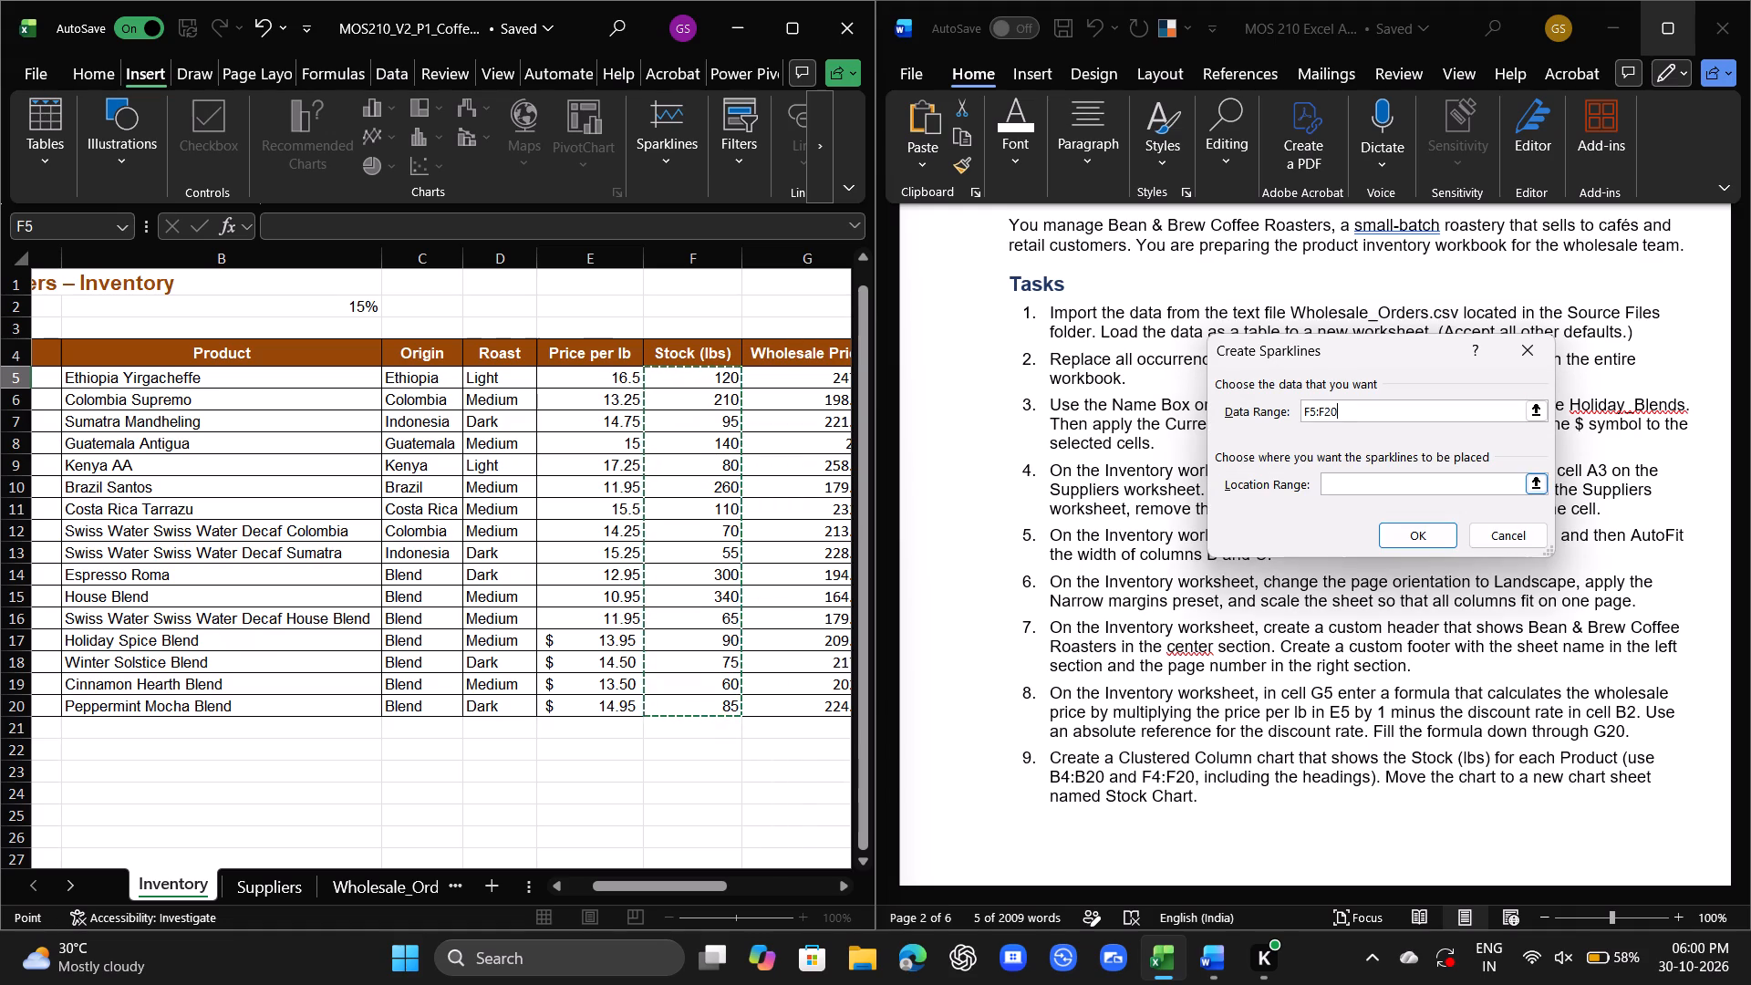
# Set the sparklines' location range to H5:H20 under the chart heading.
pyautogui.click(1403, 484)
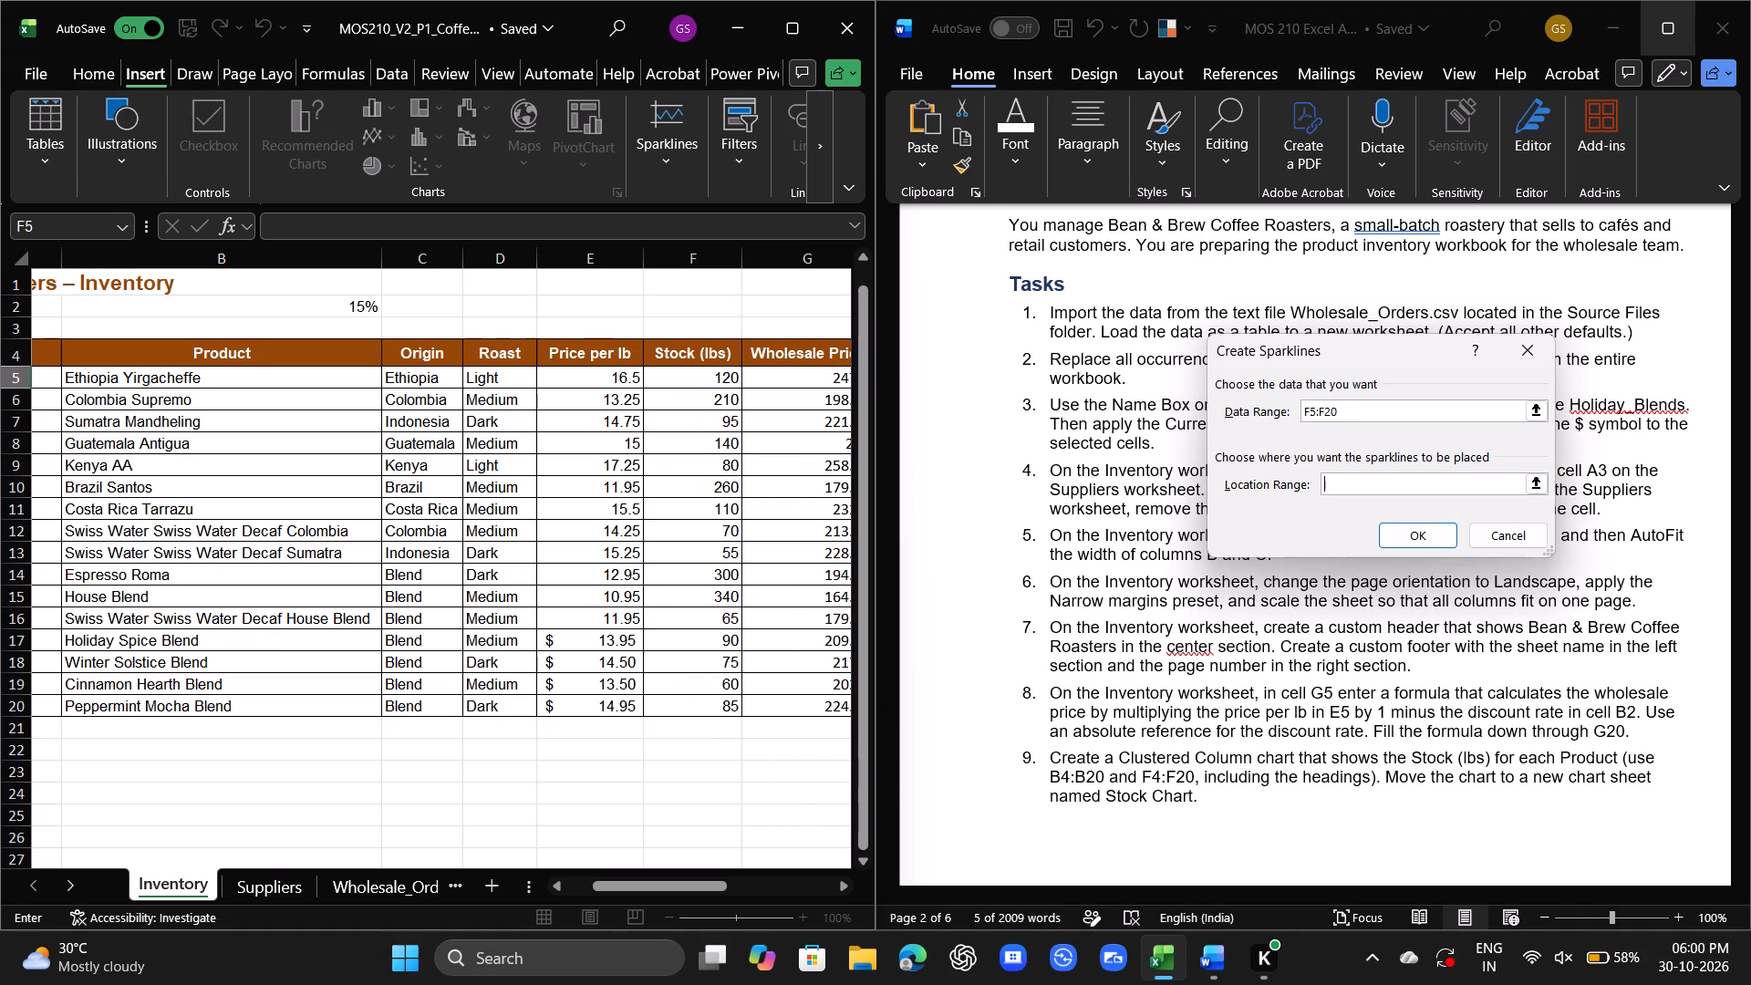
pyautogui.hscroll(-1, 977, 433)
pyautogui.hscroll(-1, 631, 430)
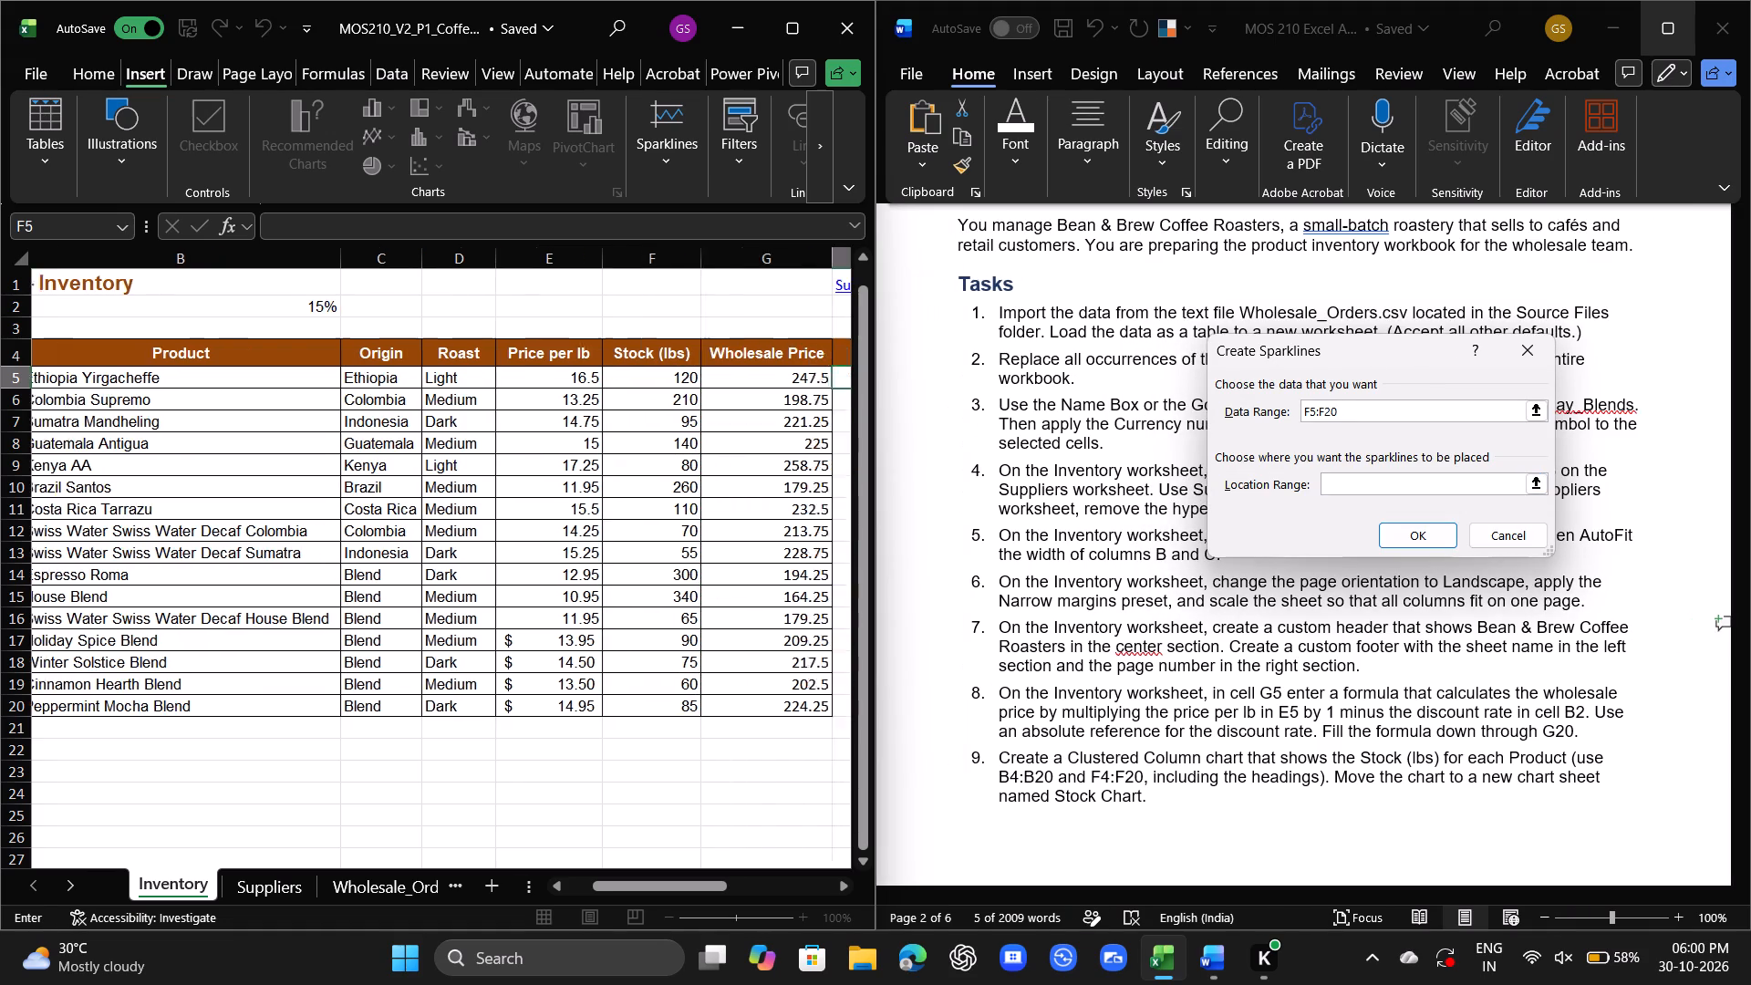
pyautogui.hscroll(-2, 631, 430)
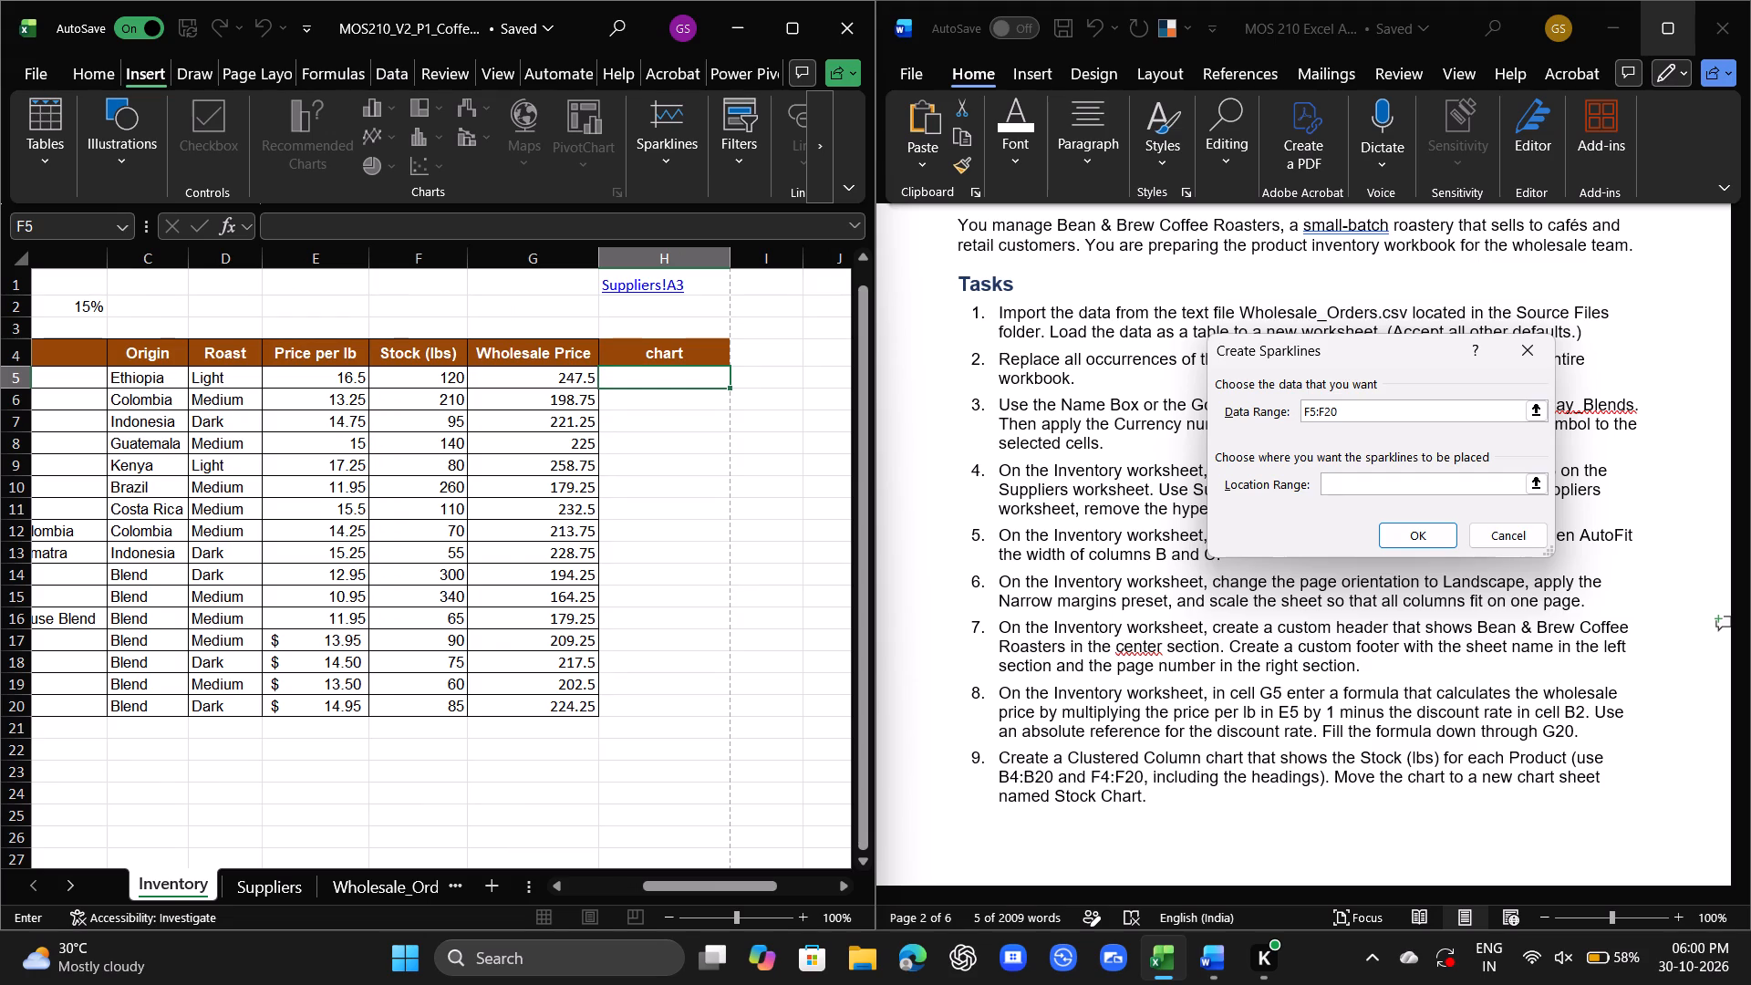
pyautogui.click(761, 403)
pyautogui.moveTo(699, 375); pyautogui.dragTo(694, 710)
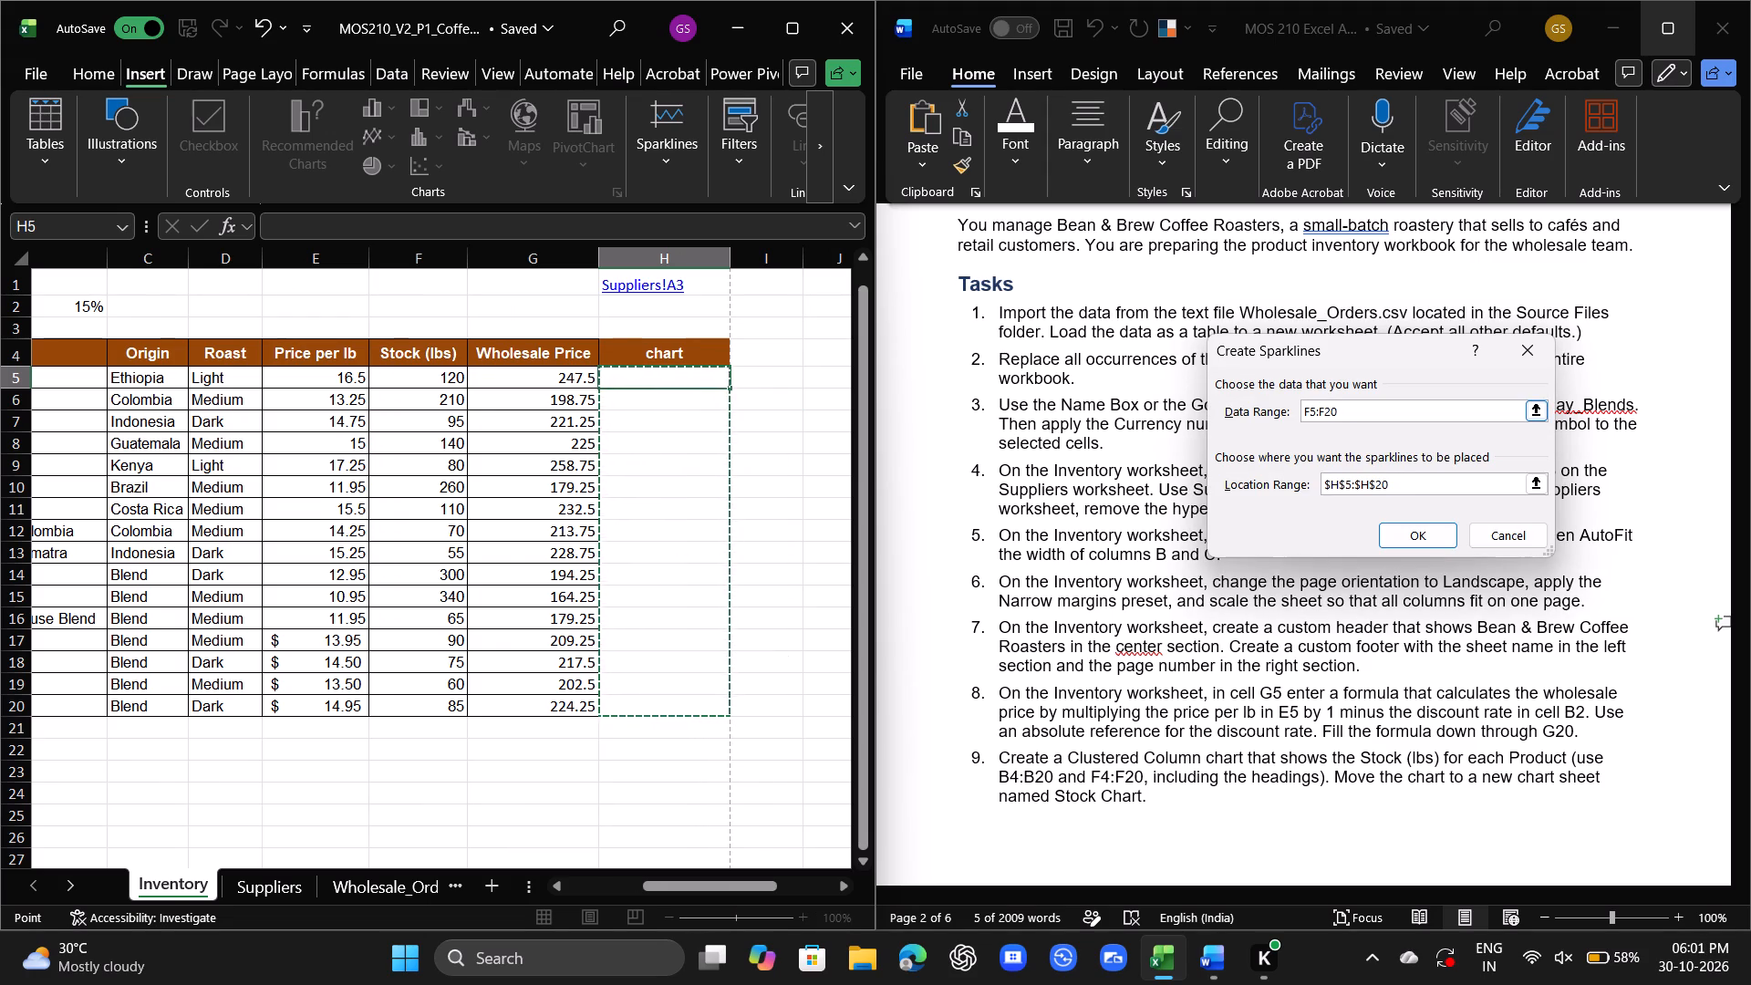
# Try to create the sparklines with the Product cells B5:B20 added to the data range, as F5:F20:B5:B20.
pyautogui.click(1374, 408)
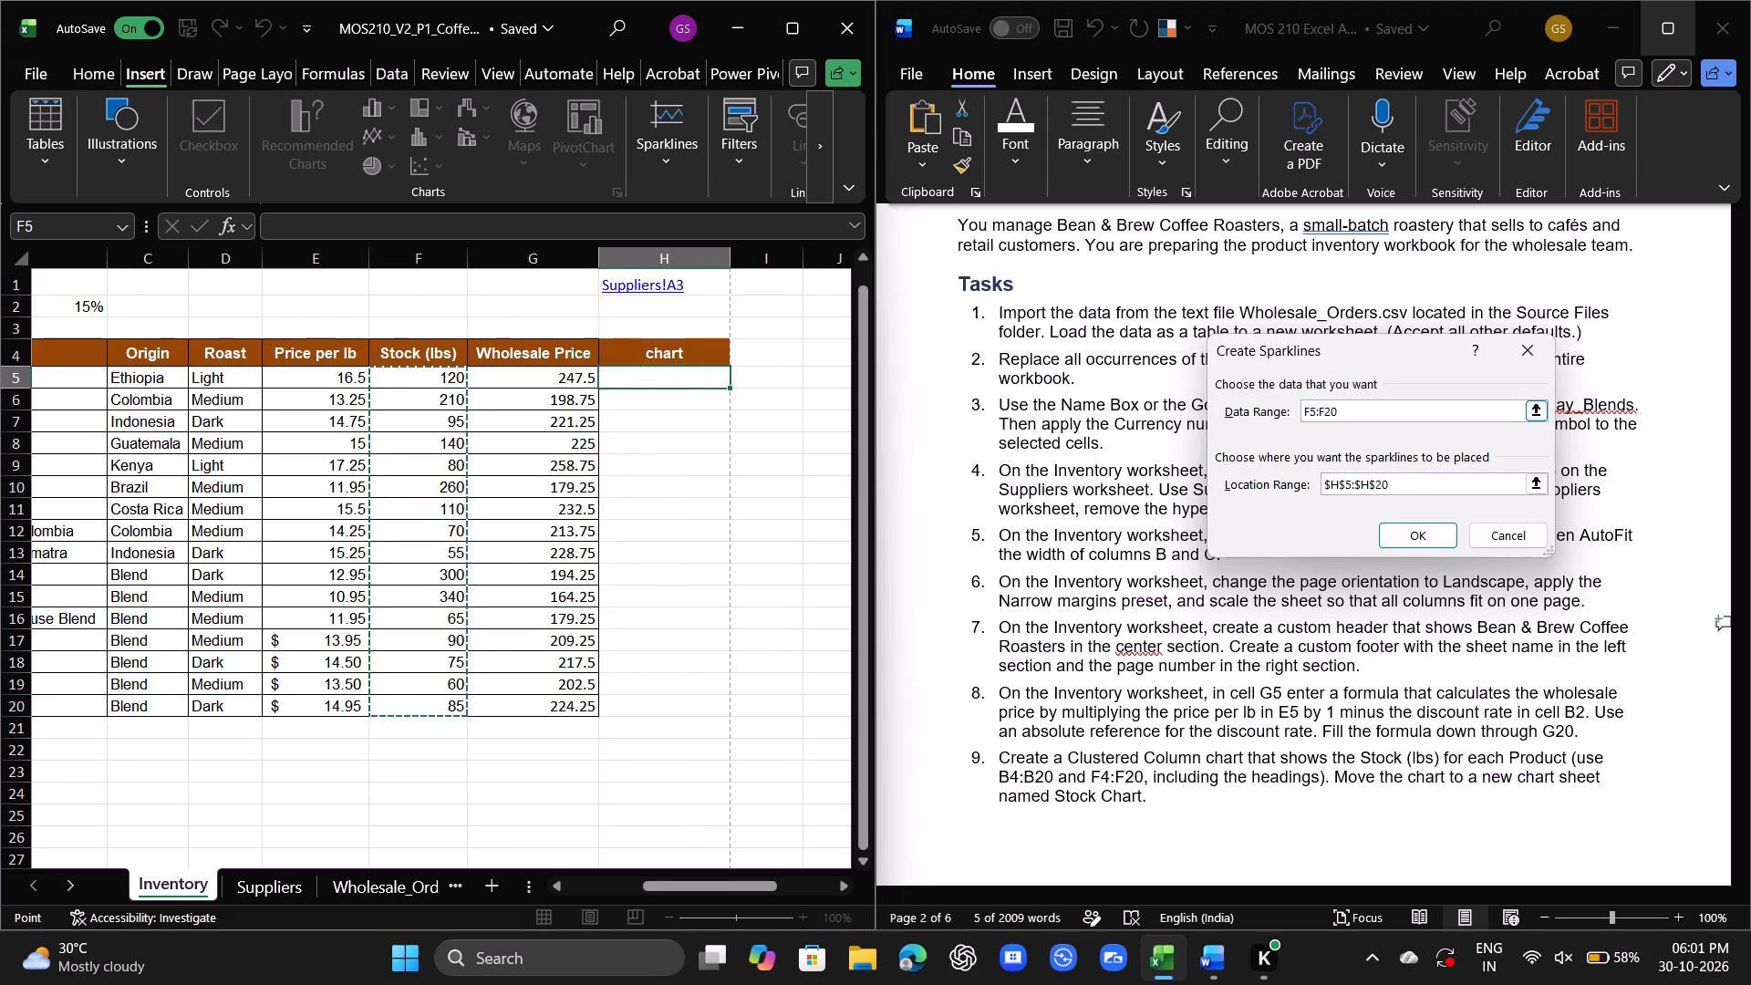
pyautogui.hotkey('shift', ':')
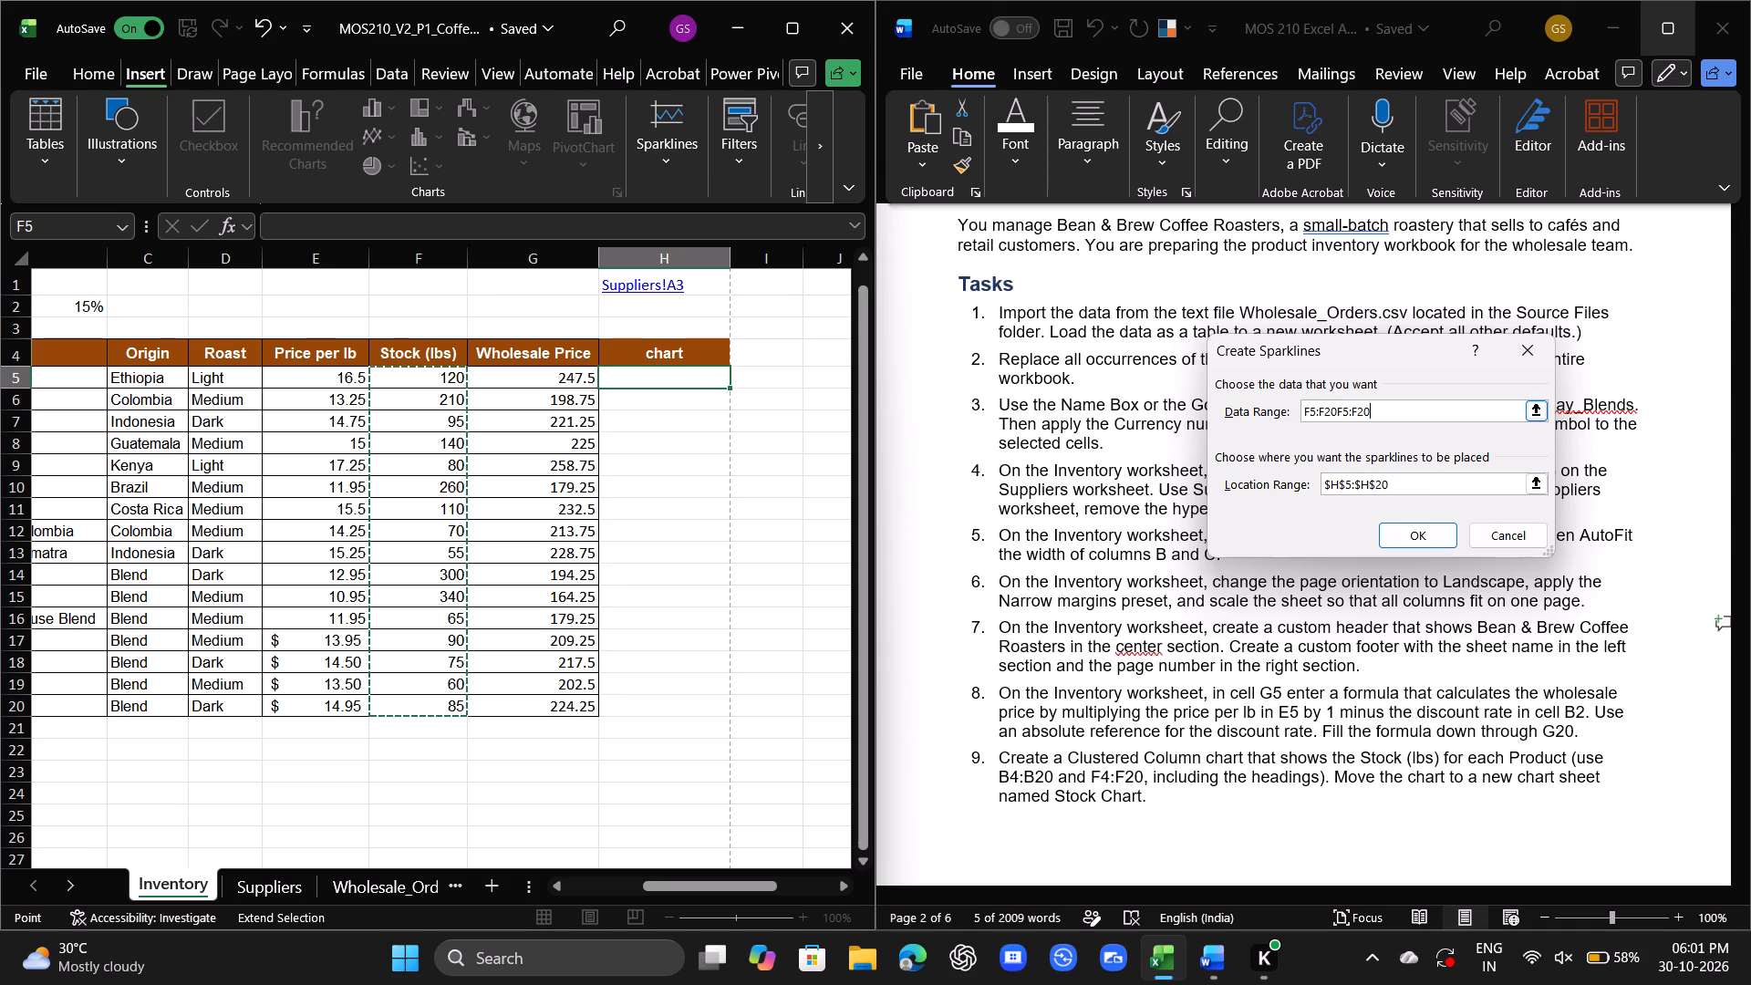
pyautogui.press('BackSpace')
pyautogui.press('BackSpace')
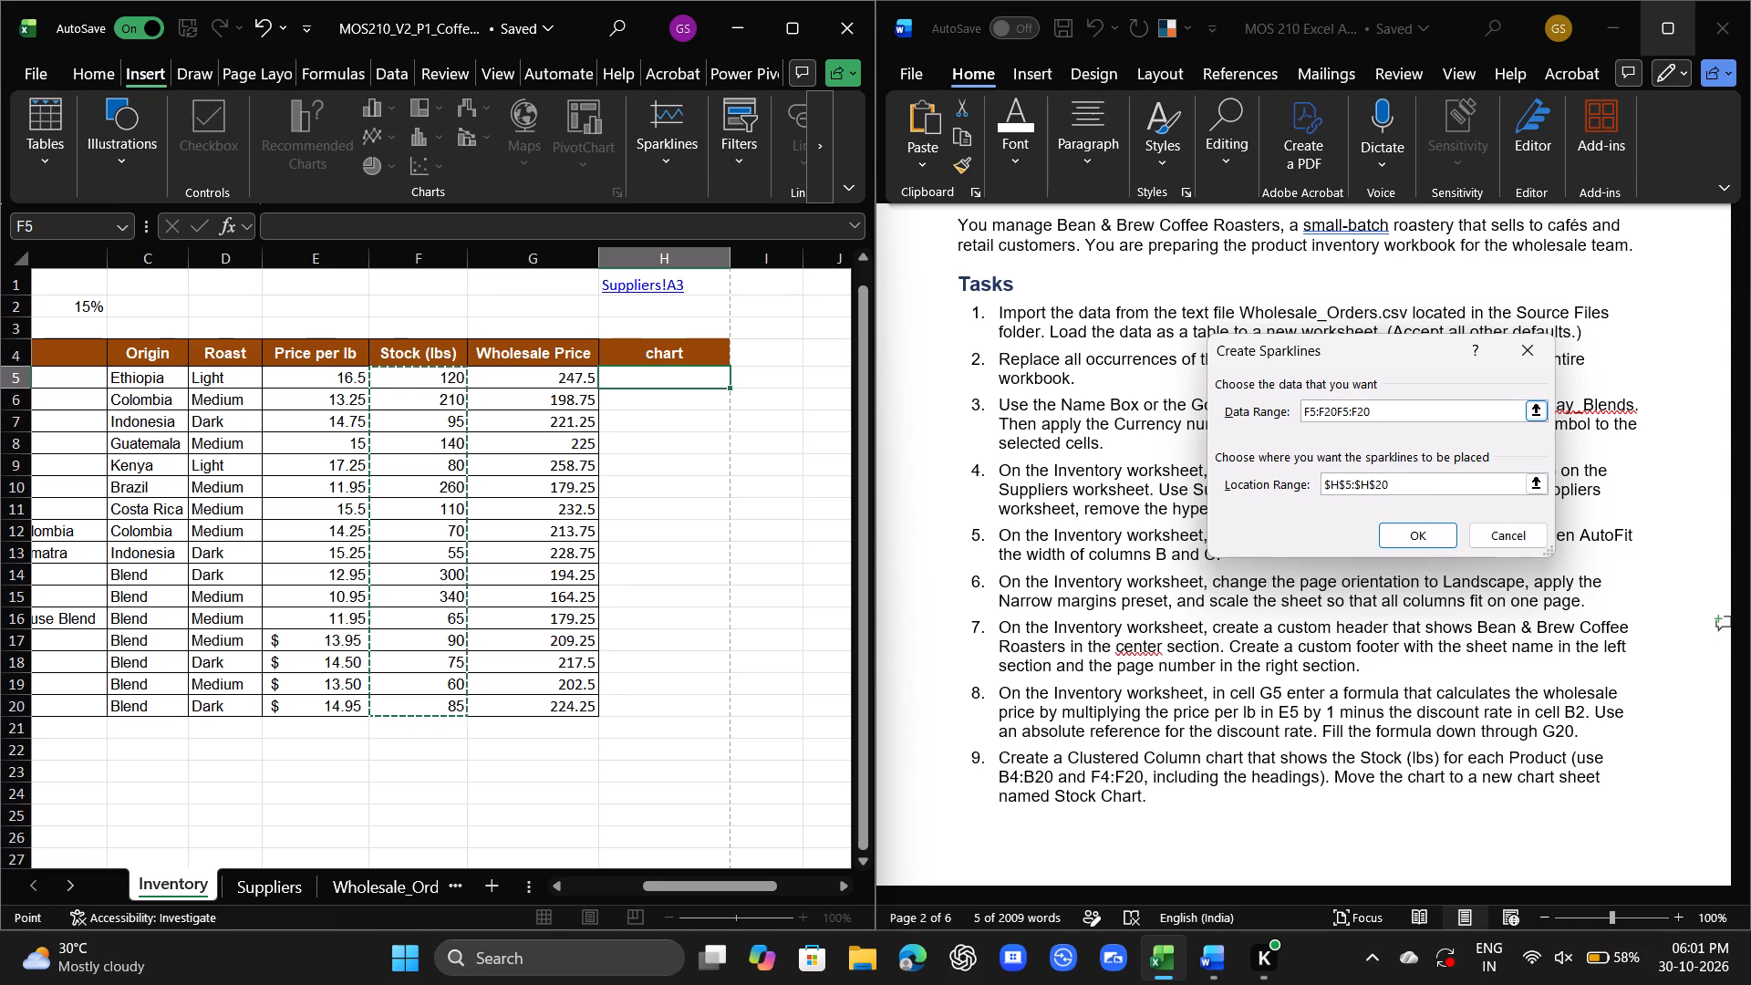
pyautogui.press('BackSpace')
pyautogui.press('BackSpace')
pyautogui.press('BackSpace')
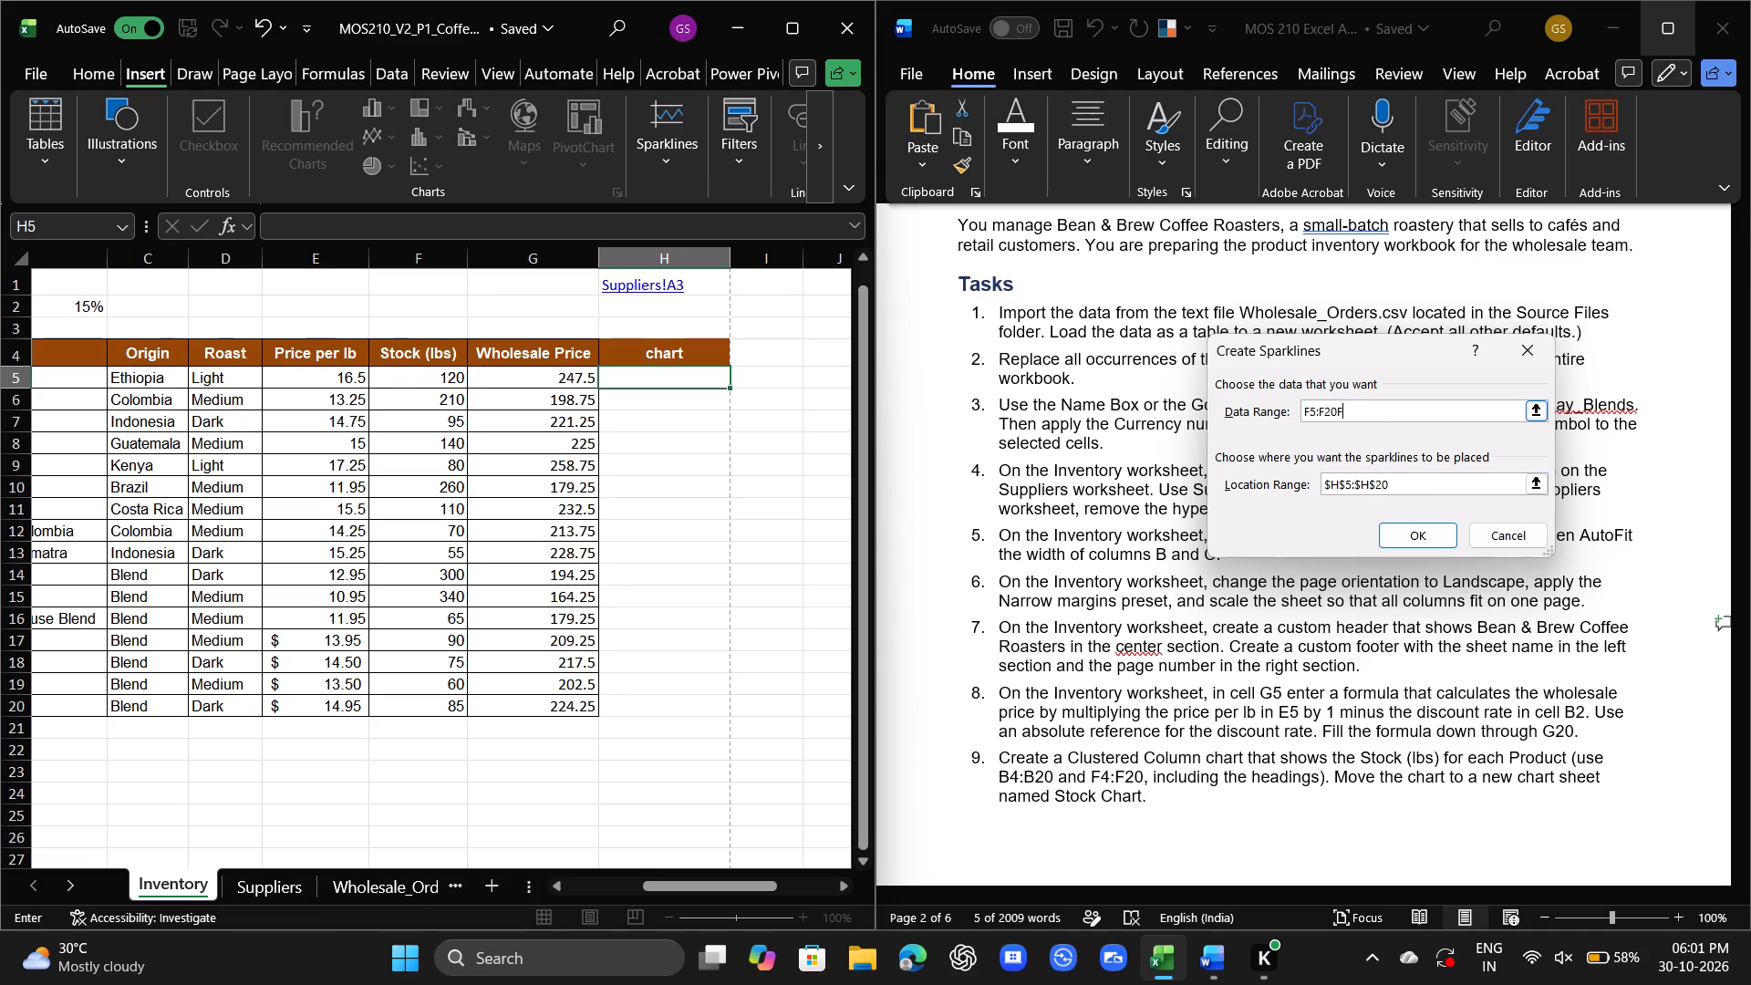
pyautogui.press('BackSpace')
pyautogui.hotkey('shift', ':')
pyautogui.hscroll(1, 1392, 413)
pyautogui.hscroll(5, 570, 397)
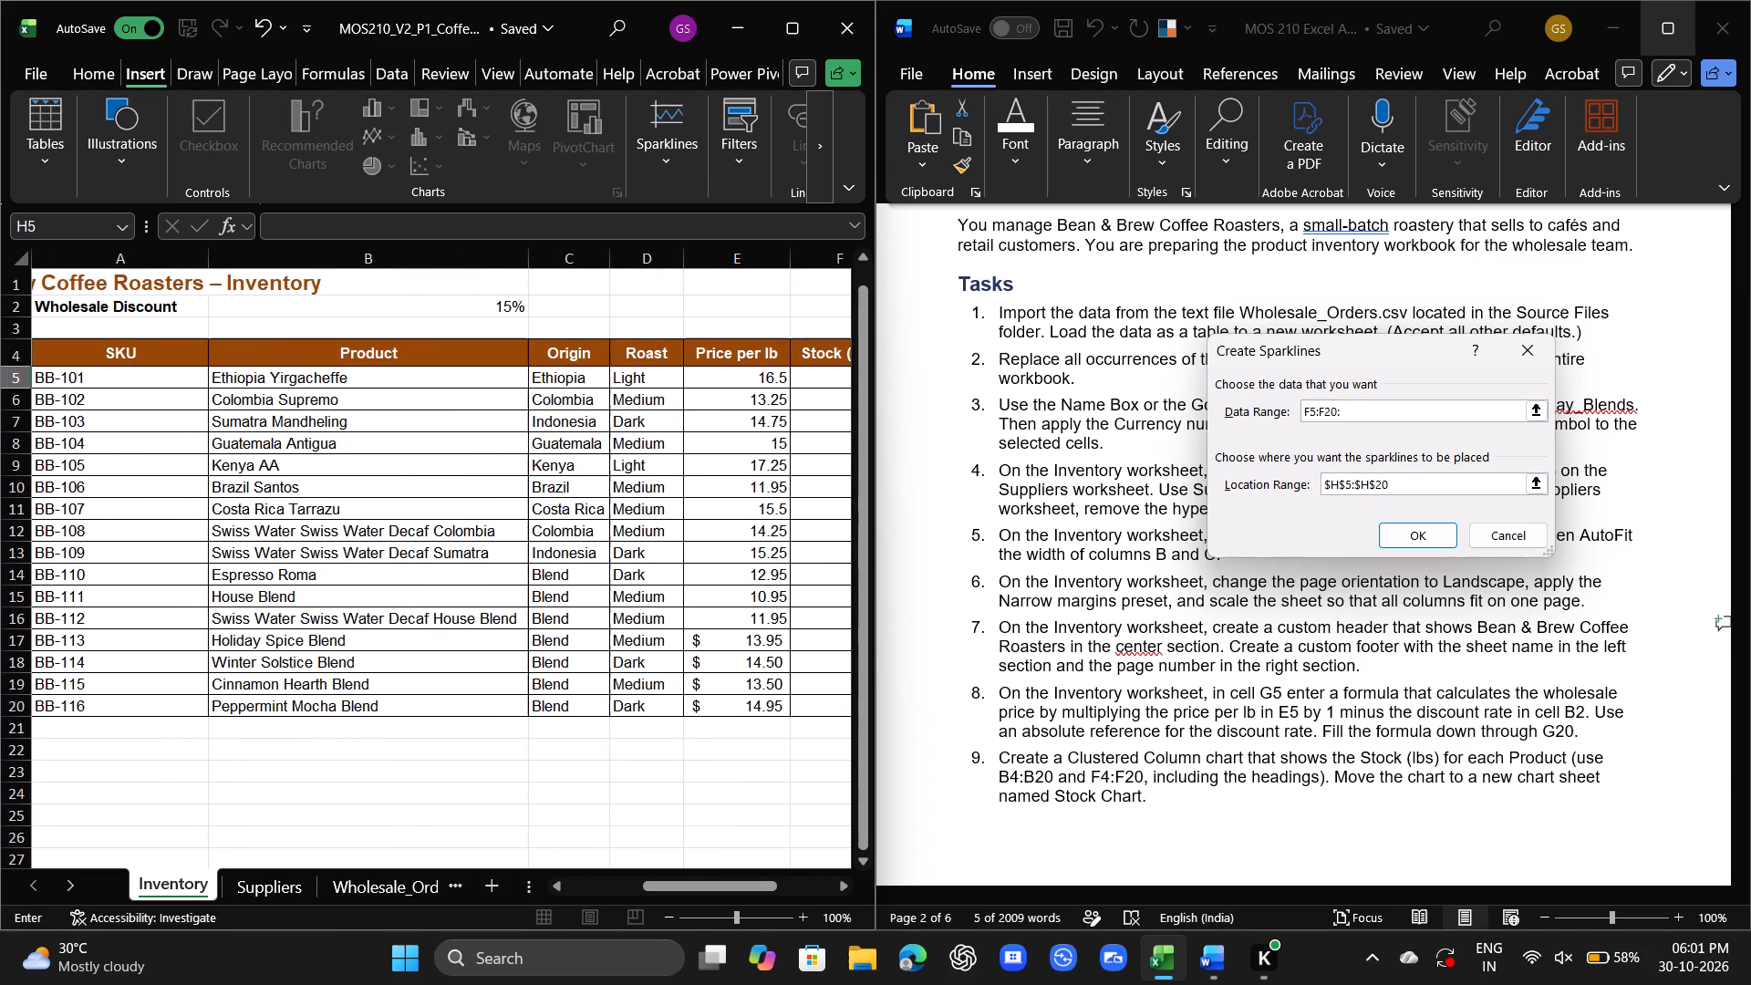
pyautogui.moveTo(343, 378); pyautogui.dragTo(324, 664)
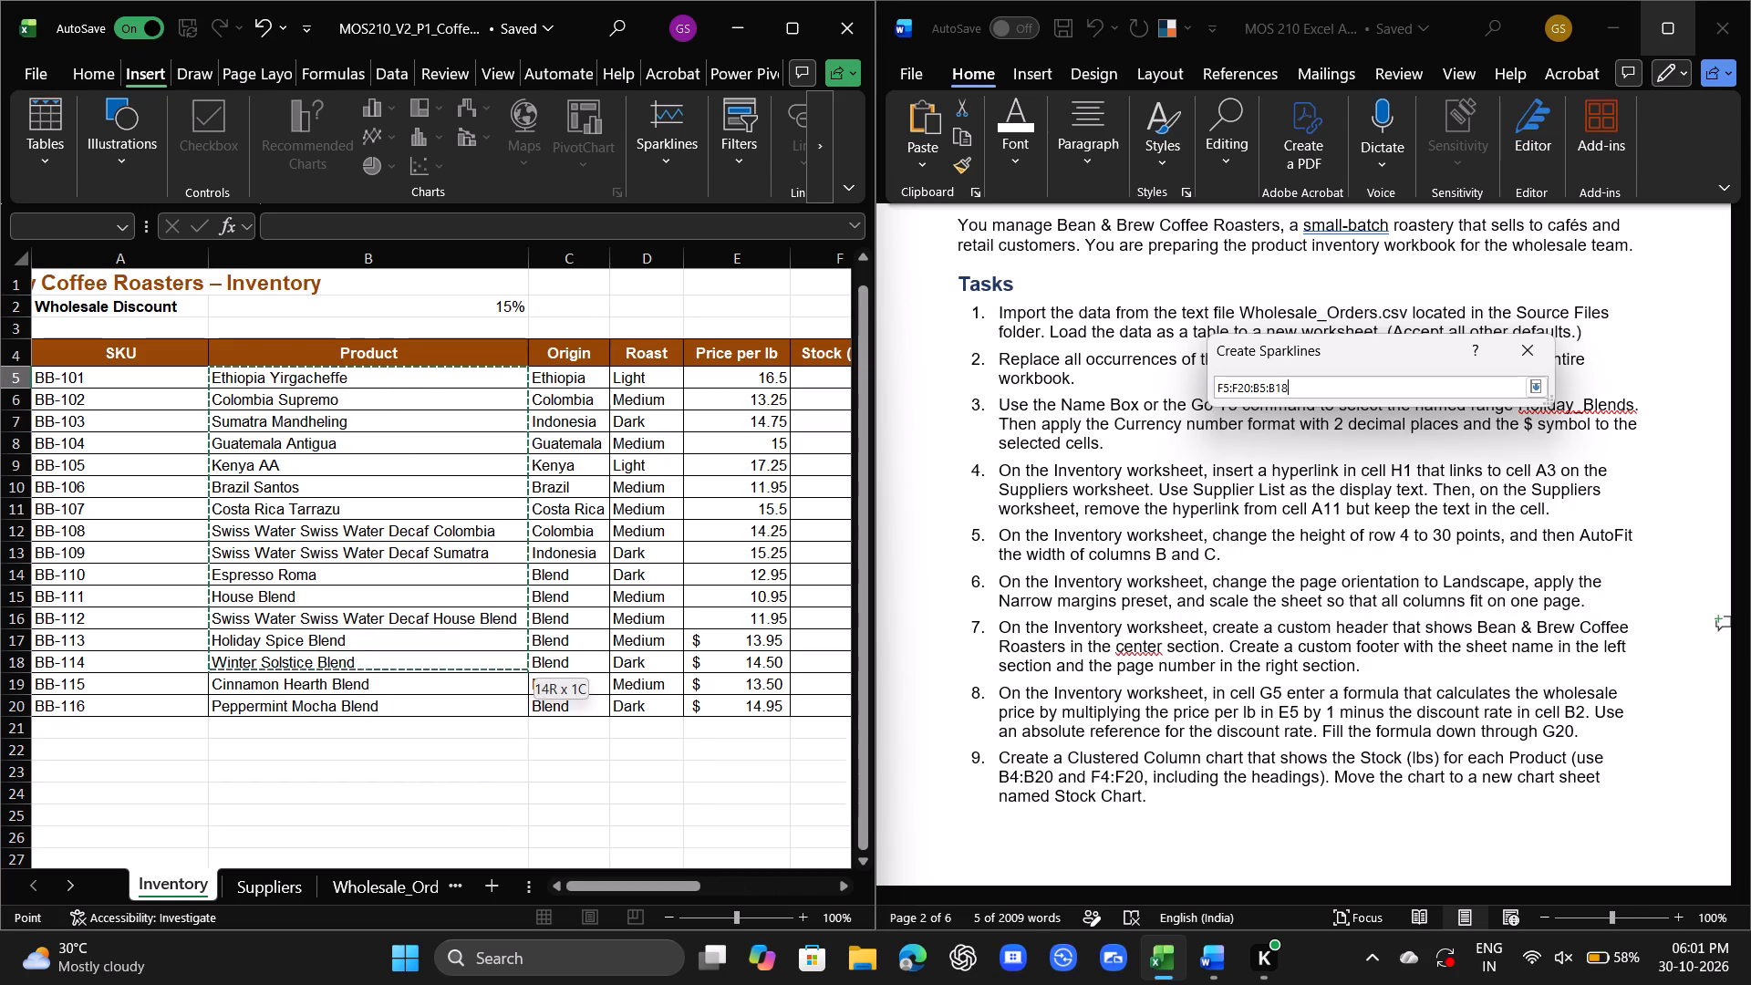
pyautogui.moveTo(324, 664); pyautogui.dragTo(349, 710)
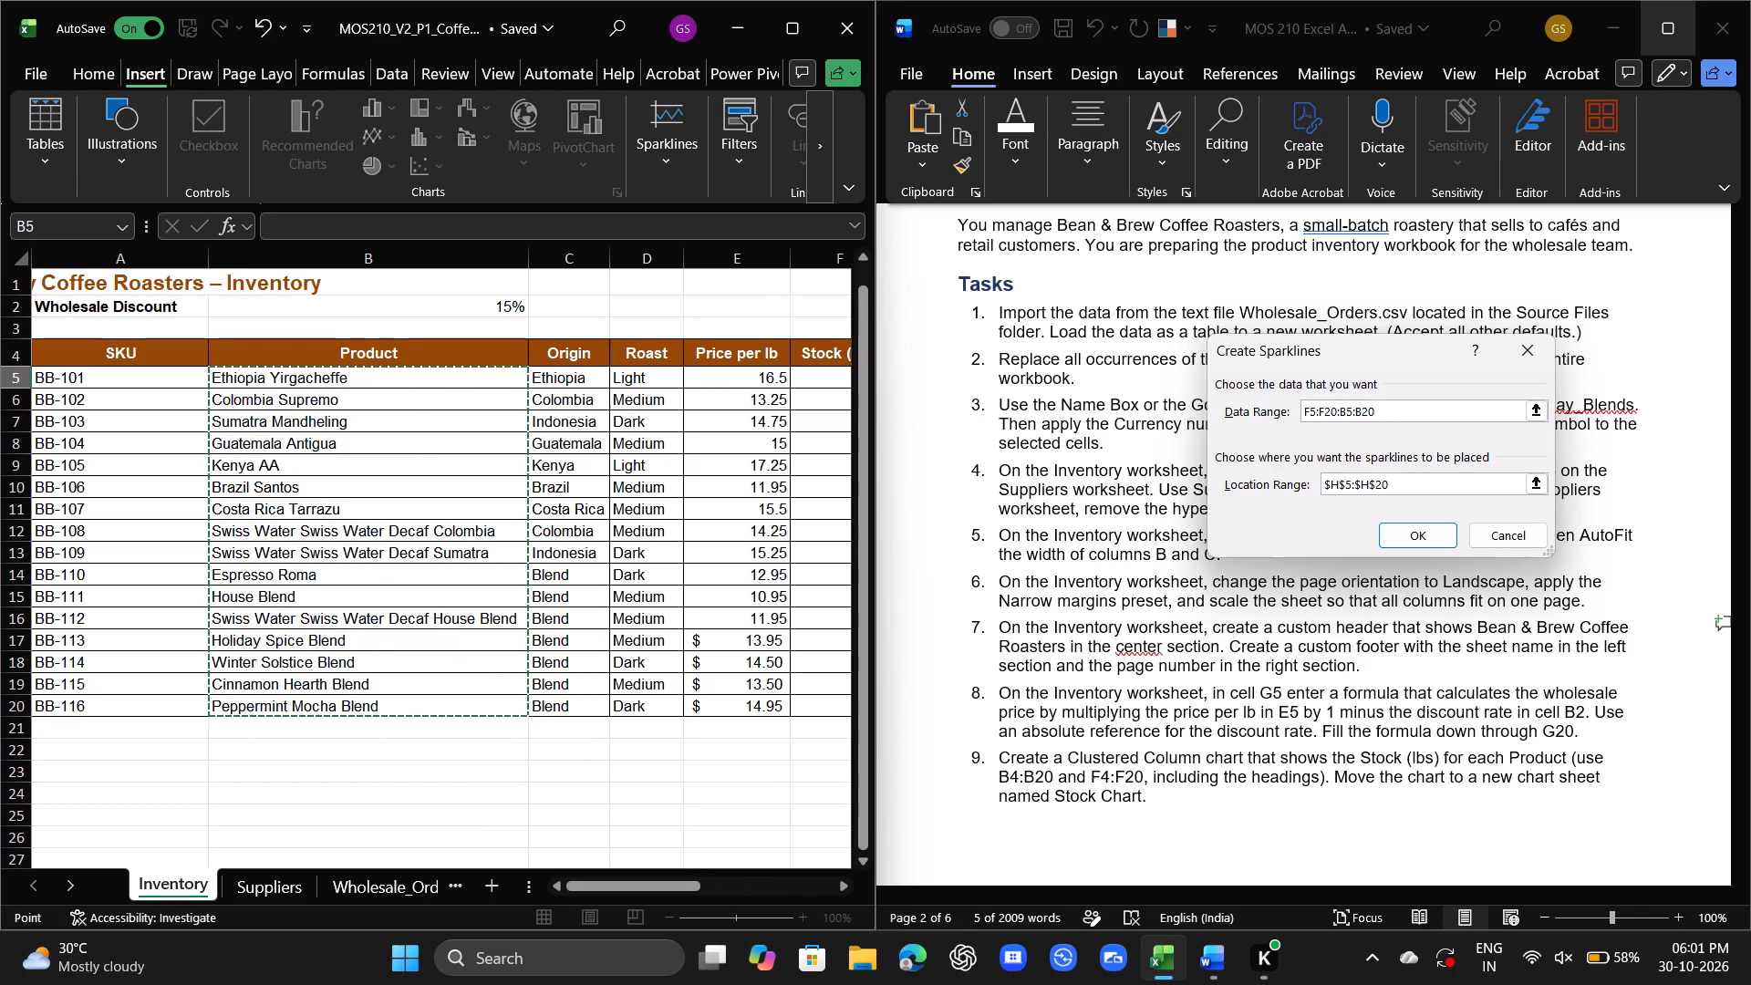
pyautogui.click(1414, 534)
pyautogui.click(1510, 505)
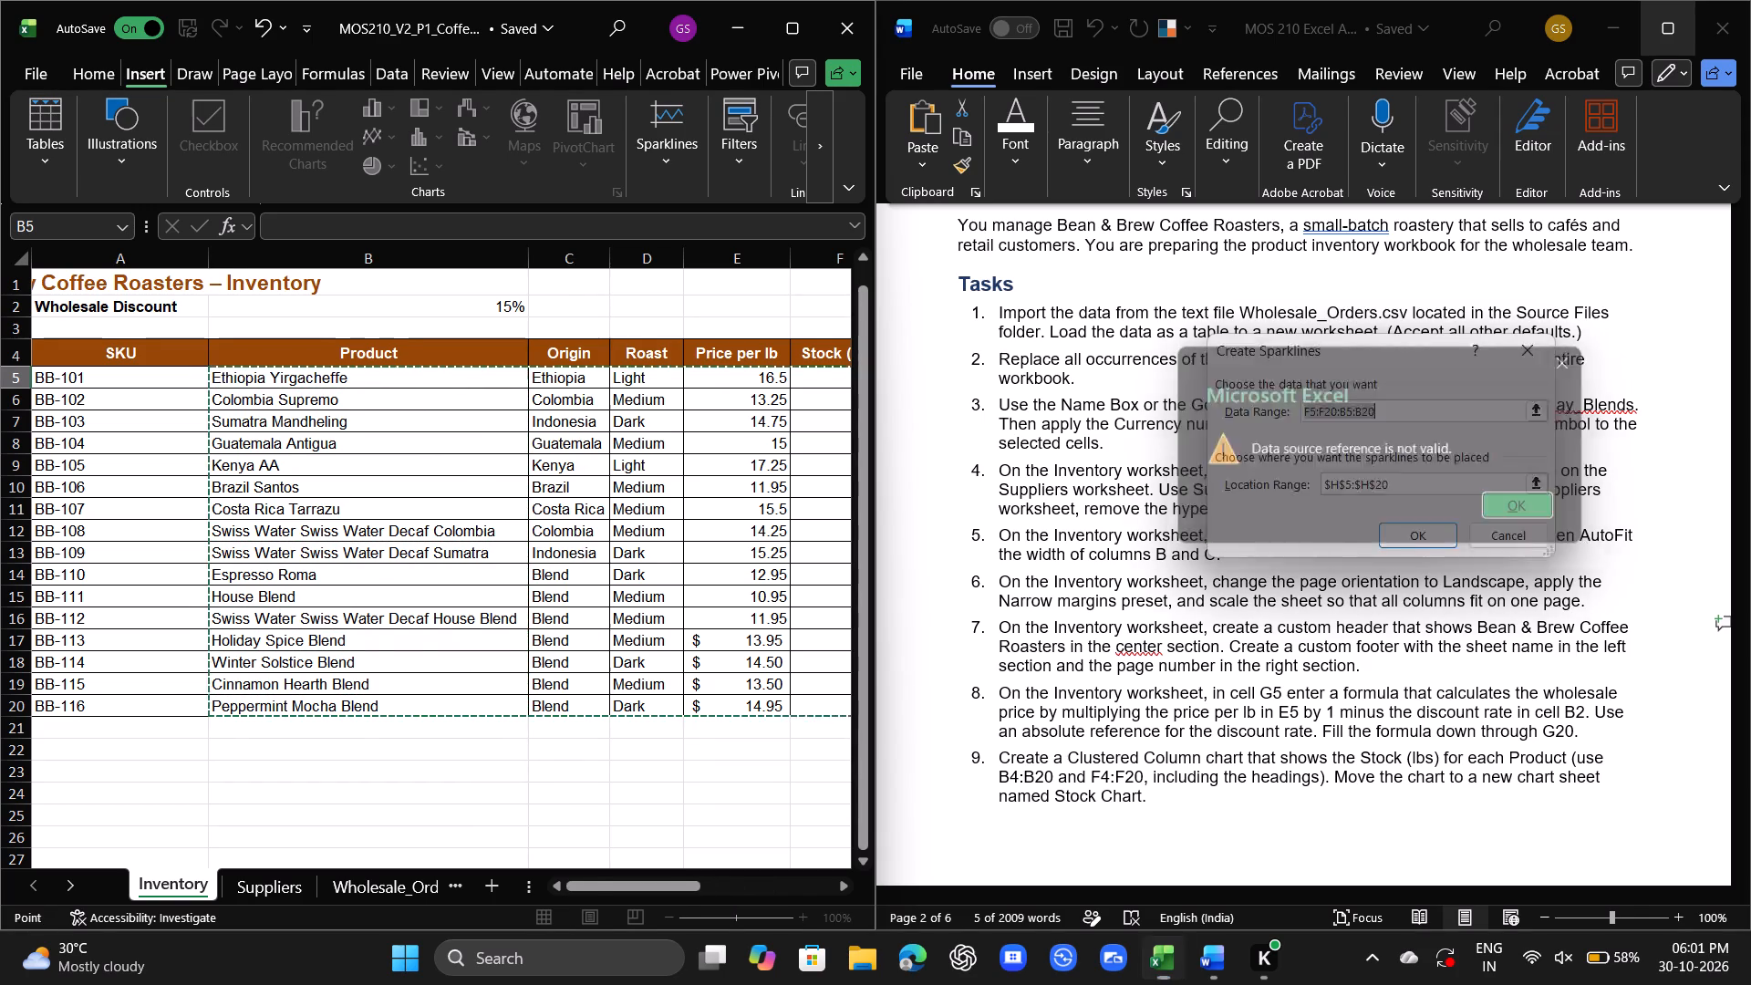
# Reduce the data range to F5:F20 and create the Column sparklines in H5:H20.
pyautogui.click(1409, 411)
pyautogui.press('BackSpace')
pyautogui.press('BackSpace')
pyautogui.press('BackSpace')
pyautogui.press('BackSpace')
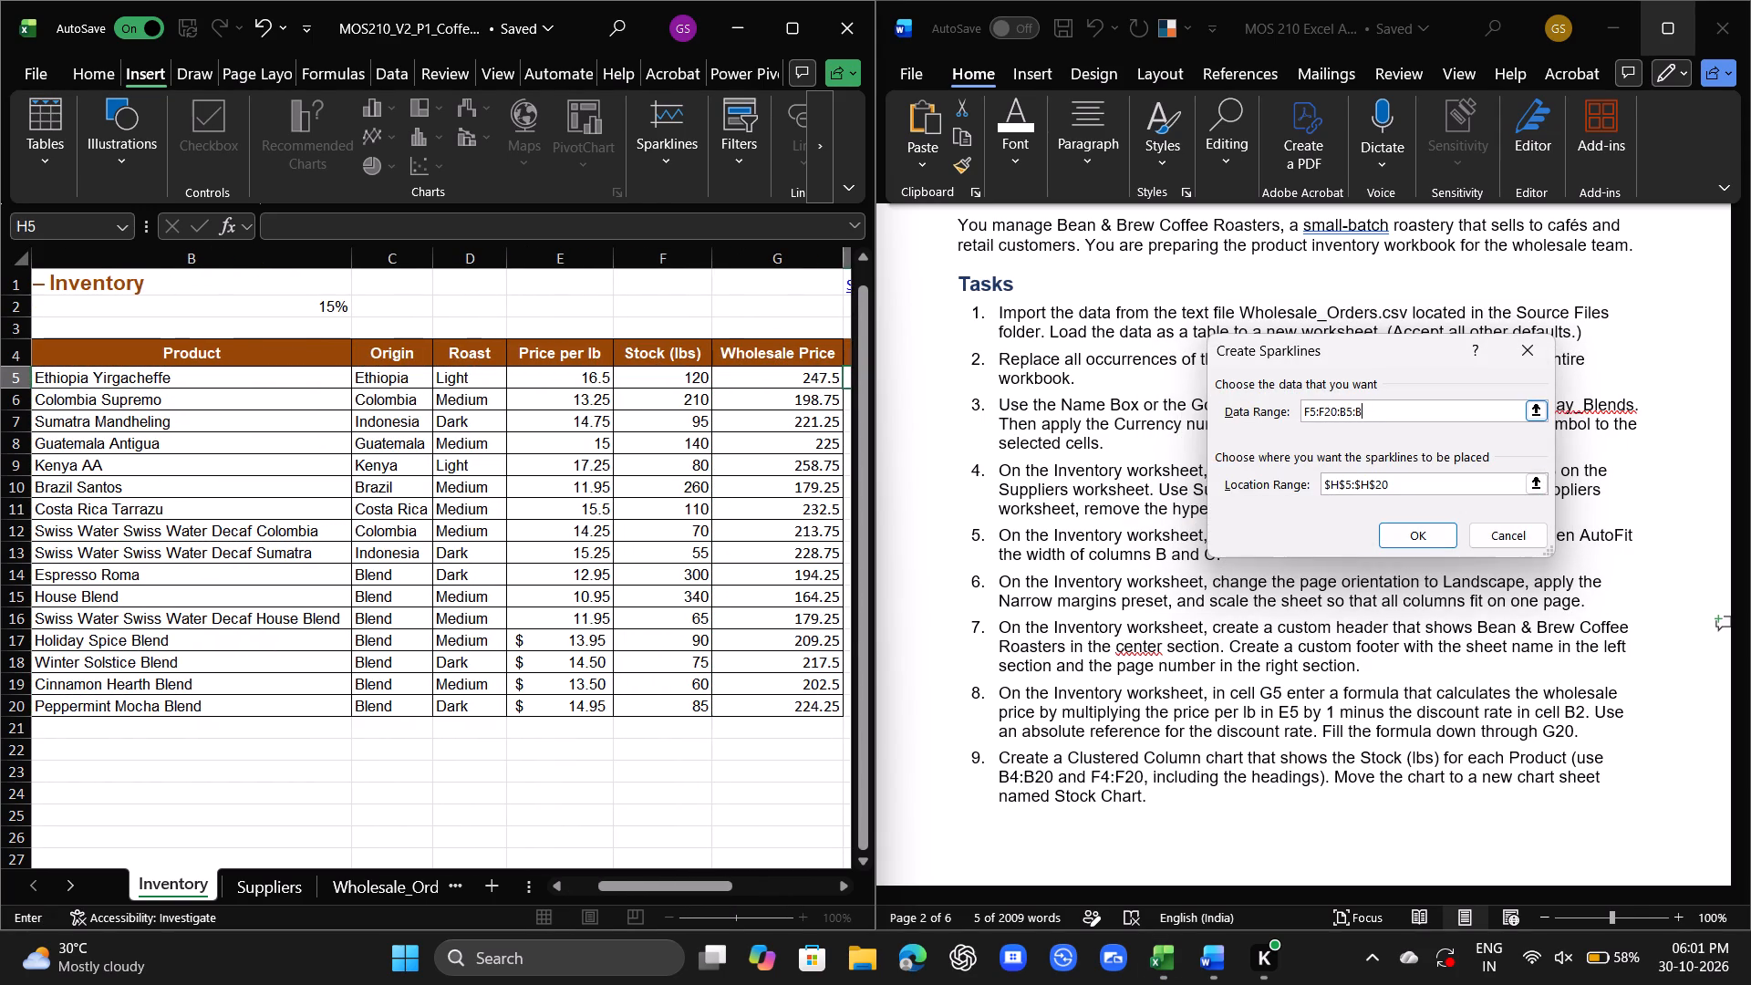
pyautogui.press('BackSpace')
pyautogui.press('BackSpace')
pyautogui.press('BackSpace')
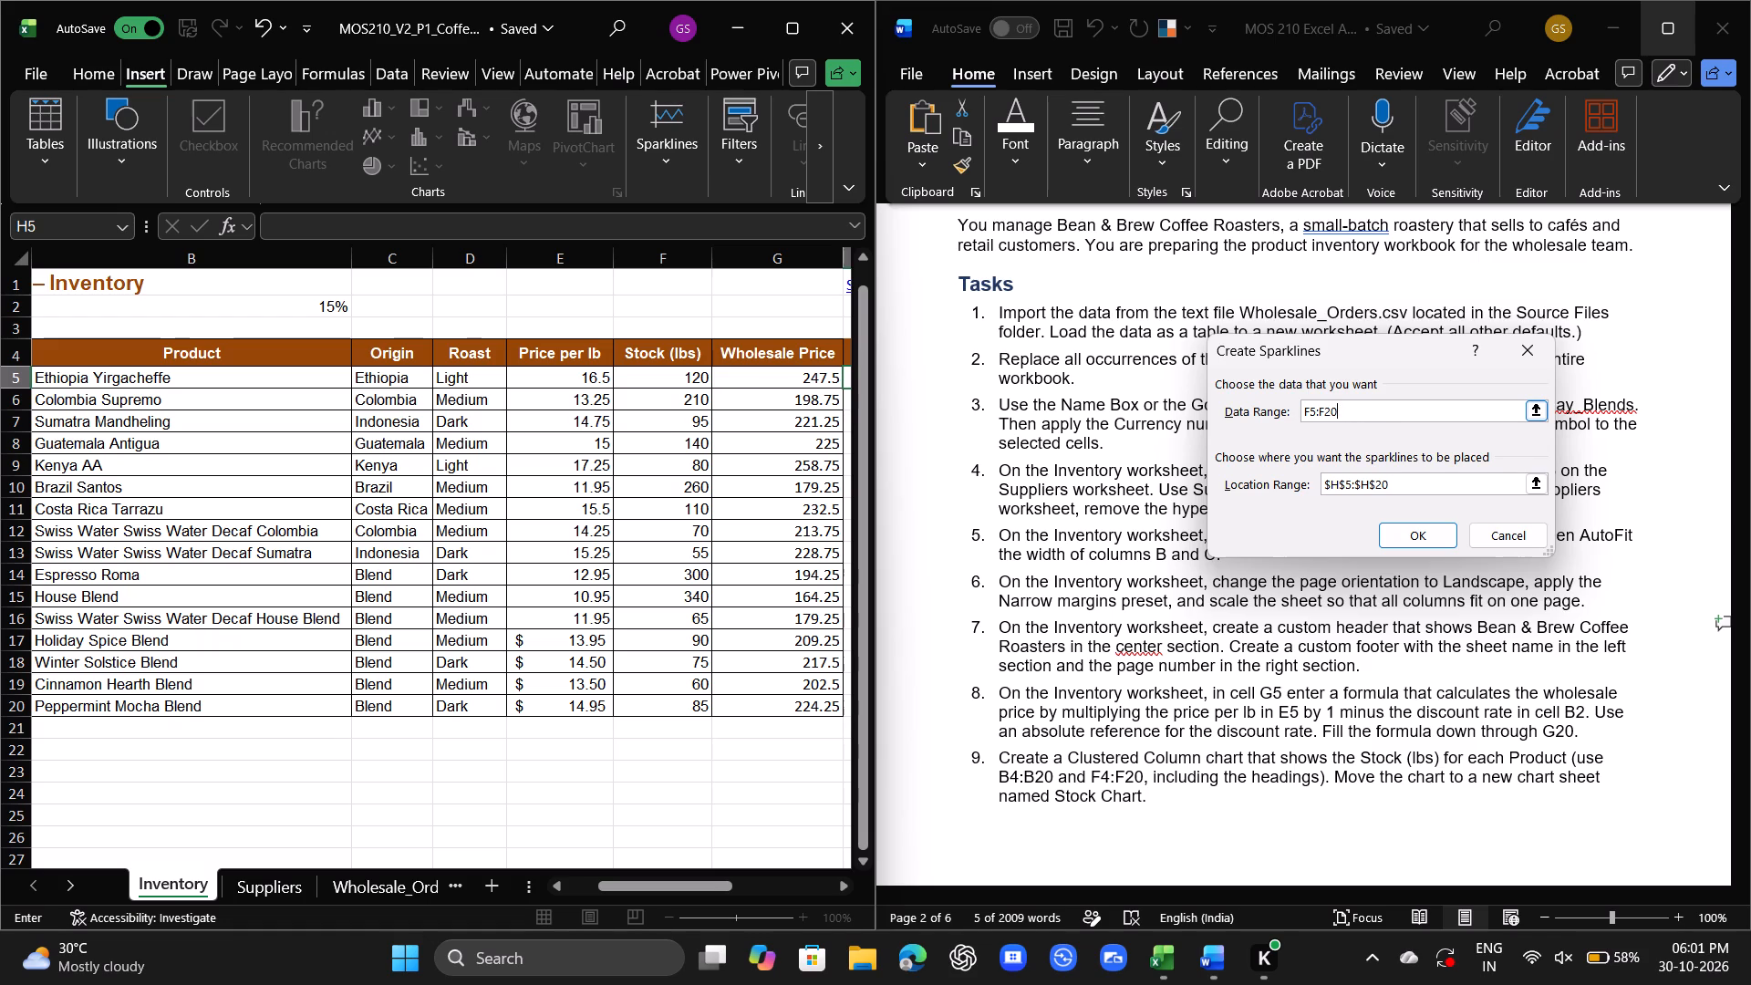
pyautogui.press('Return')
# Examine the sparklines in H5:H20 against the task 9 instructions in the document.
pyautogui.hscroll(-2, 1409, 407)
pyautogui.hscroll(-2, 645, 462)
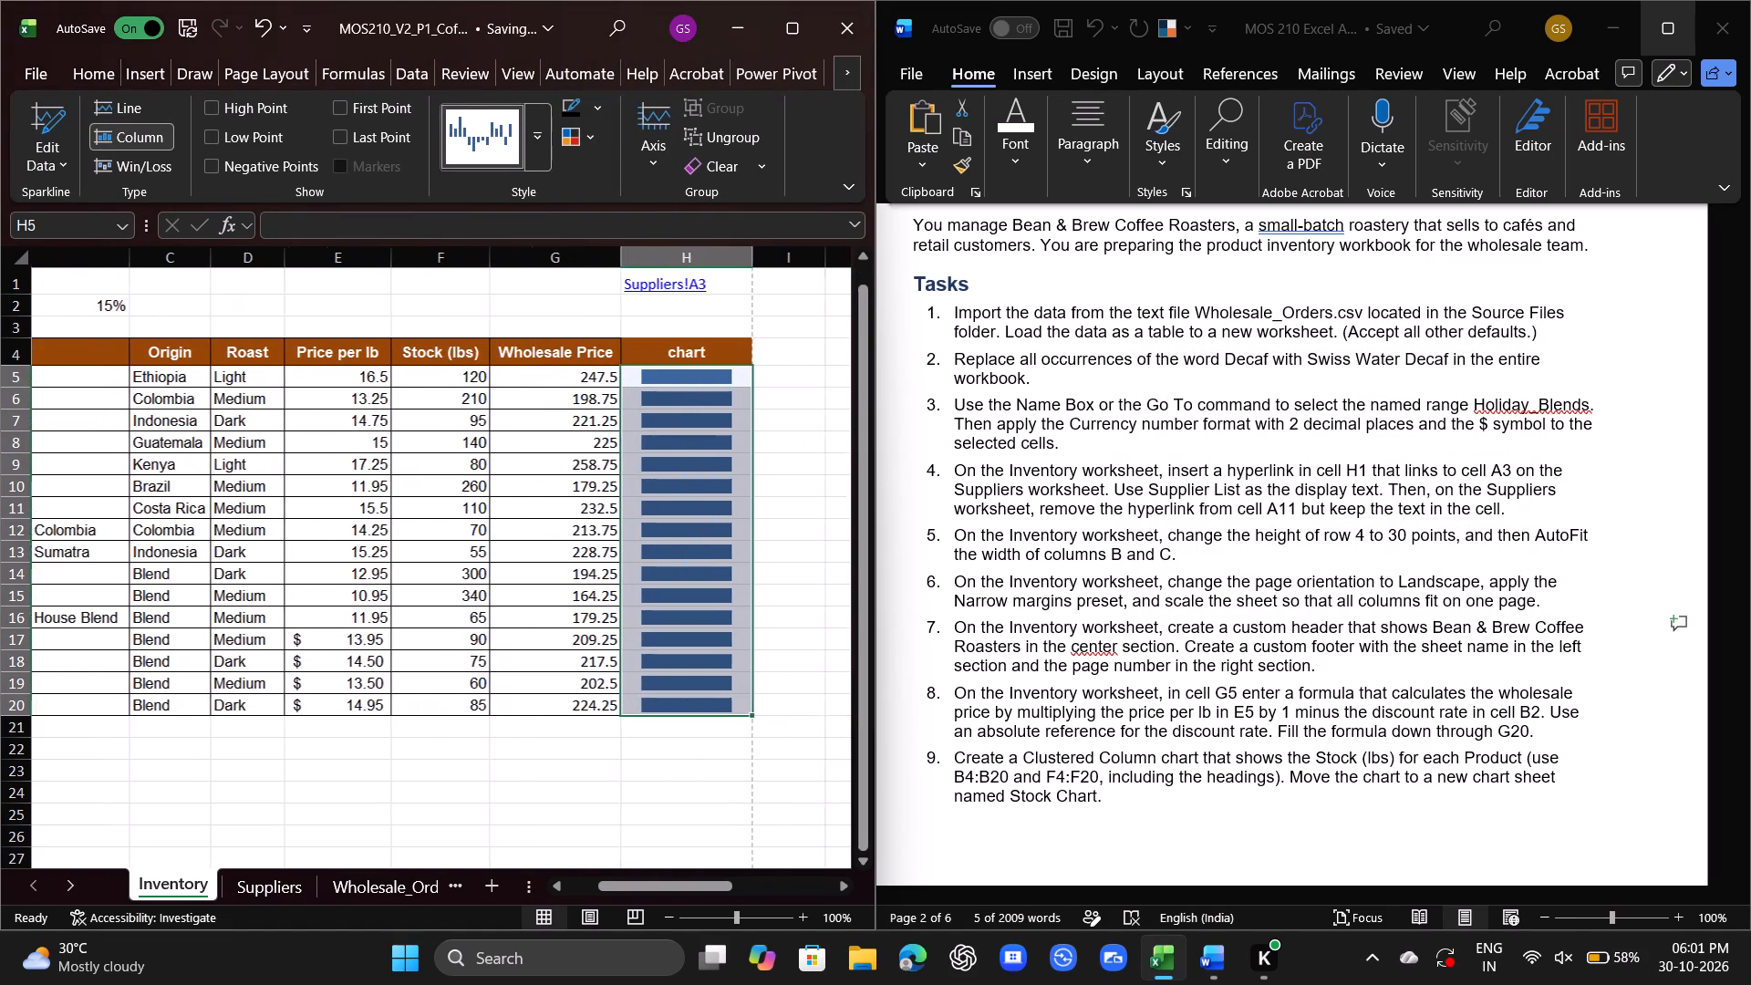
pyautogui.hscroll(-1, 791, 451)
pyautogui.click(797, 424)
pyautogui.moveTo(667, 387); pyautogui.dragTo(615, 697)
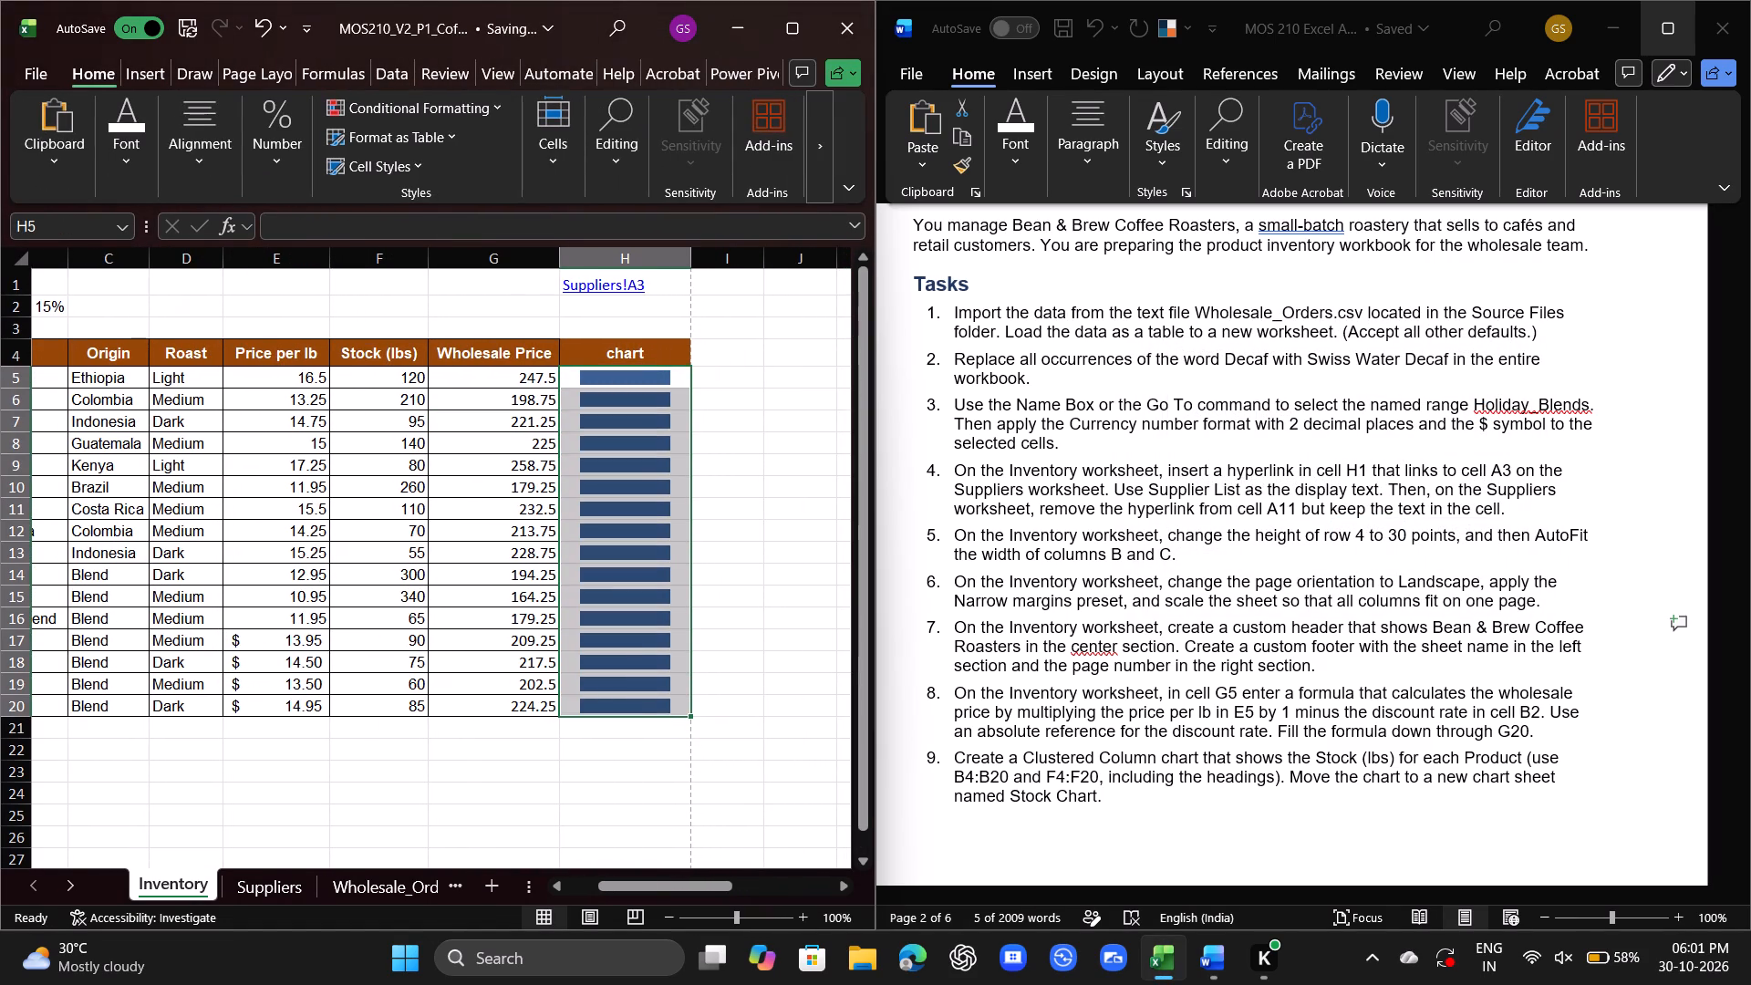
pyautogui.scroll(-4, 1555, 529)
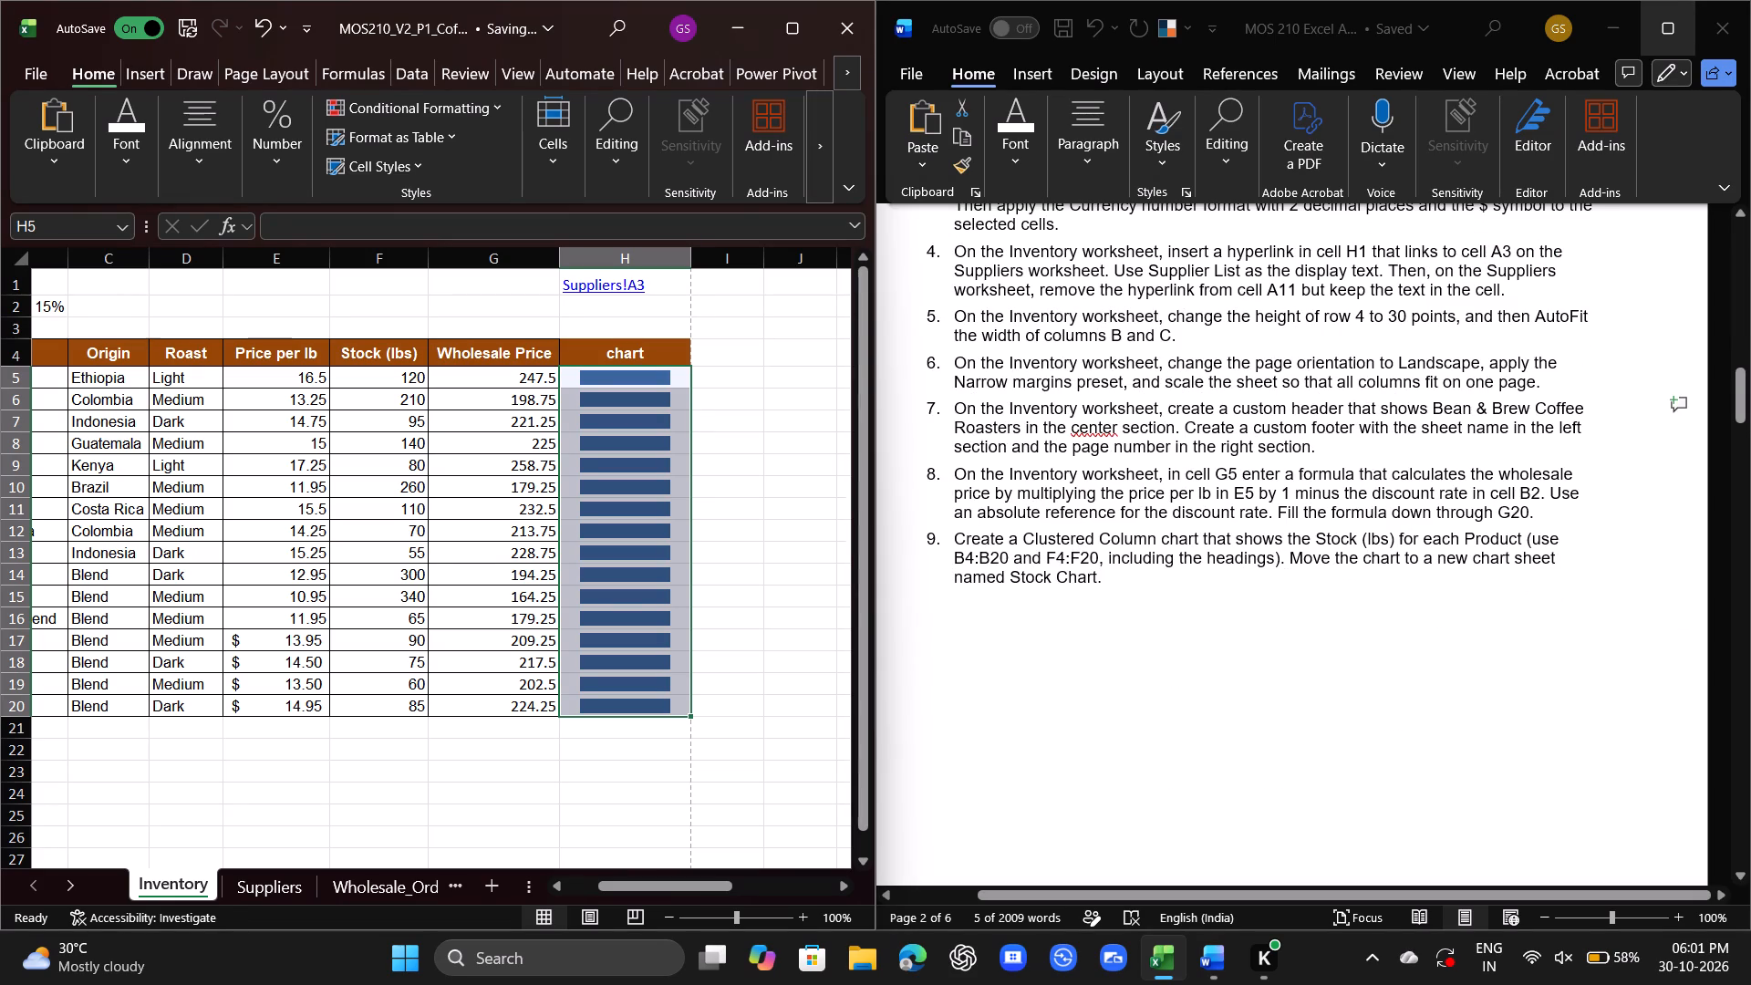
pyautogui.click(720, 519)
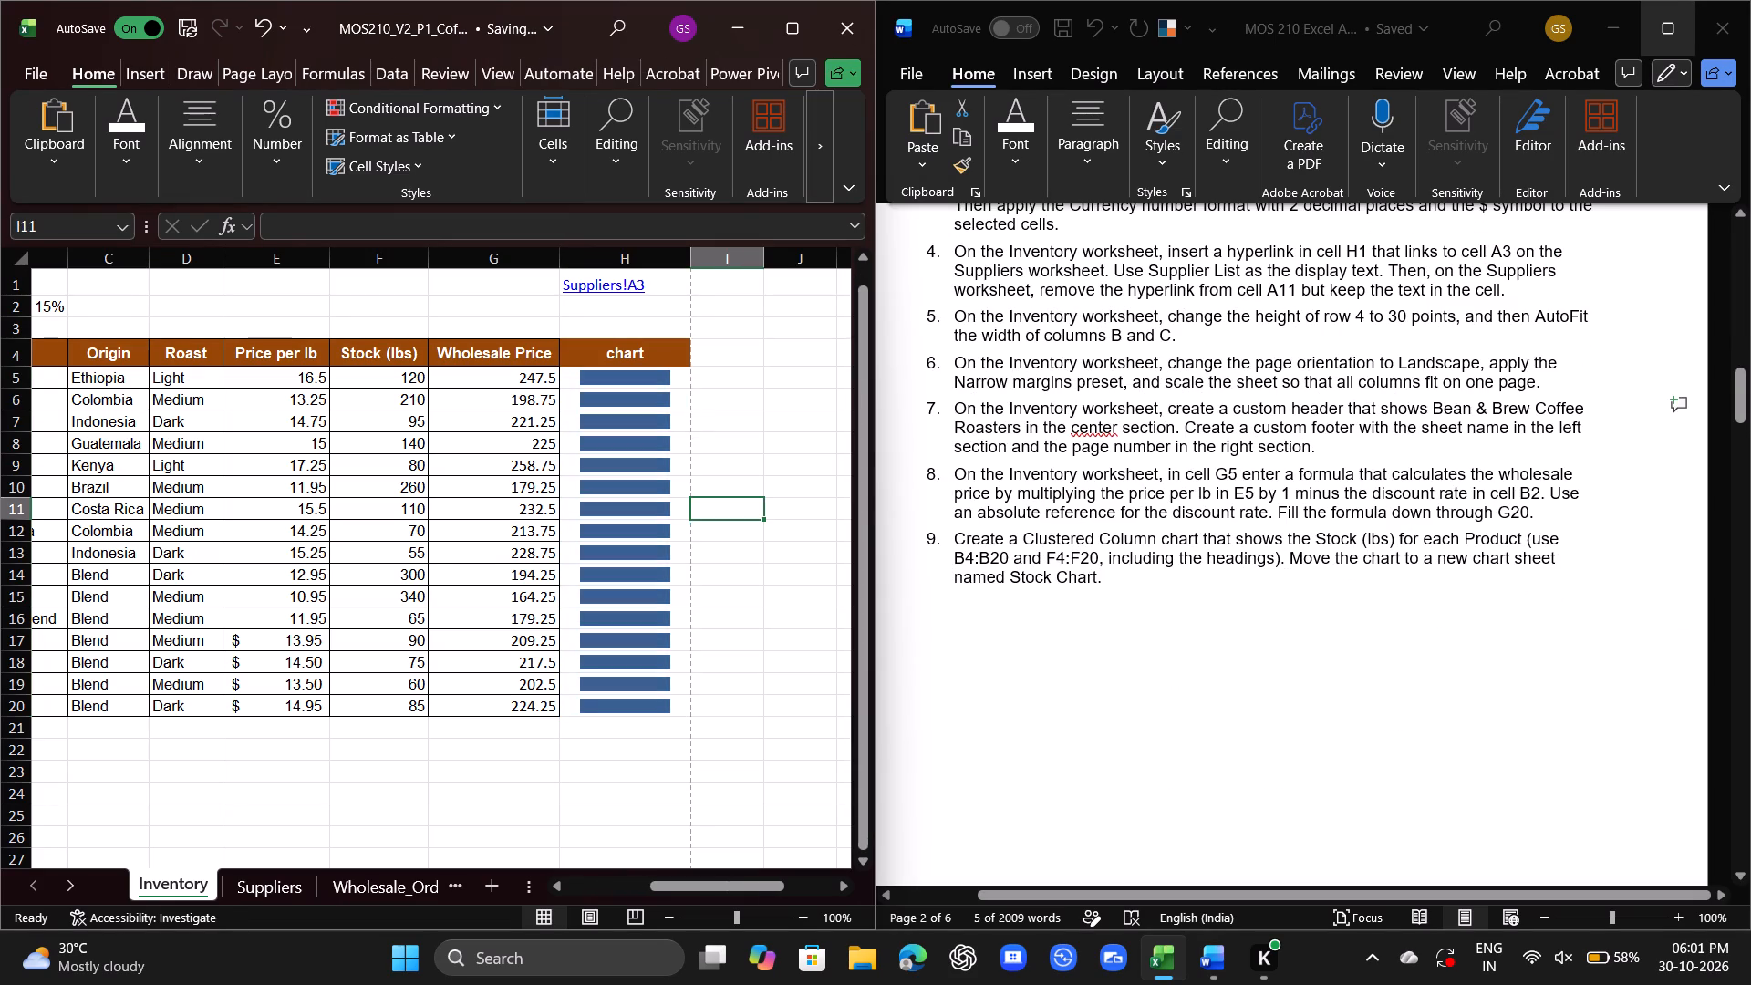
pyautogui.click(639, 391)
pyautogui.click(649, 368)
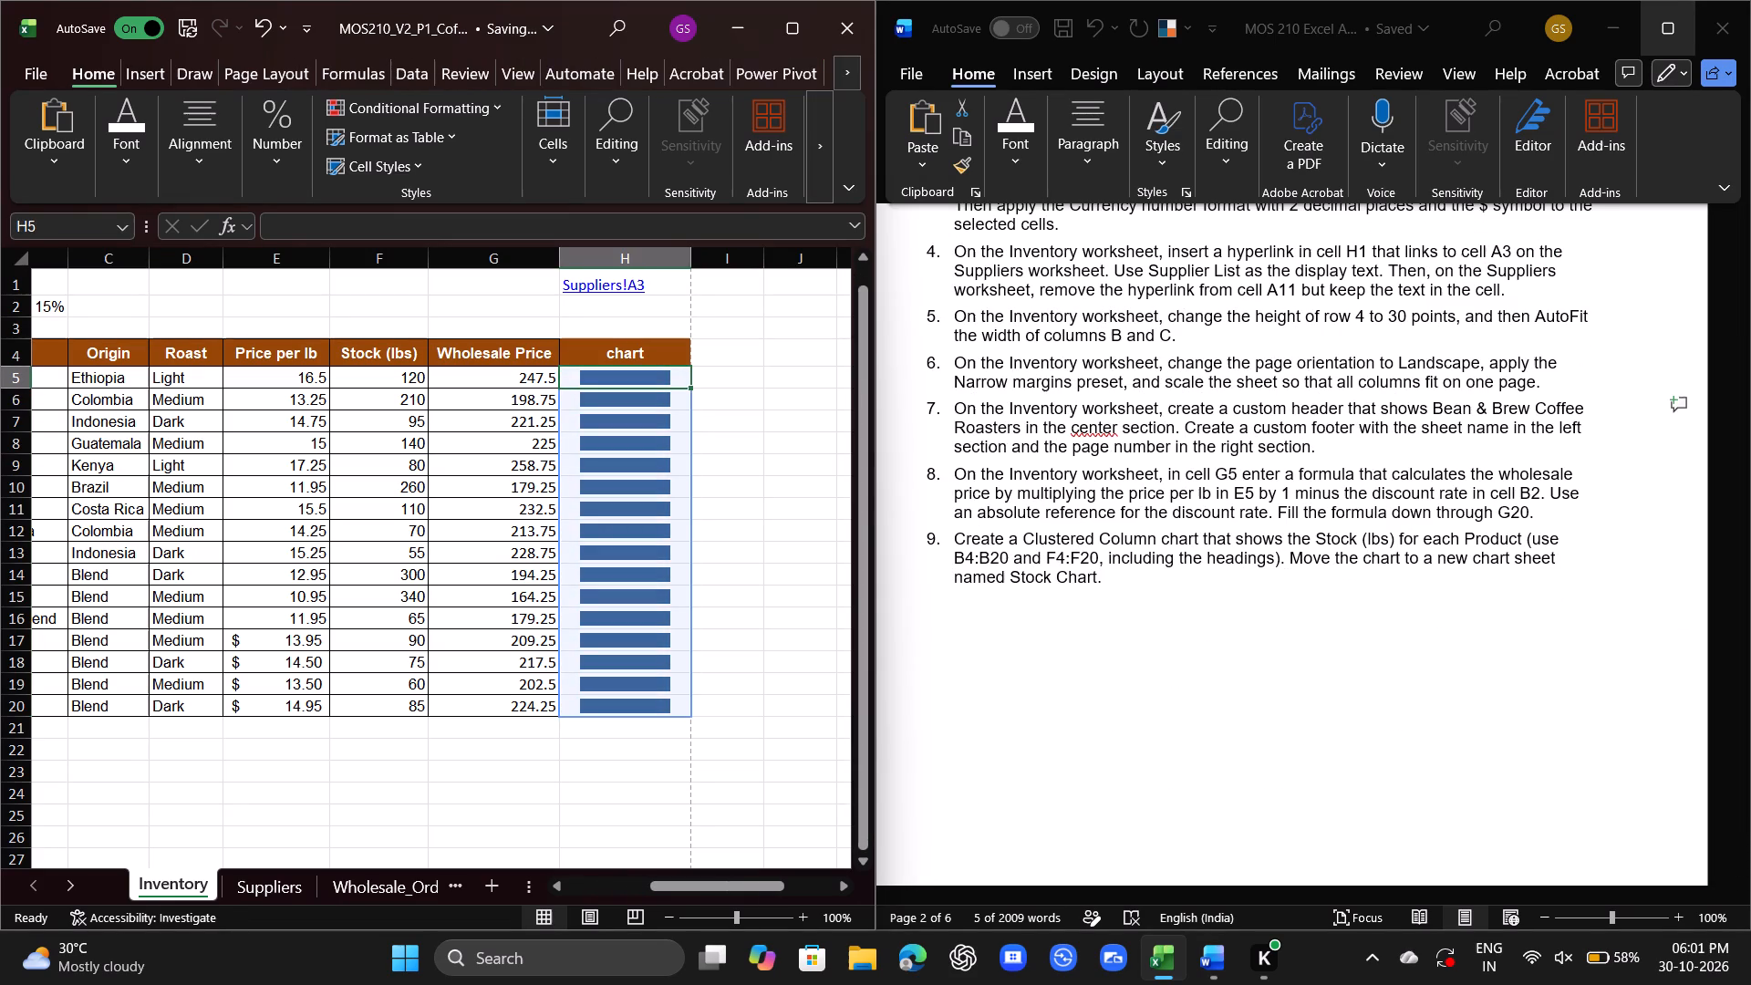
# Review the next project's task list in the document, look through the workbook's other worksheets, and return to the Inventory sheet.
pyautogui.scroll(-3, 1461, 648)
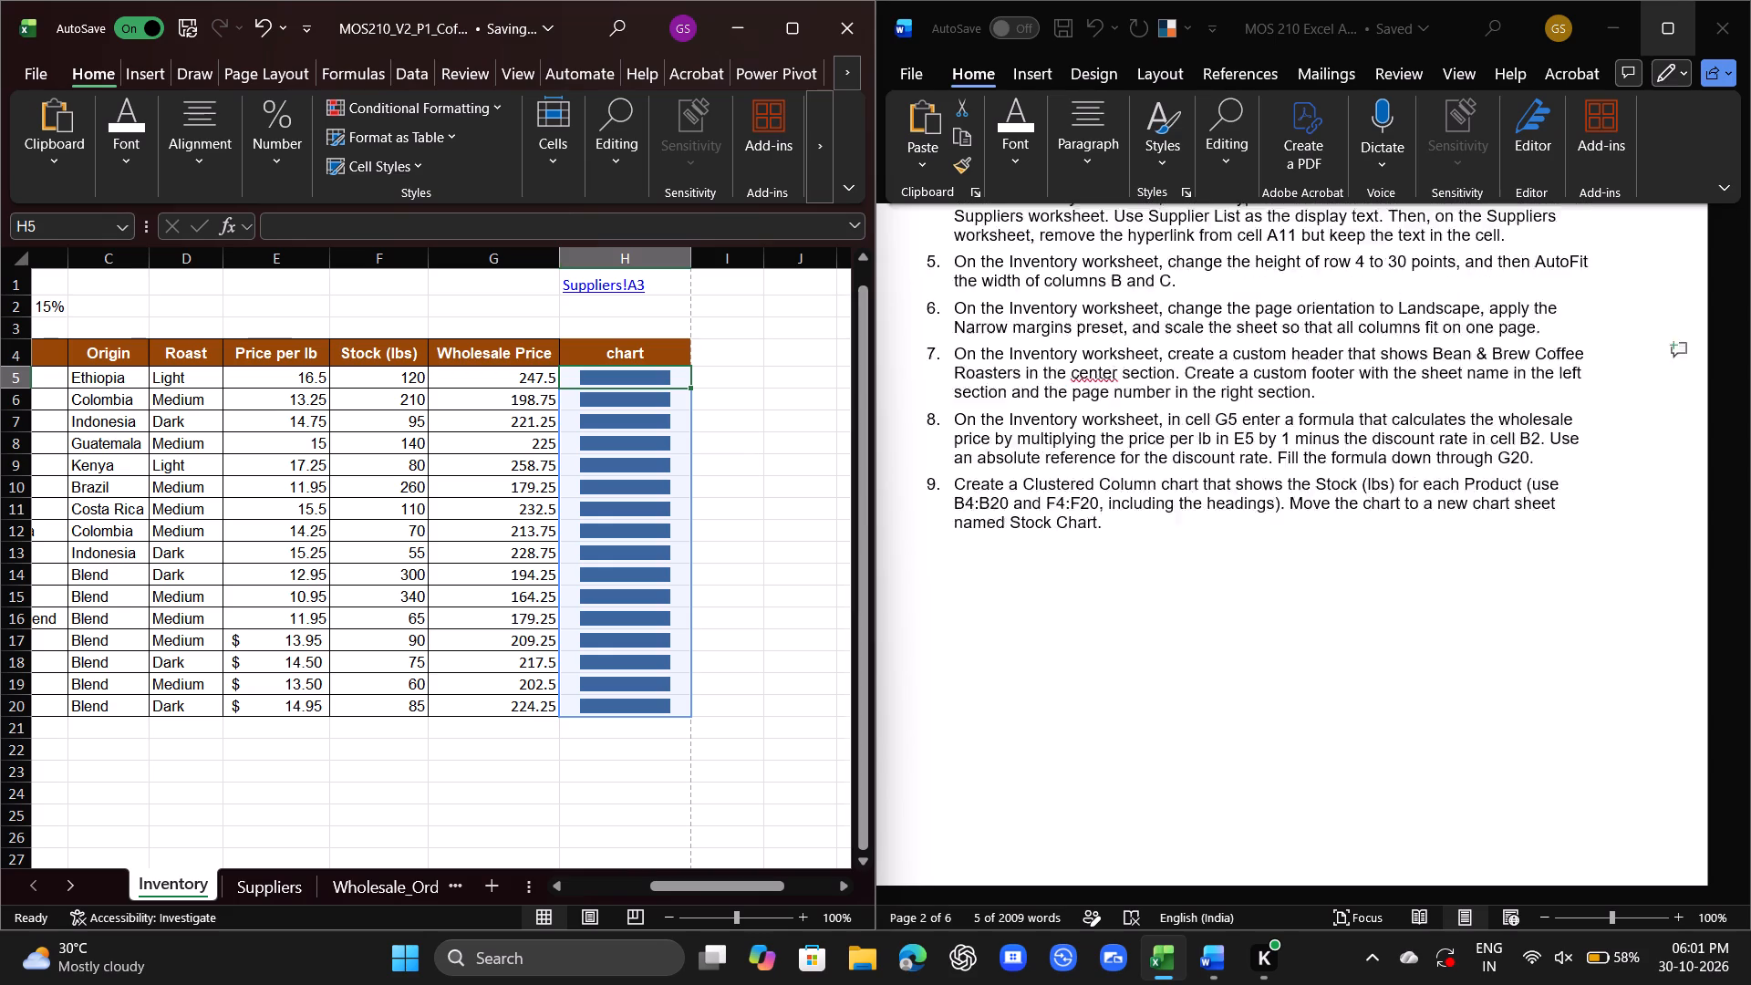
pyautogui.scroll(-6, 1462, 650)
pyautogui.scroll(-10, 1068, 504)
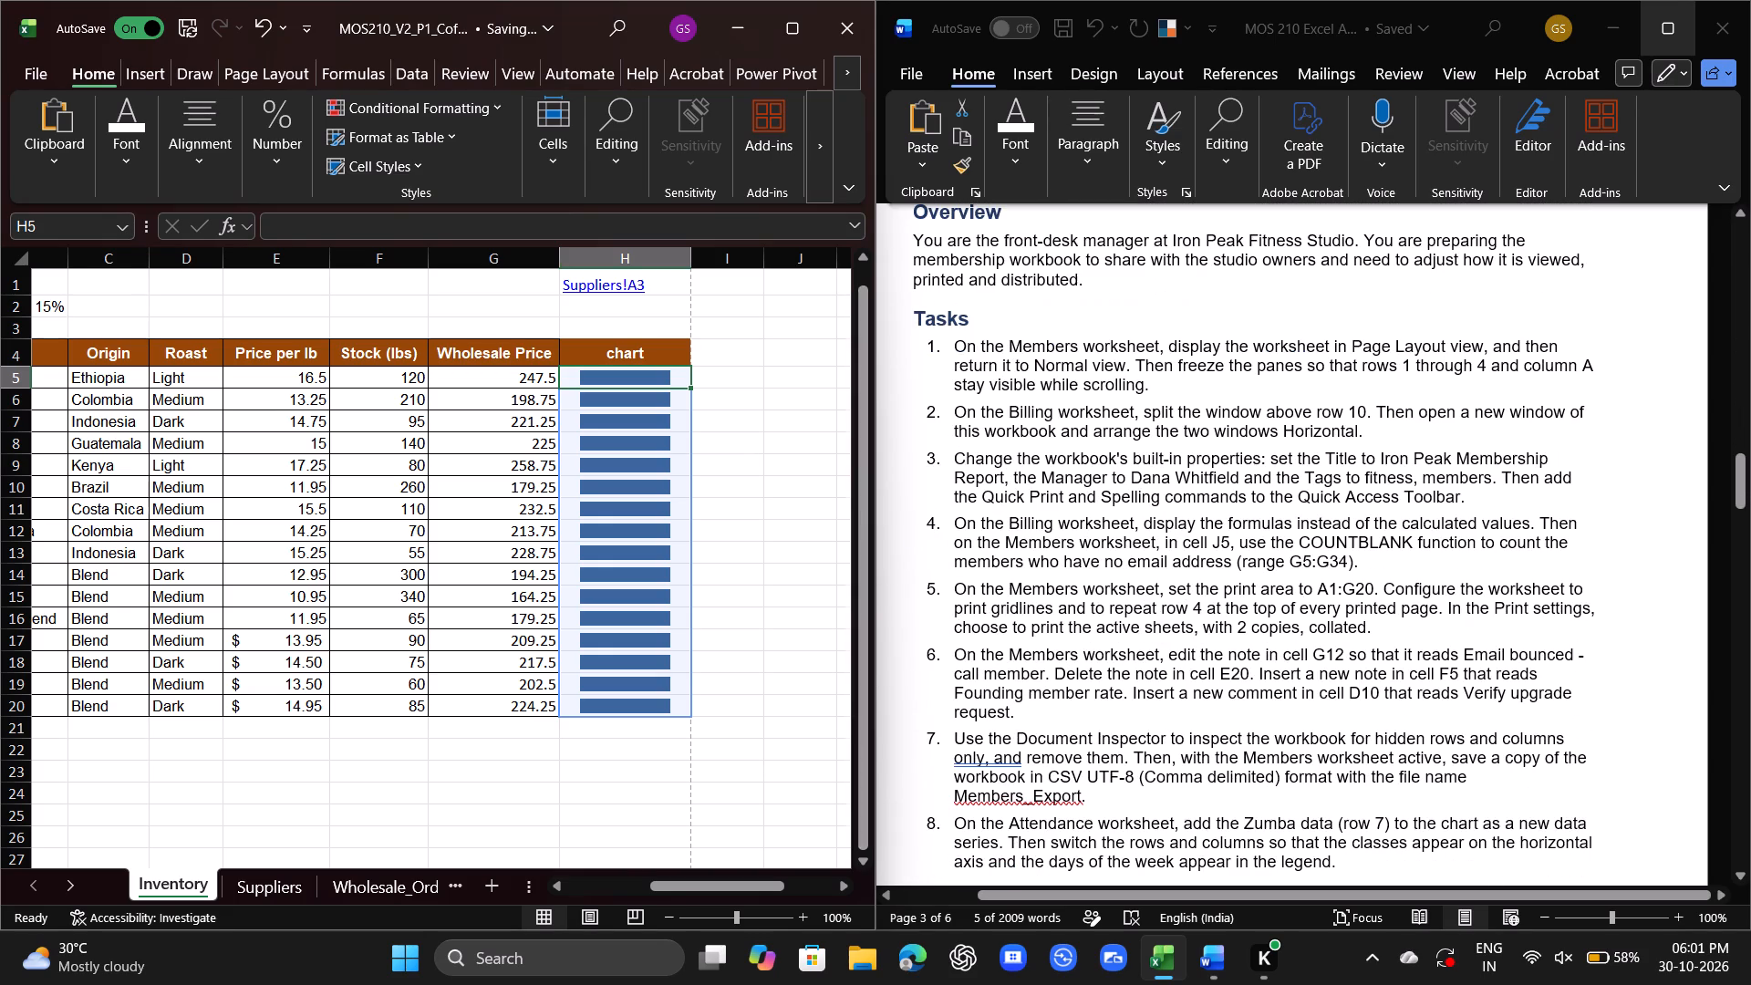
pyautogui.moveTo(264, 865); pyautogui.dragTo(314, 877)
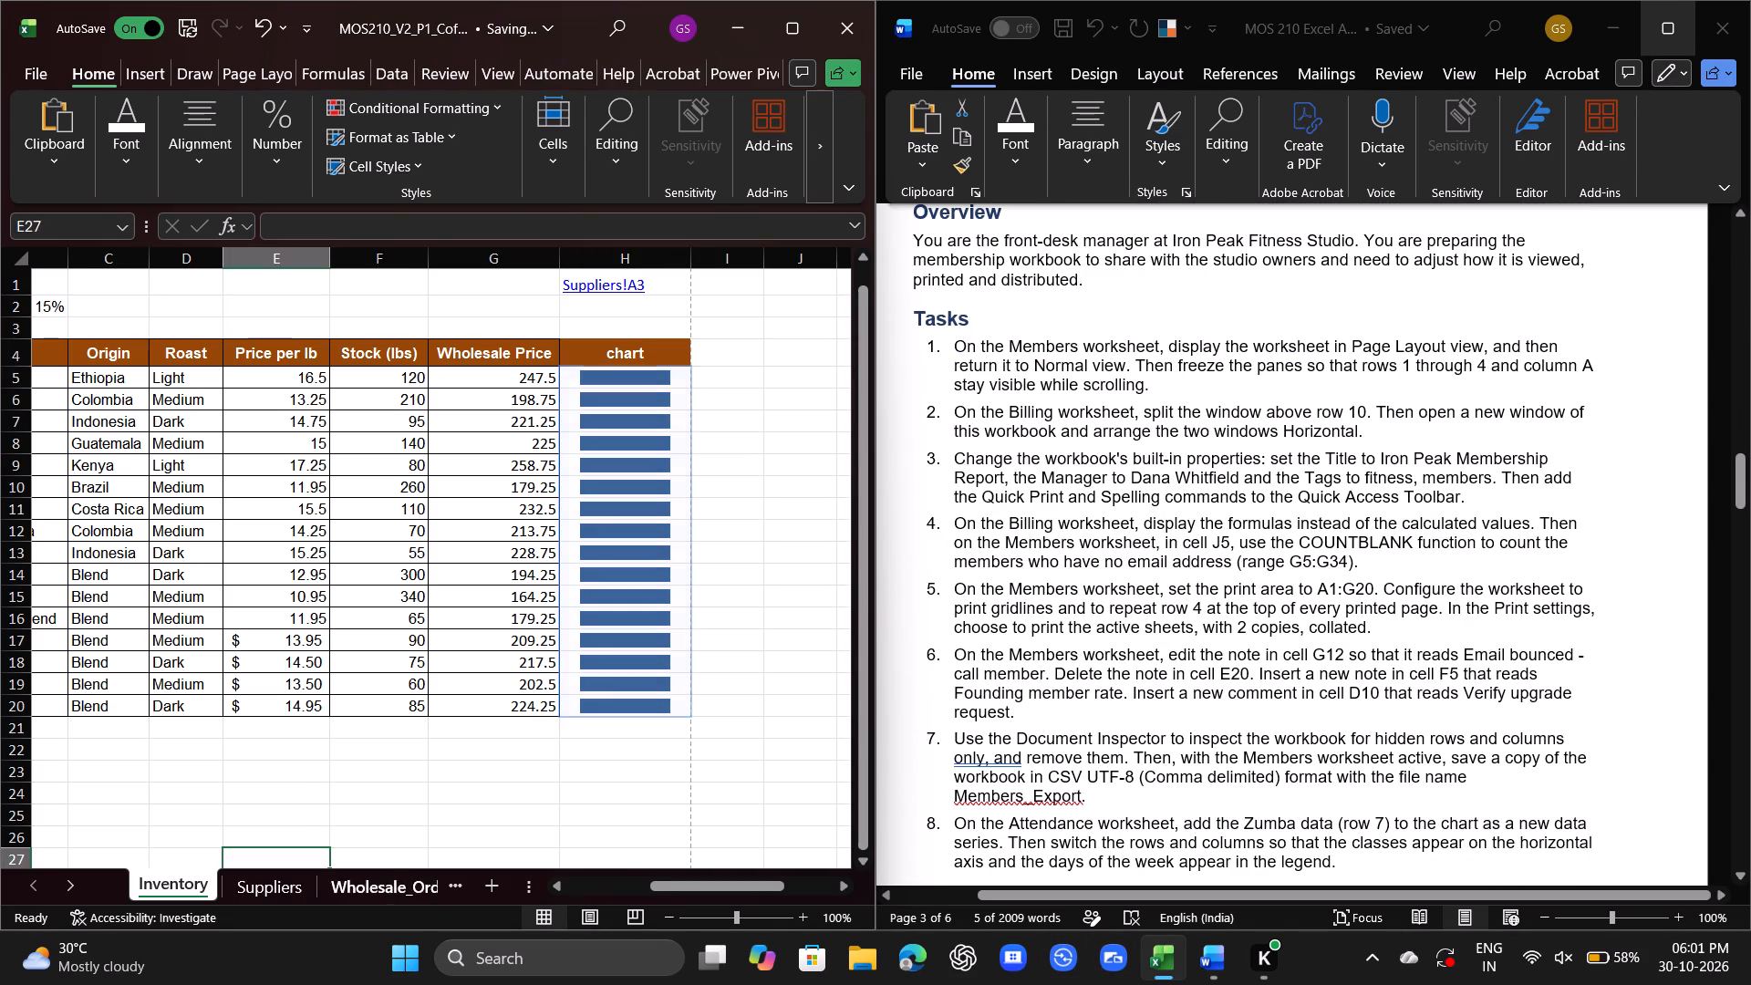
pyautogui.click(386, 885)
pyautogui.click(411, 883)
pyautogui.click(149, 875)
pyautogui.click(123, 875)
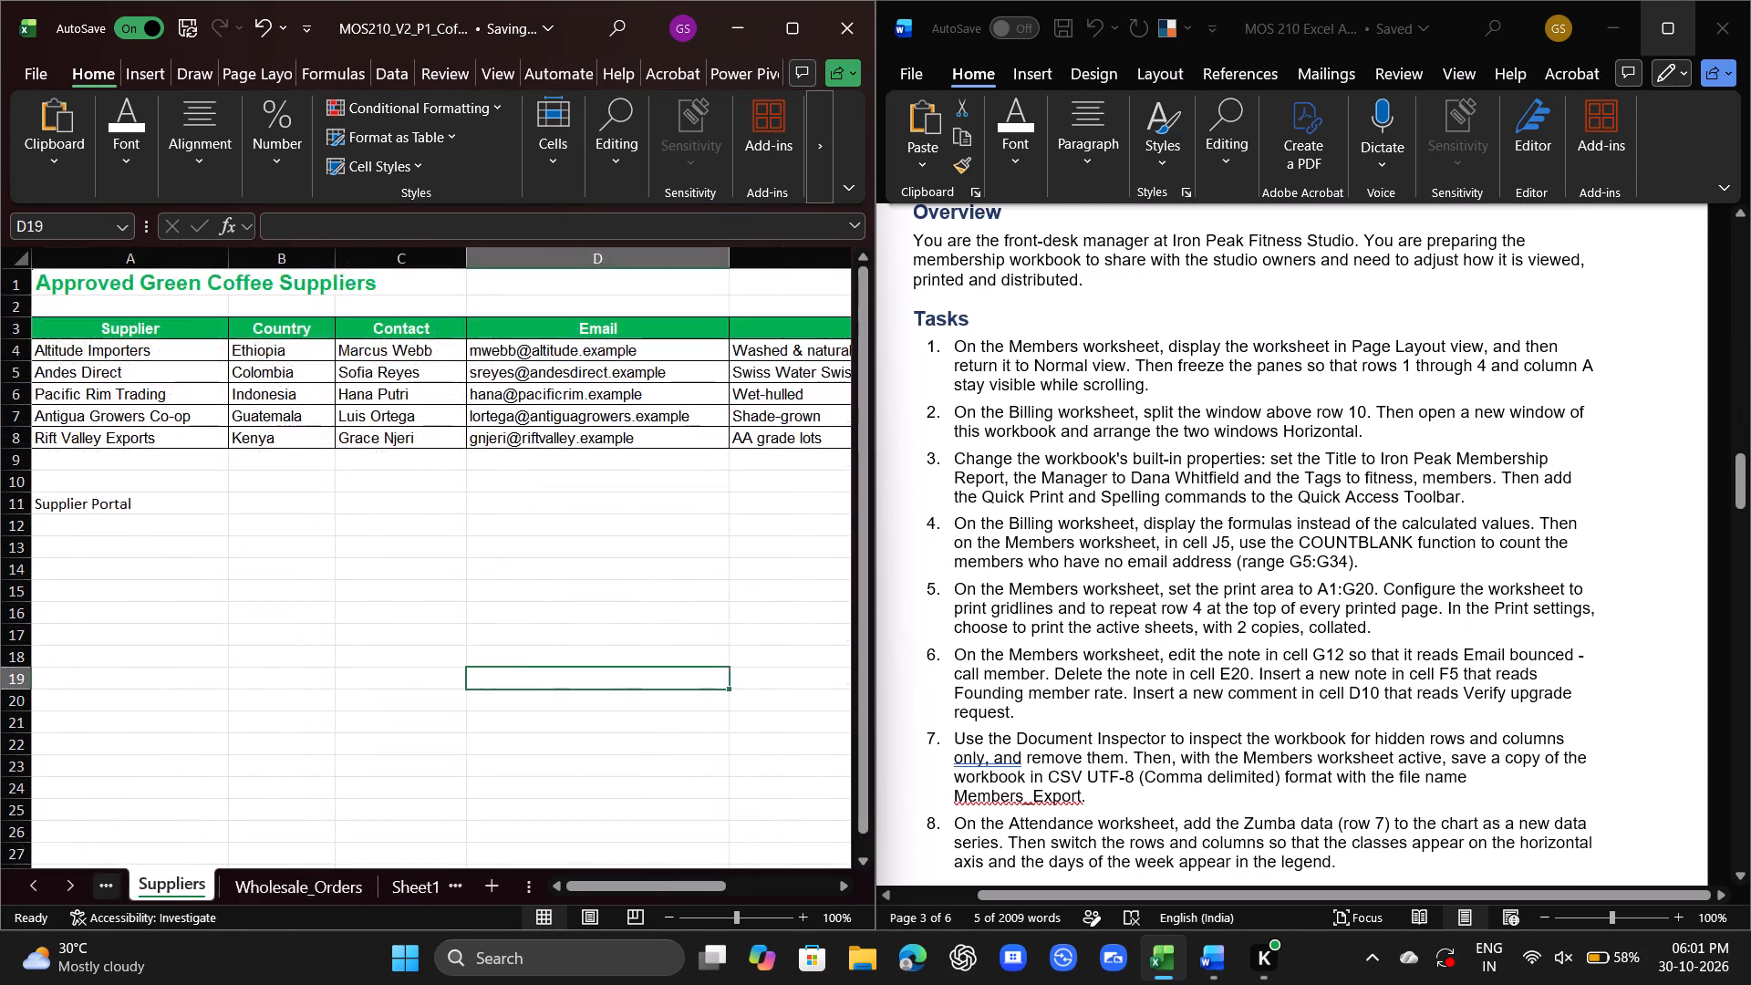
pyautogui.click(109, 875)
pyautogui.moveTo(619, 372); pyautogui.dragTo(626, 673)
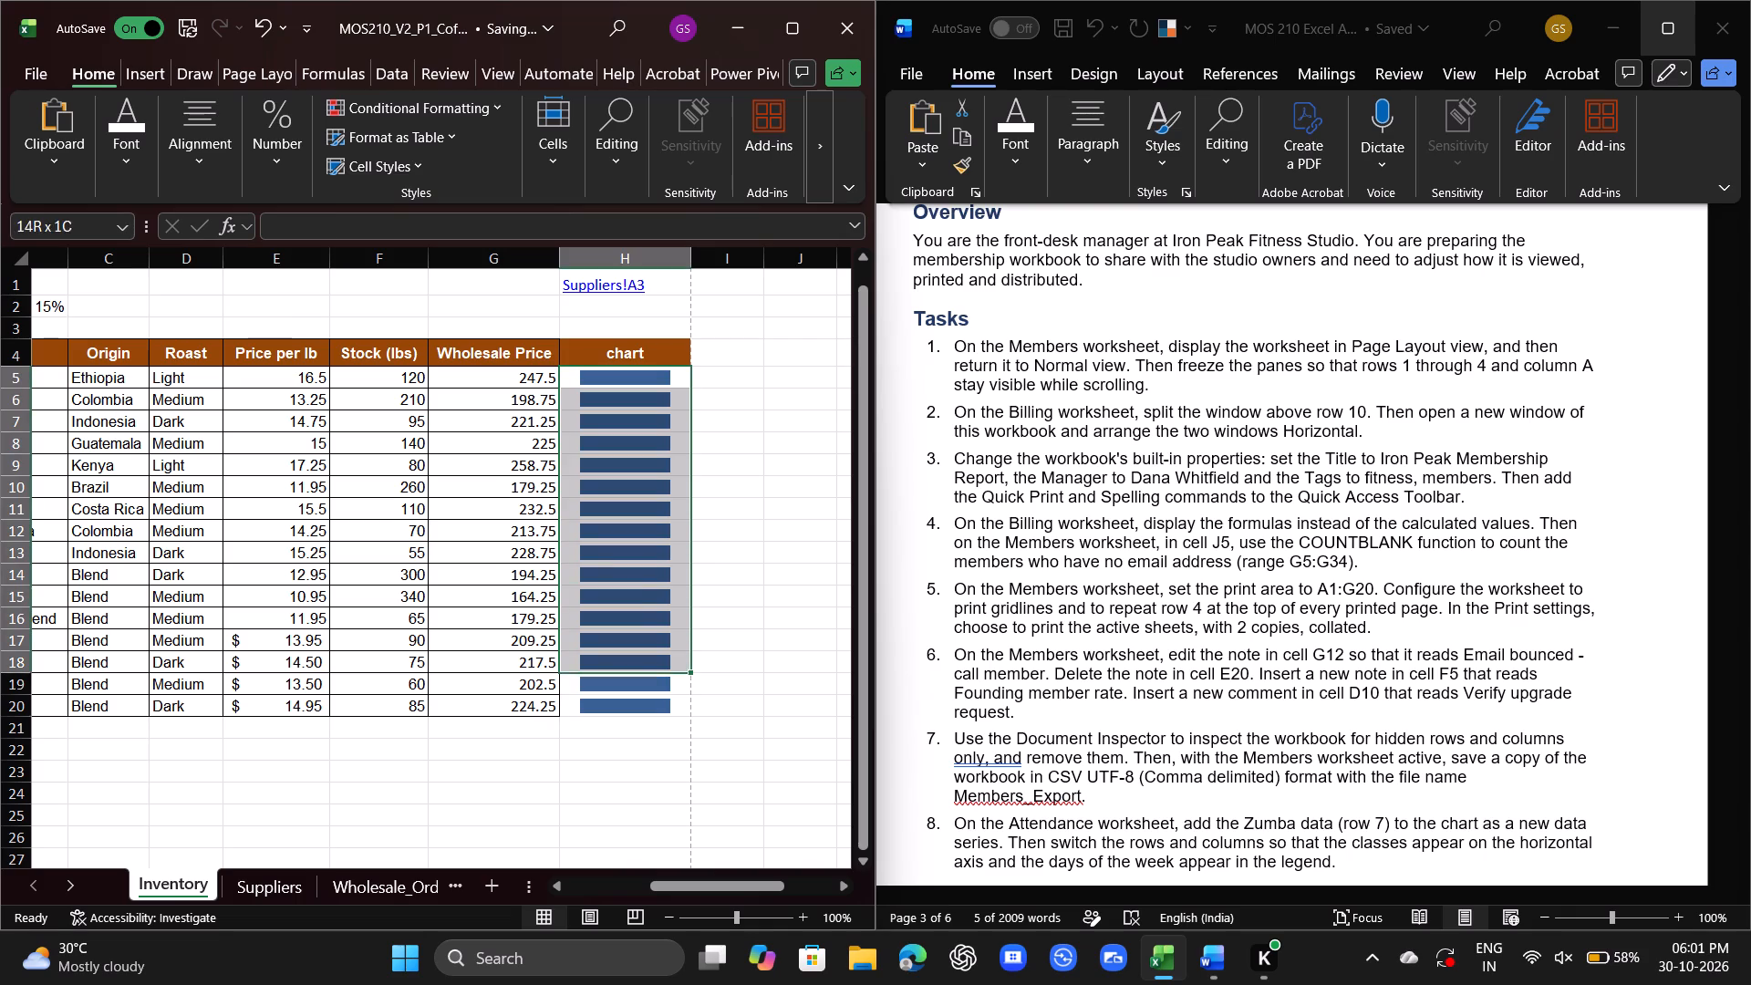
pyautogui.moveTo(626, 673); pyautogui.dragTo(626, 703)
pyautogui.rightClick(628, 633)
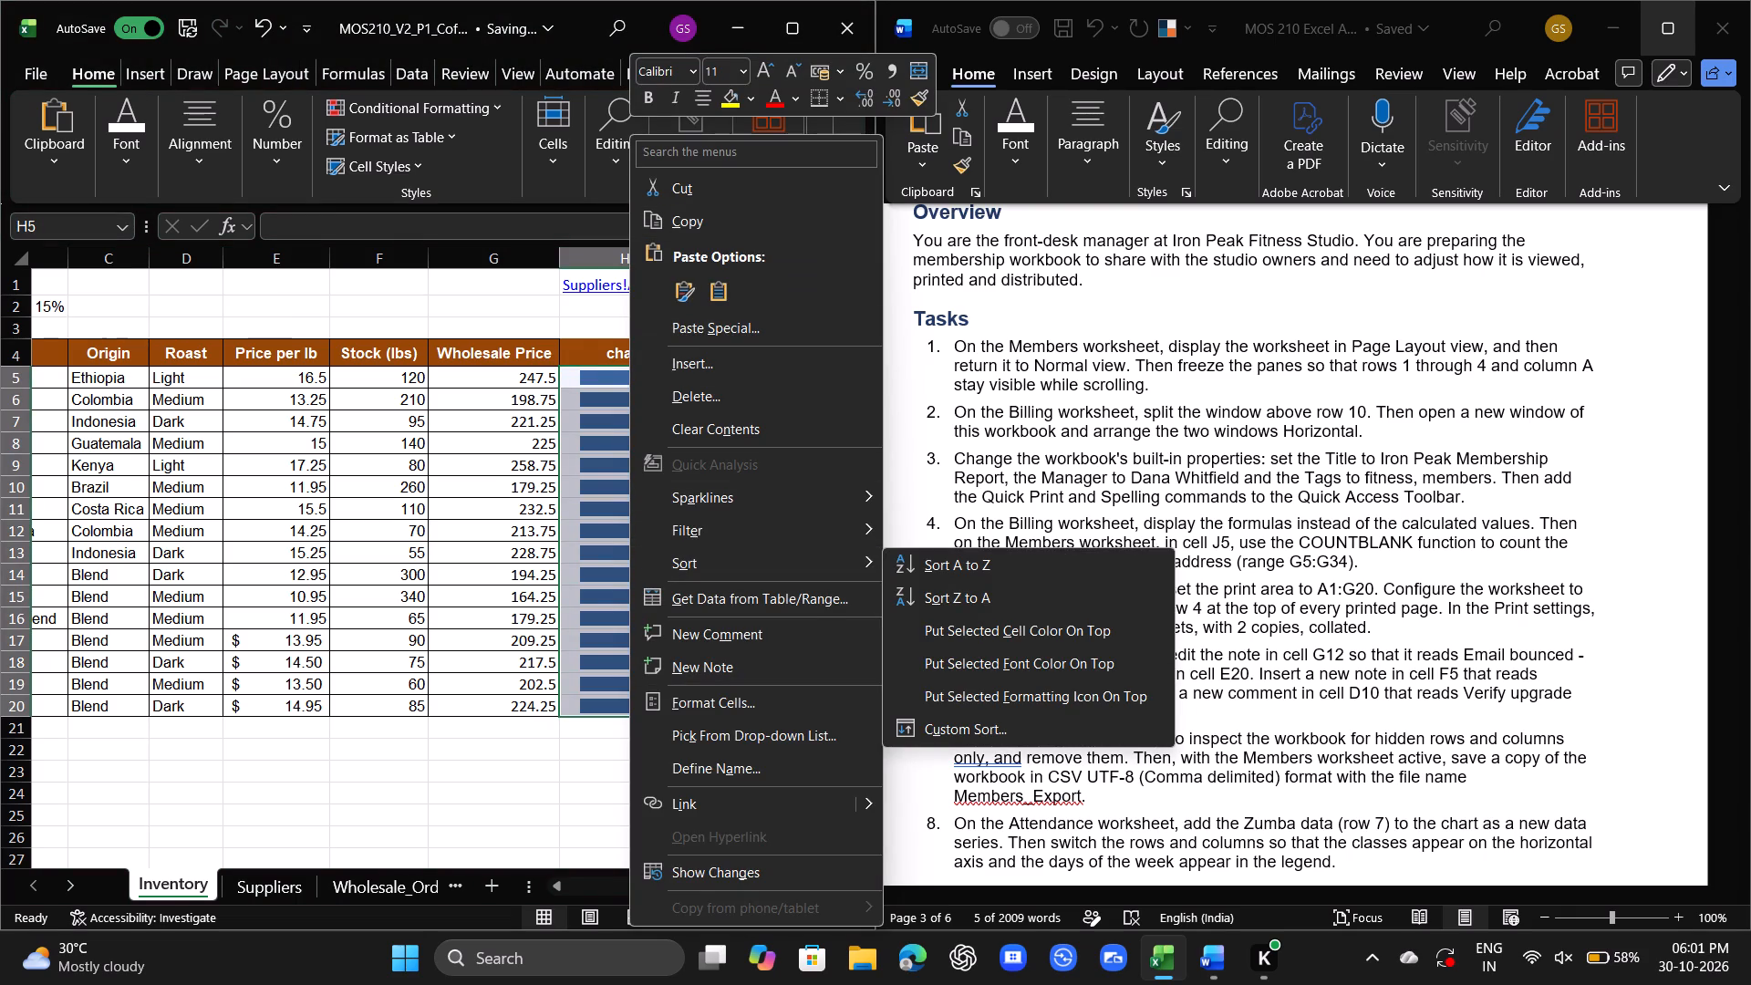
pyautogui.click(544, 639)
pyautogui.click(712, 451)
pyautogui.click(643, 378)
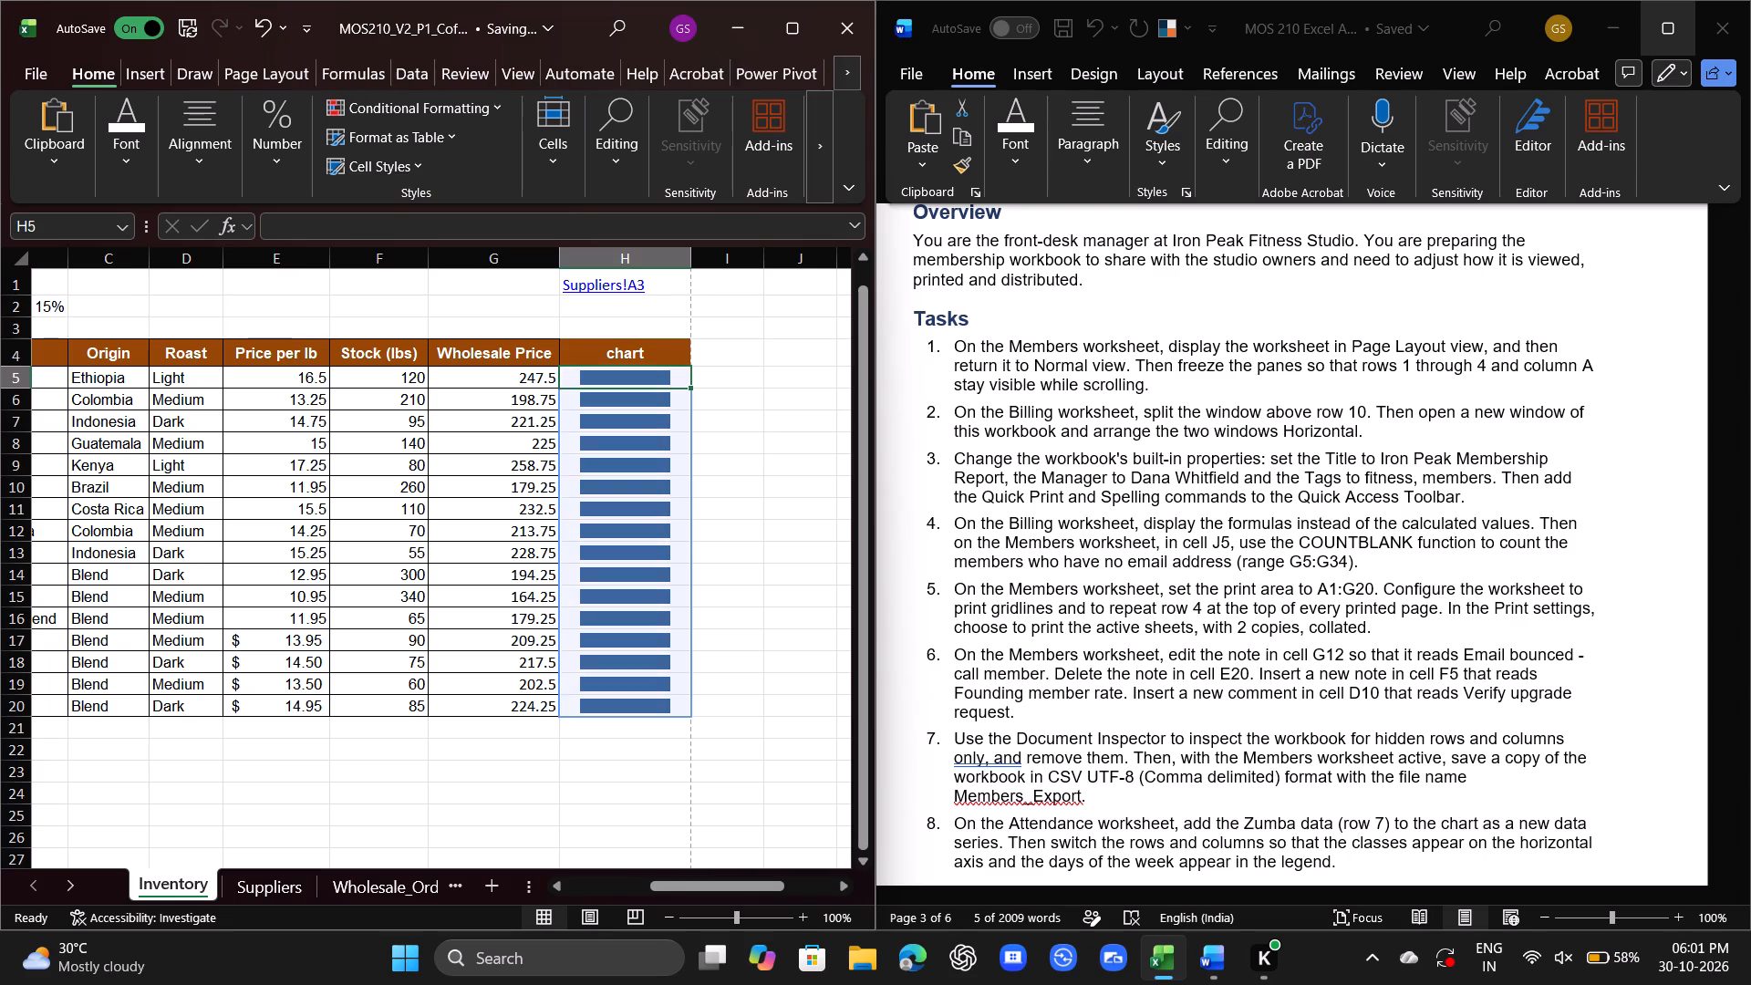
# Bring up the cell commands for the sparkline in cell H8 on the Inventory worksheet.
pyautogui.rightClick(634, 448)
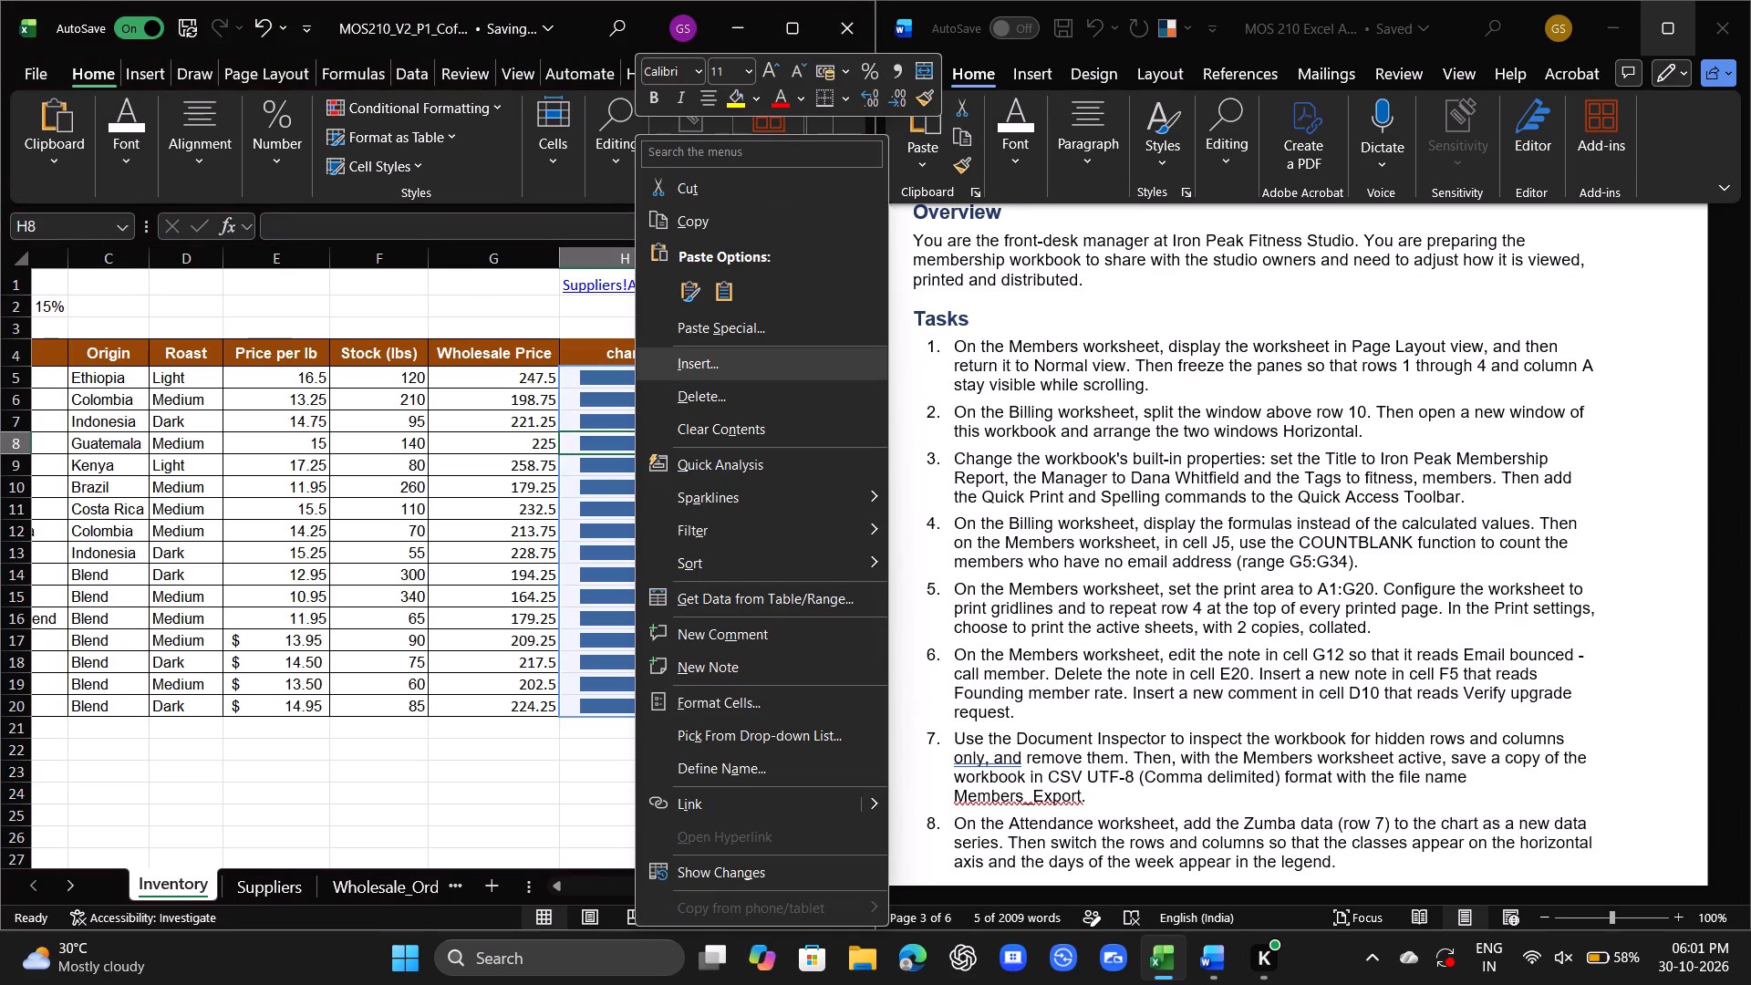
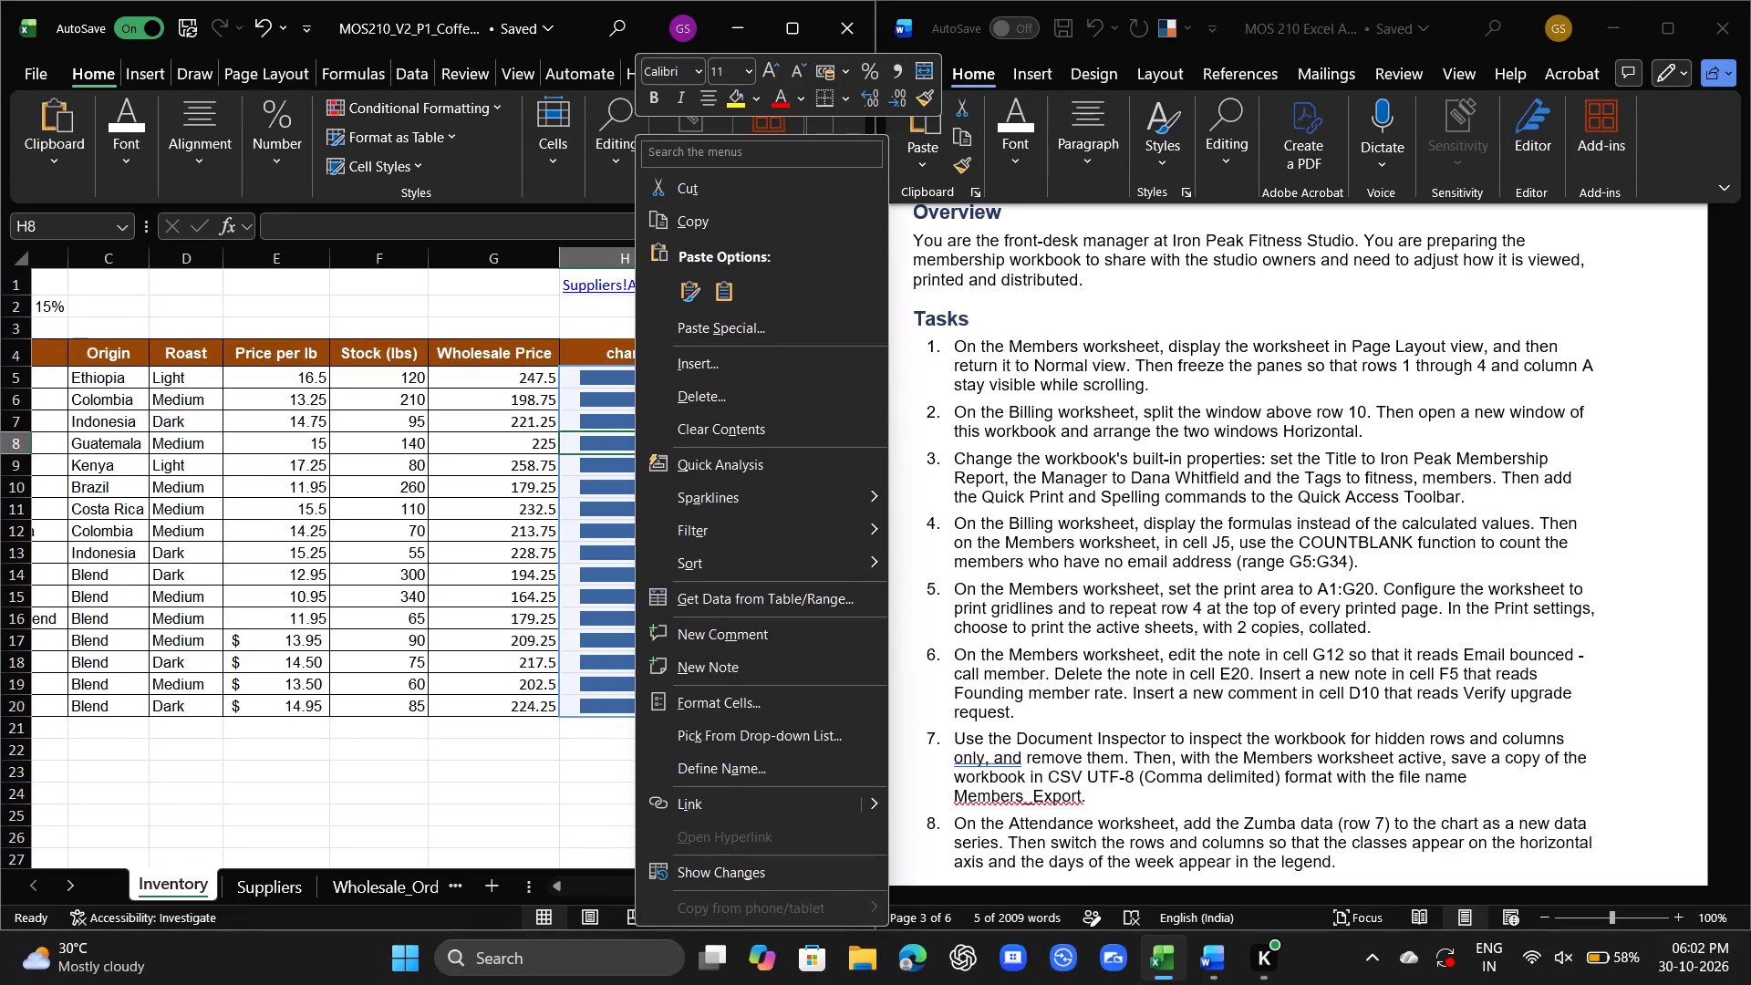
# Minimize the CoffeeRoasters workbook window and open File Explorer.
pyautogui.click(747, 24)
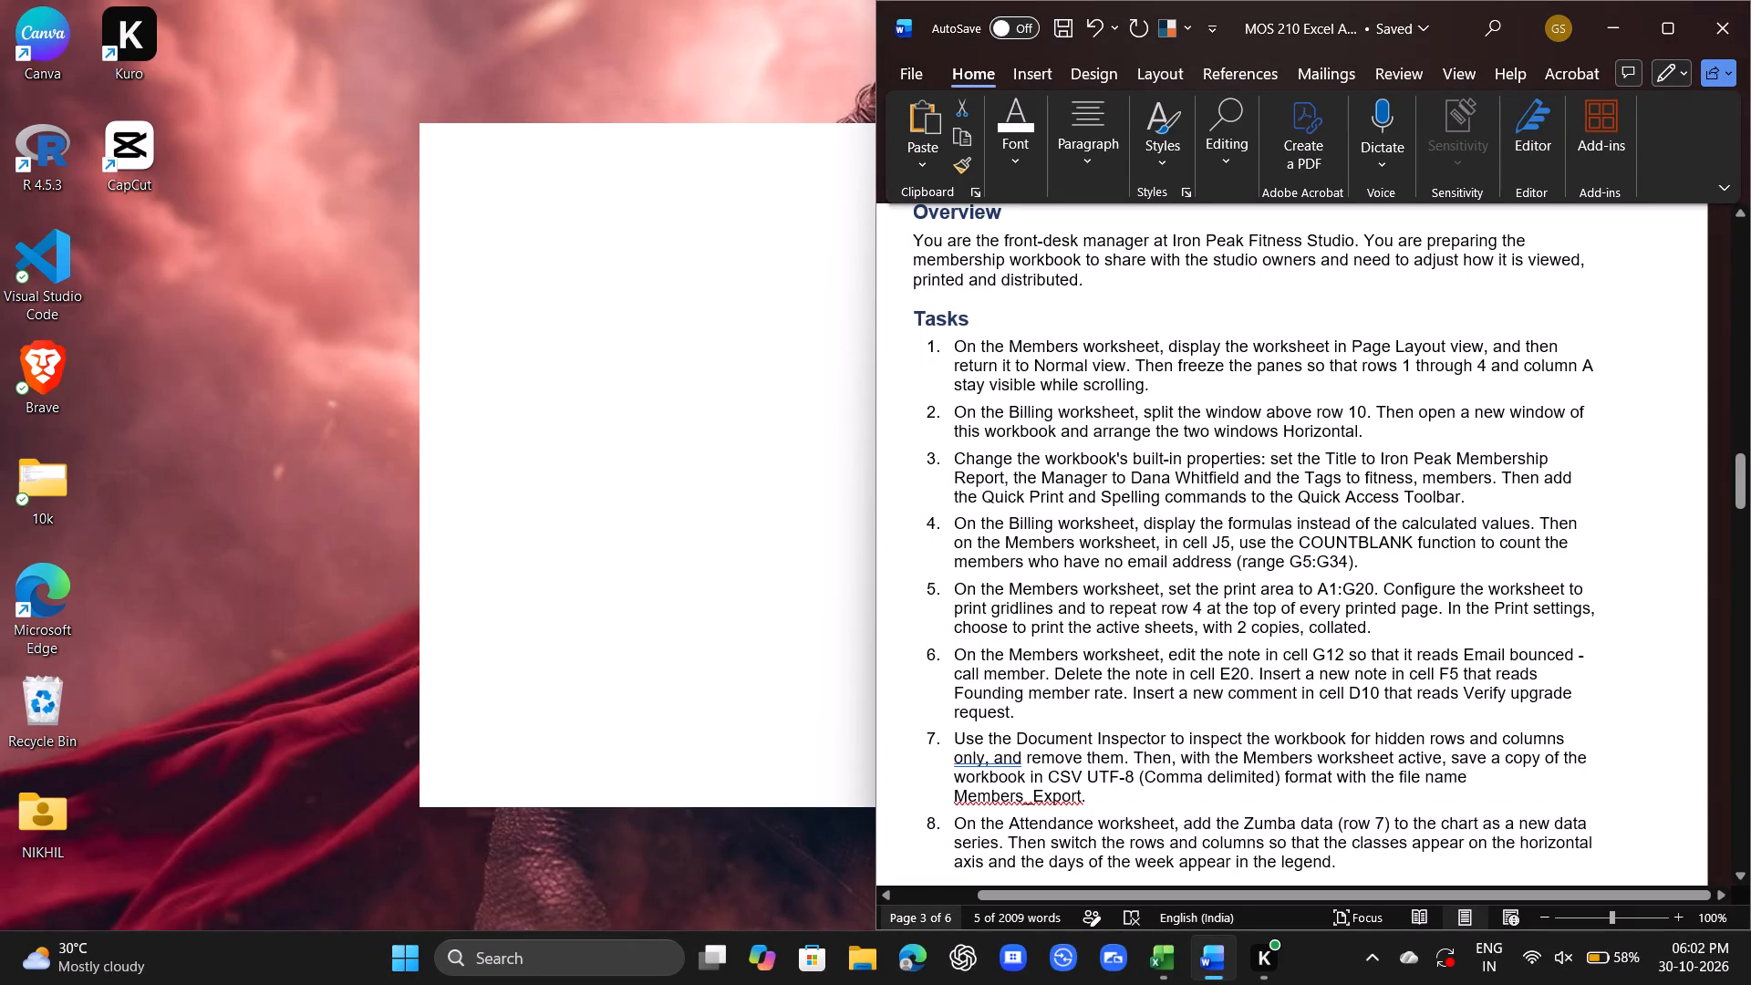
pyautogui.click(855, 959)
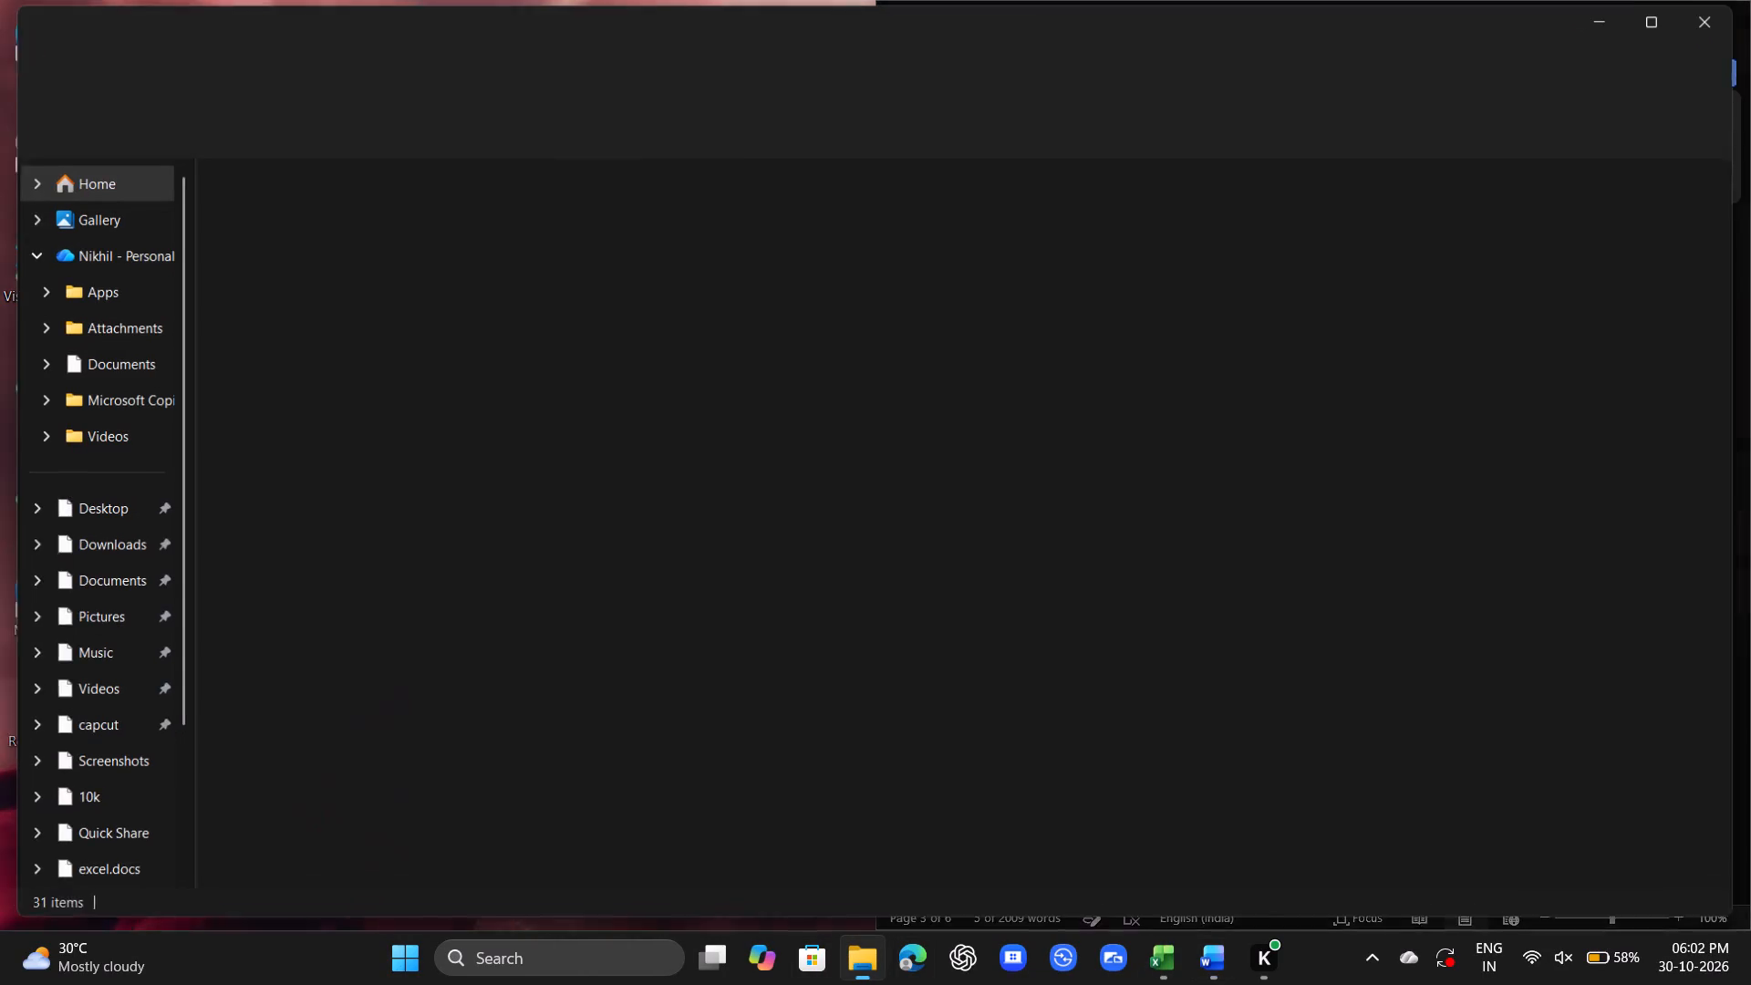
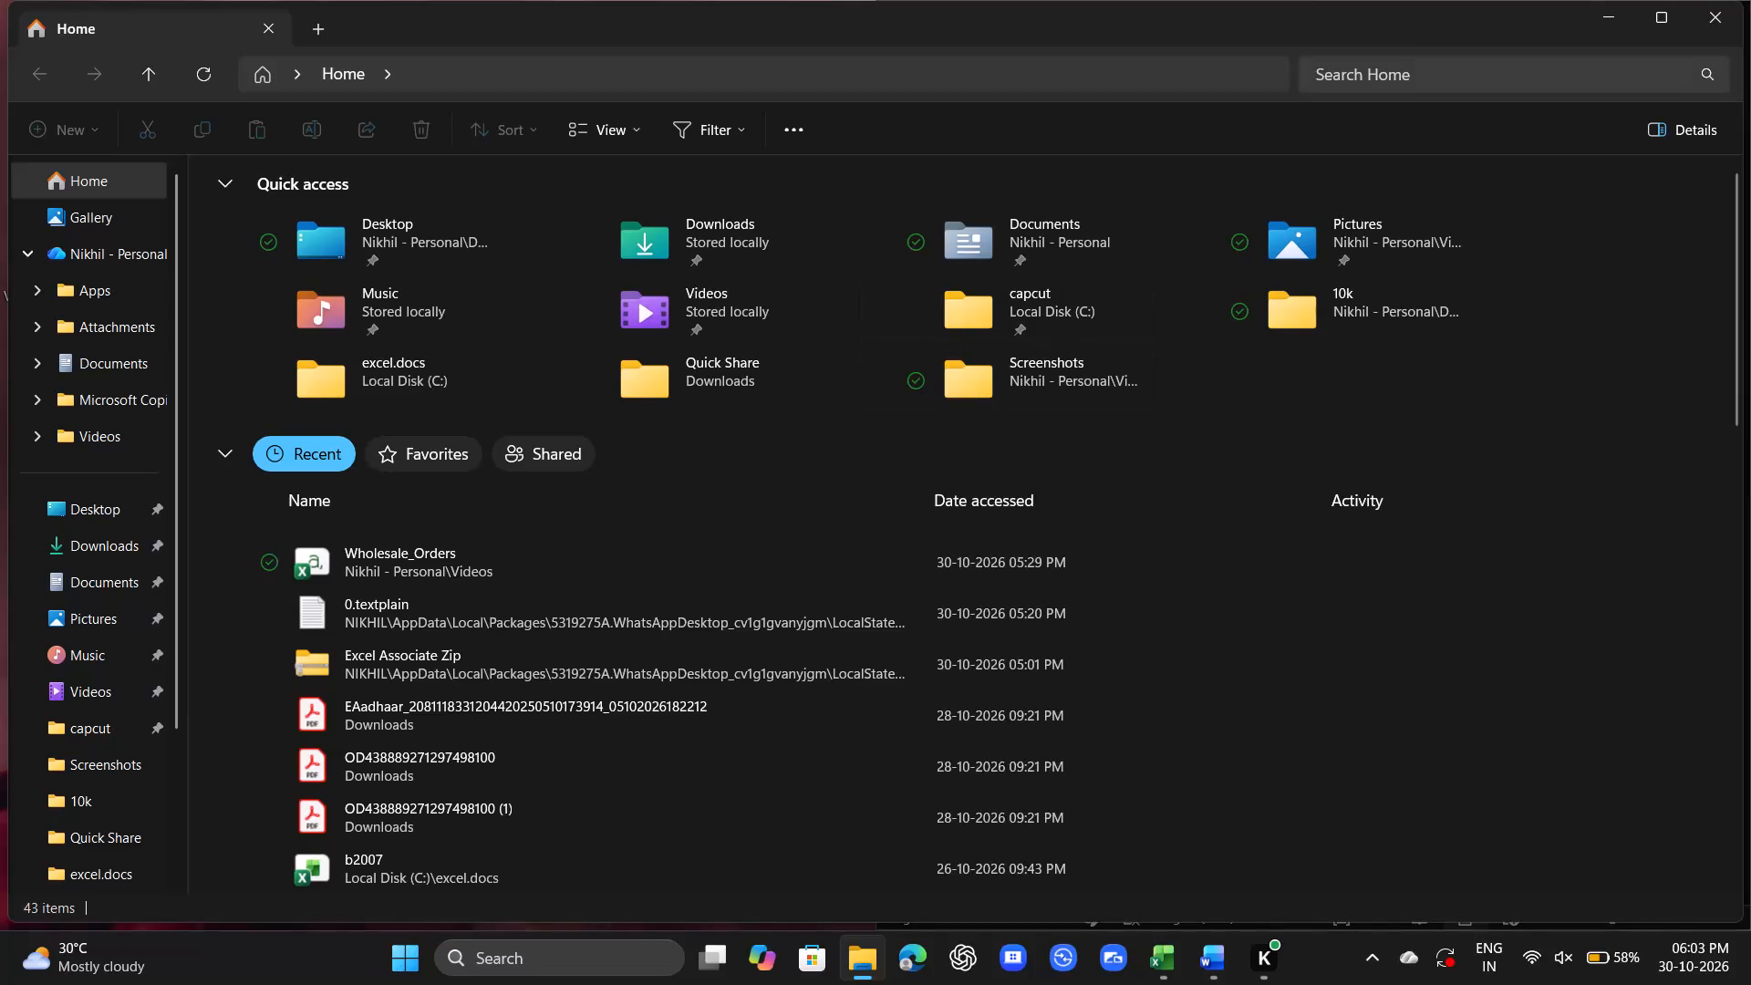
# Close the File Explorer window.
pyautogui.moveTo(1750, 0); pyautogui.dragTo(1744, 11)
pyautogui.click(1710, 34)
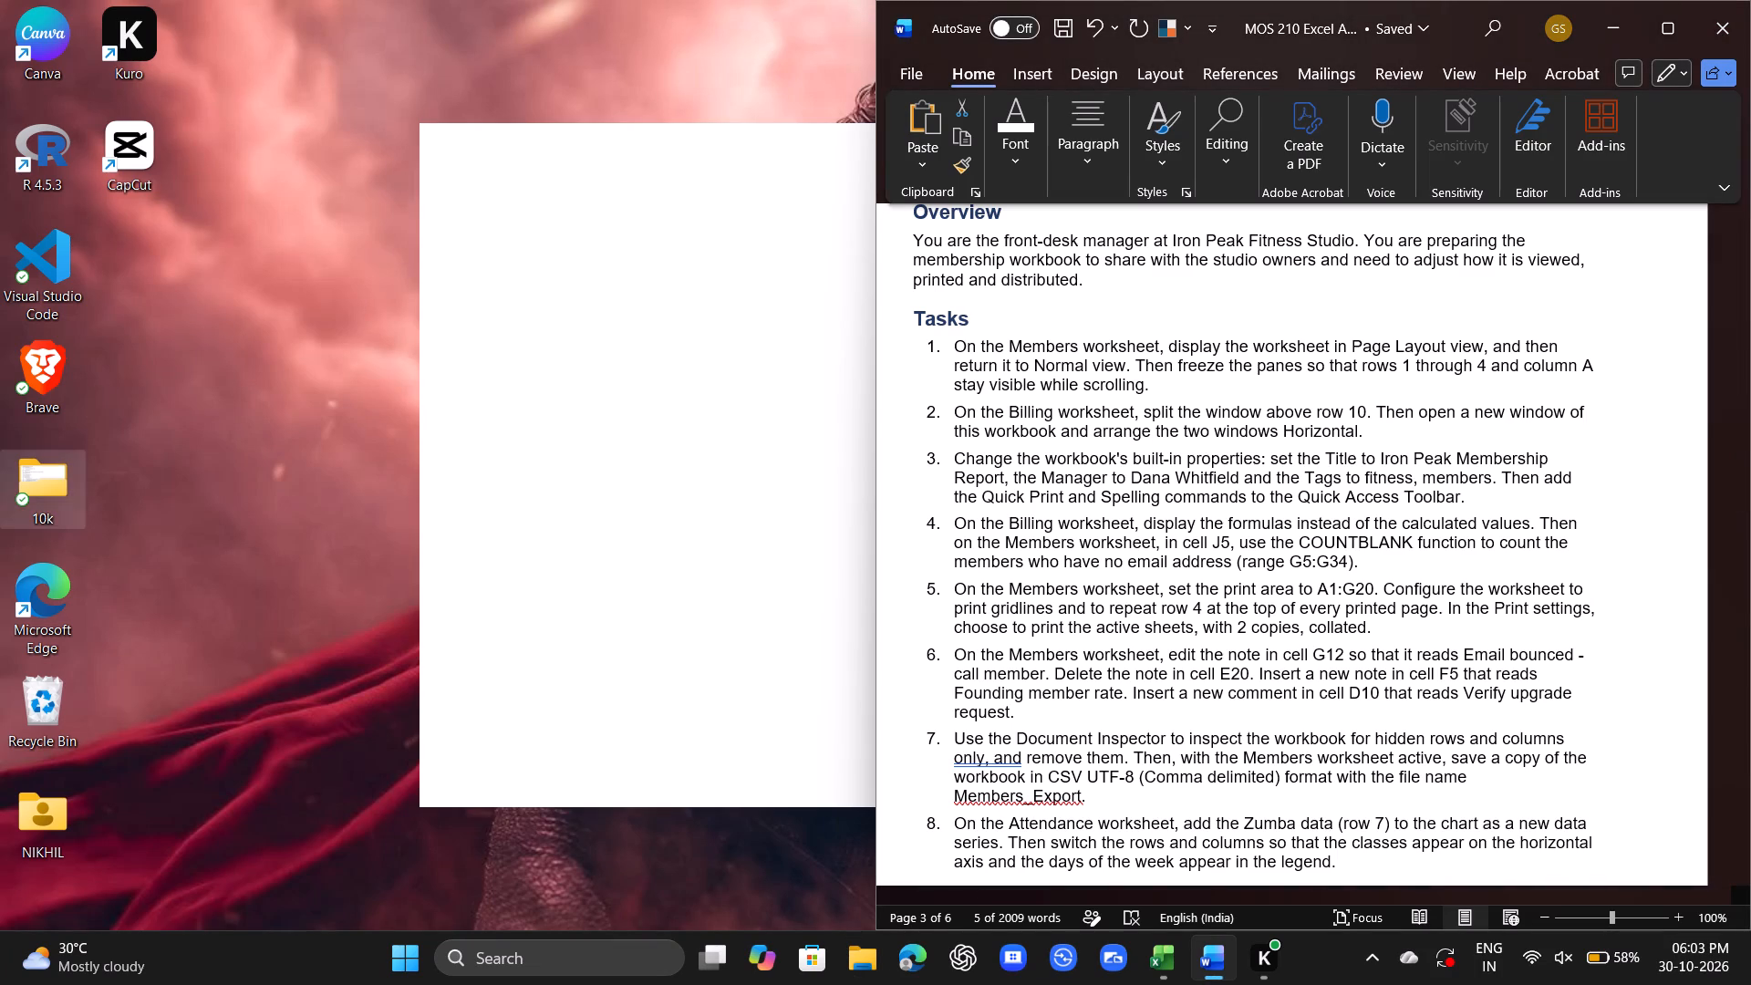
# Find WhatsApp among the installed apps and launch it.
pyautogui.click(383, 975)
pyautogui.scroll(-4, 686, 396)
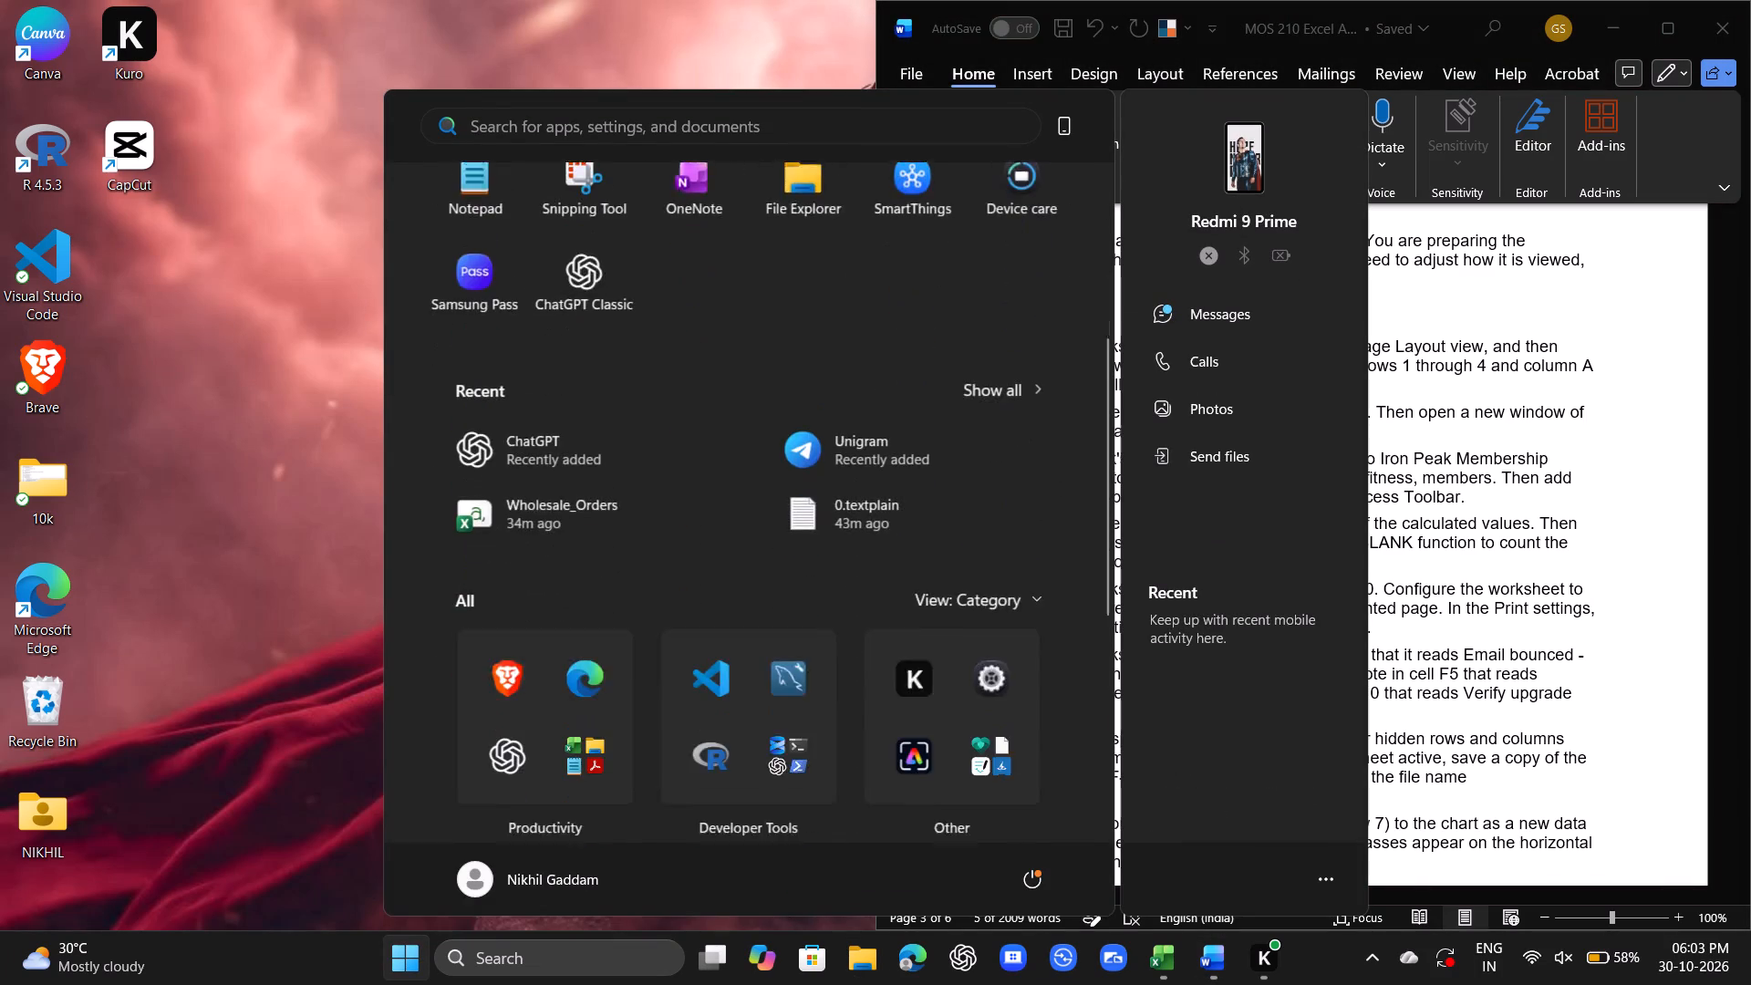
pyautogui.scroll(-3, 692, 397)
pyautogui.click(505, 617)
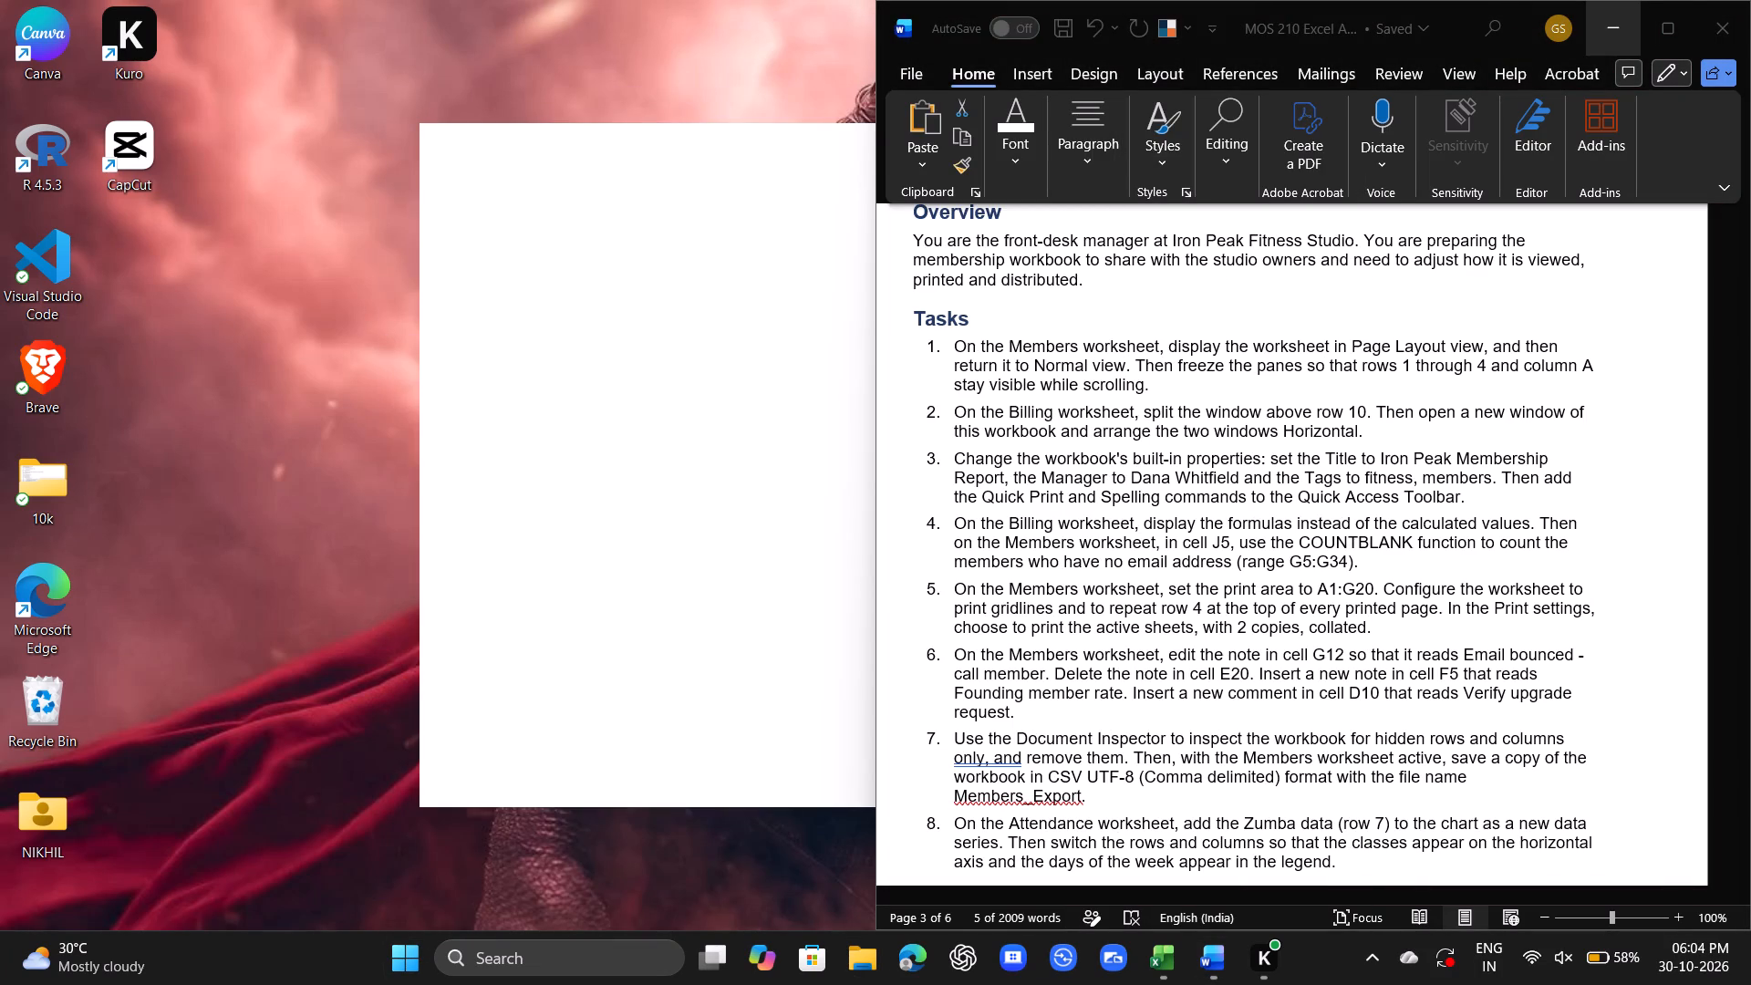
pyautogui.click(411, 981)
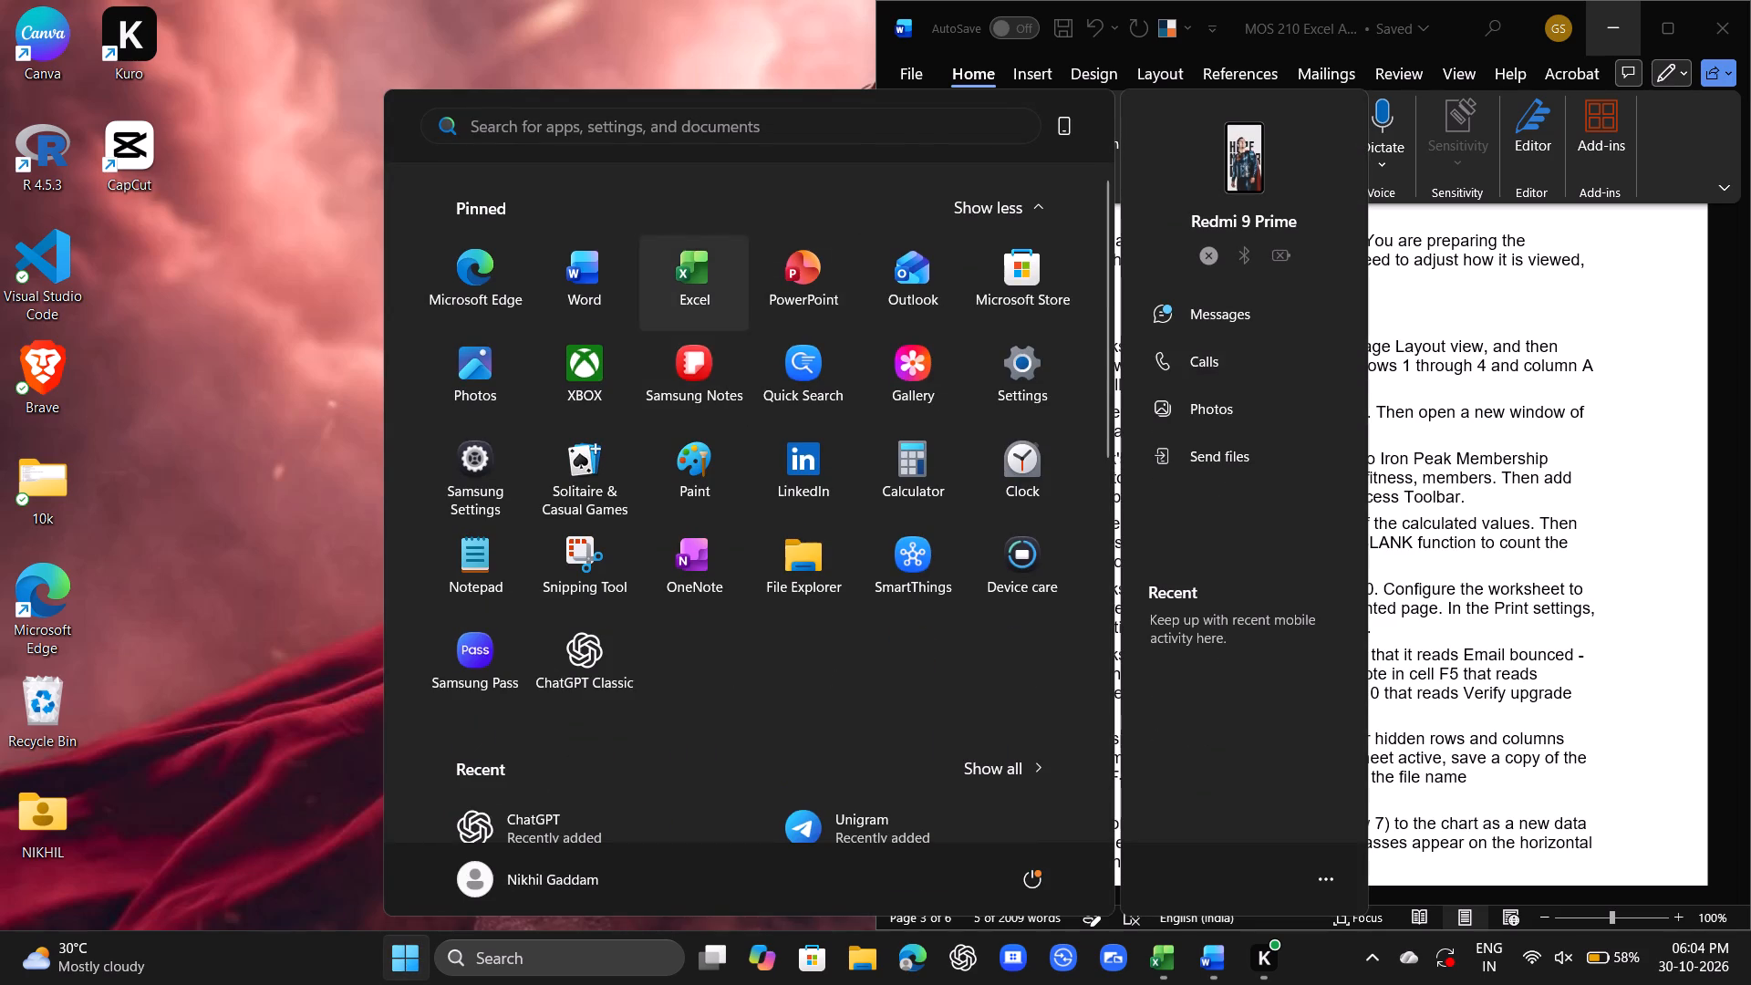
pyautogui.scroll(-5, 655, 392)
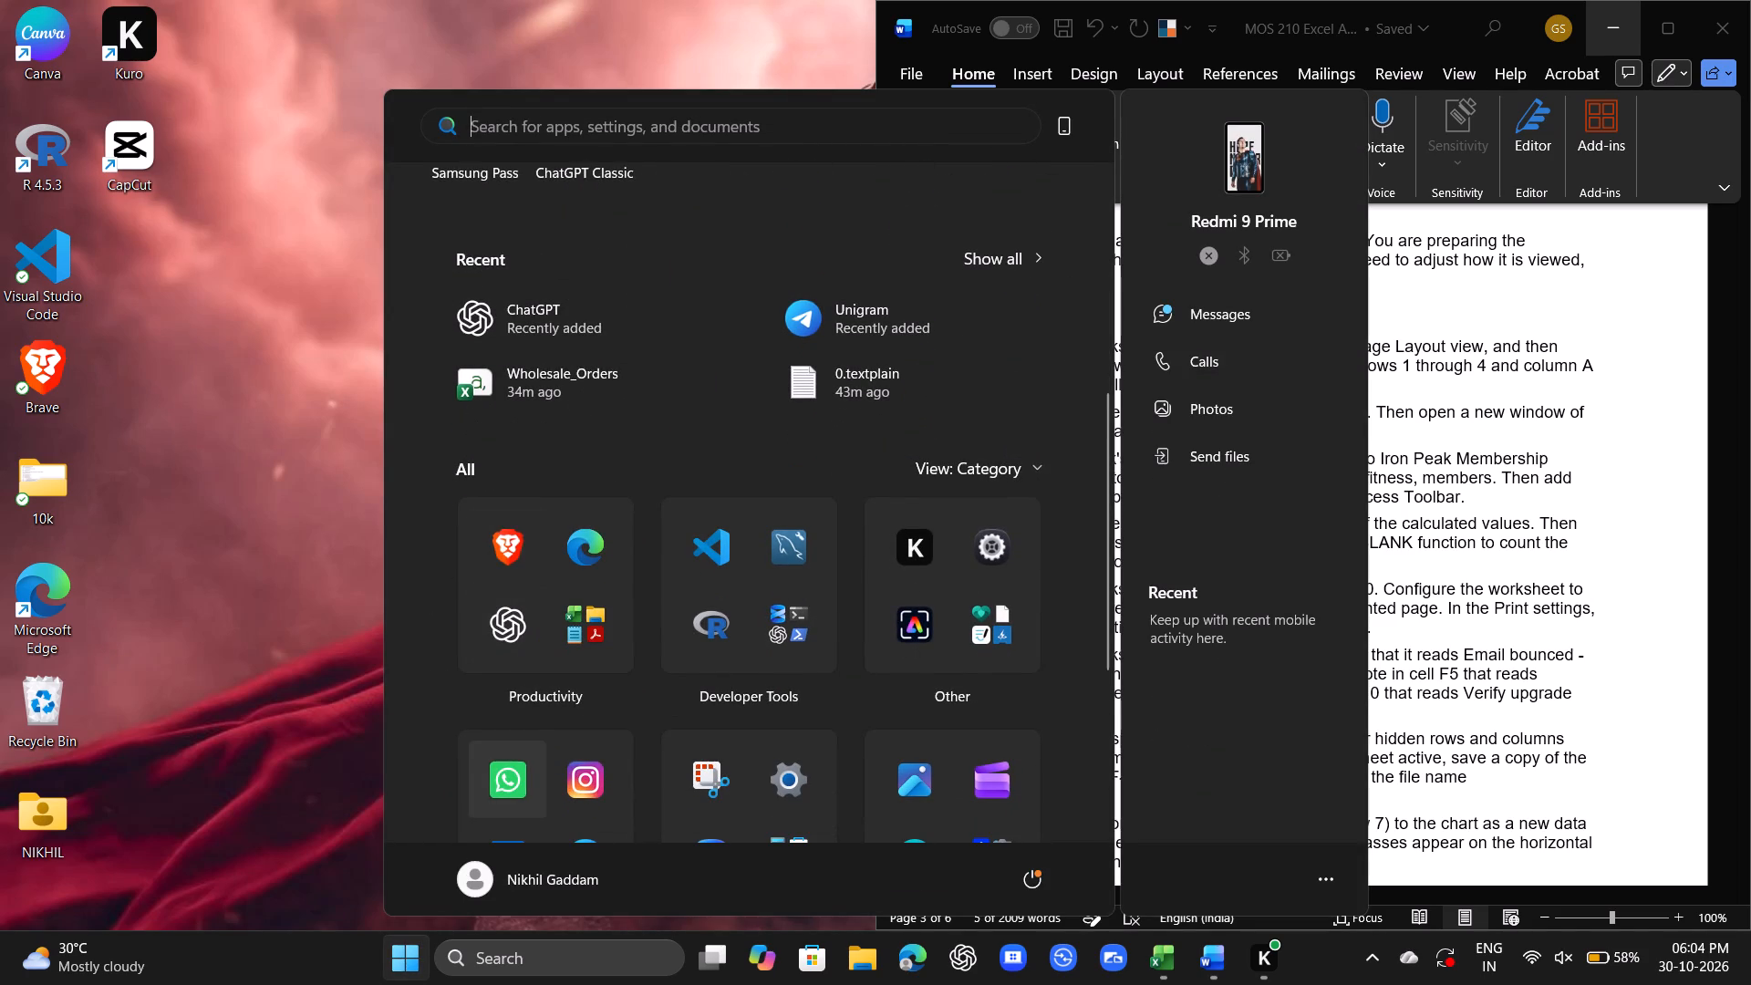
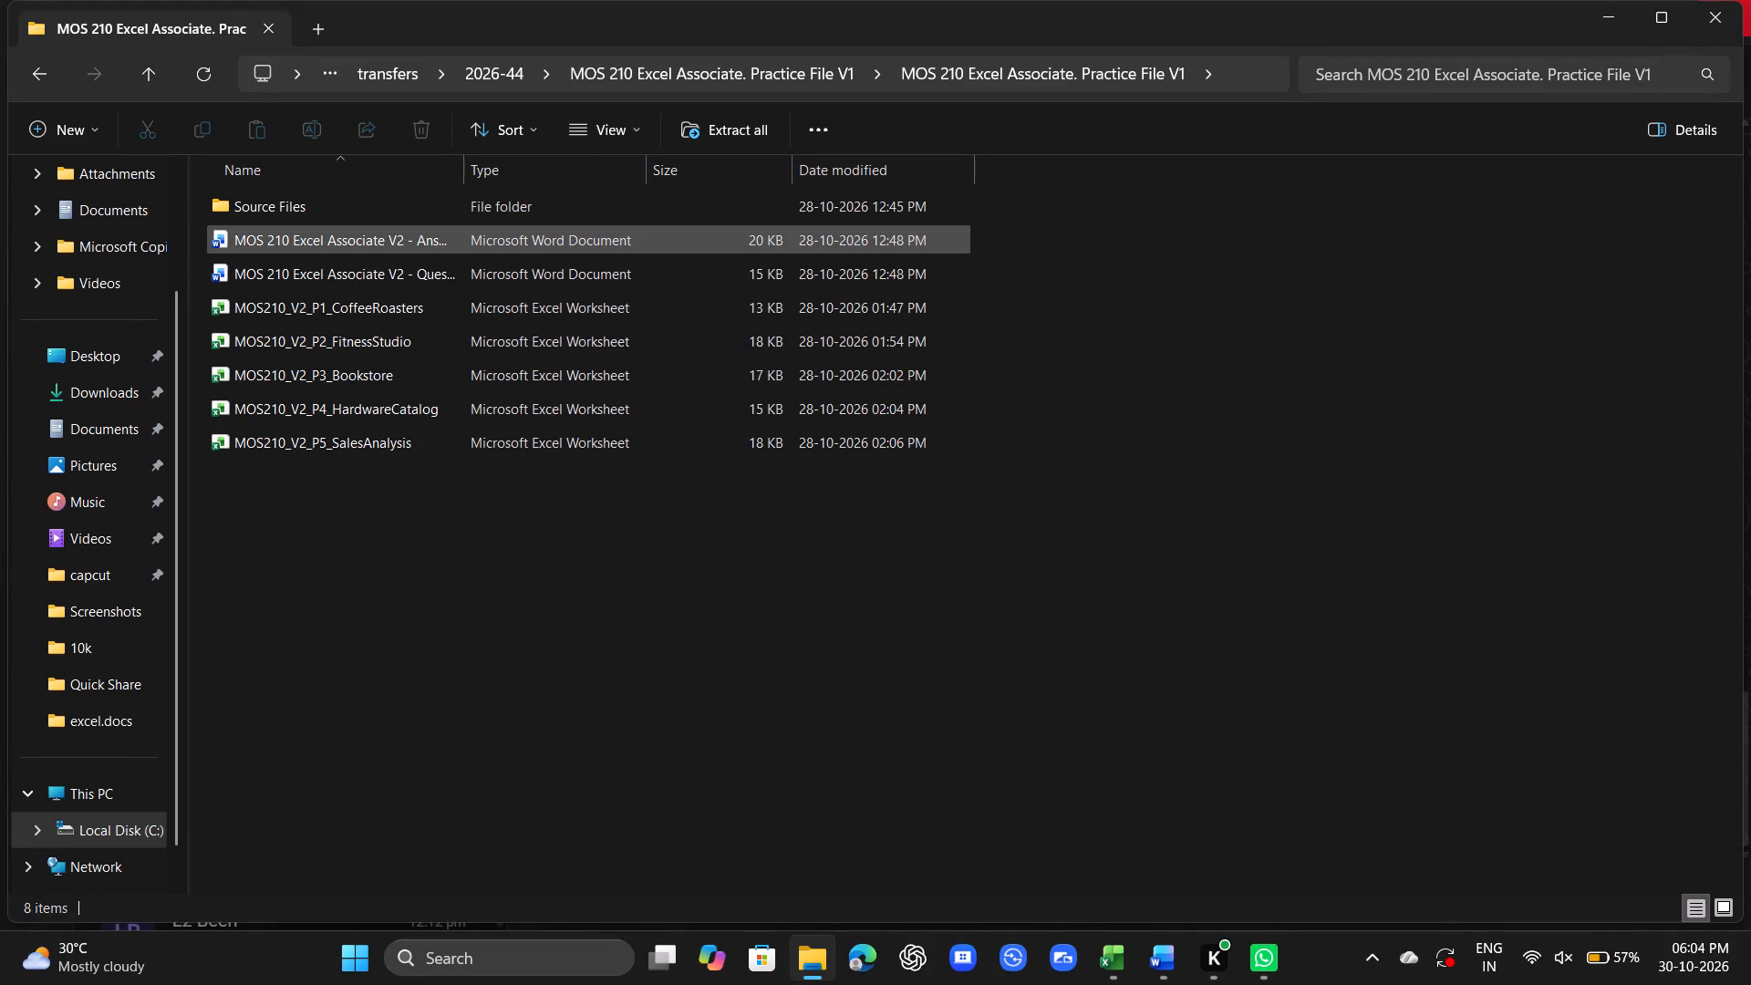
# Open the MOS 210 Excel Associate V2 answer key and look through its syllabus coverage table.
pyautogui.doubleClick(501, 244)
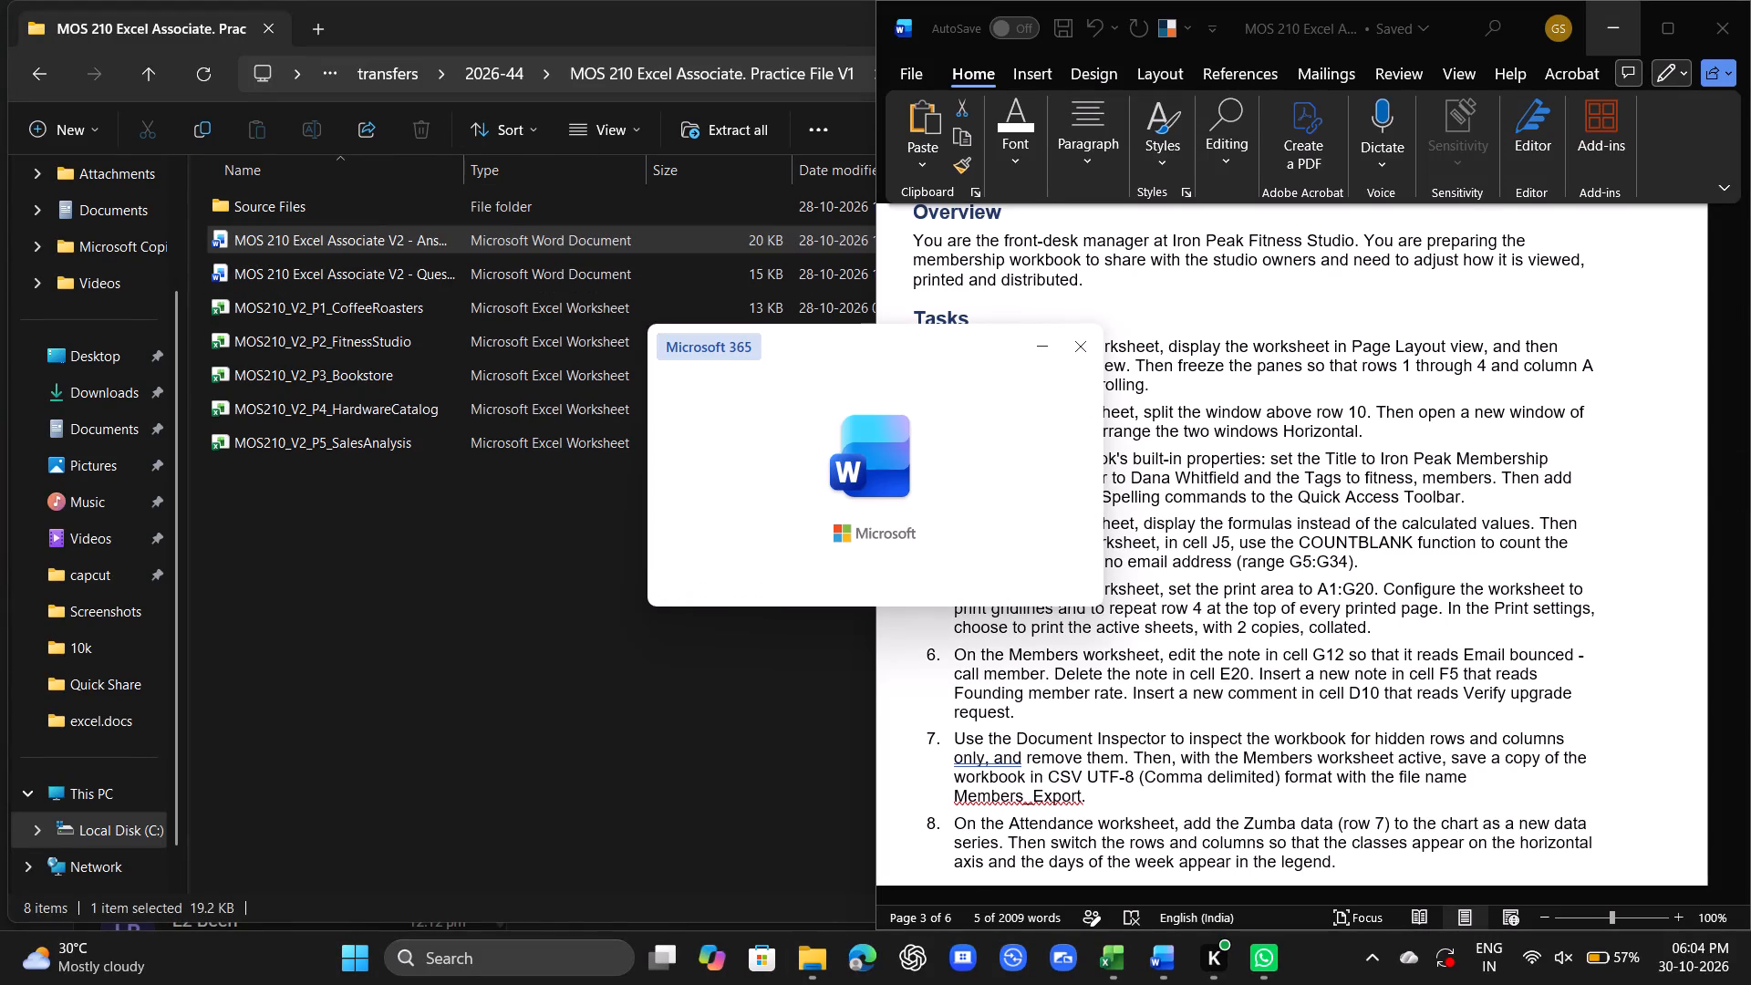
pyautogui.scroll(-3, 1056, 491)
pyautogui.scroll(-4, 1023, 589)
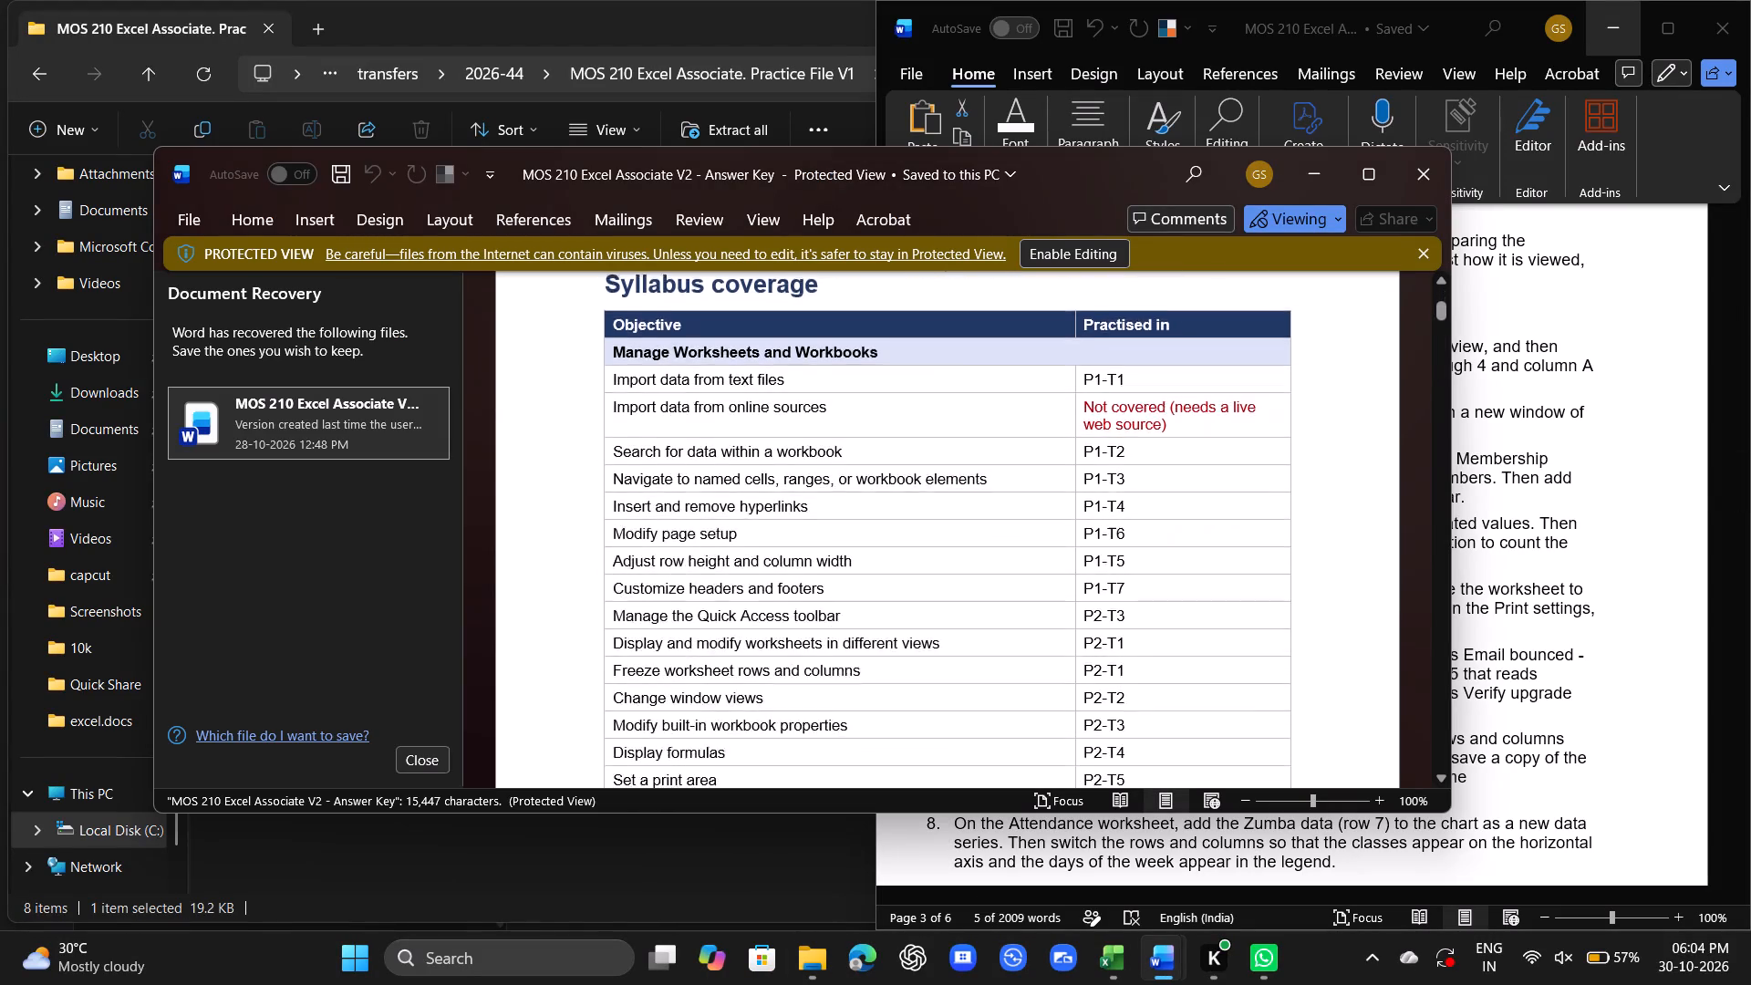
pyautogui.scroll(-6, 1023, 589)
pyautogui.scroll(3, 1040, 578)
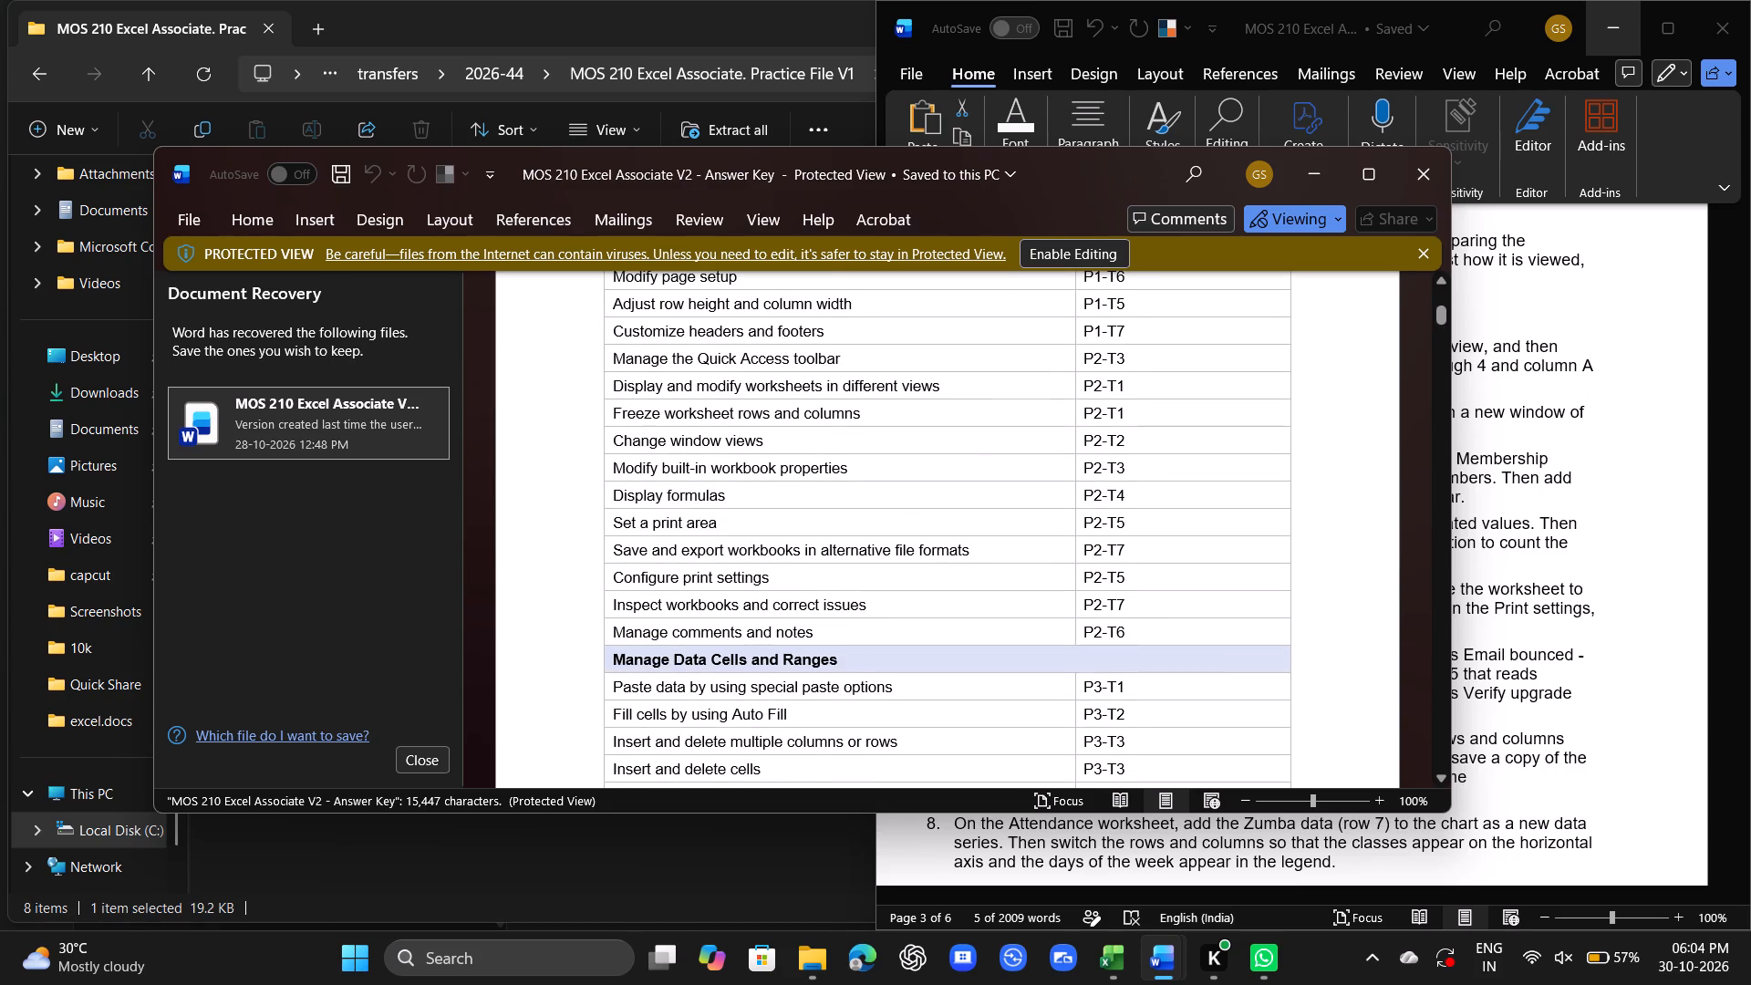
pyautogui.scroll(7, 1044, 561)
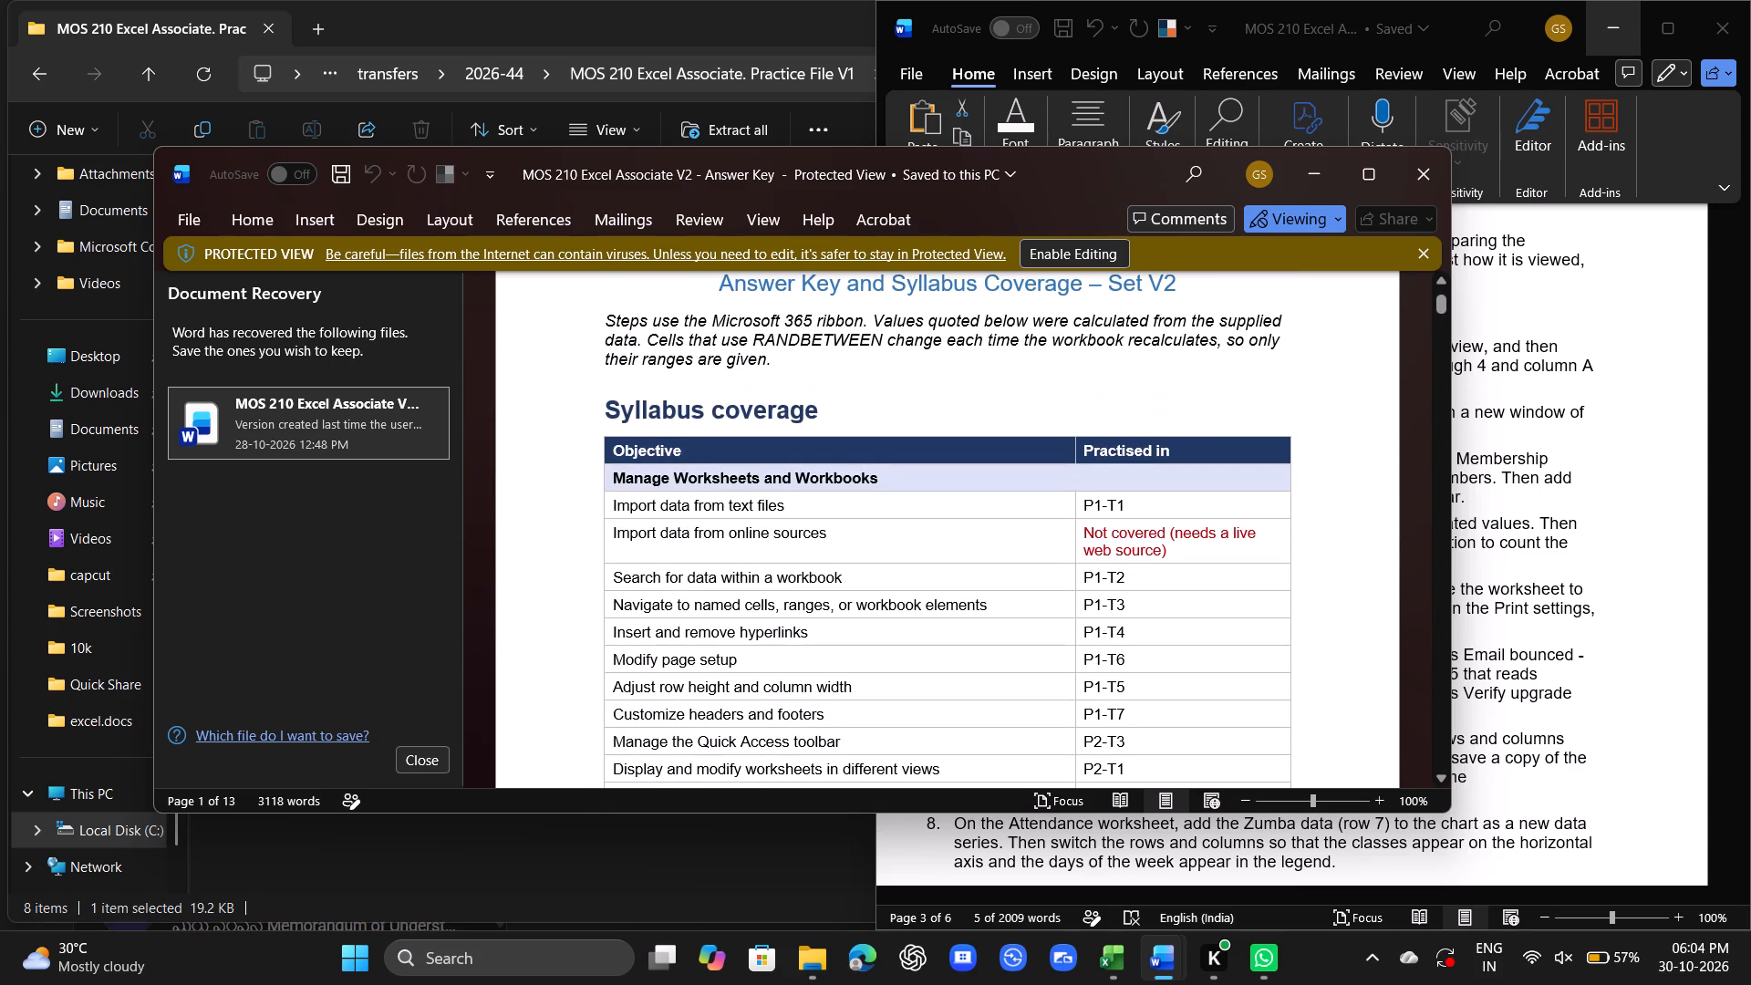
pyautogui.scroll(3, 1046, 560)
pyautogui.scroll(-15, 1012, 643)
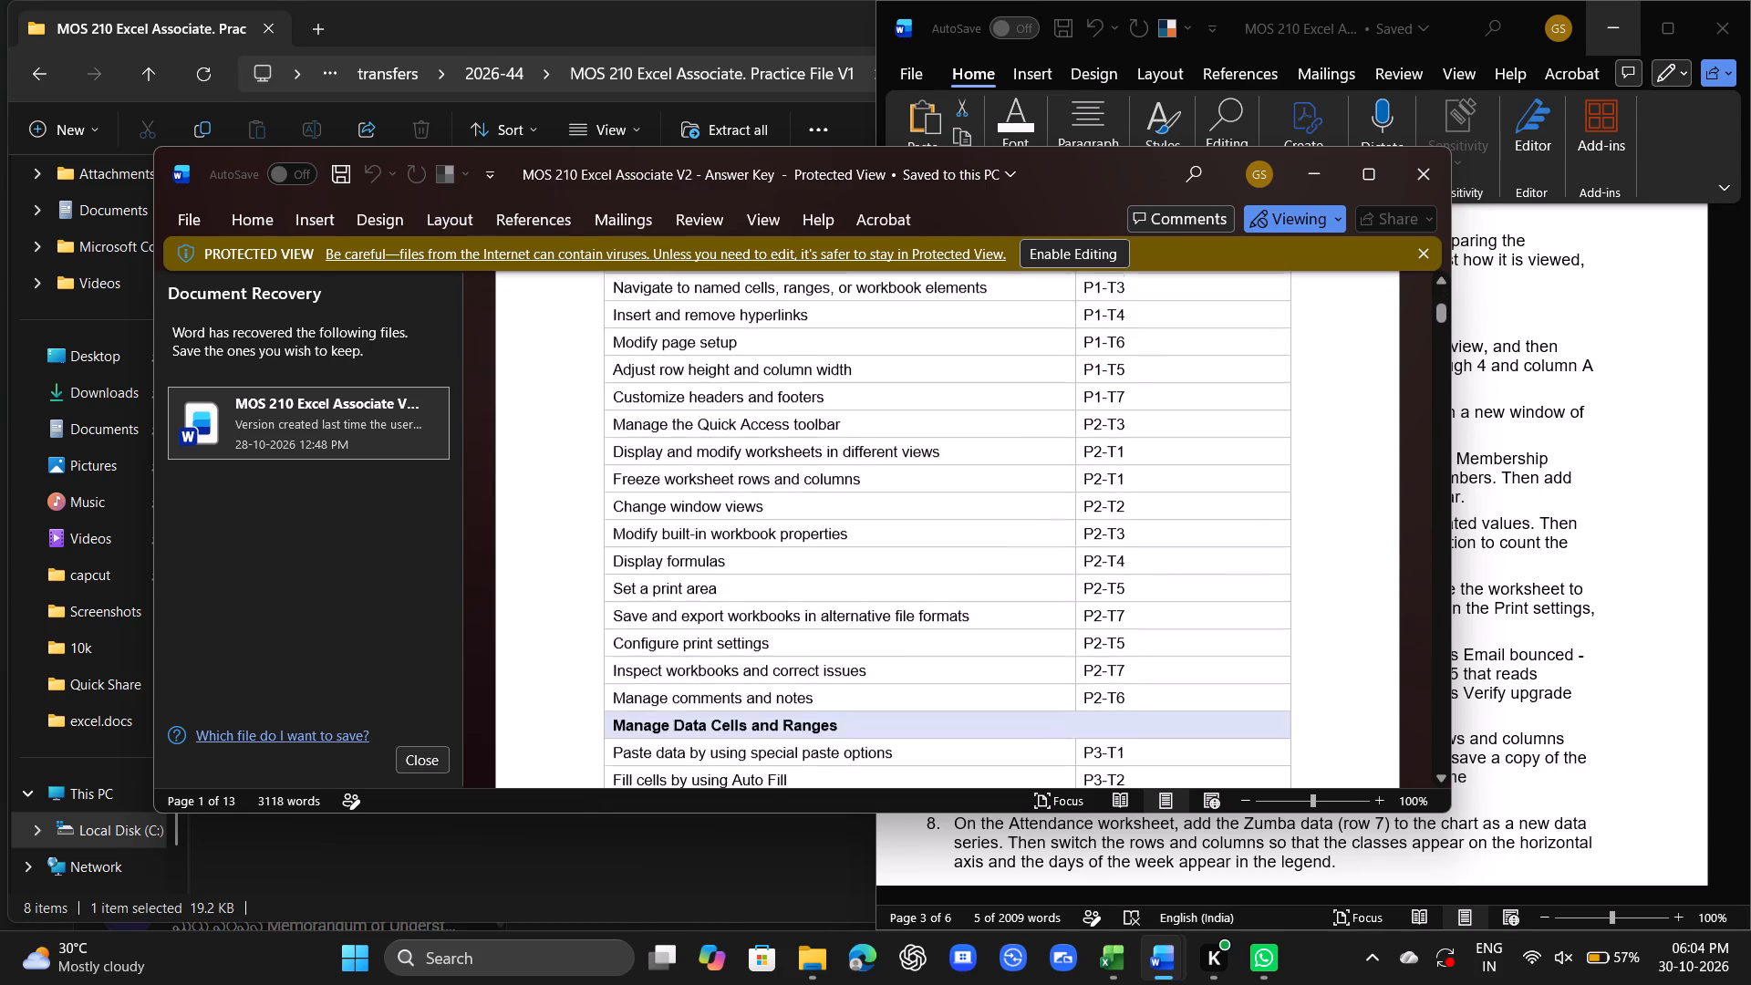
pyautogui.scroll(-20, 1001, 581)
pyautogui.scroll(-20, 1001, 581)
pyautogui.scroll(-2, 1001, 581)
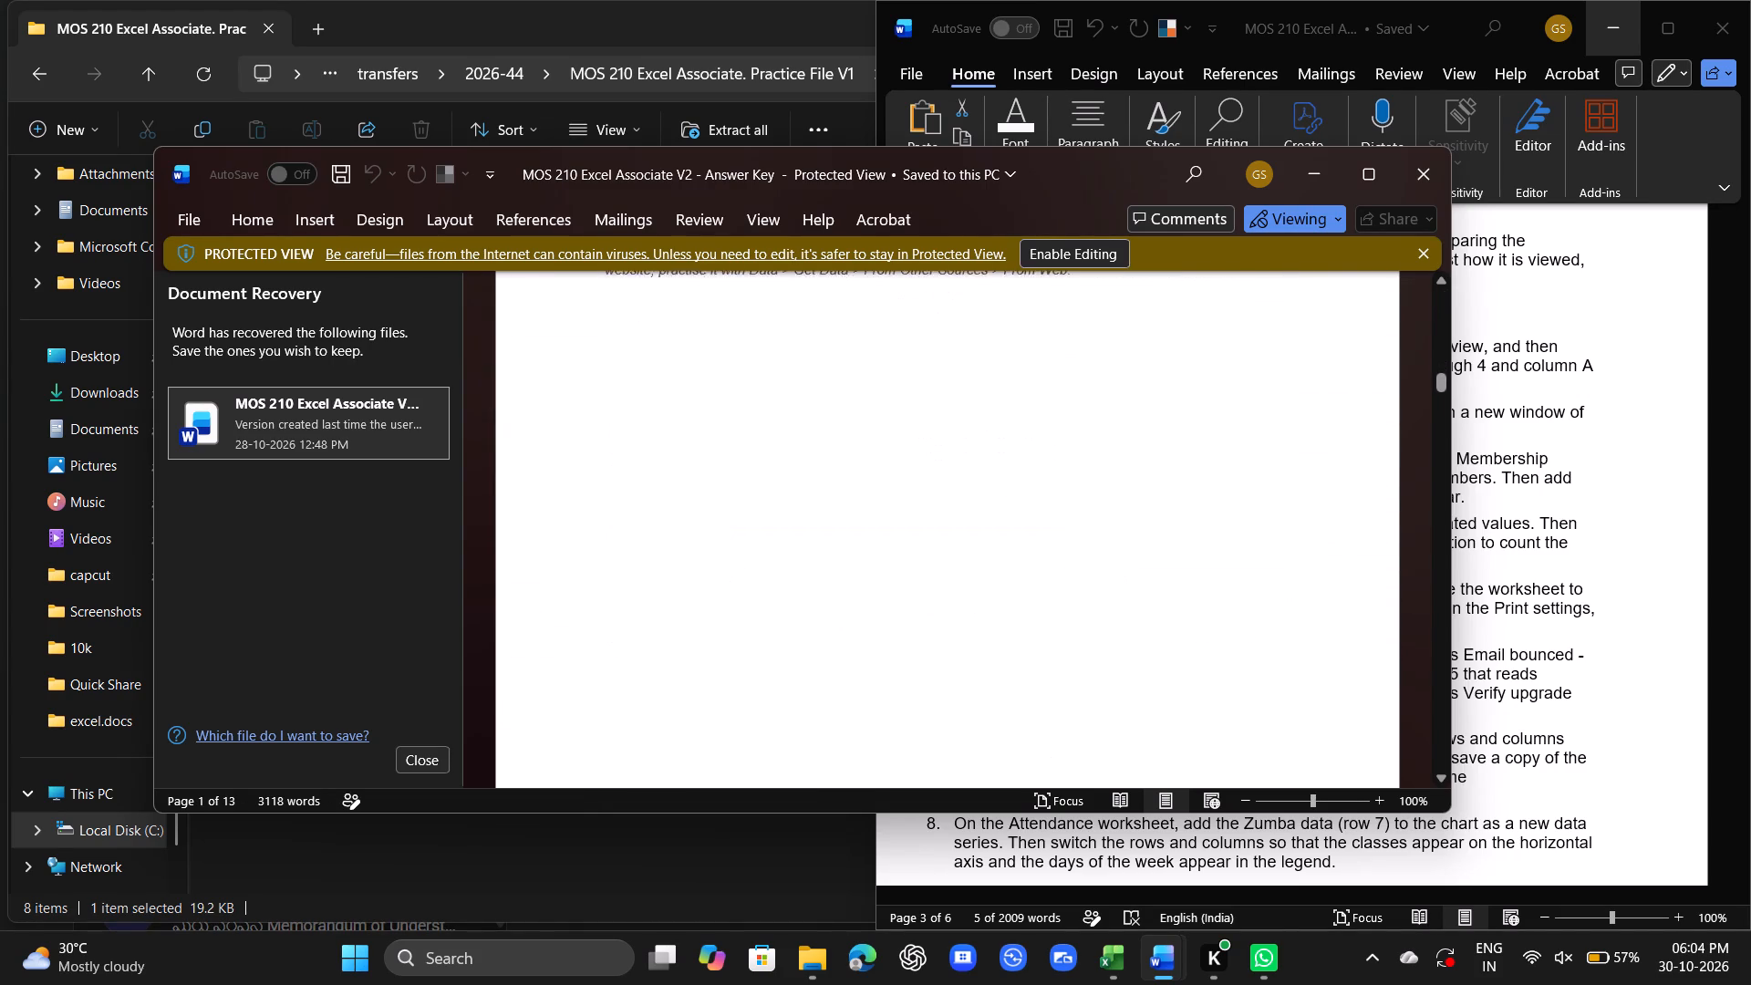
# Examine the answer key's Project 1 task solutions through the start of Project 2 – Iron Peak Fitness Studio, and close the document.
pyautogui.scroll(-6, 1103, 593)
pyautogui.scroll(-10, 1083, 669)
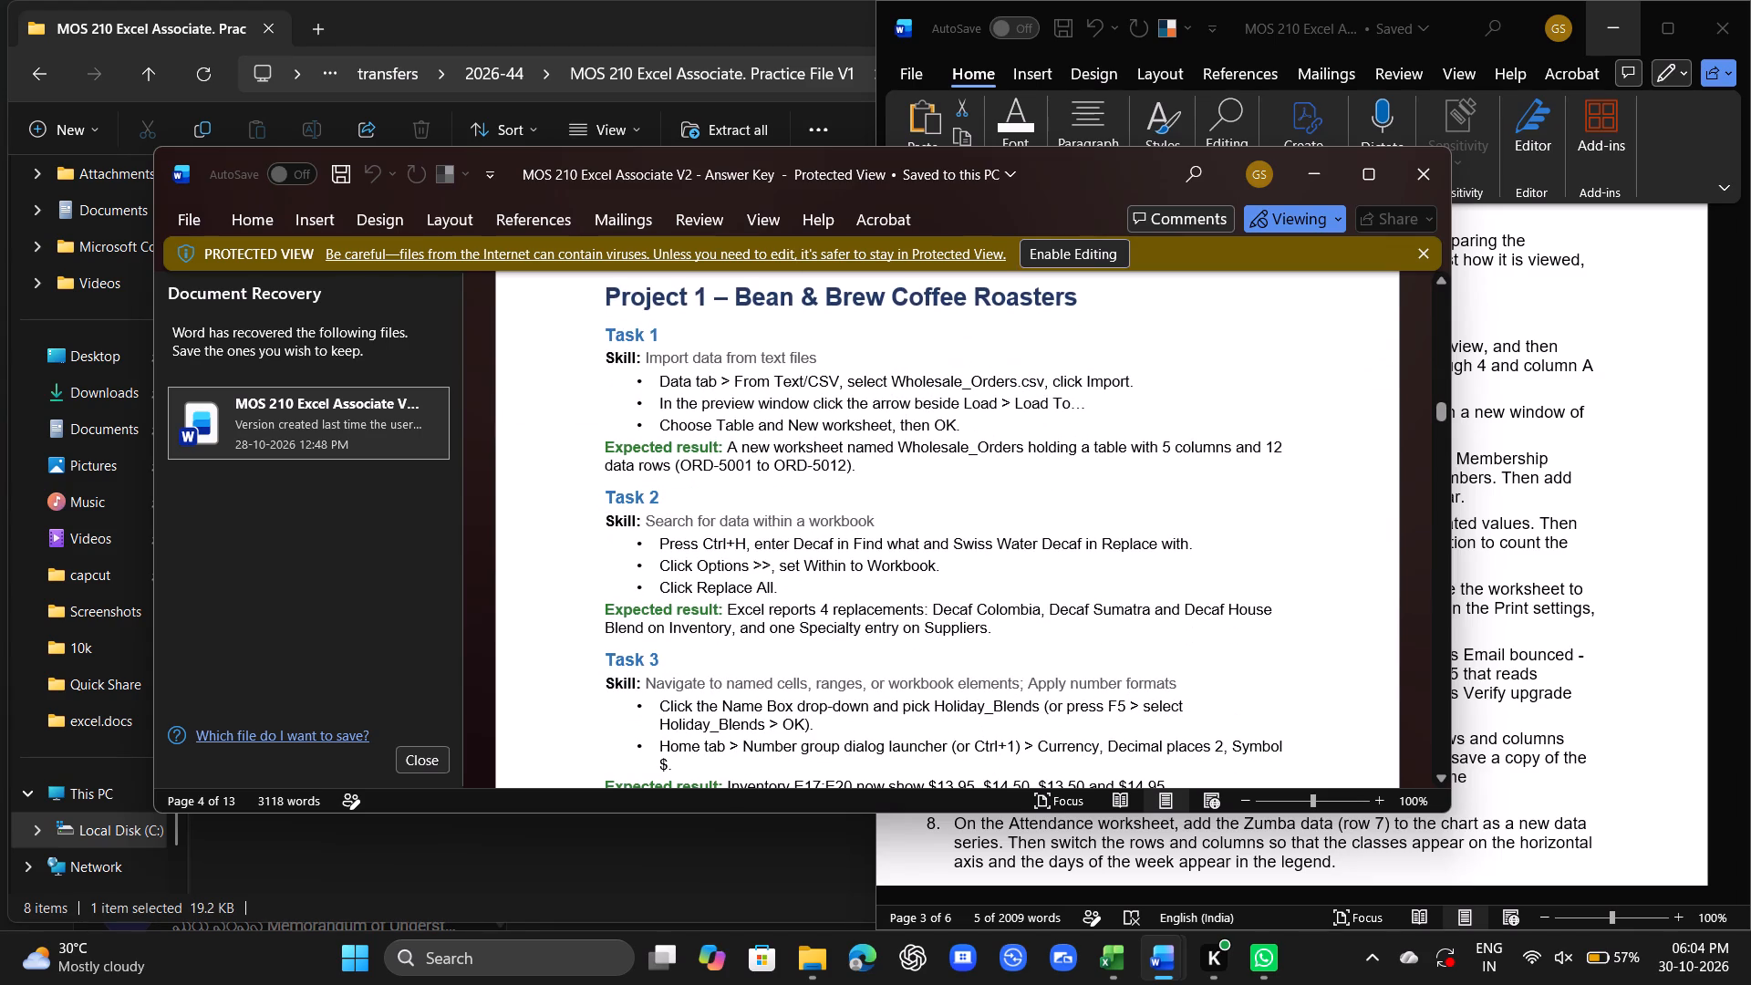
pyautogui.scroll(-5, 926, 437)
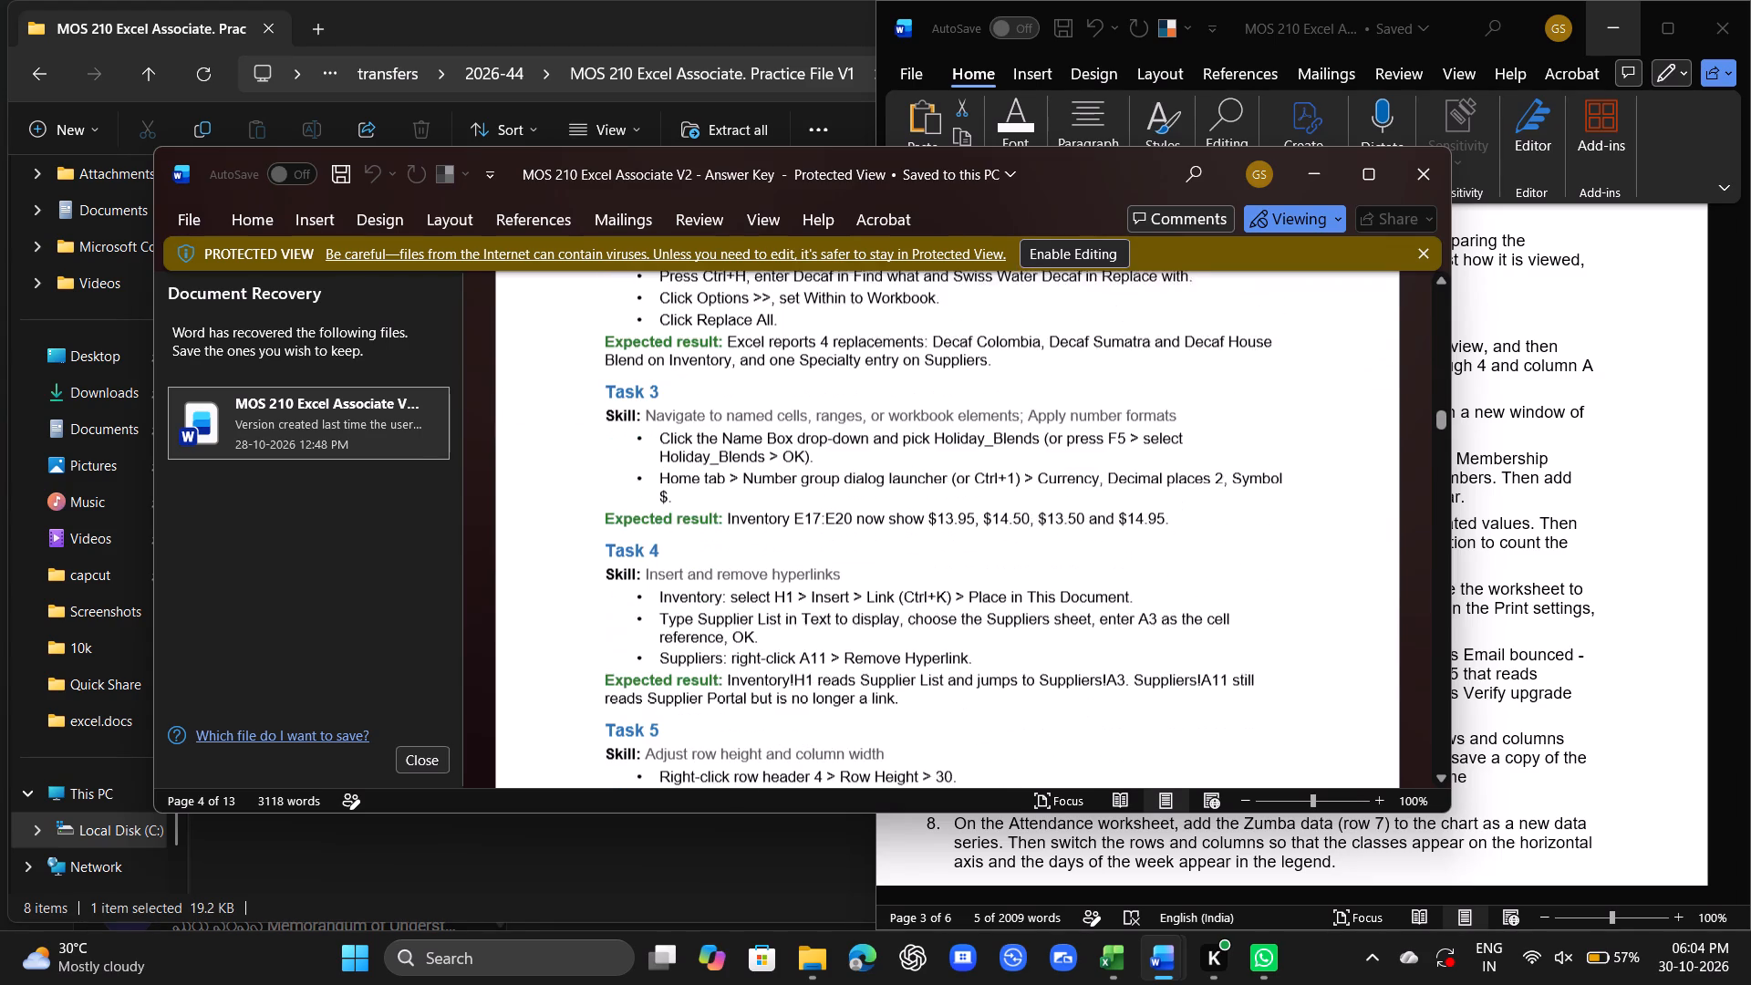
pyautogui.scroll(-9, 926, 470)
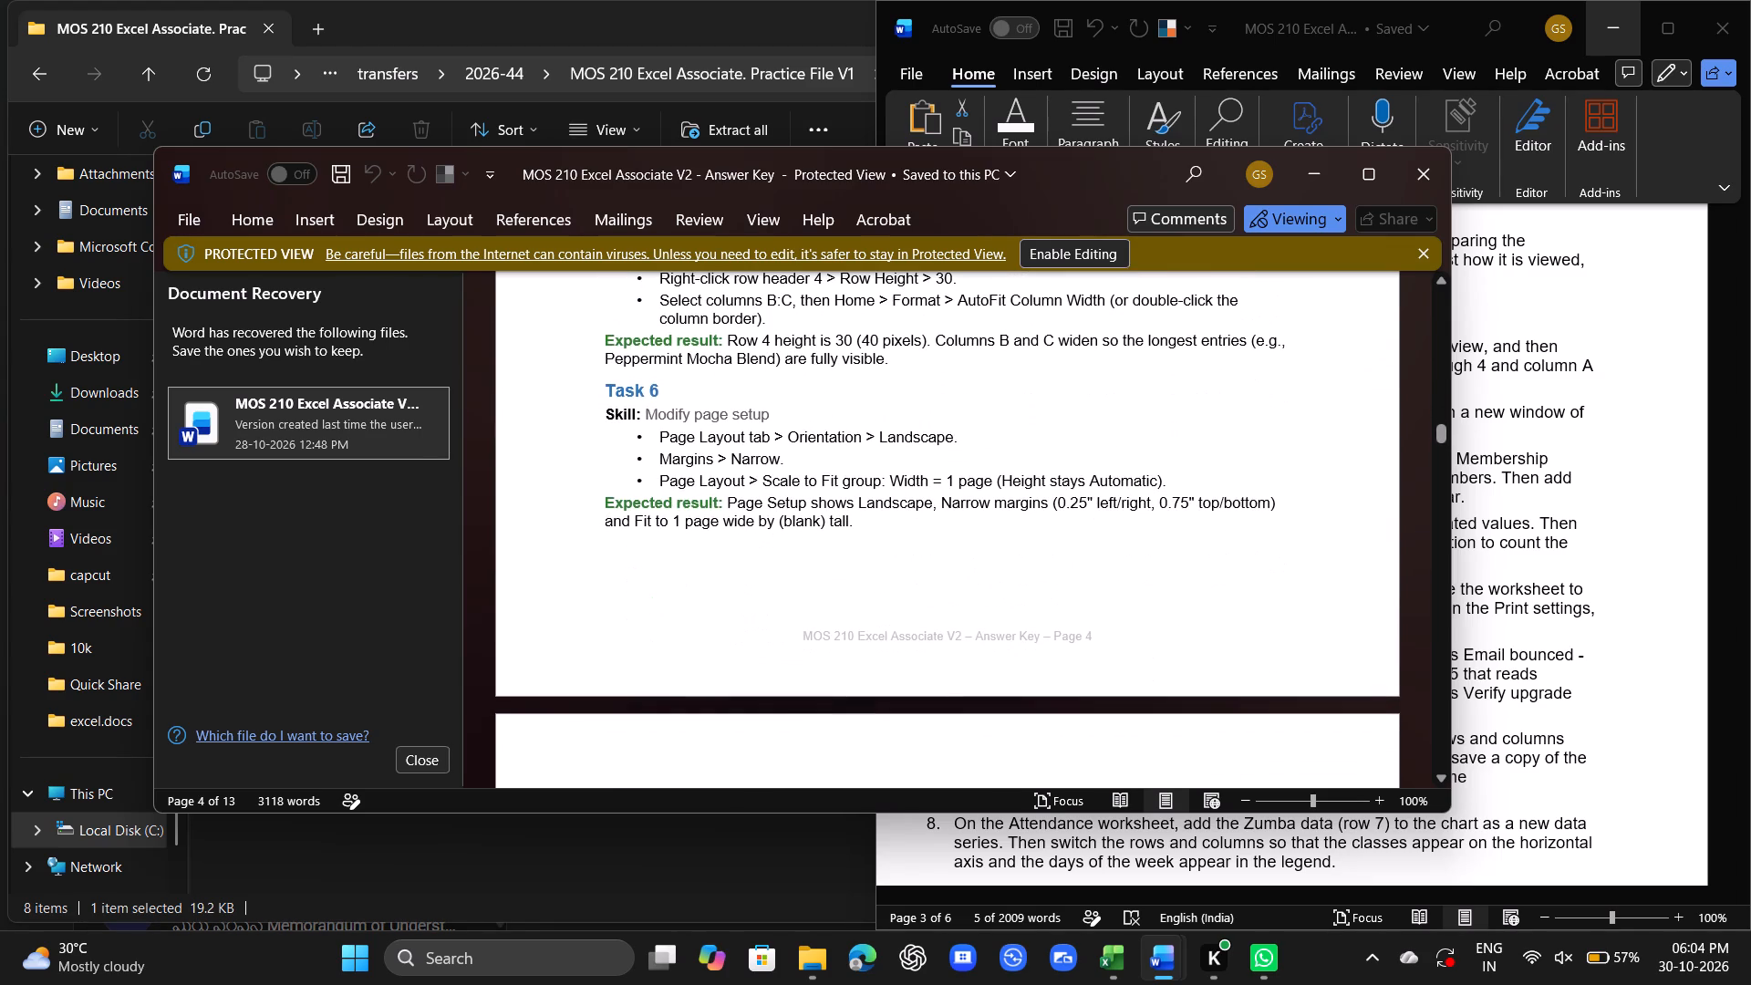
pyautogui.scroll(-9, 926, 470)
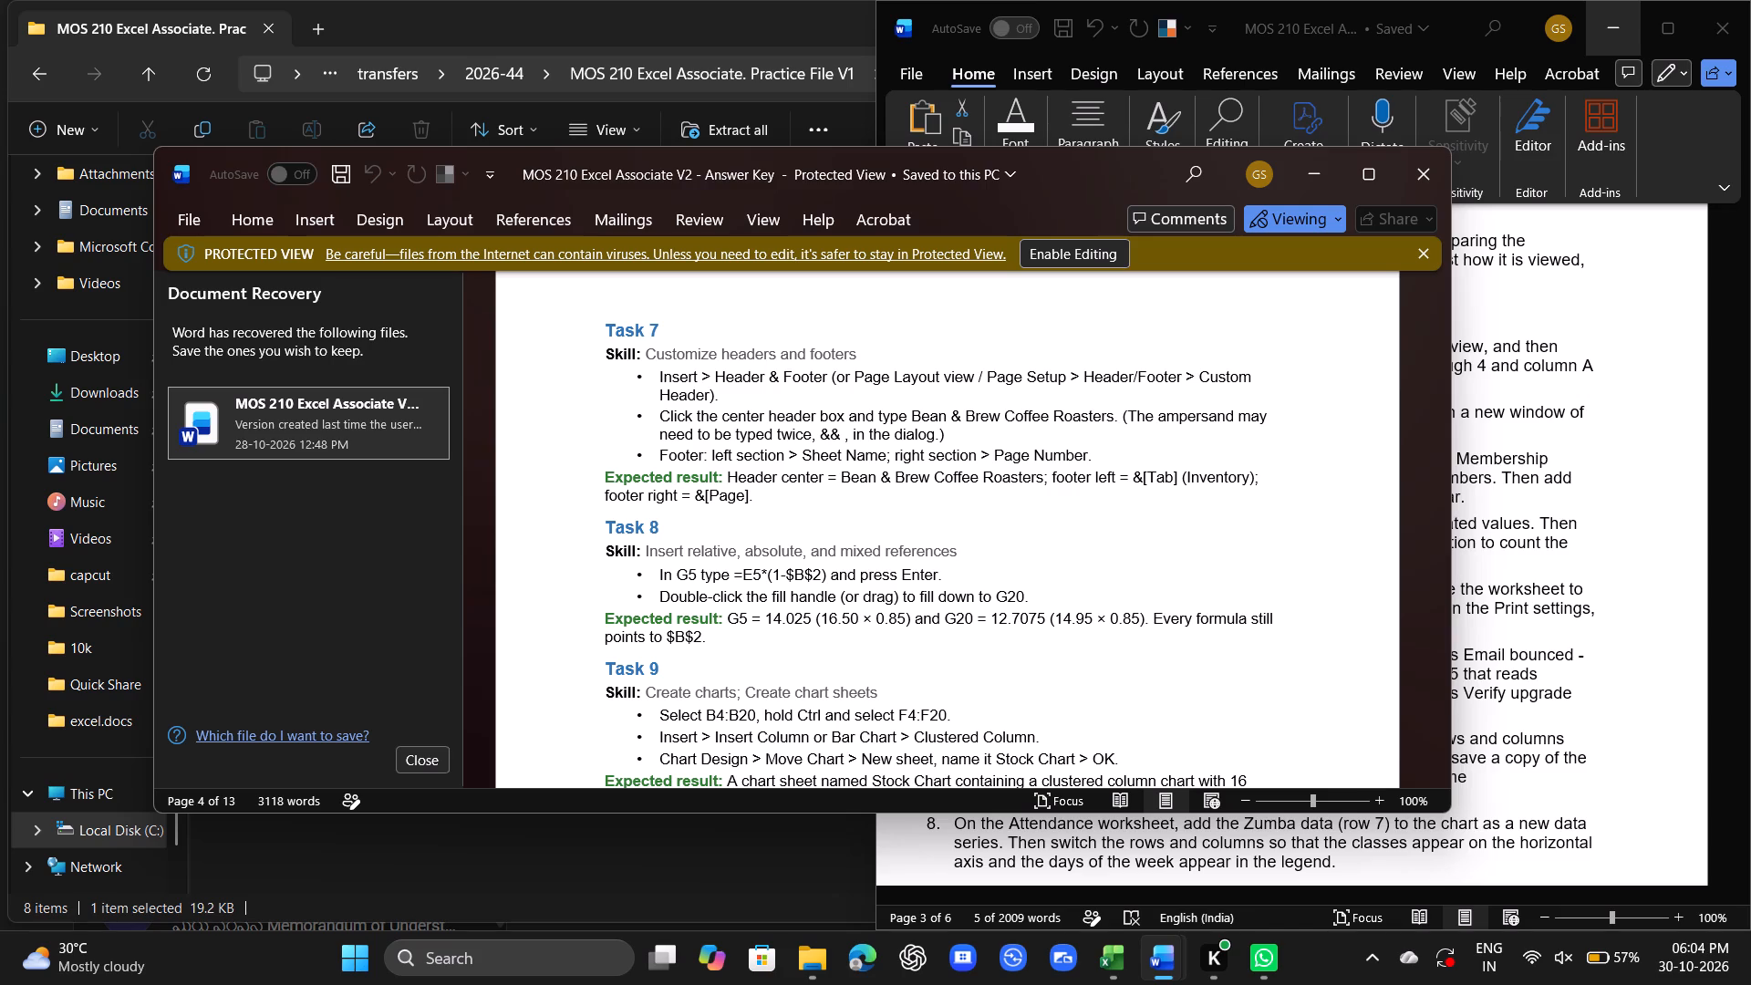
pyautogui.scroll(-3, 926, 470)
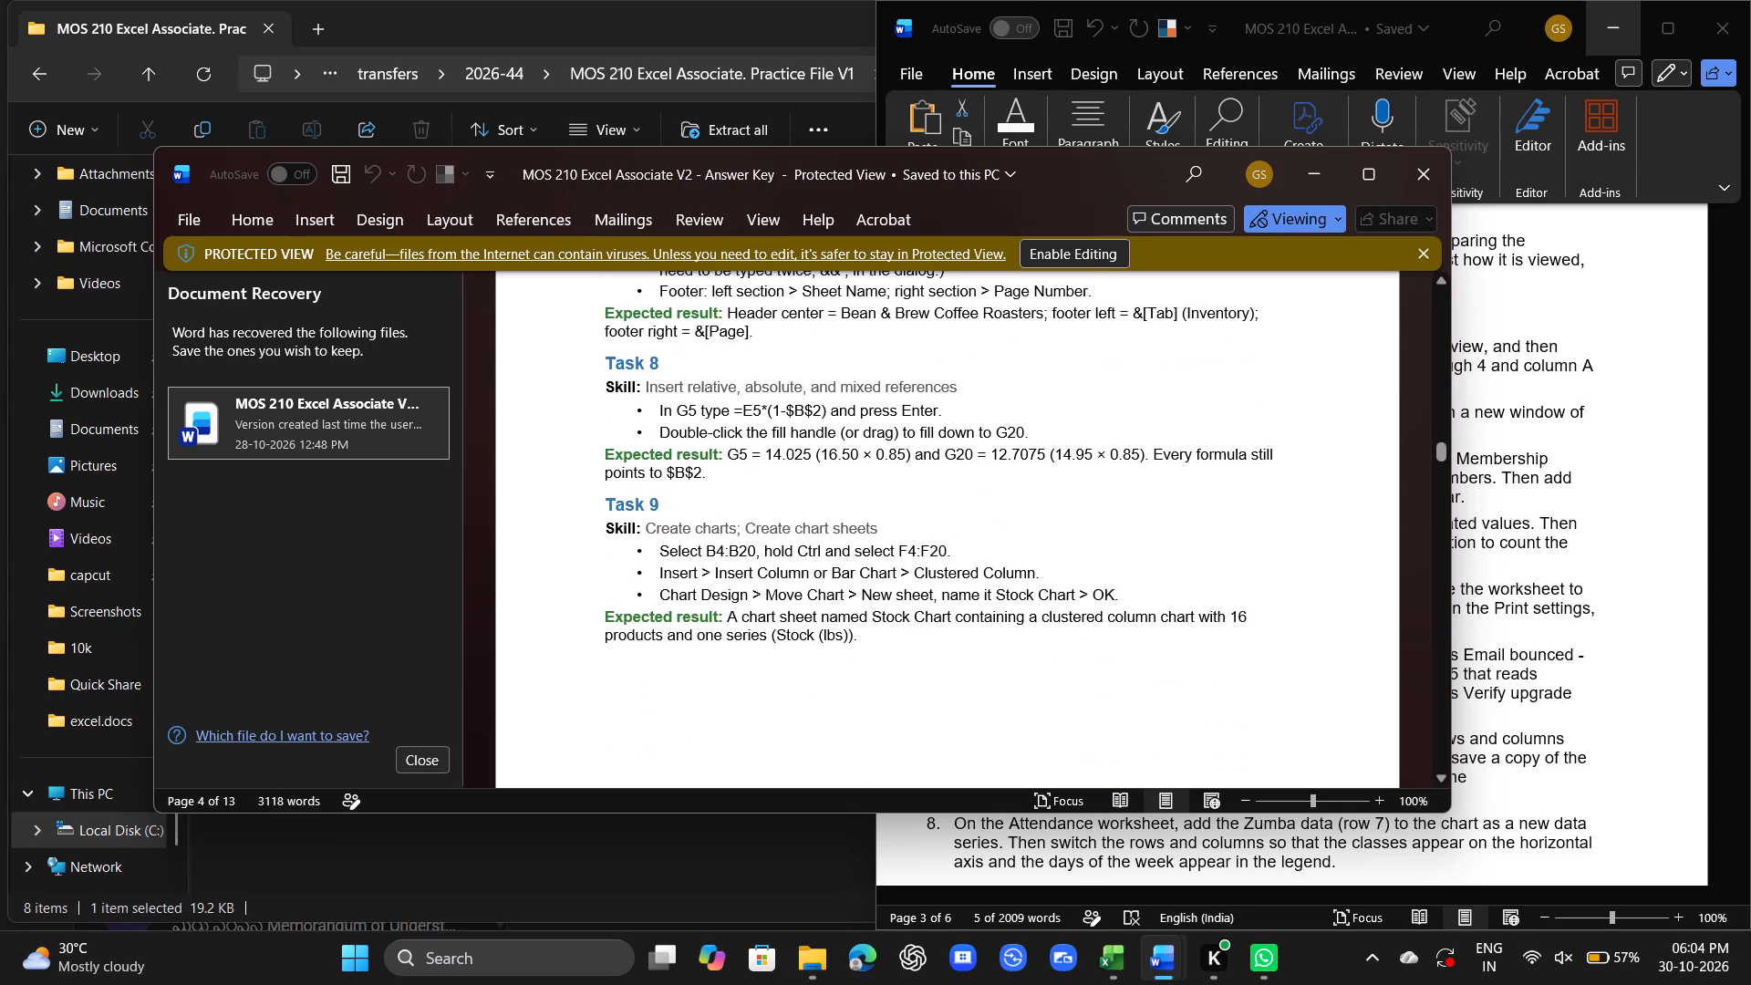
pyautogui.scroll(-5, 941, 495)
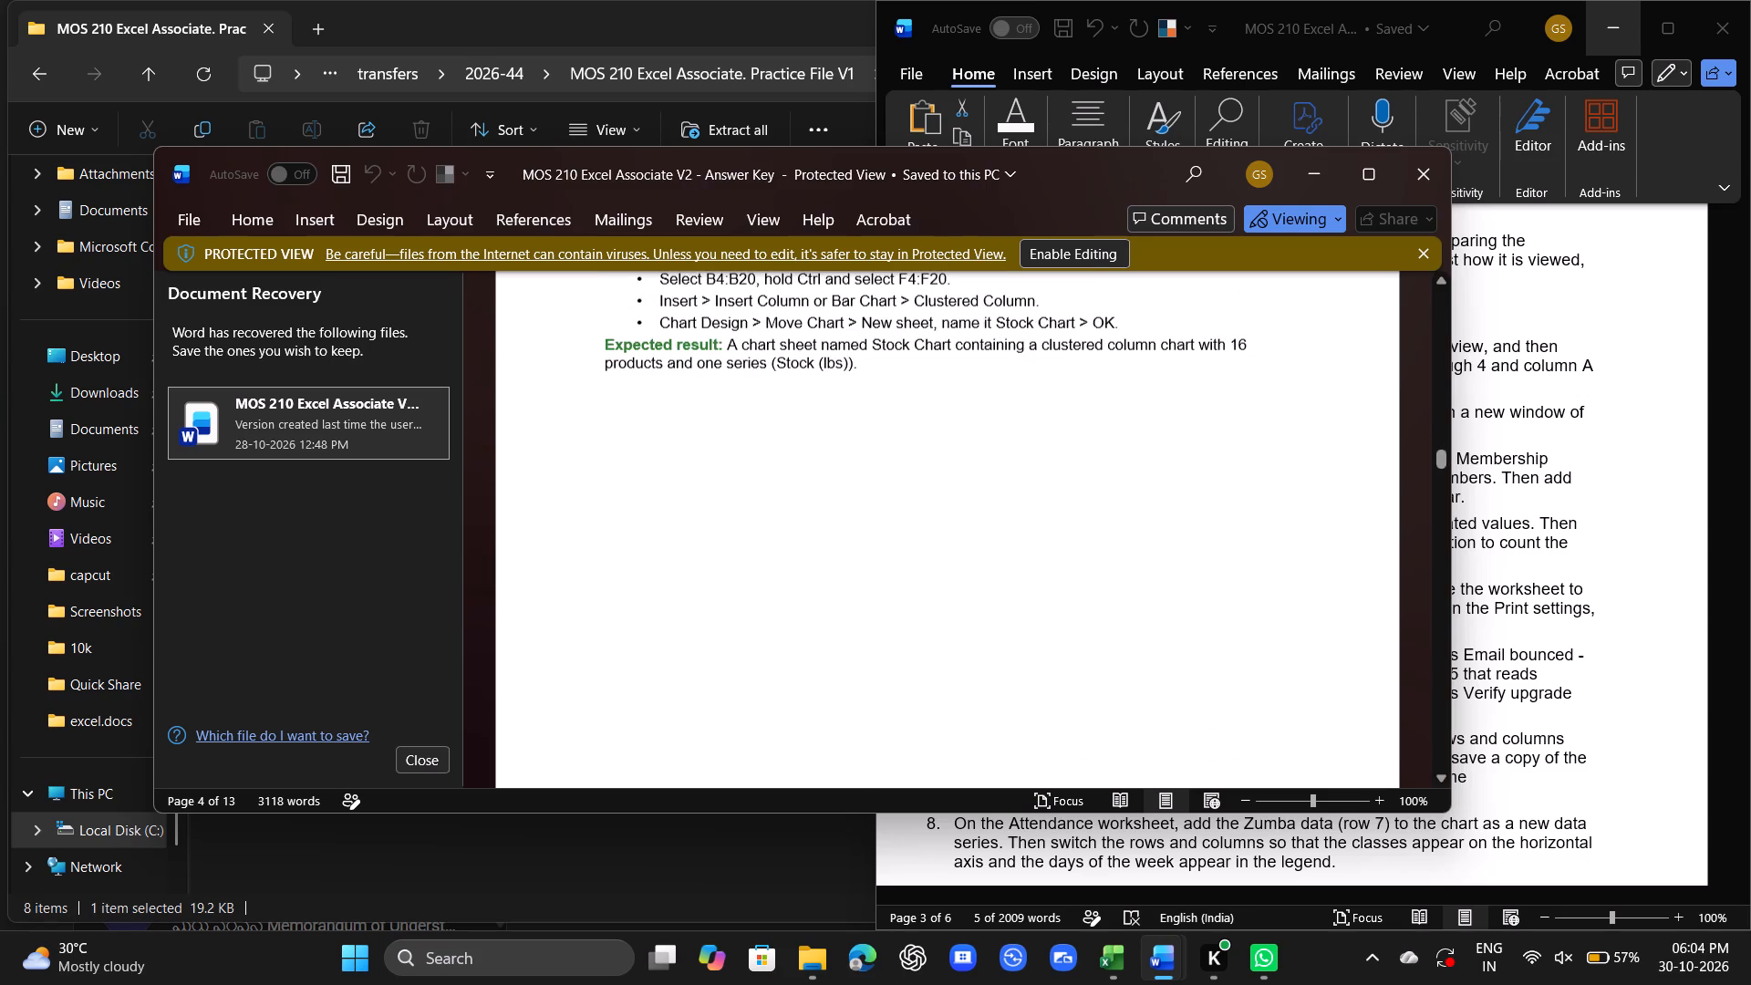
pyautogui.scroll(-14, 949, 502)
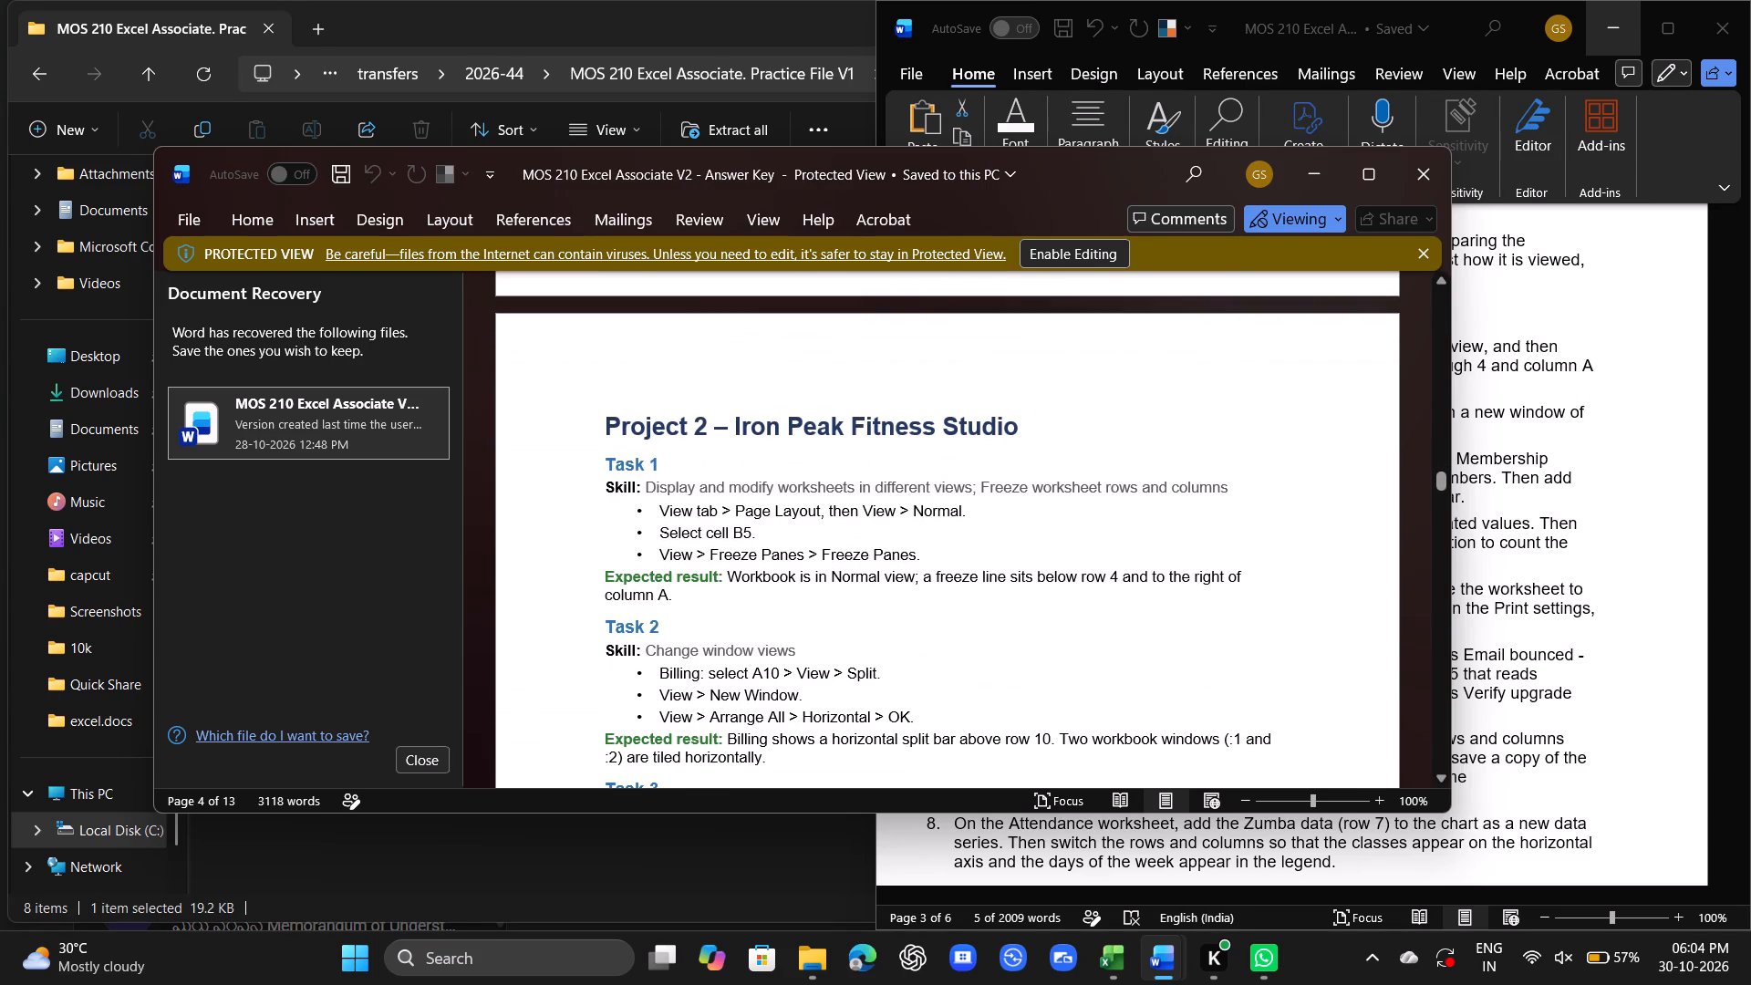
pyautogui.scroll(13, 942, 562)
pyautogui.scroll(6, 900, 496)
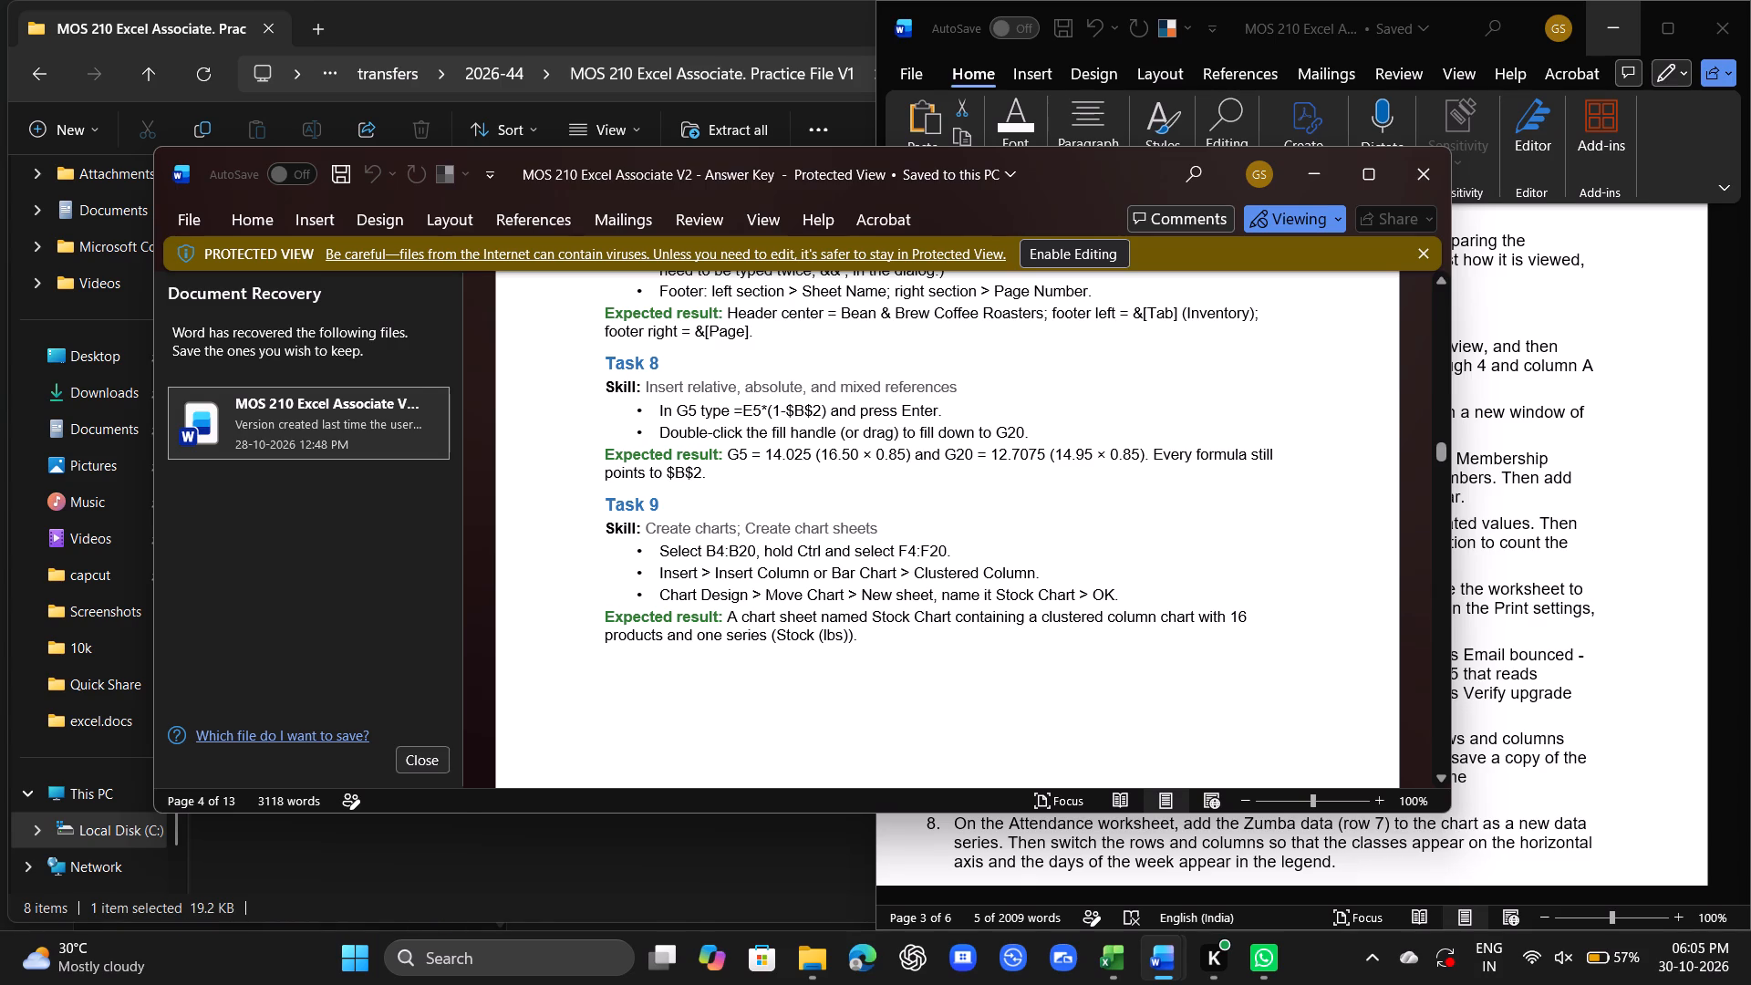
pyautogui.scroll(-20, 892, 589)
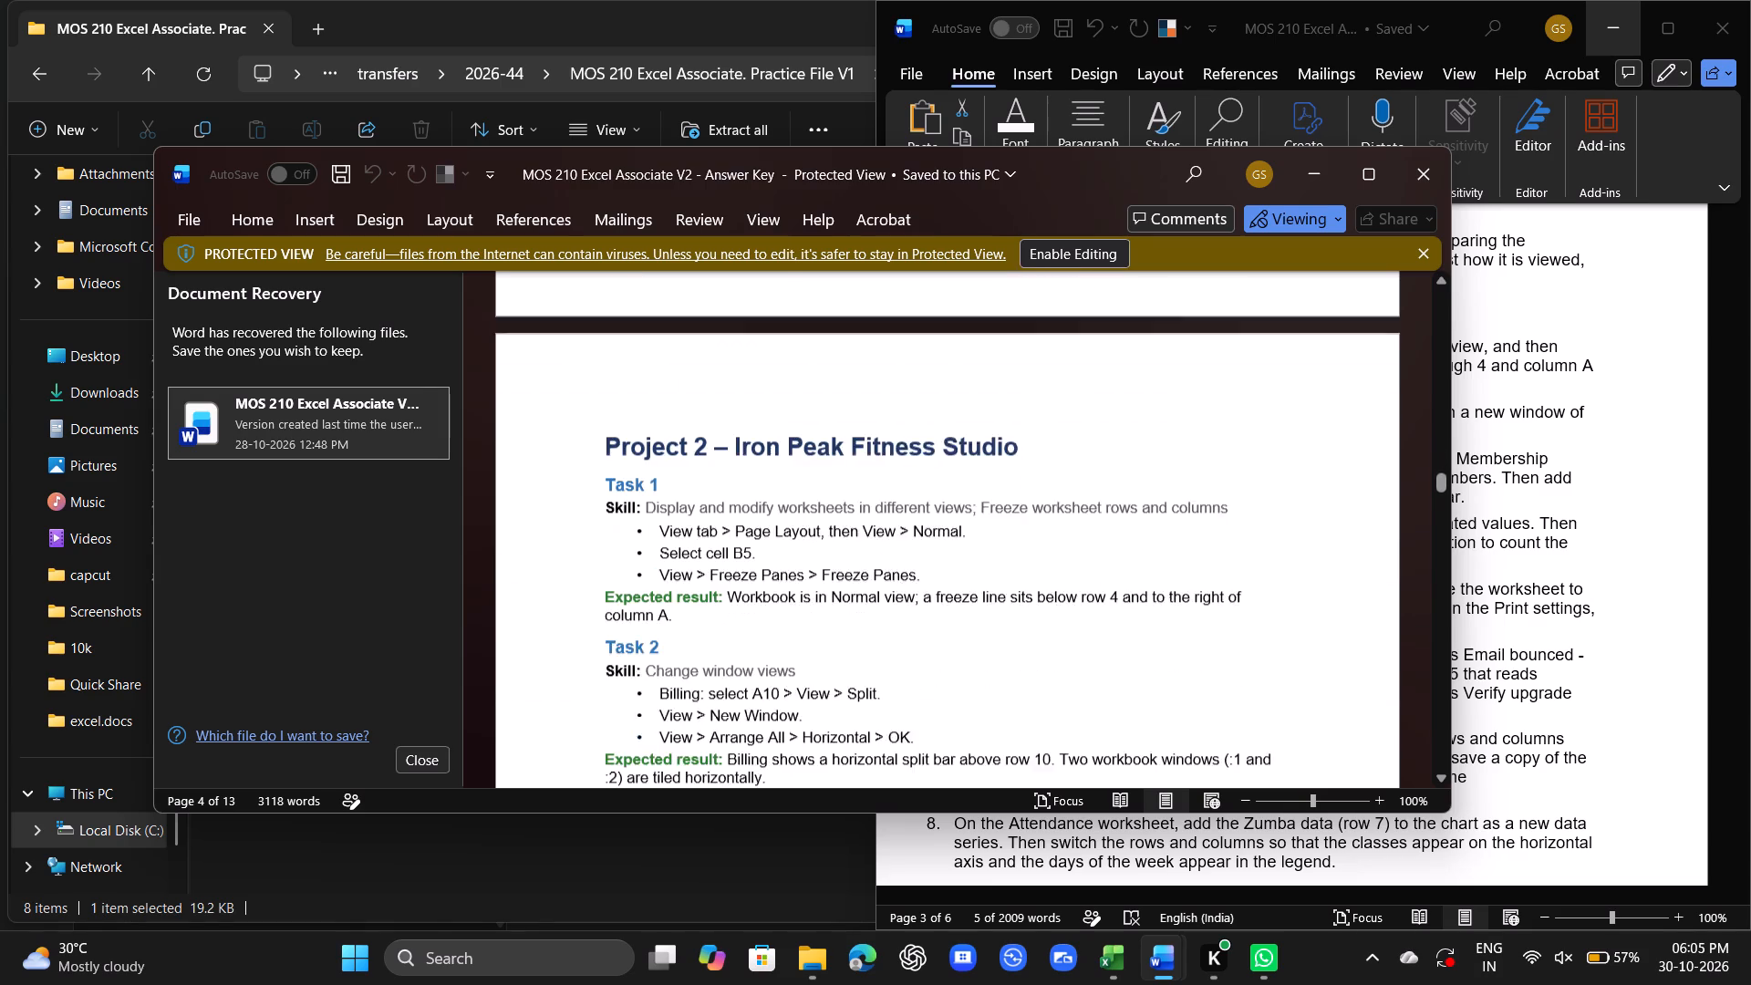
pyautogui.click(1400, 171)
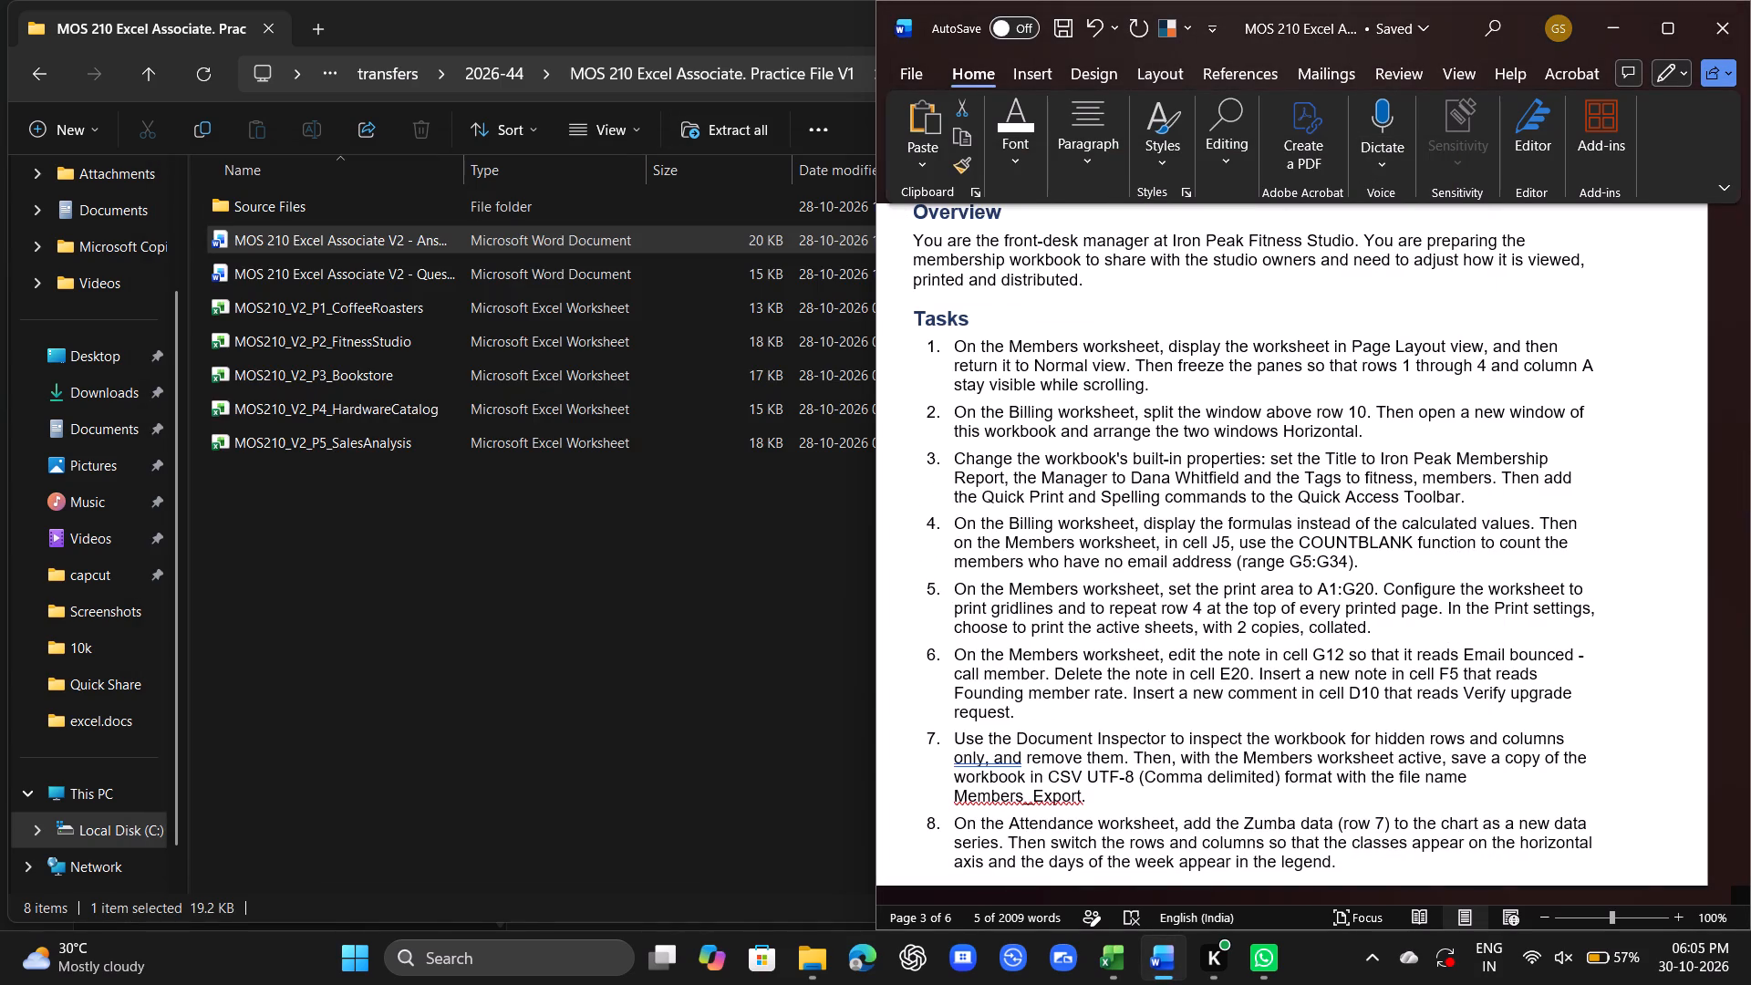
# Open the MOS210_V2_P2_FitnessStudio workbook from the practice files folder.
pyautogui.tripleClick(452, 334)
pyautogui.click(455, 335)
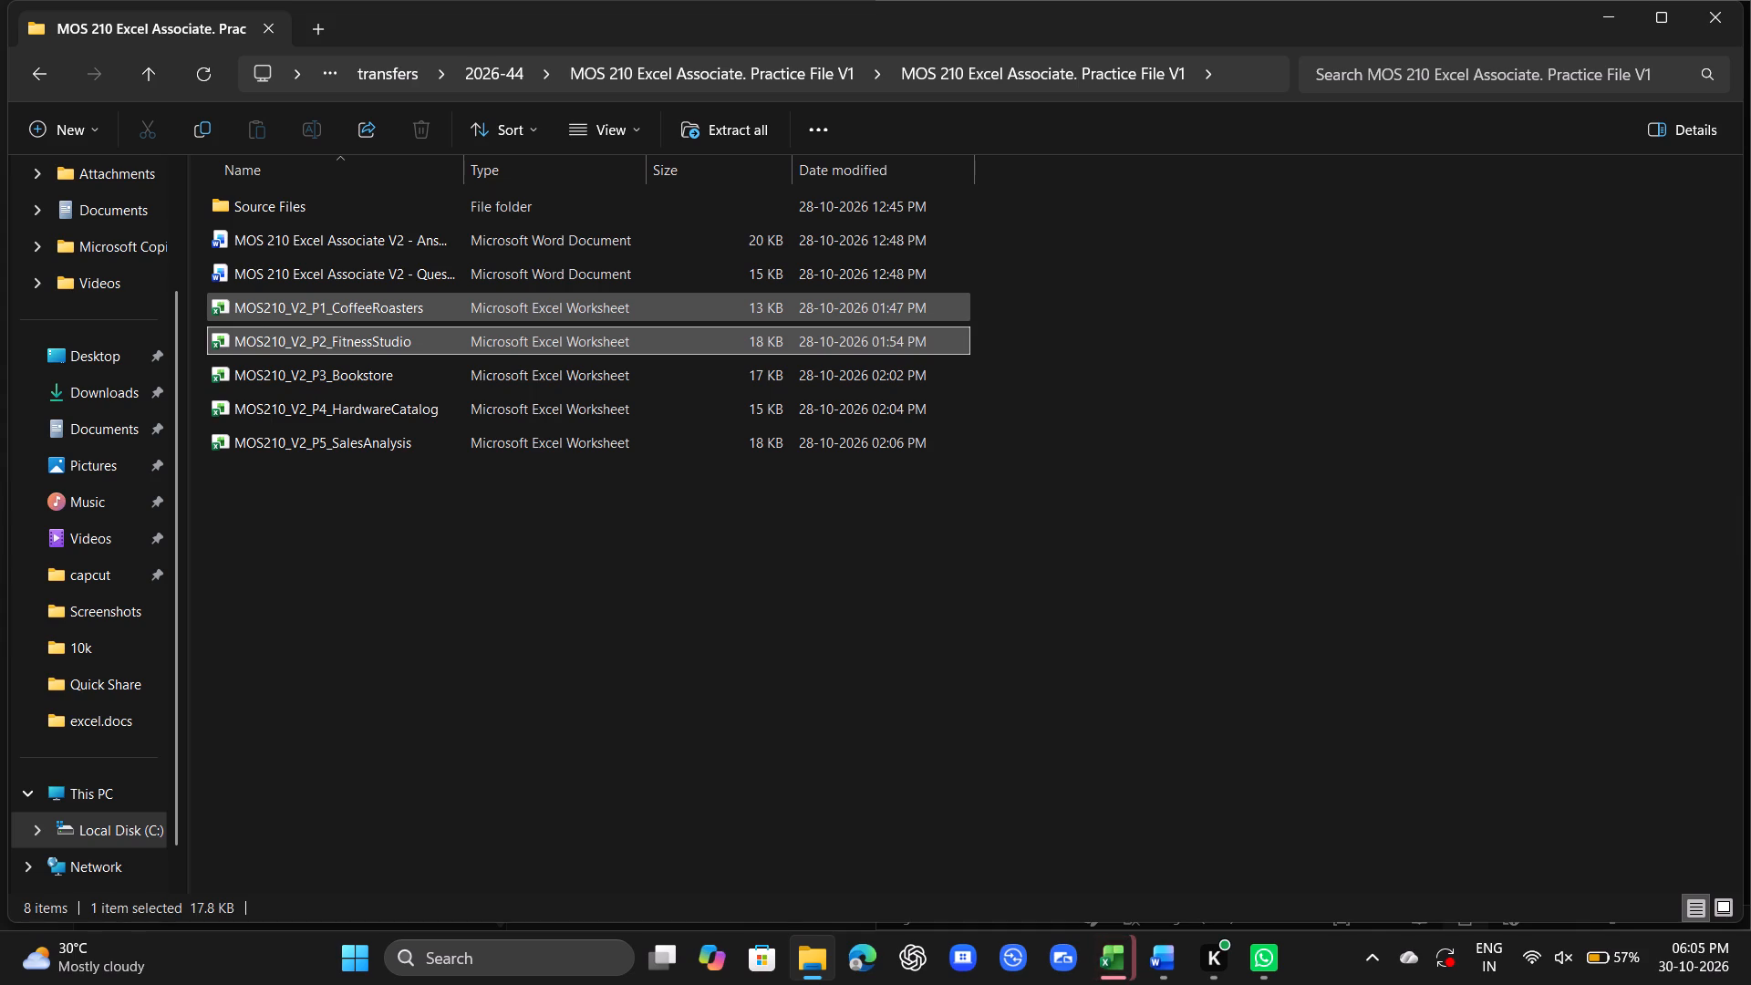
pyautogui.doubleClick(609, 348)
pyautogui.doubleClick(609, 345)
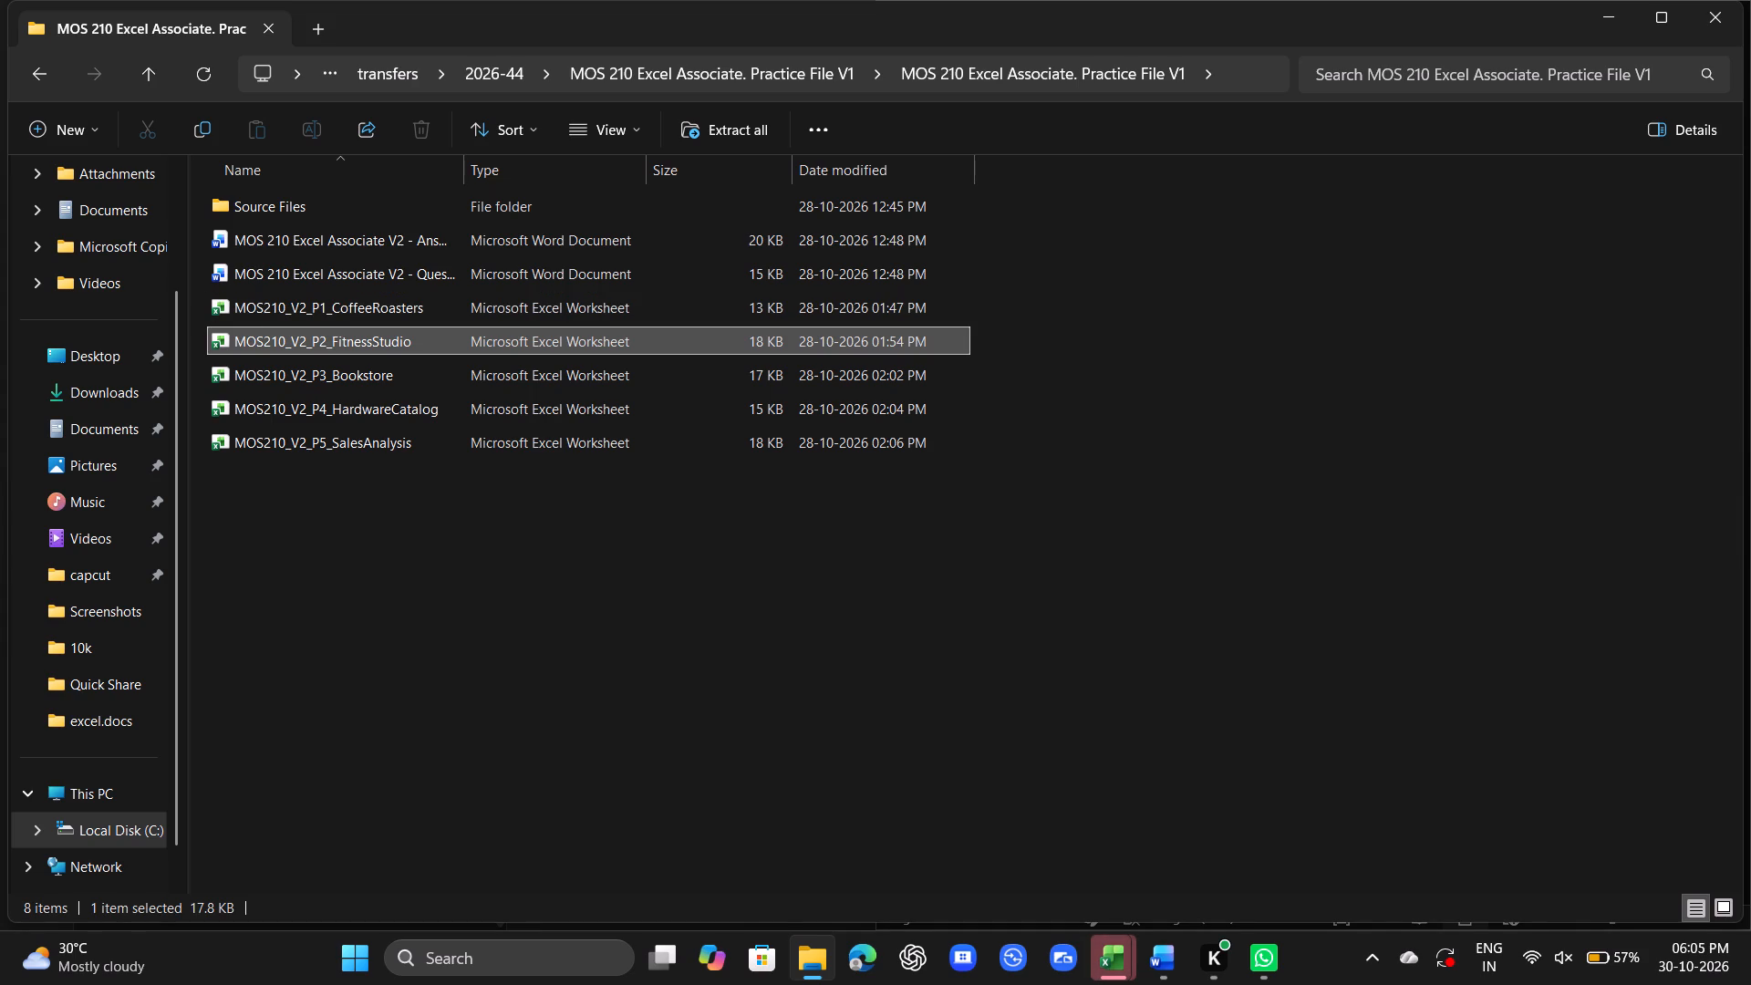
# Enable editing in the protected MOS210_V2_P2_FitnessStudio workbook and minimize the practice files folder window behind it.
pyautogui.click(898, 501)
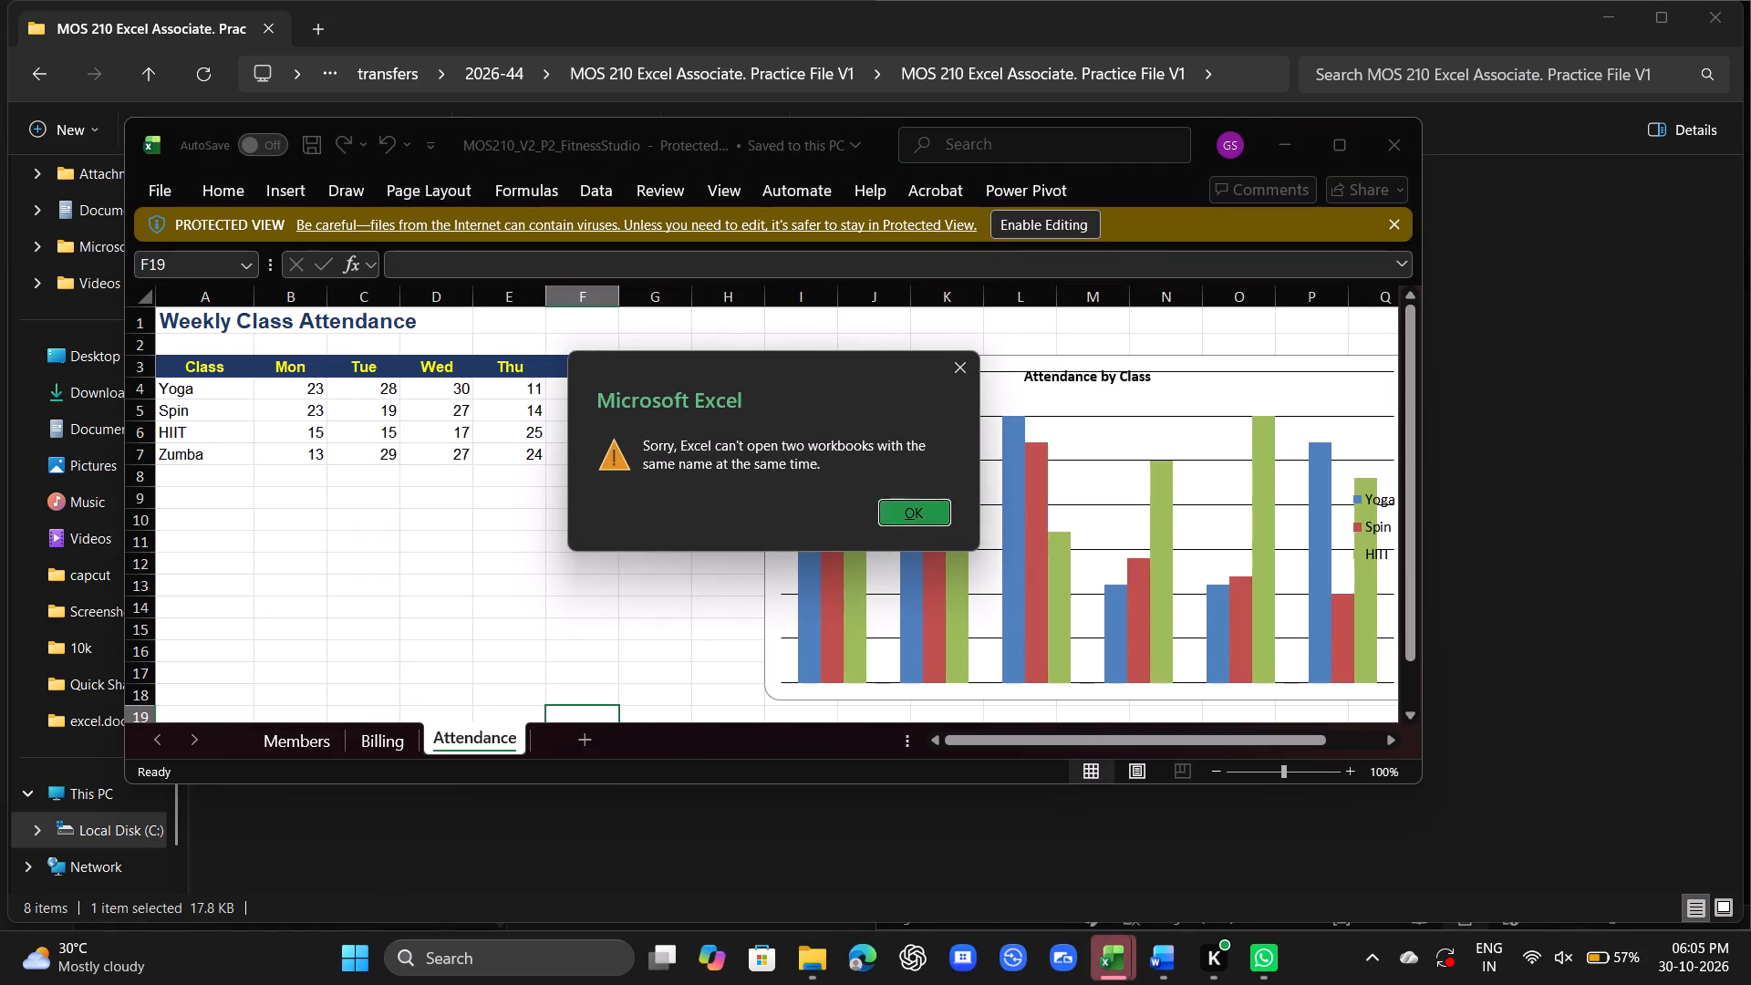
pyautogui.click(1051, 232)
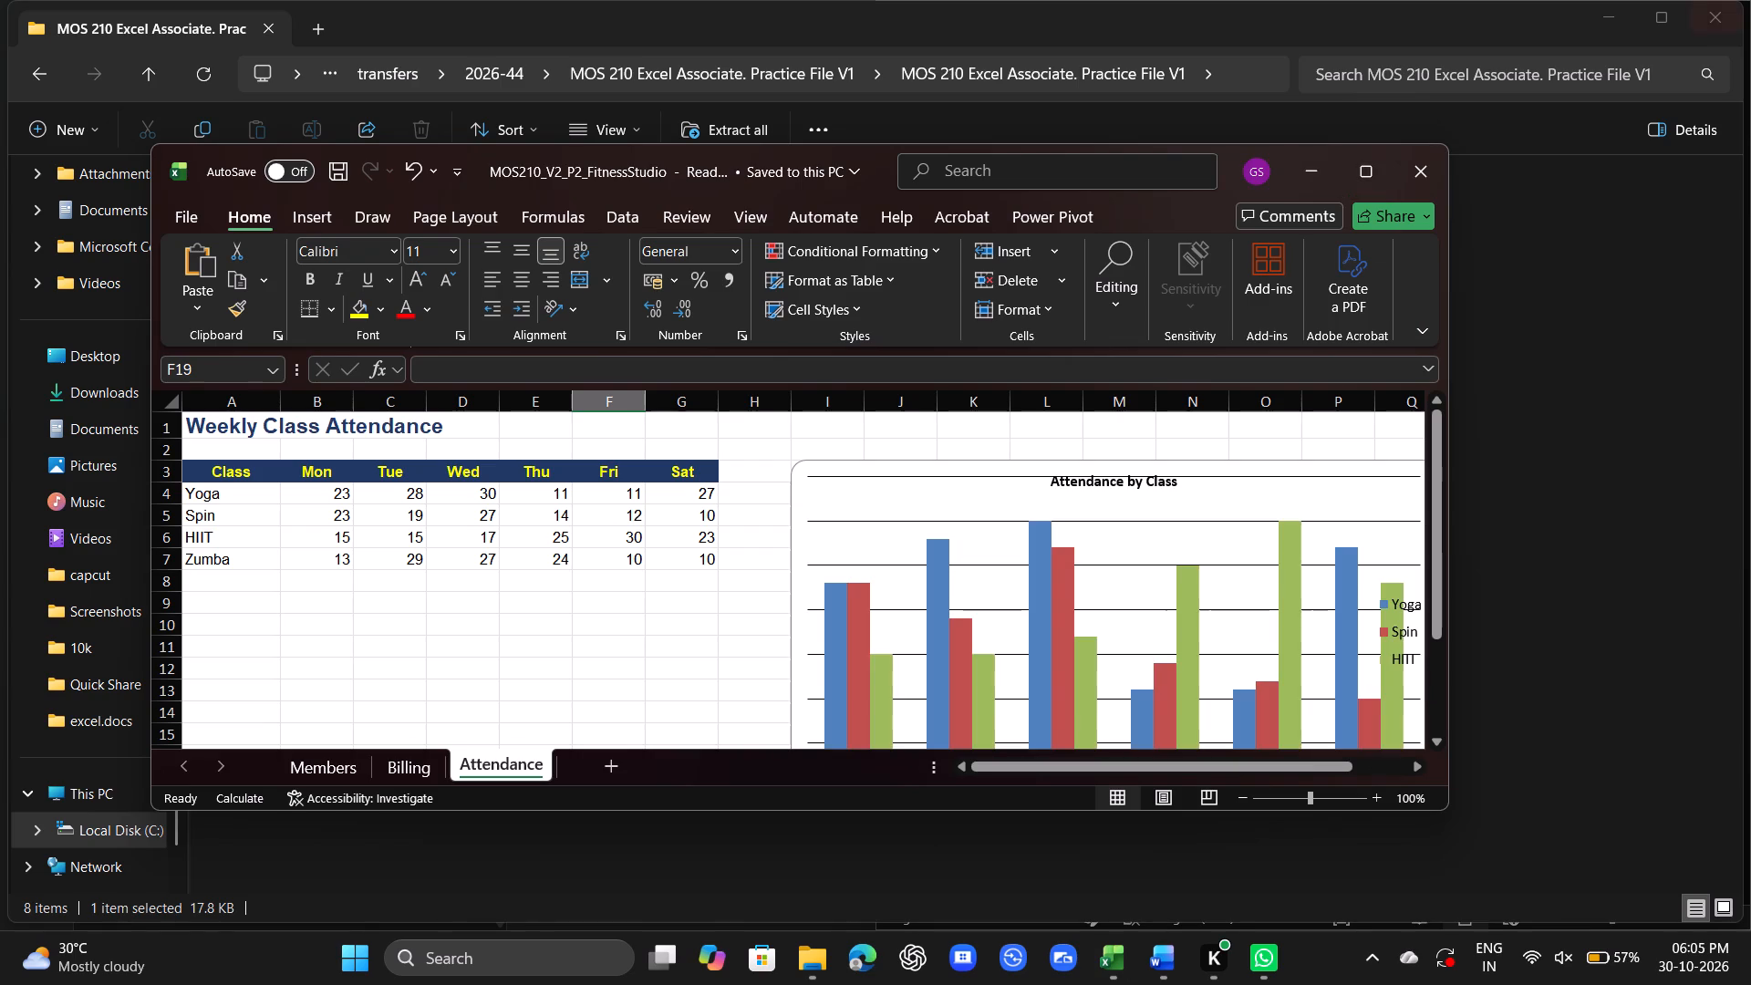
pyautogui.click(1590, 2)
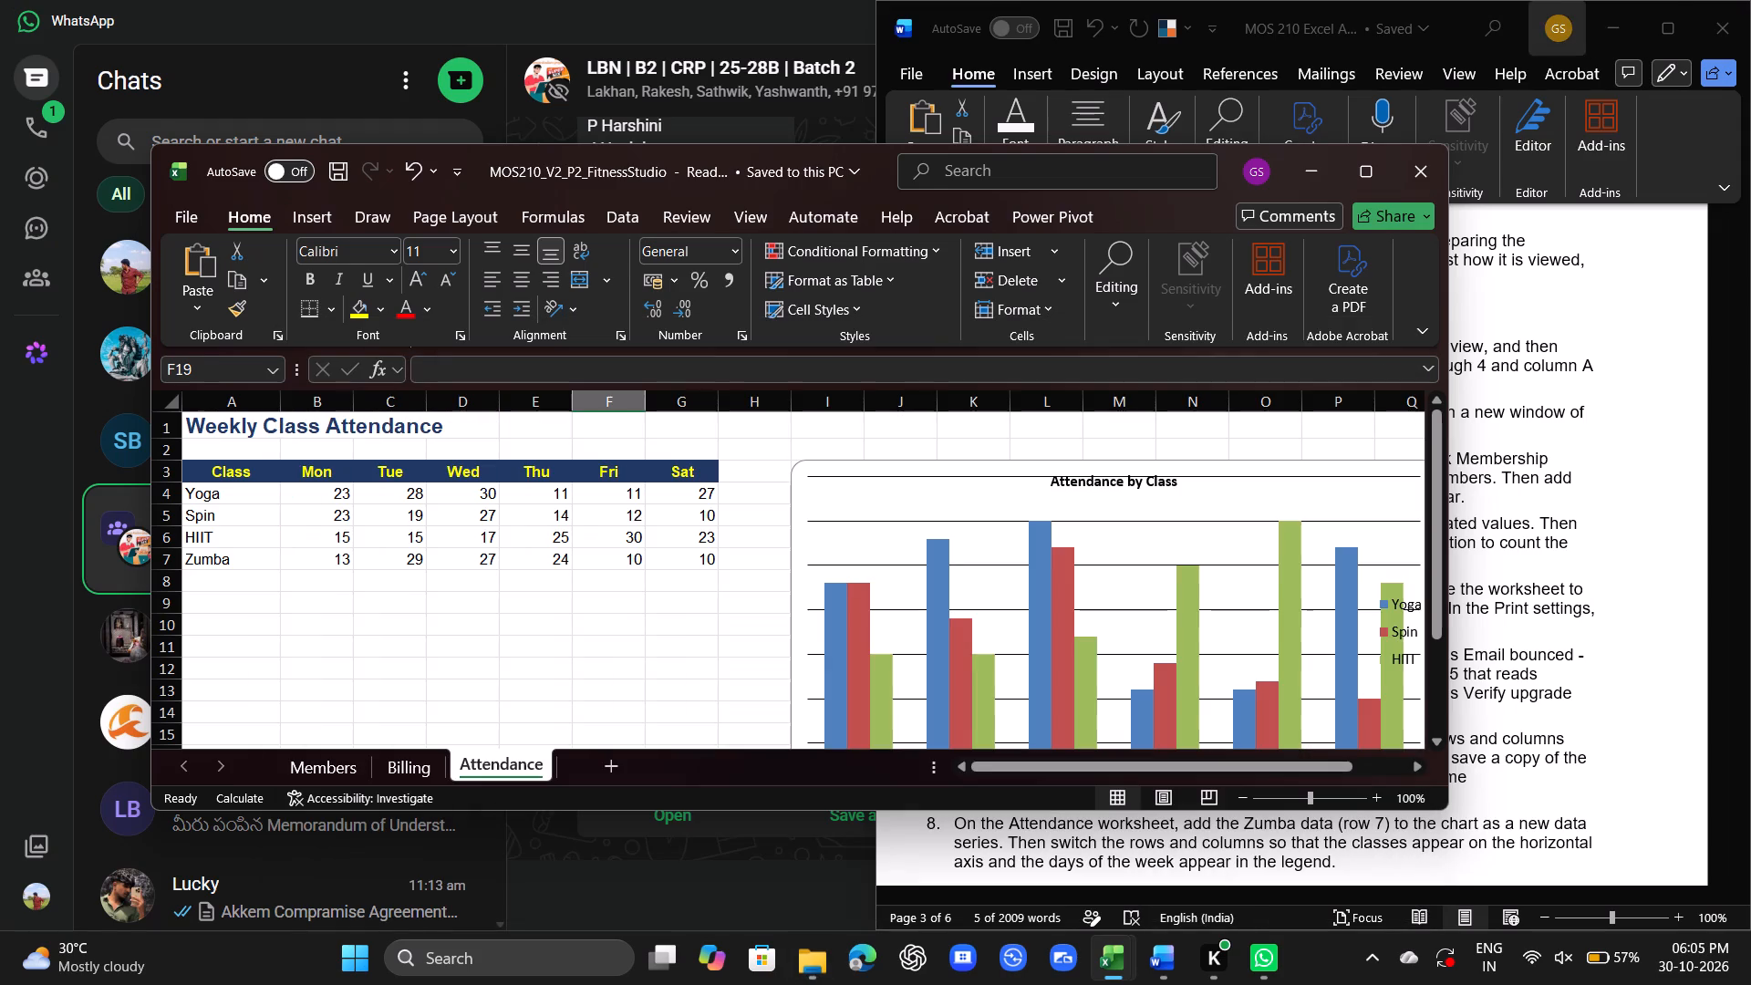
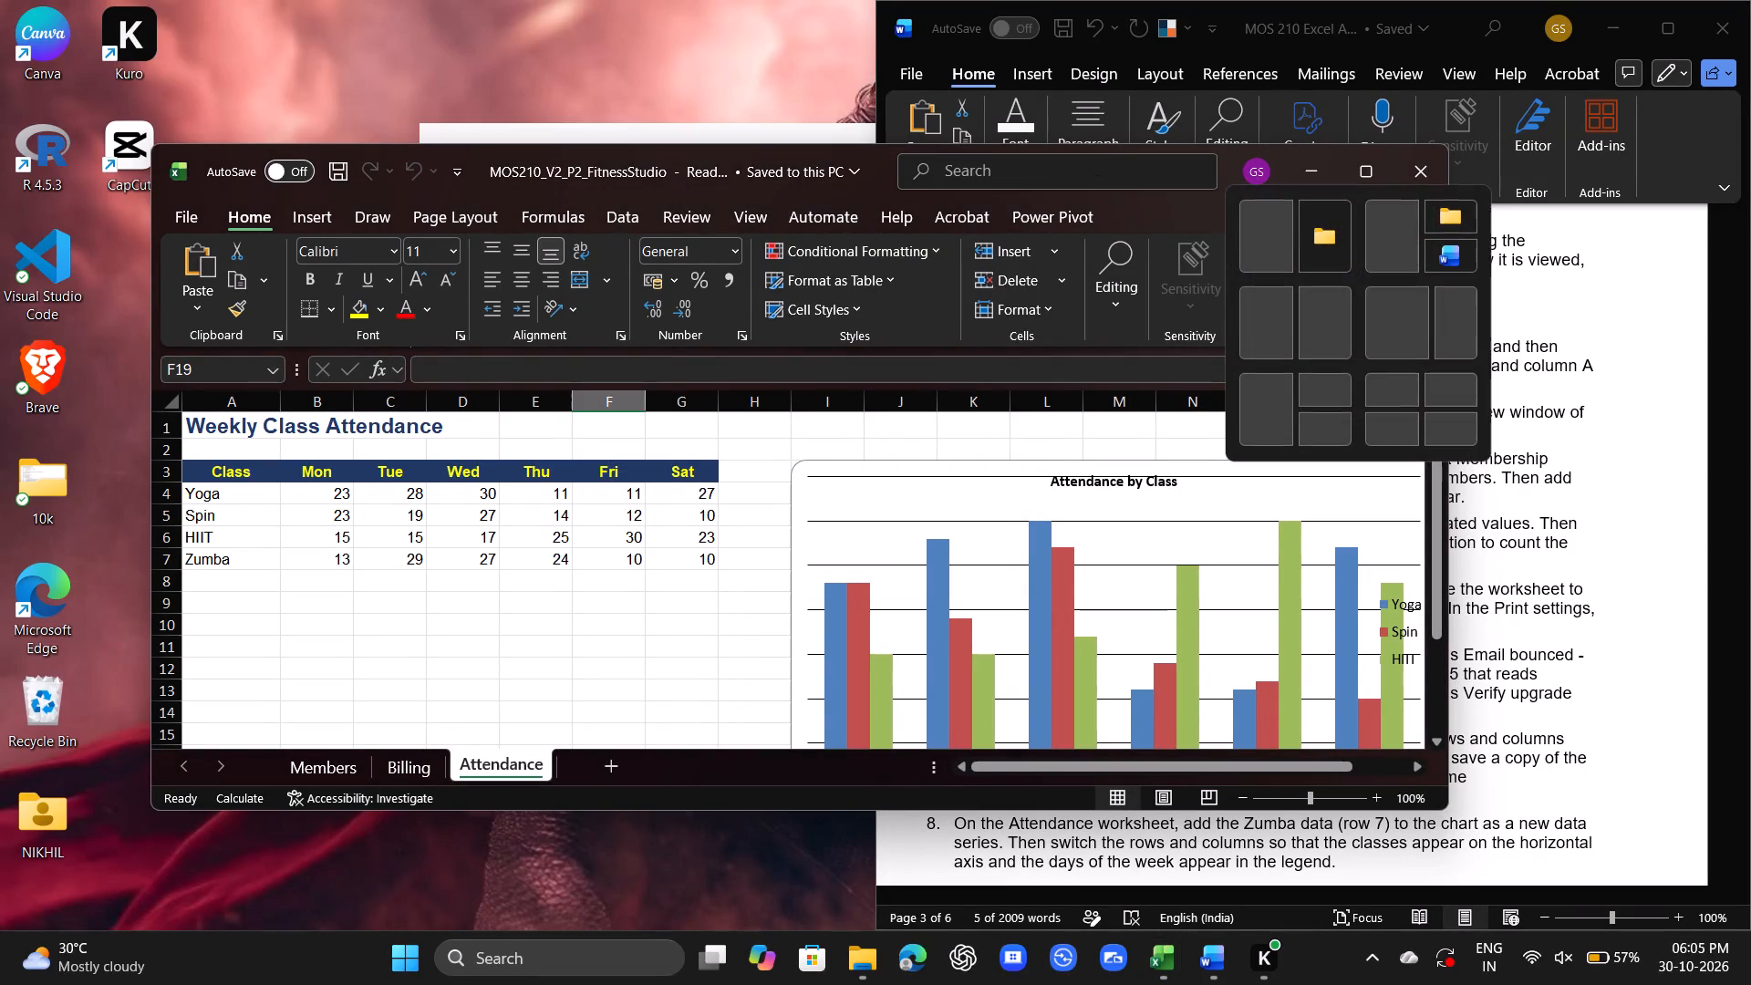
# Snap the FitnessStudio workbook into the left half of a three-window layout, beside the stacked practice files folder and Word task document.
pyautogui.click(1398, 241)
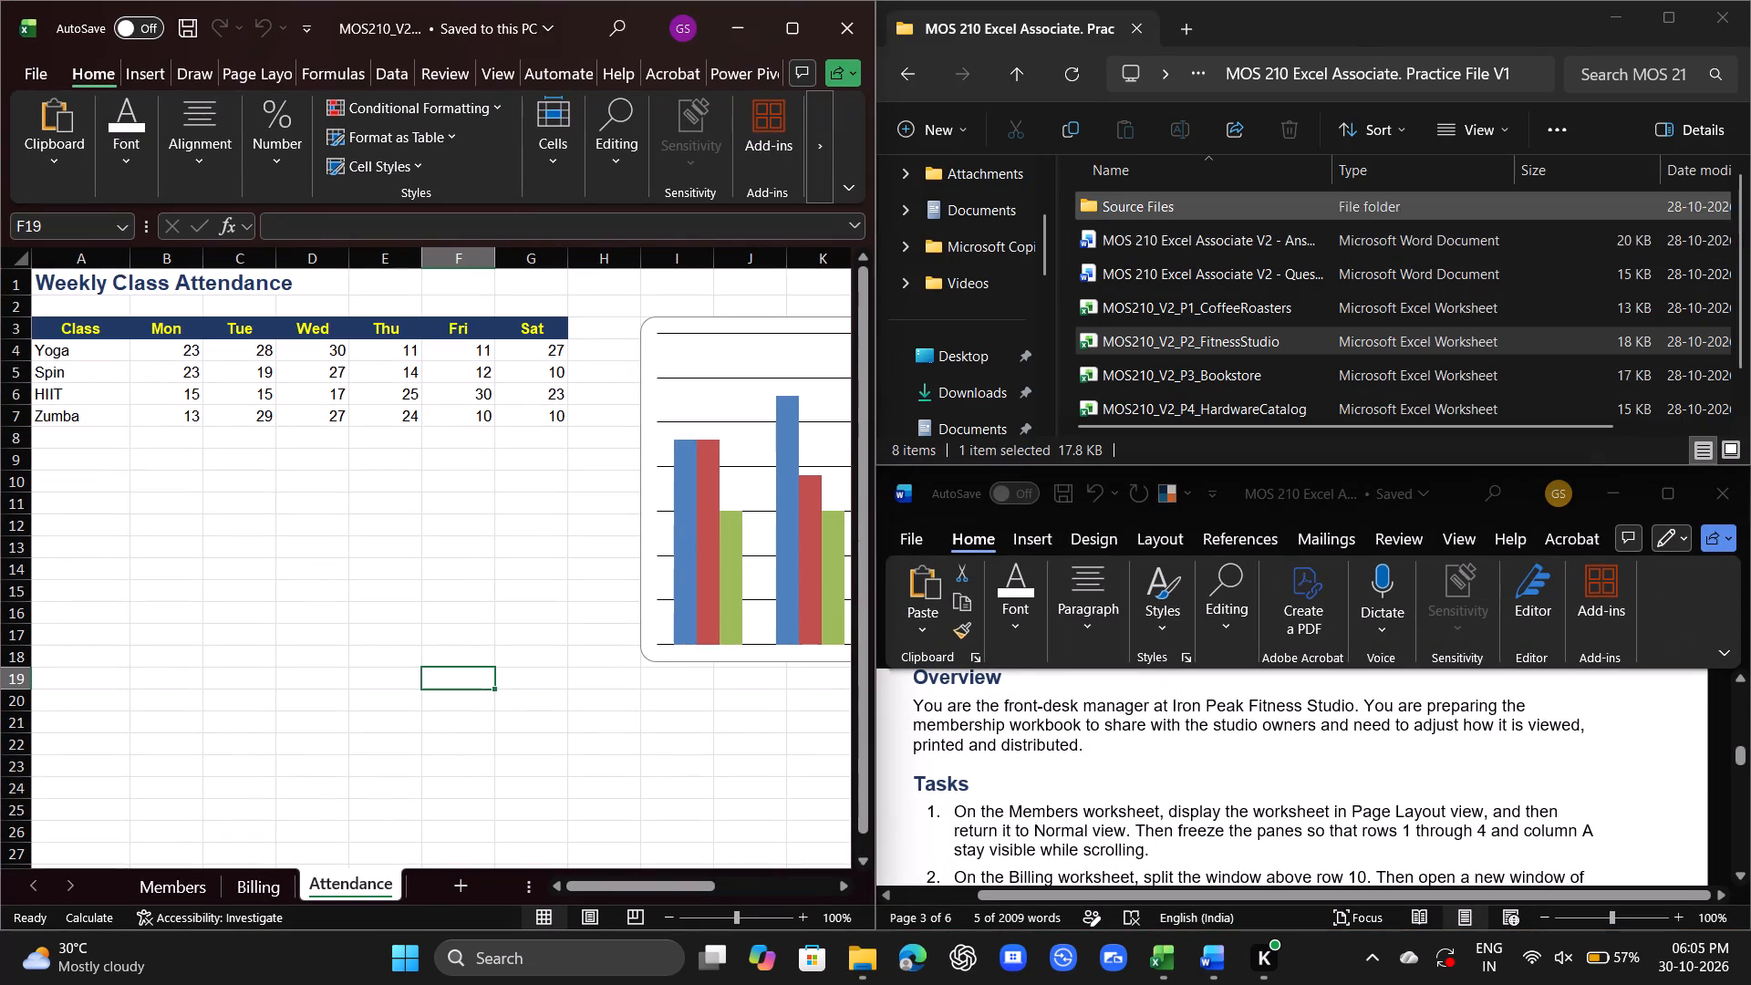
# Put the practice files folder away and arrange the question document and the FitnessStudio workbook side by side.
pyautogui.click(1616, 20)
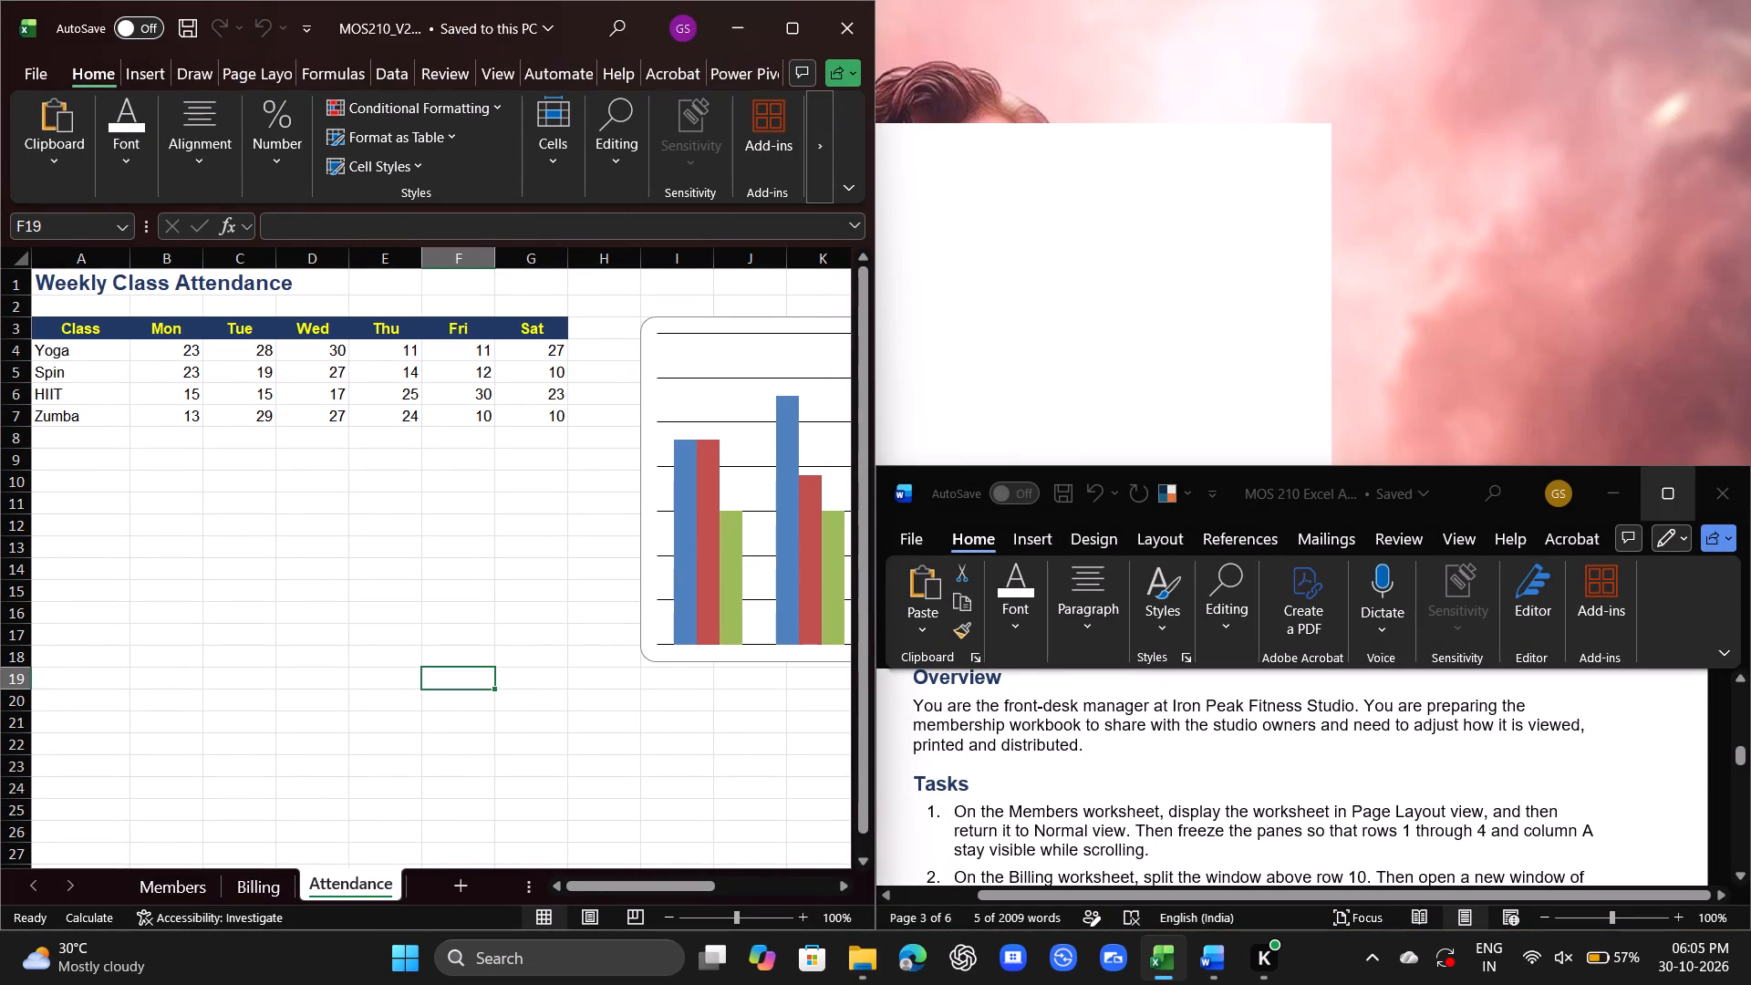
pyautogui.click(1544, 531)
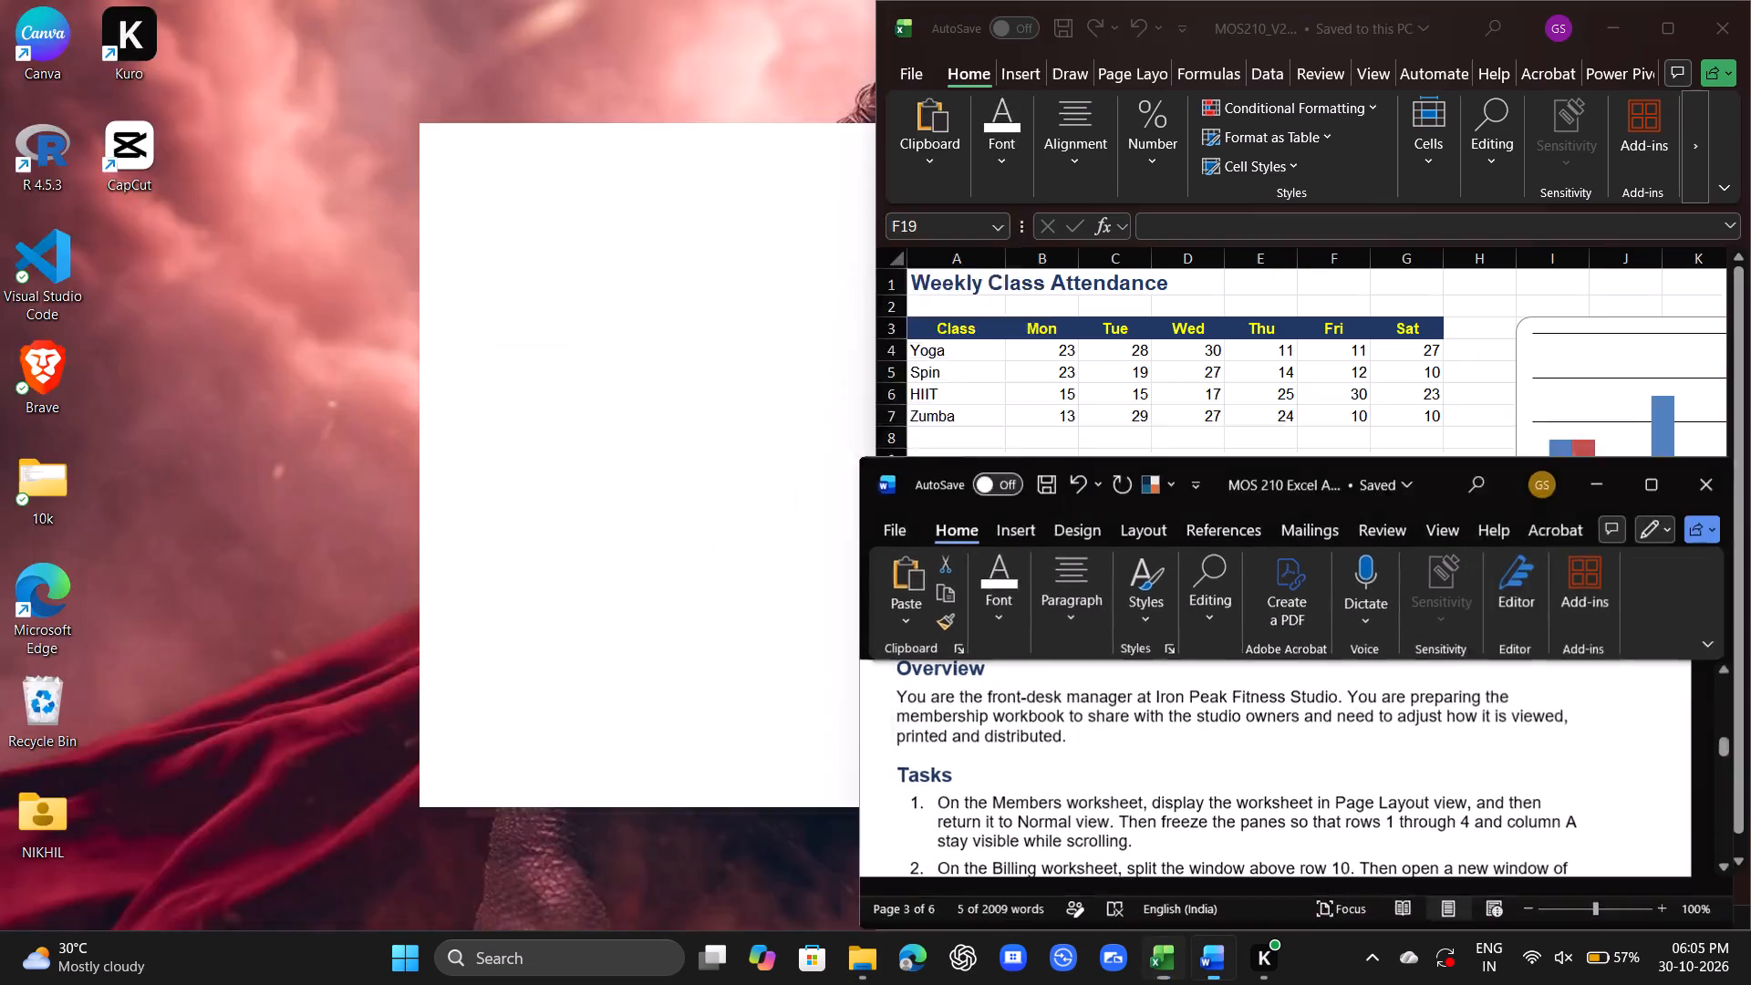
pyautogui.scroll(4, 1143, 418)
pyautogui.click(1135, 556)
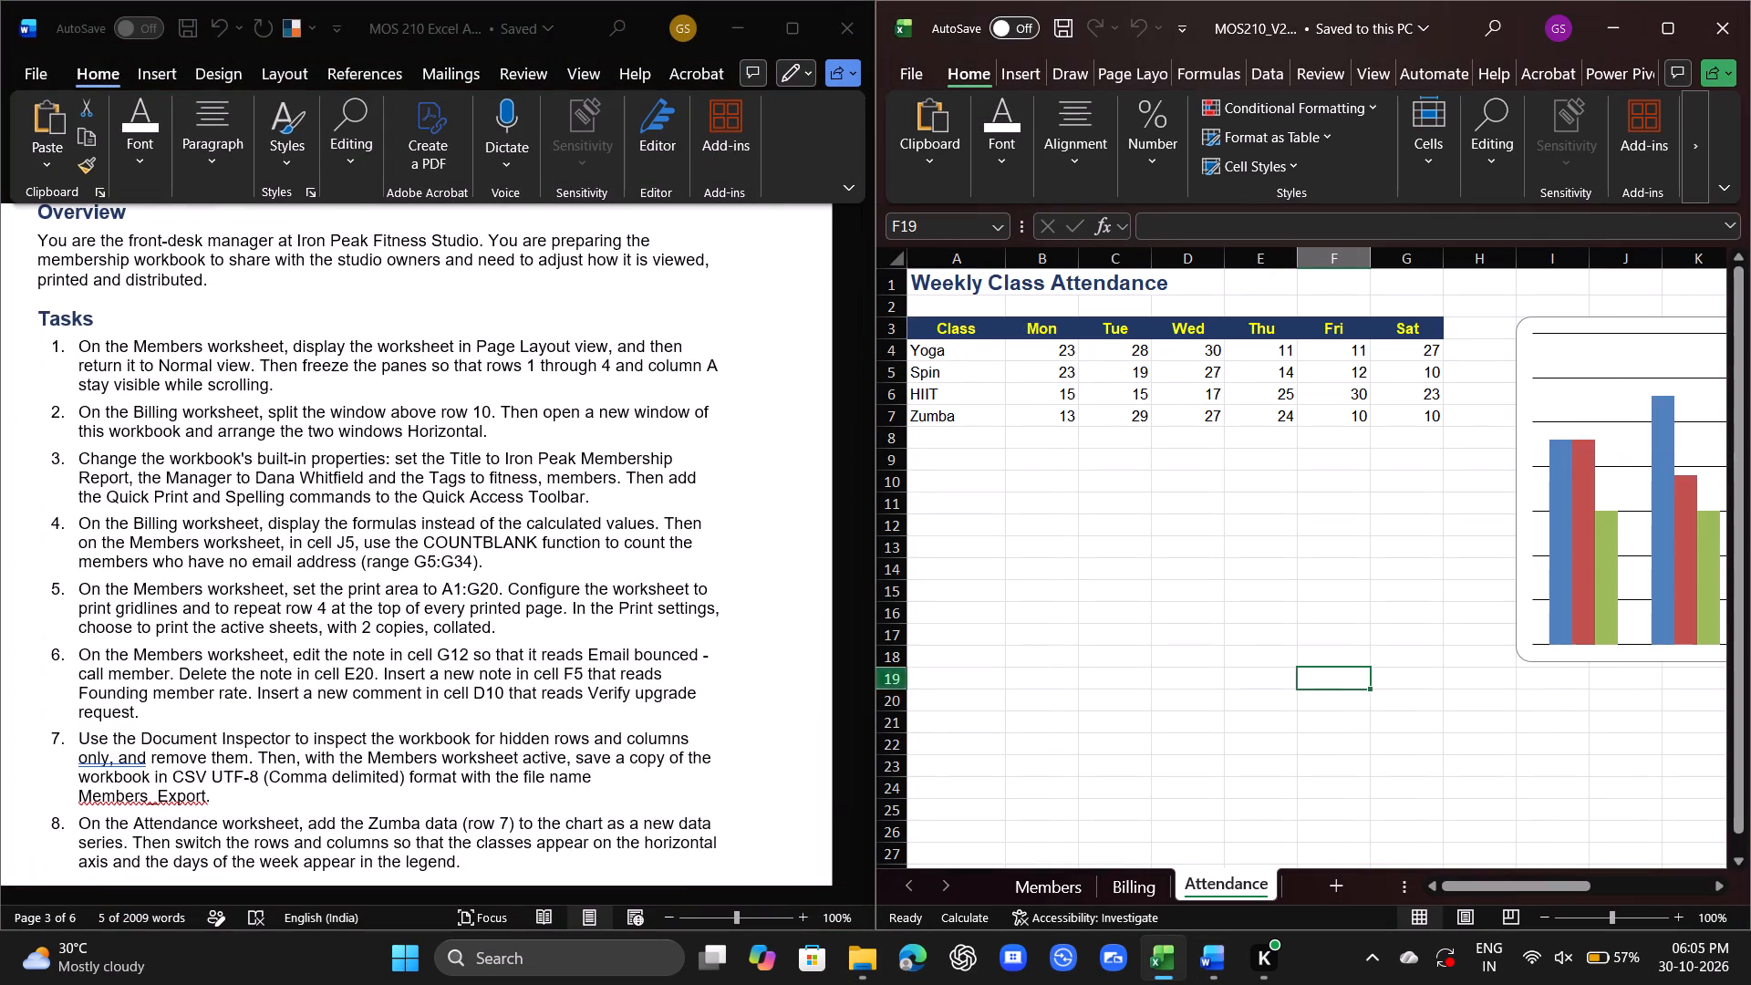
# Enlarge the workbook window and display the Members worksheet in Page Layout view.
pyautogui.click(1055, 895)
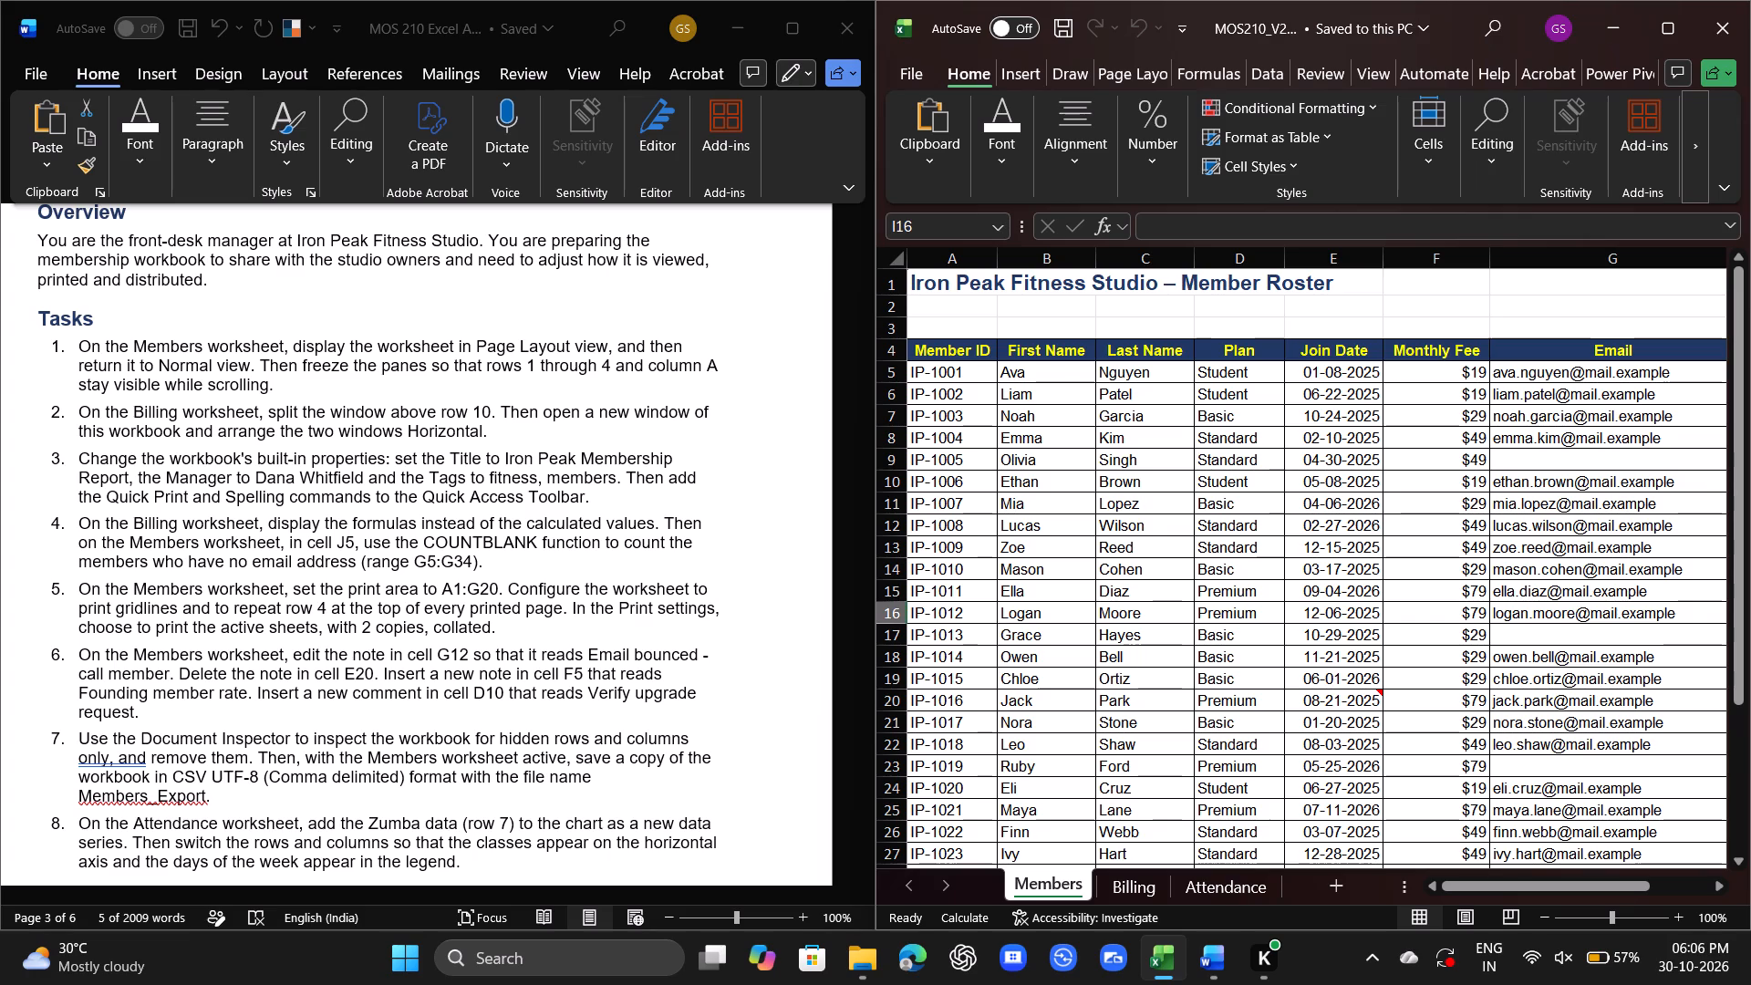
pyautogui.scroll(-1, 1279, 400)
pyautogui.scroll(-5, 1252, 575)
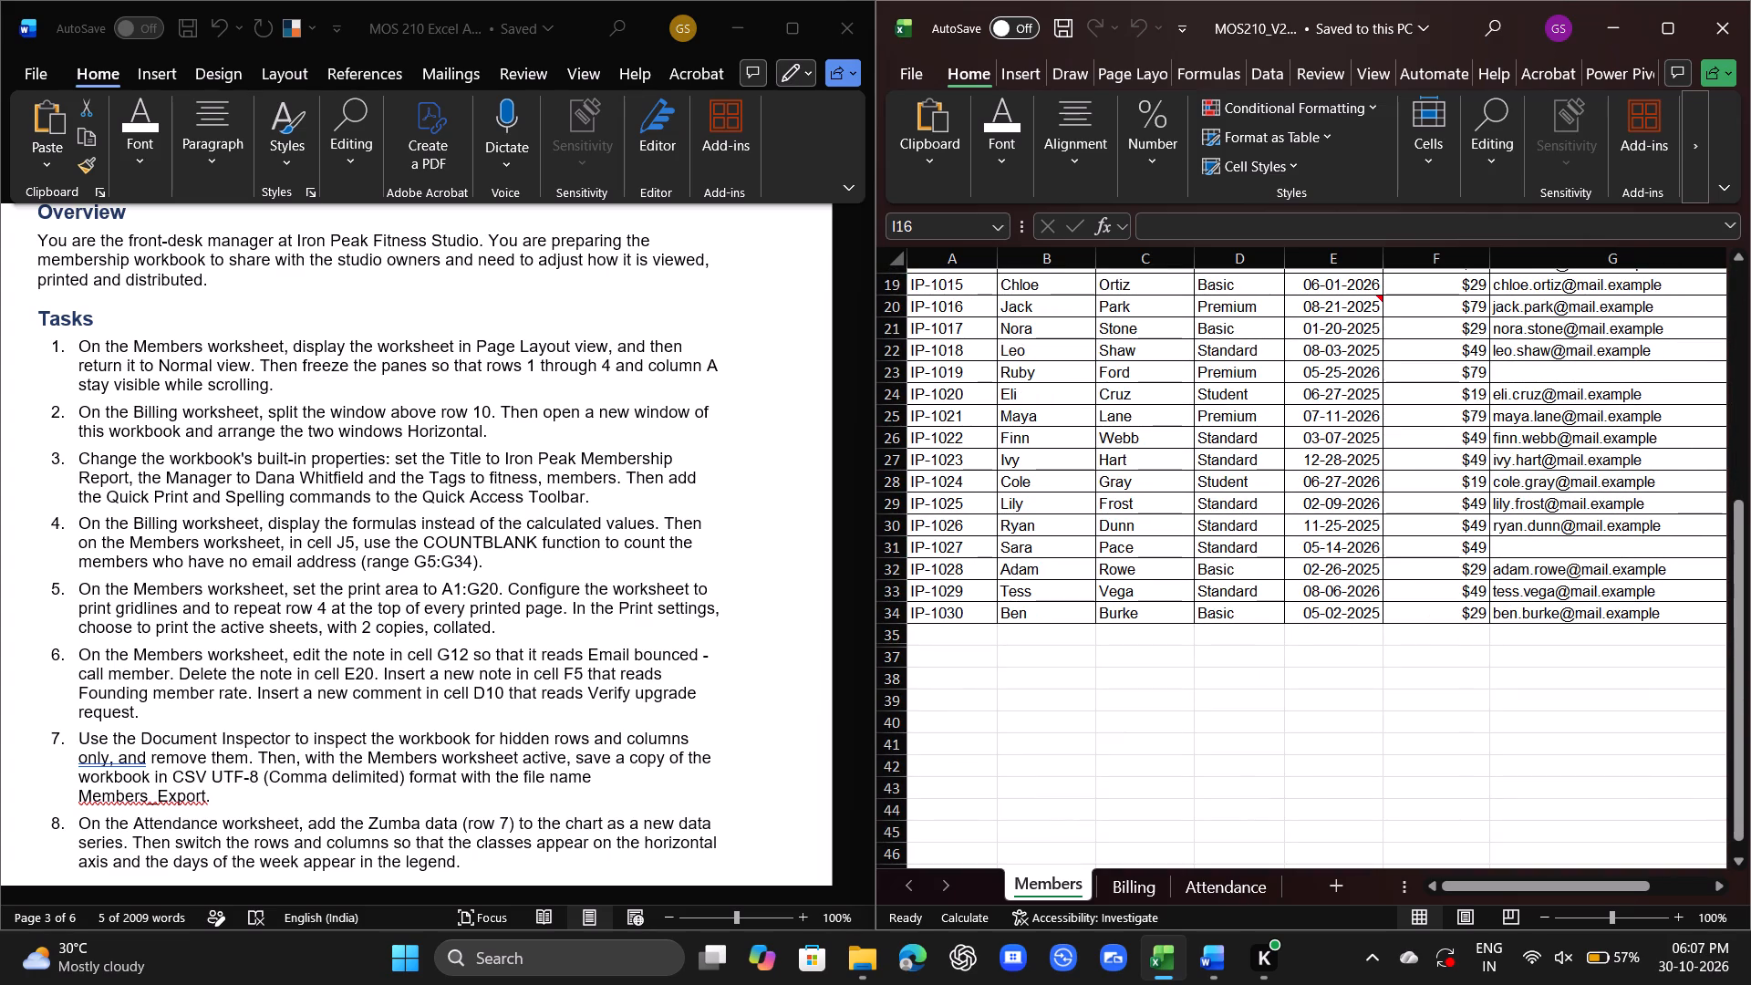
pyautogui.scroll(4, 1083, 468)
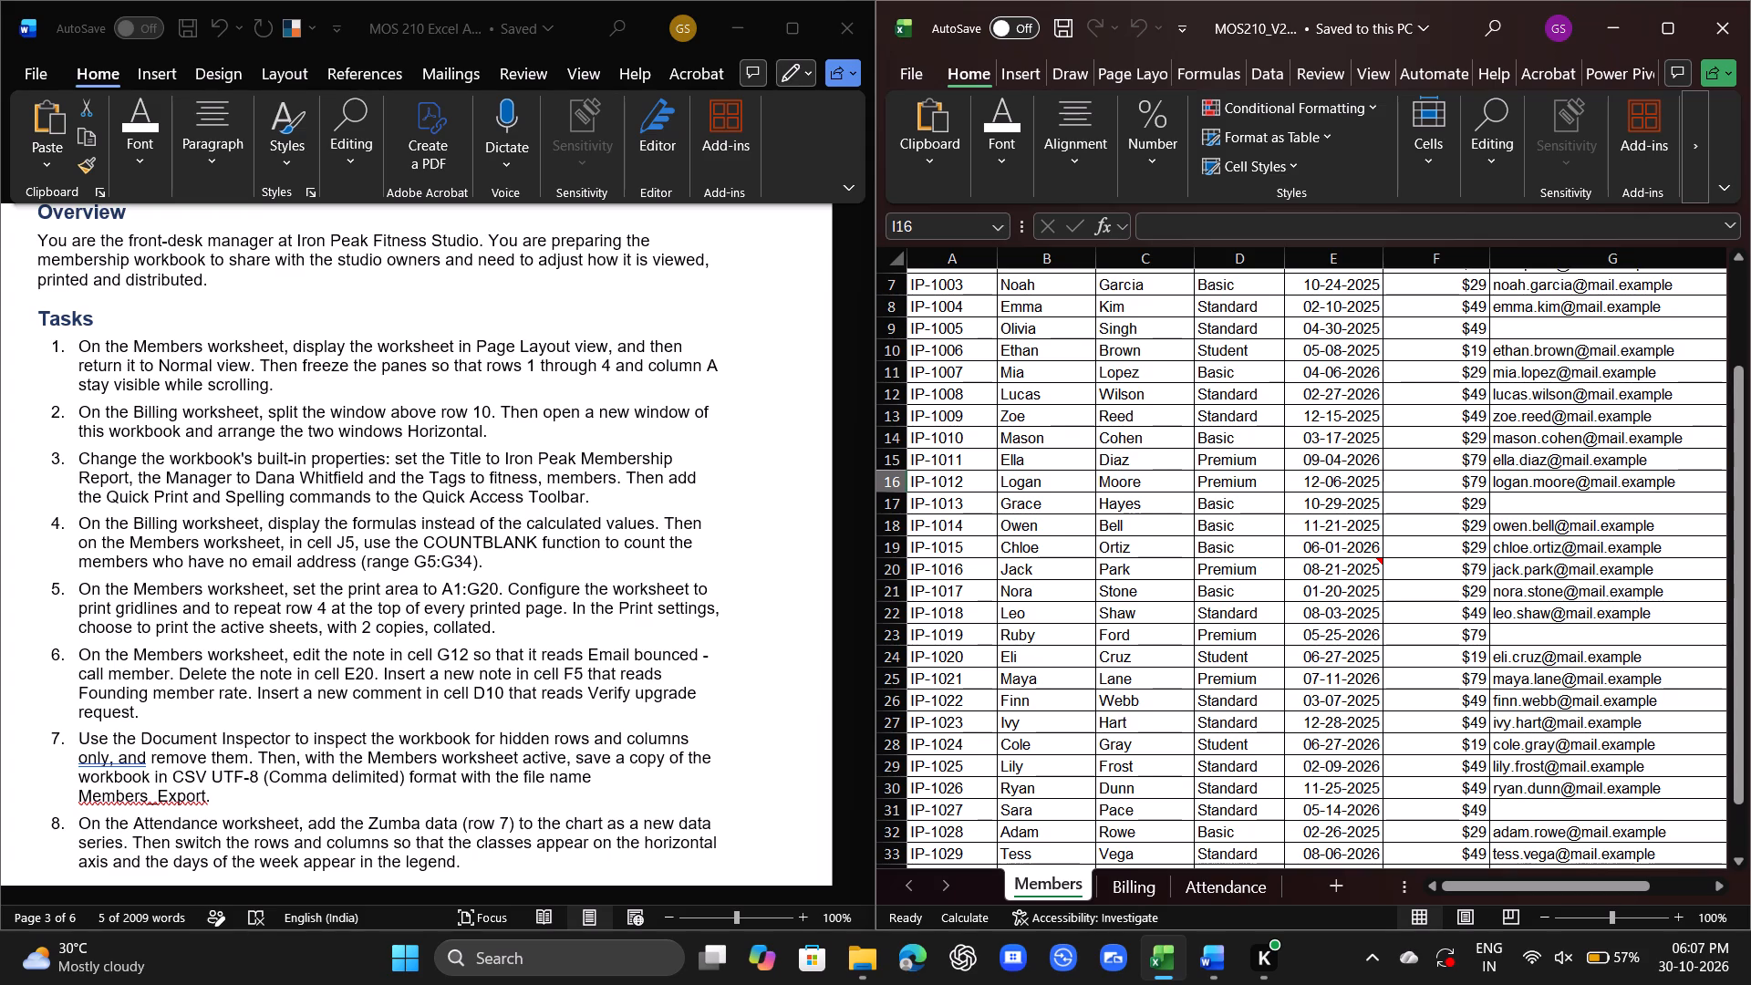
pyautogui.scroll(16, 1108, 477)
pyautogui.click(1123, 69)
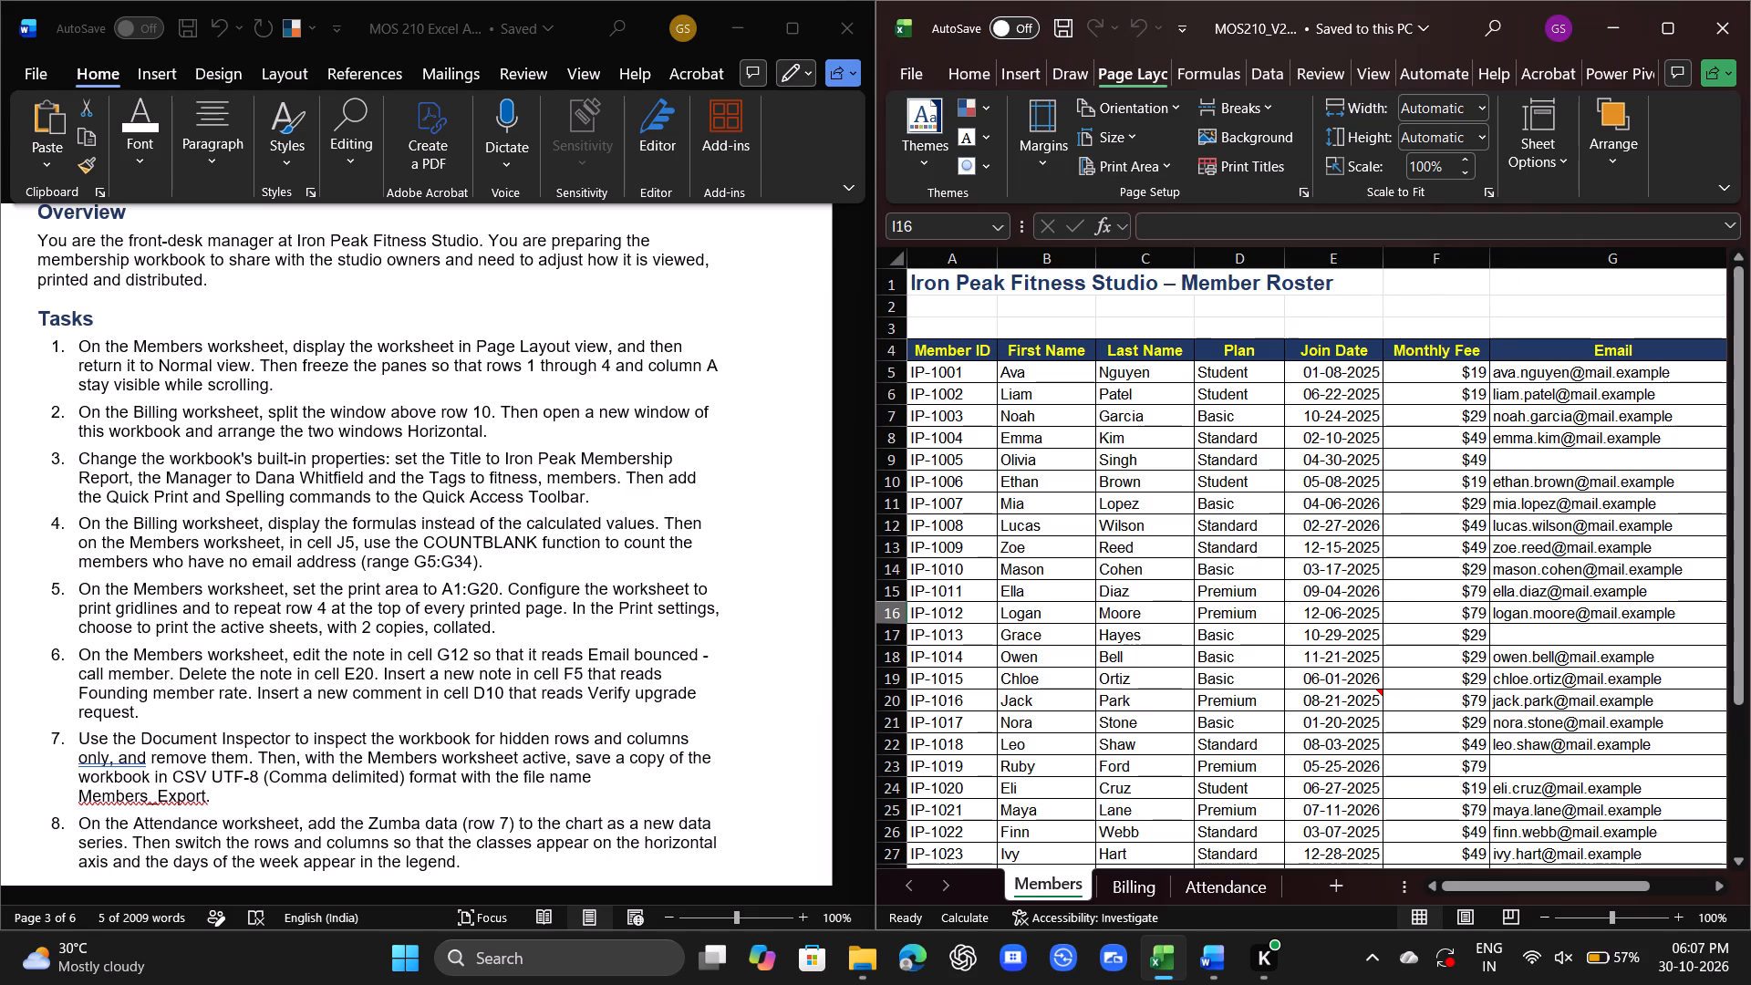
pyautogui.click(1659, 16)
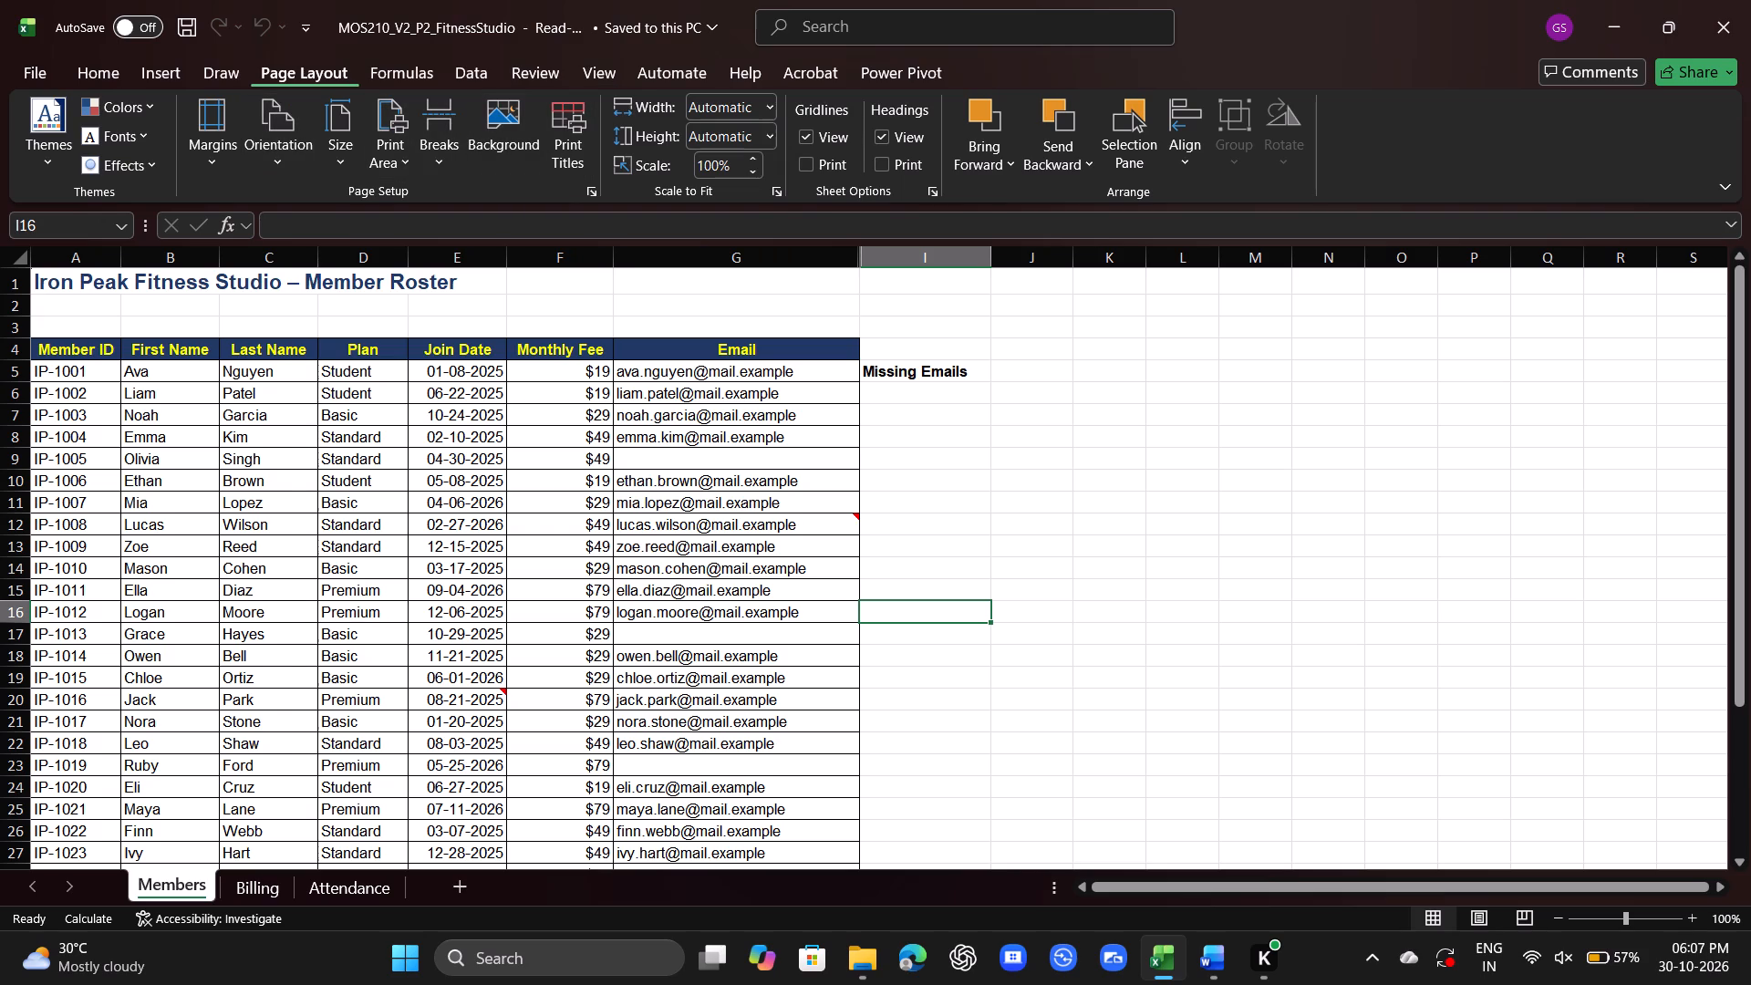
pyautogui.click(584, 74)
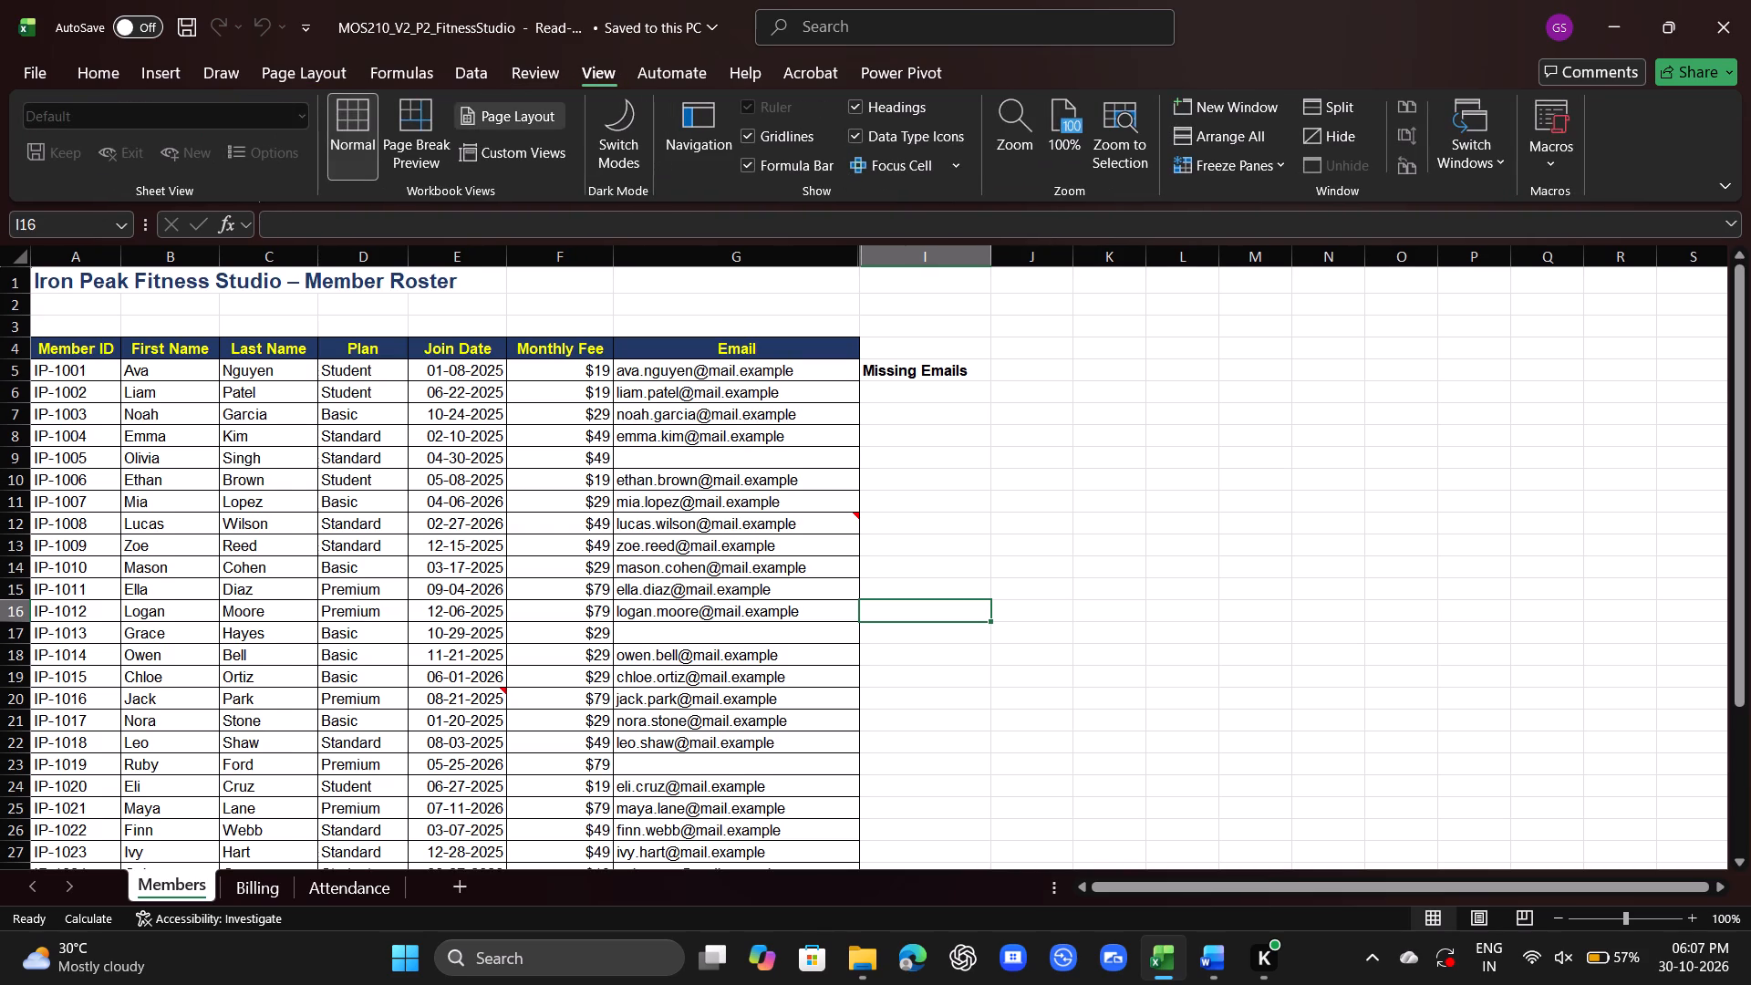
pyautogui.click(541, 124)
pyautogui.scroll(-9, 559, 450)
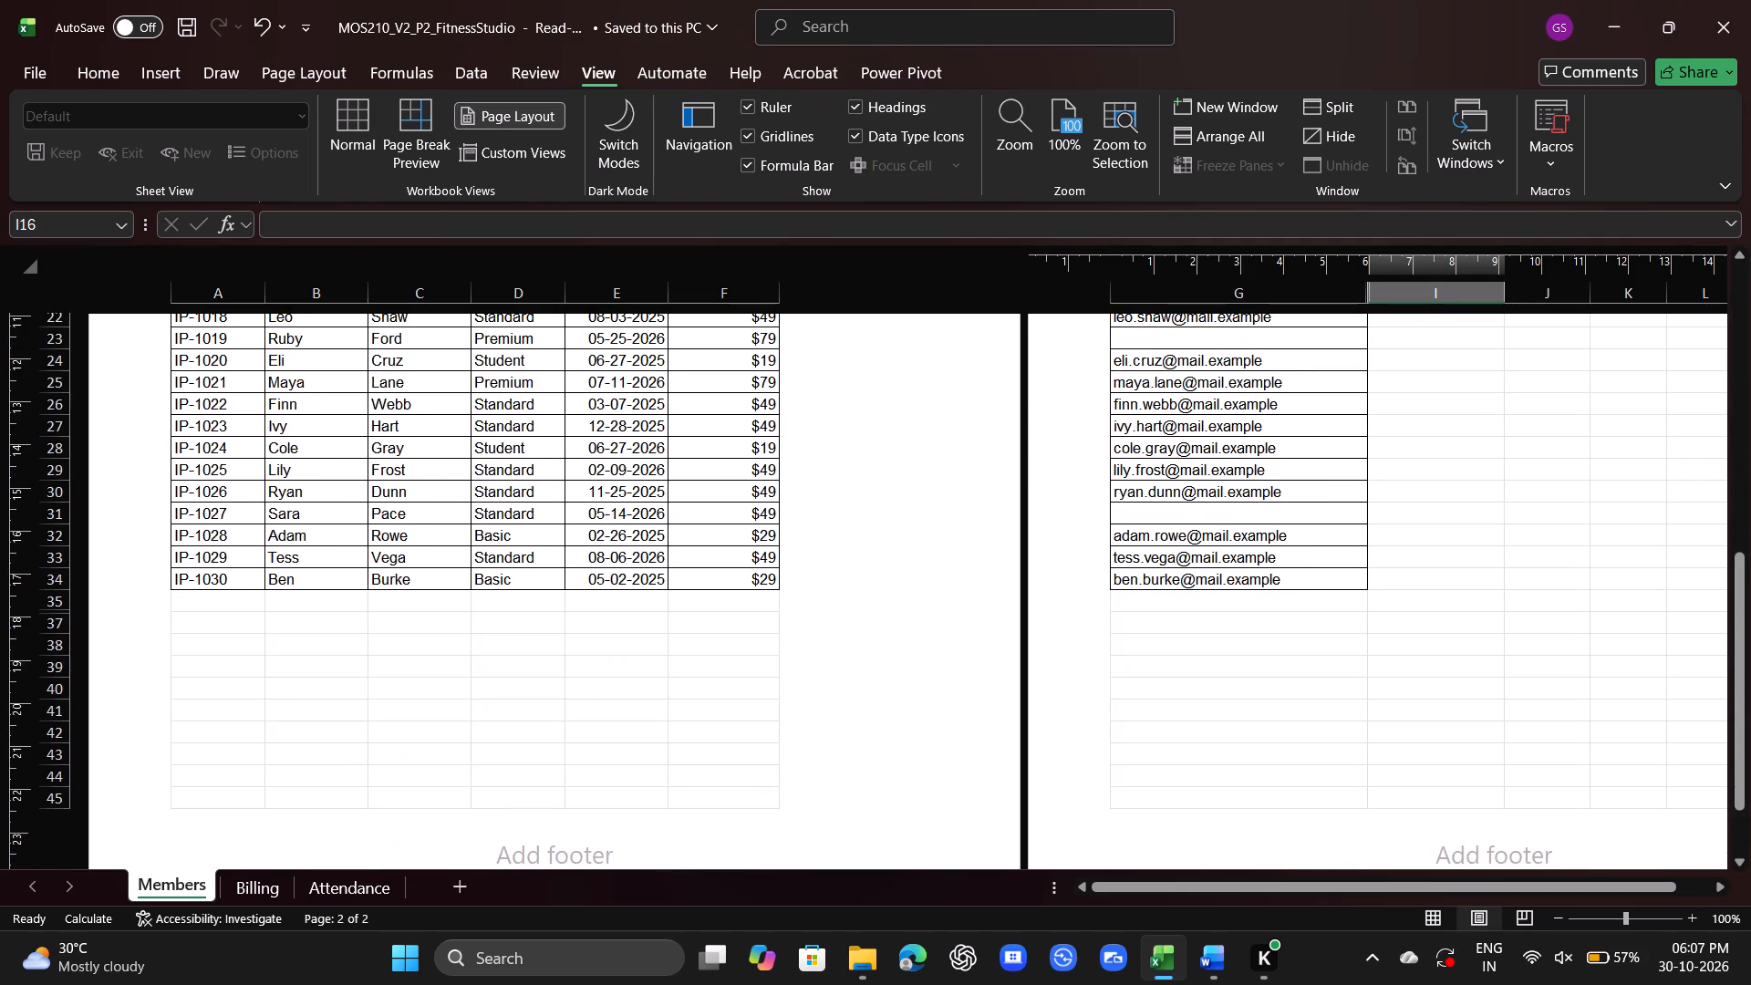
pyautogui.scroll(17, 606, 508)
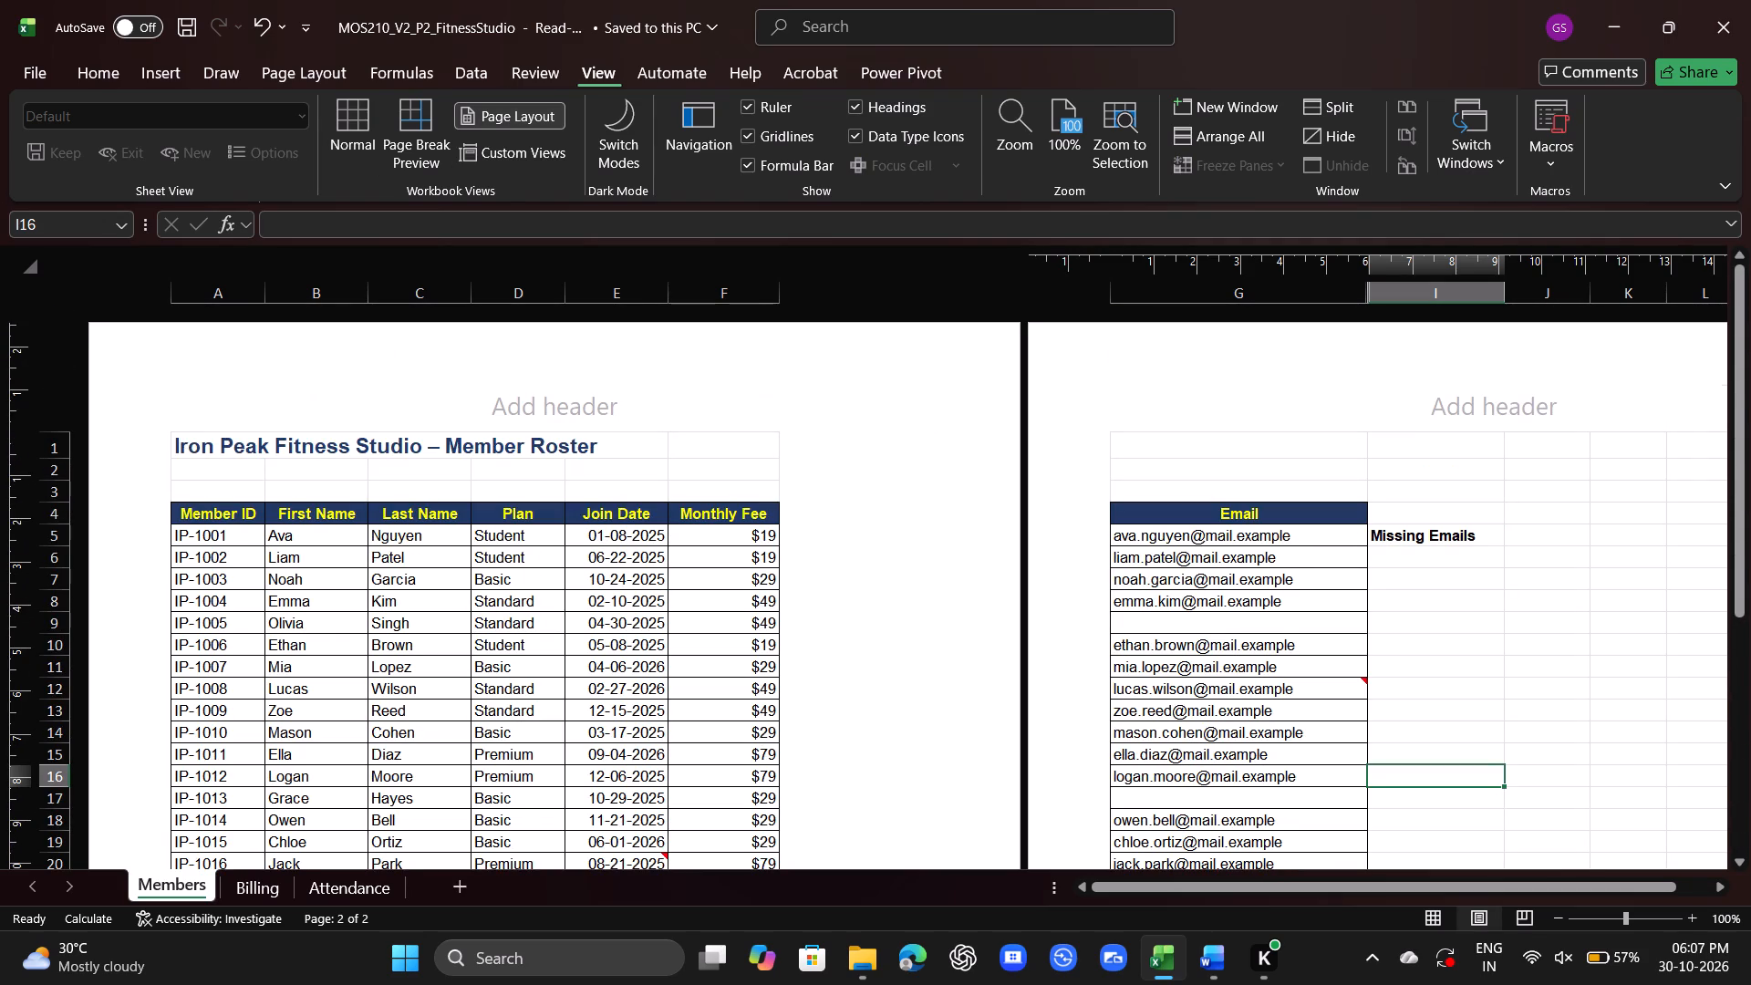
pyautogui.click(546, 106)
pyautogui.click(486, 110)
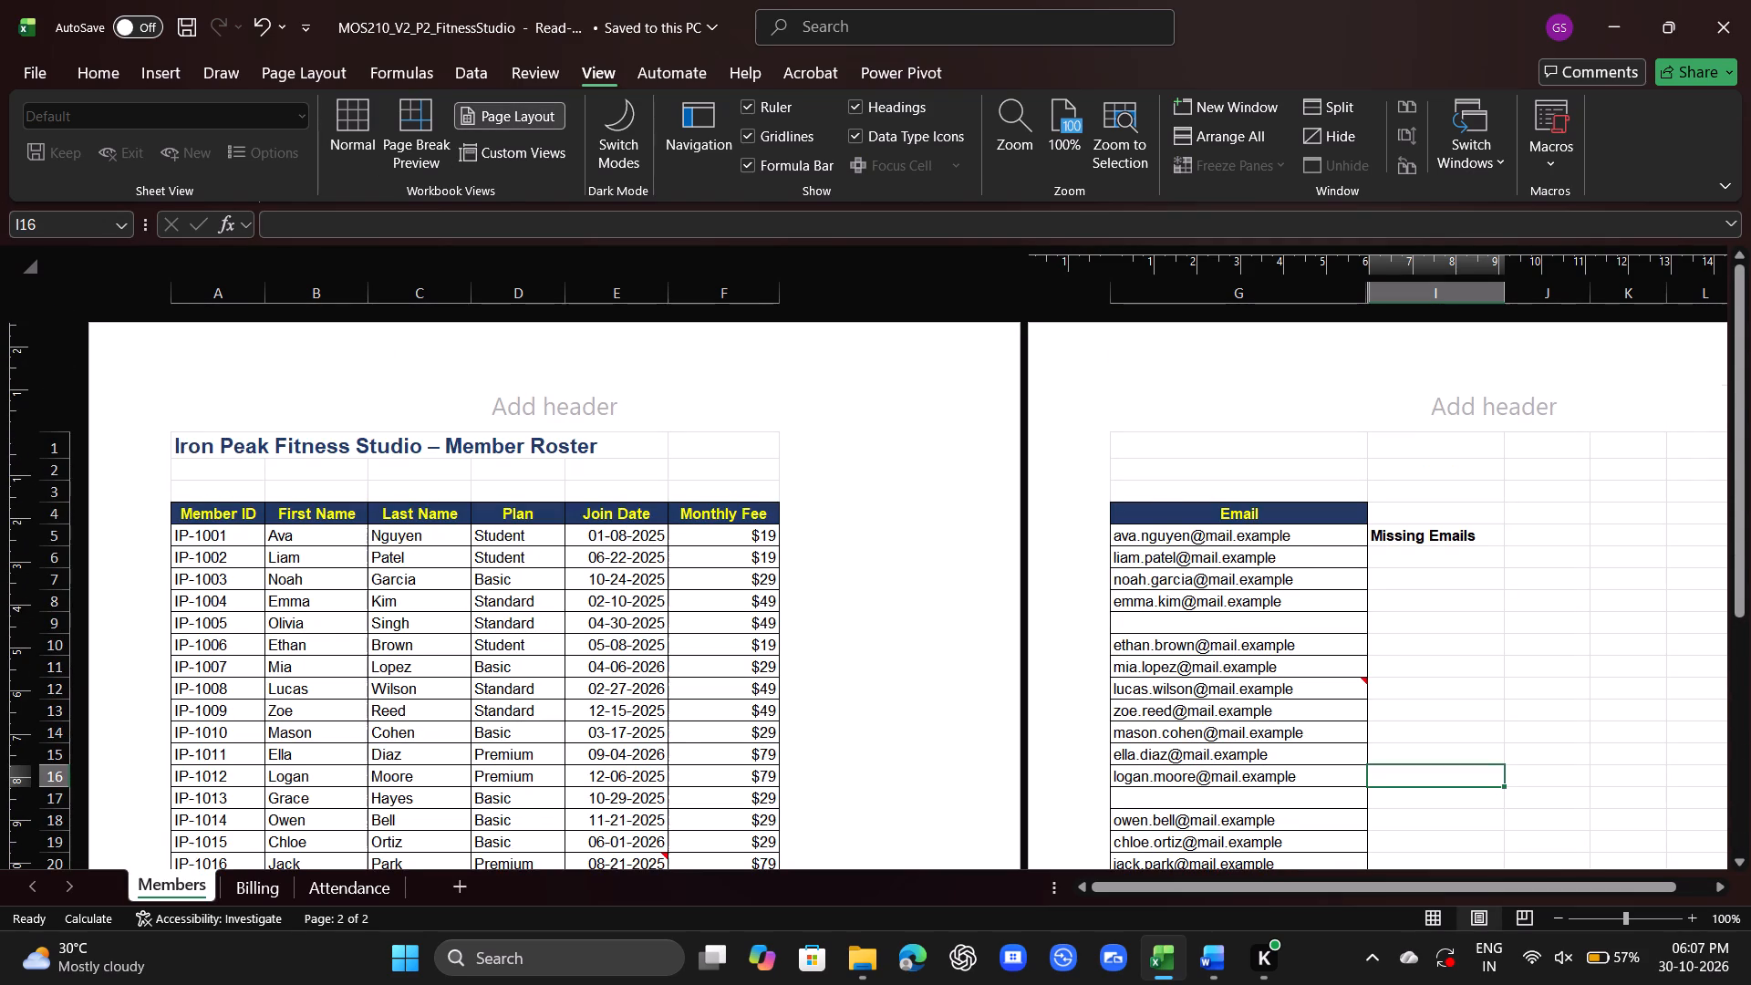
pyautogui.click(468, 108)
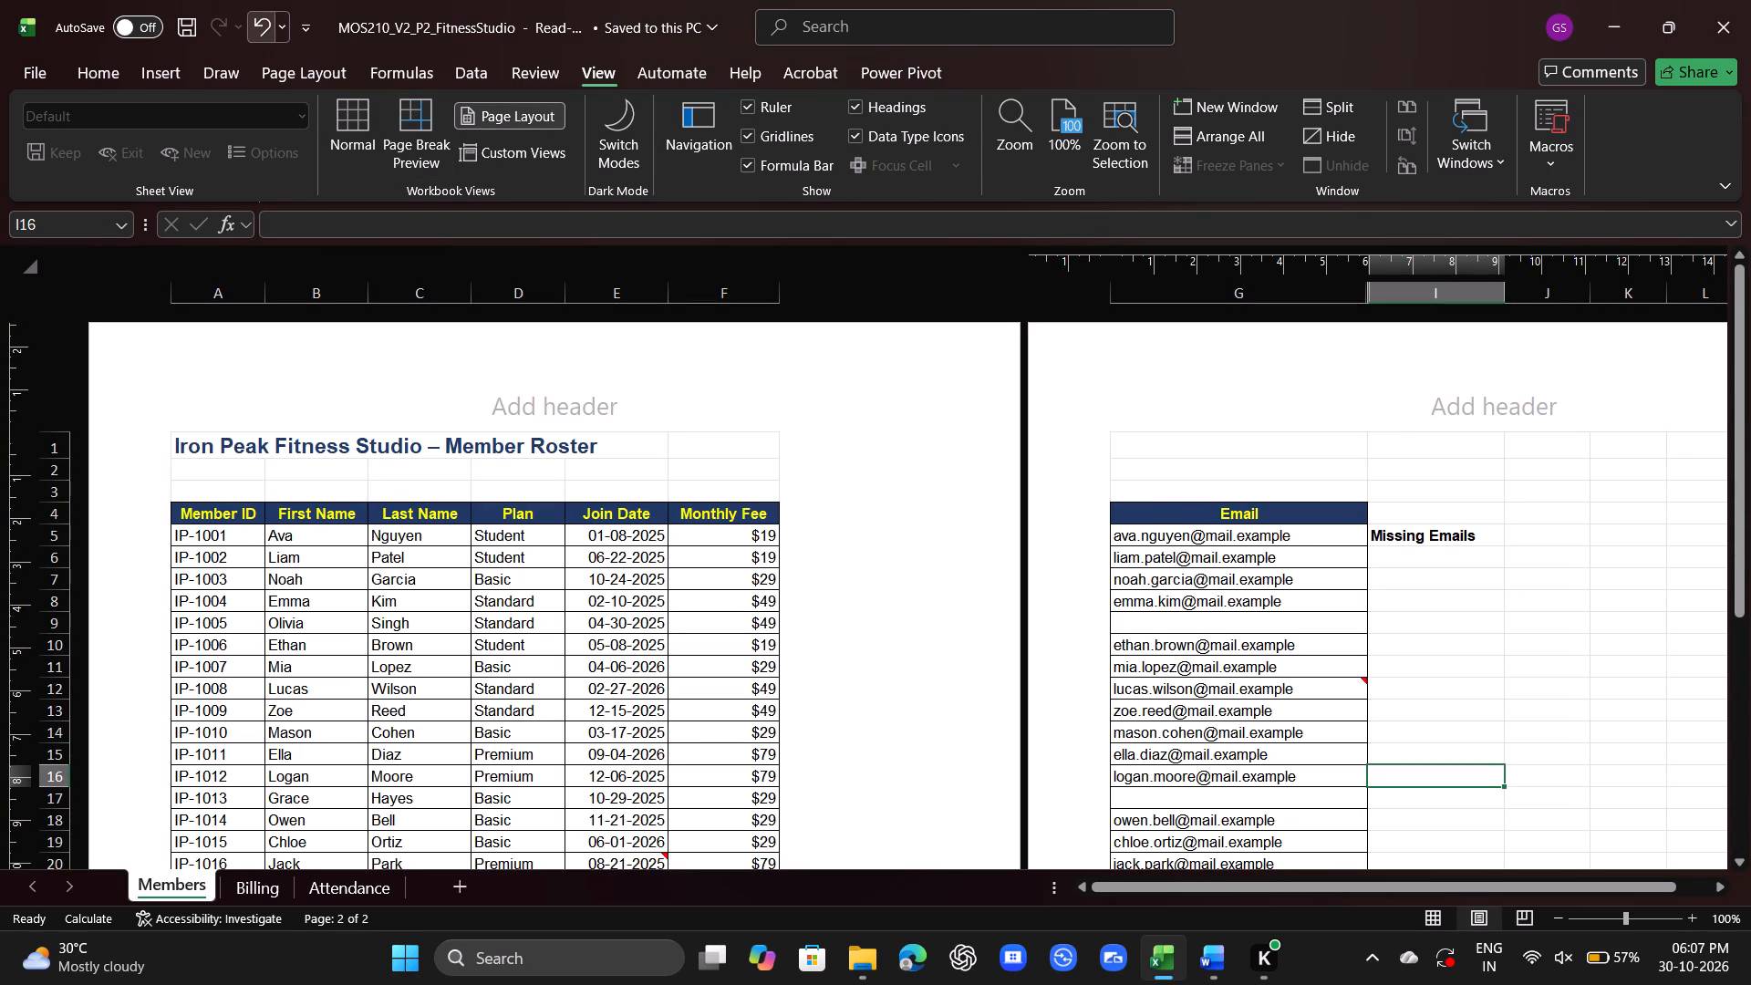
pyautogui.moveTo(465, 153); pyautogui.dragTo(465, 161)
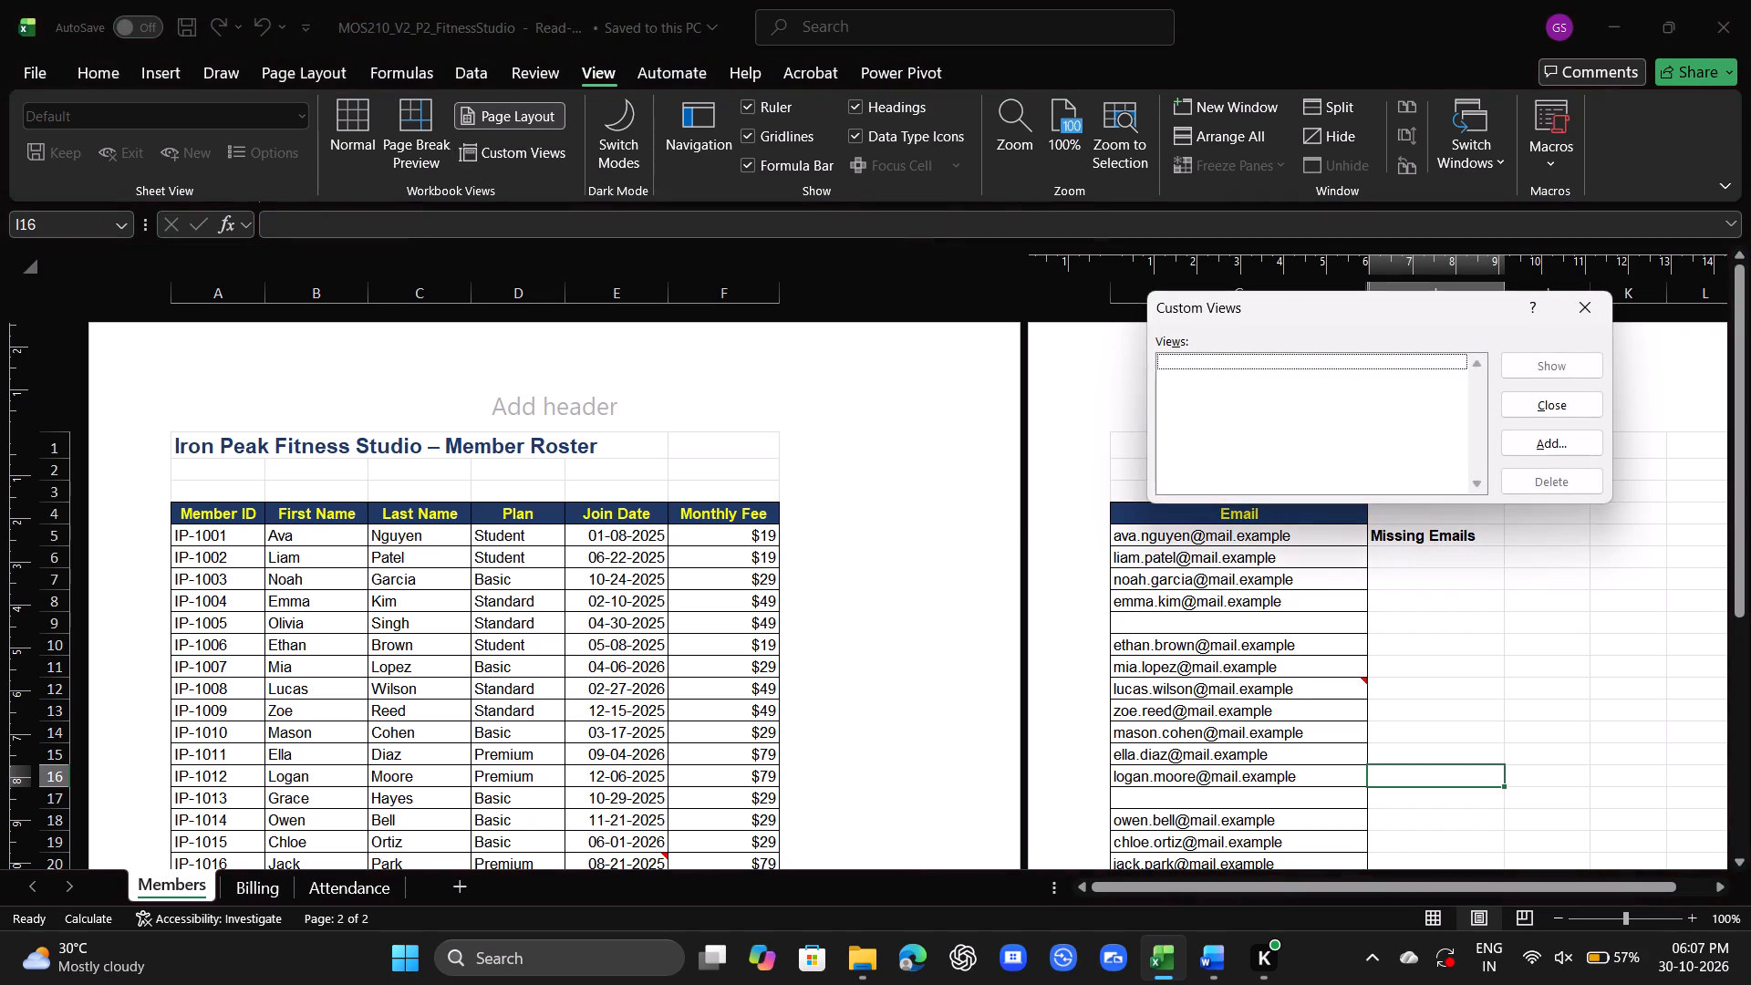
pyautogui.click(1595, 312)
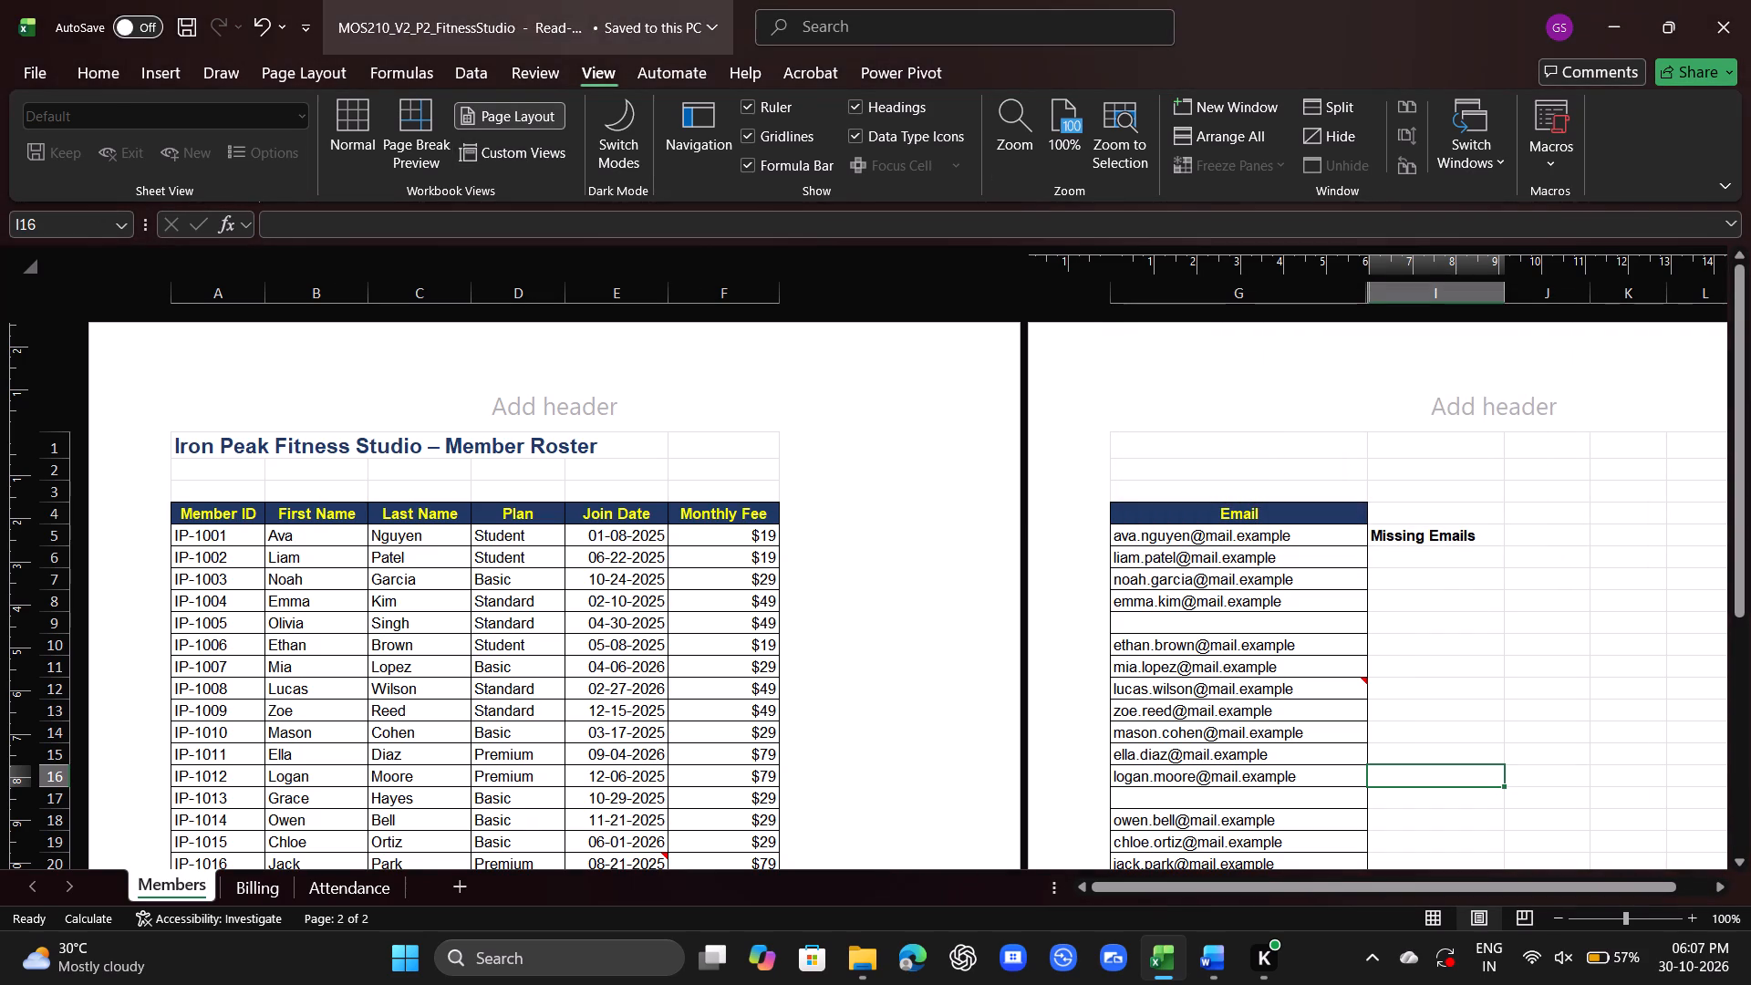
# Return the Members worksheet to Normal view.
pyautogui.click(350, 102)
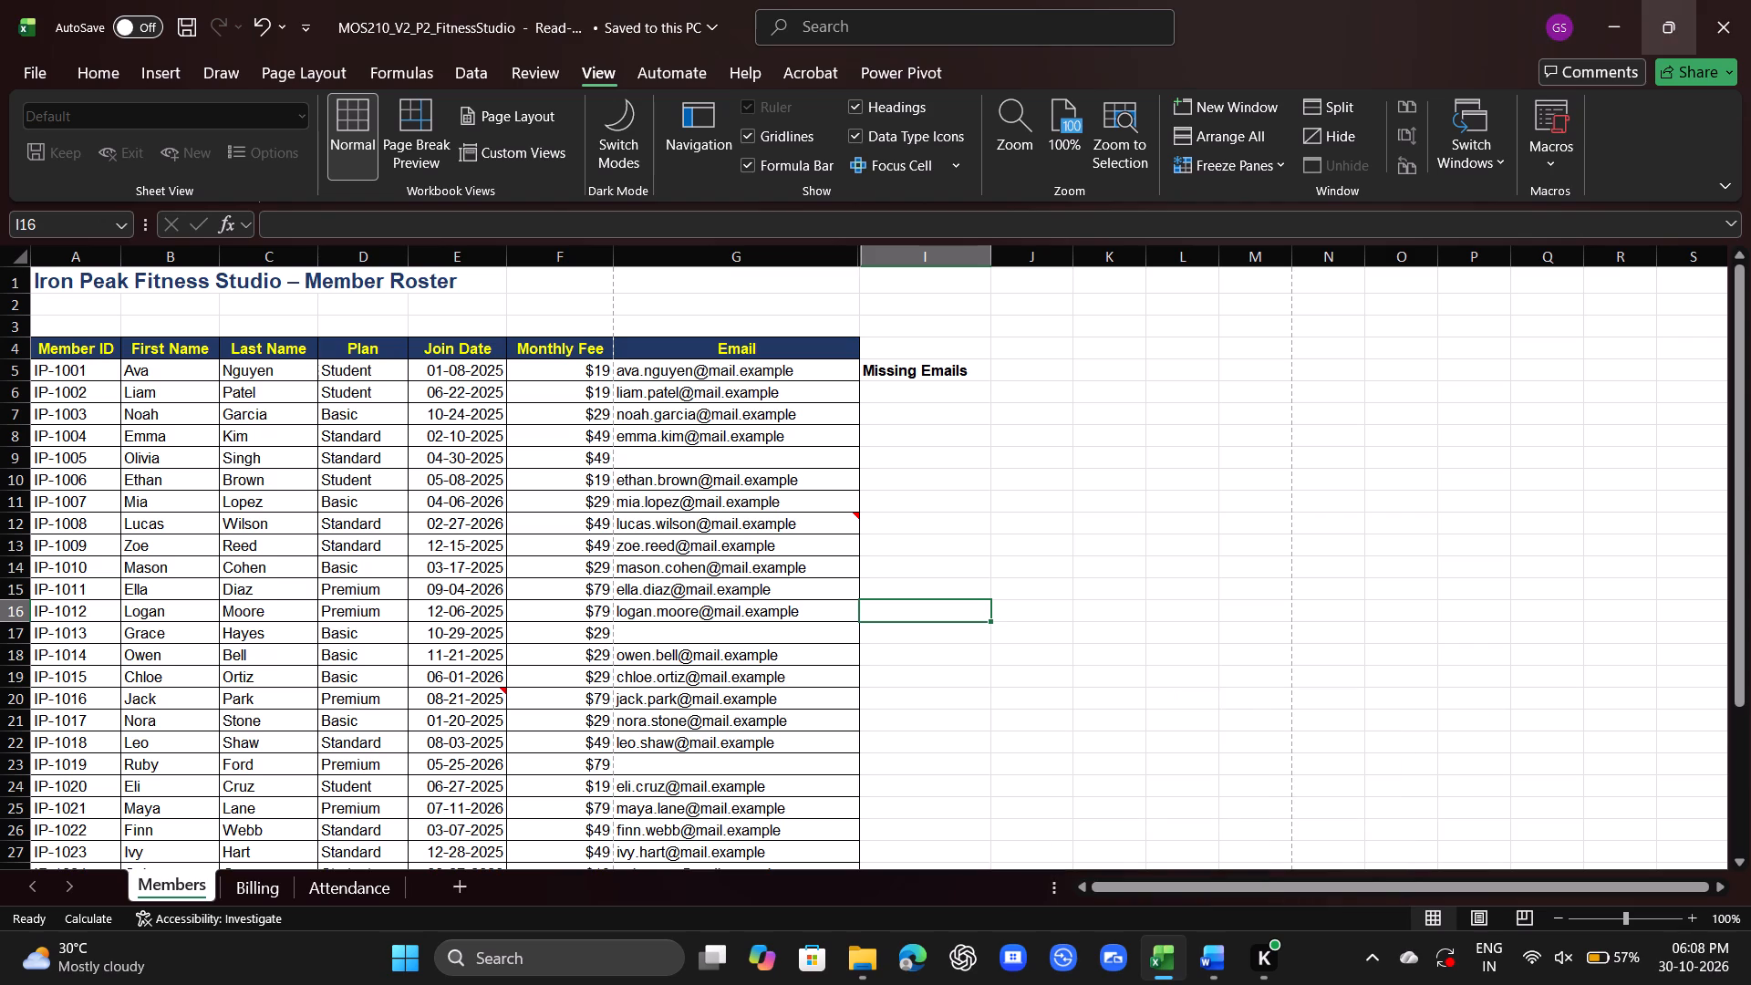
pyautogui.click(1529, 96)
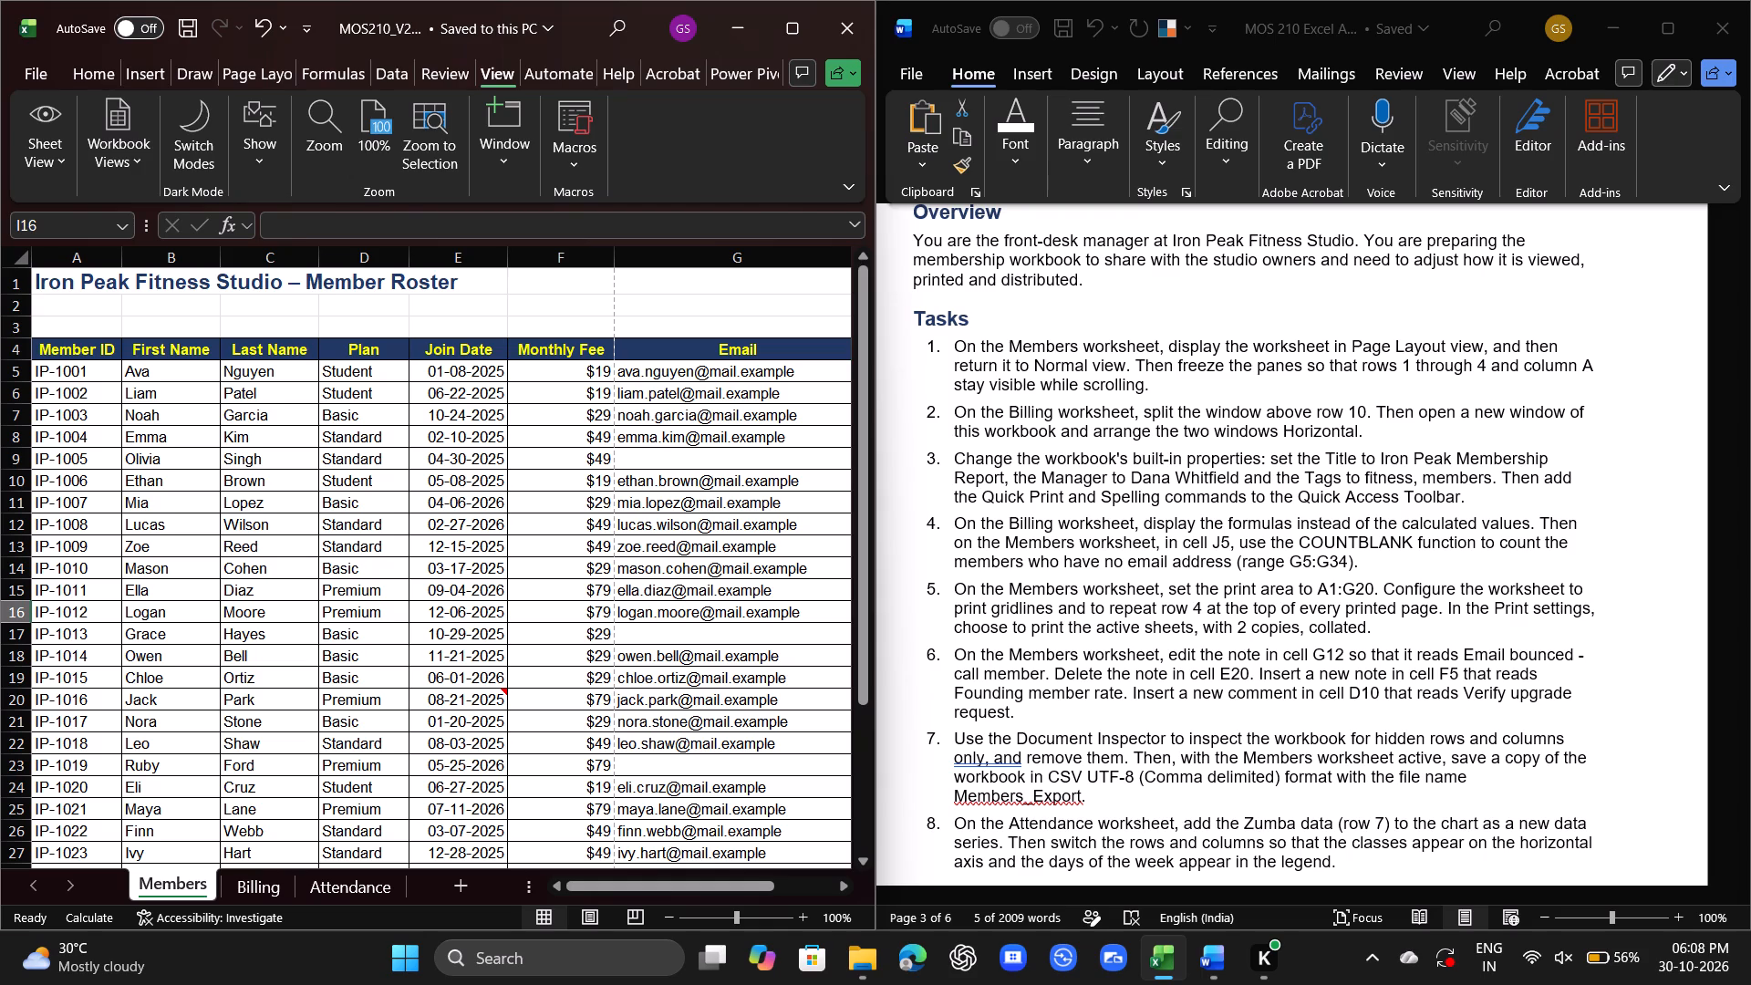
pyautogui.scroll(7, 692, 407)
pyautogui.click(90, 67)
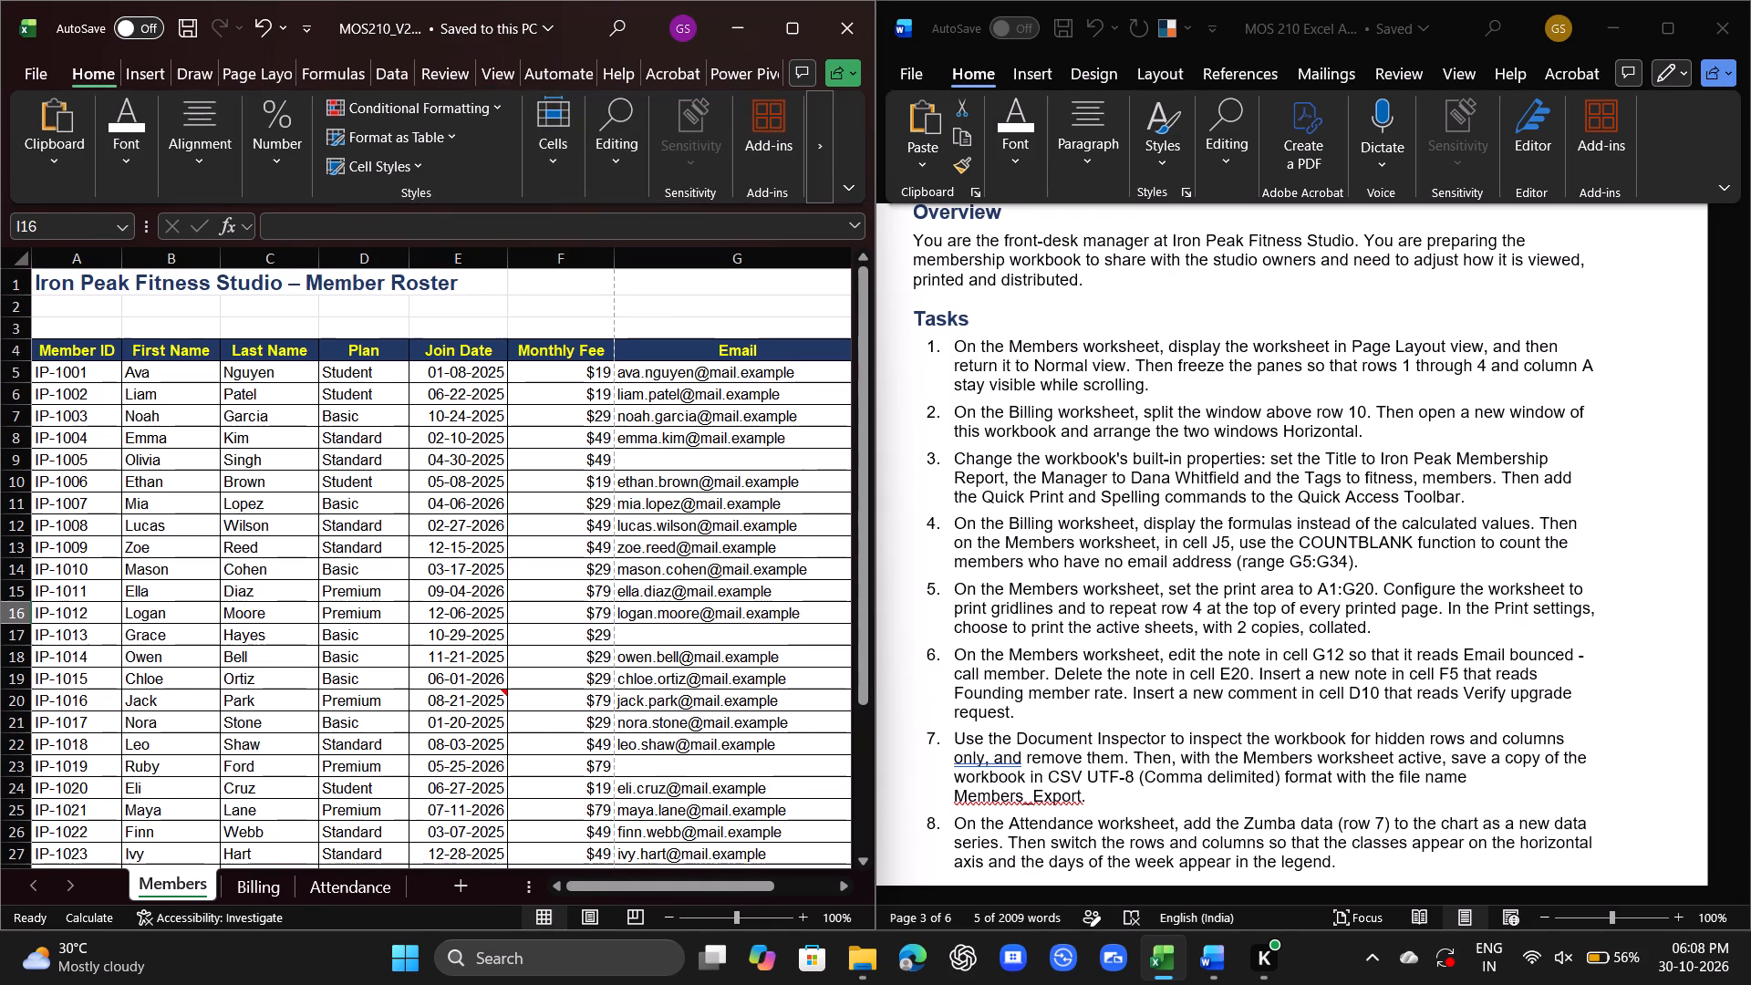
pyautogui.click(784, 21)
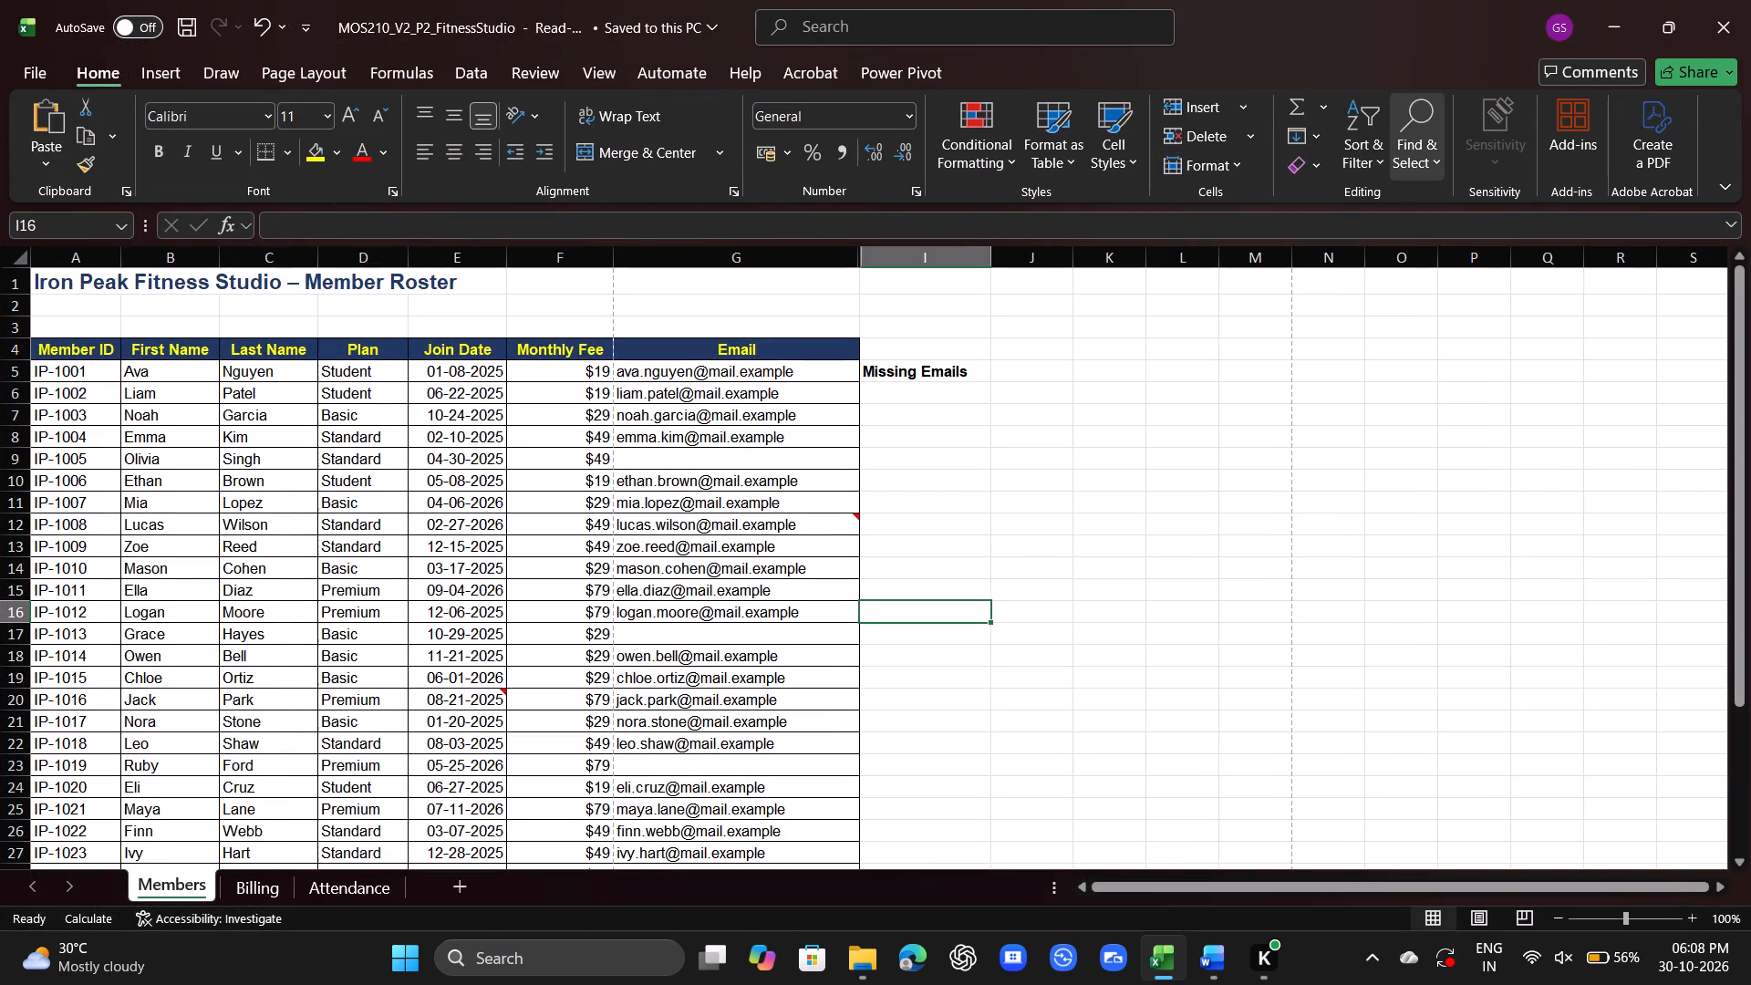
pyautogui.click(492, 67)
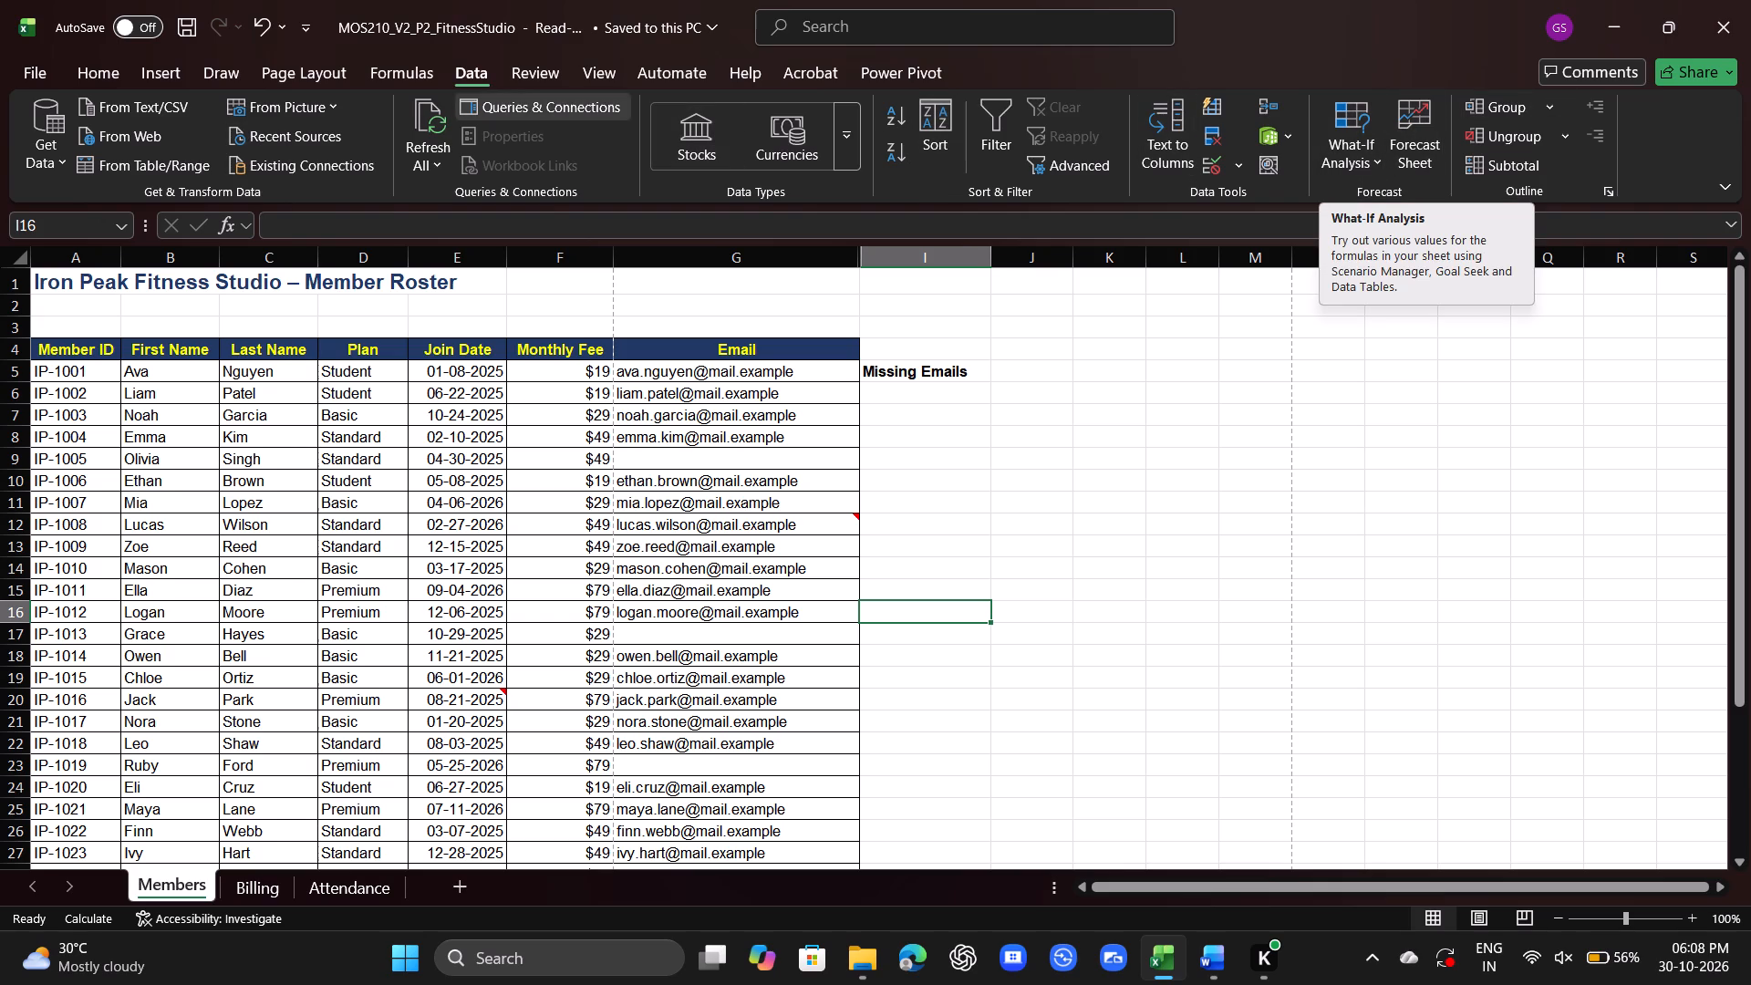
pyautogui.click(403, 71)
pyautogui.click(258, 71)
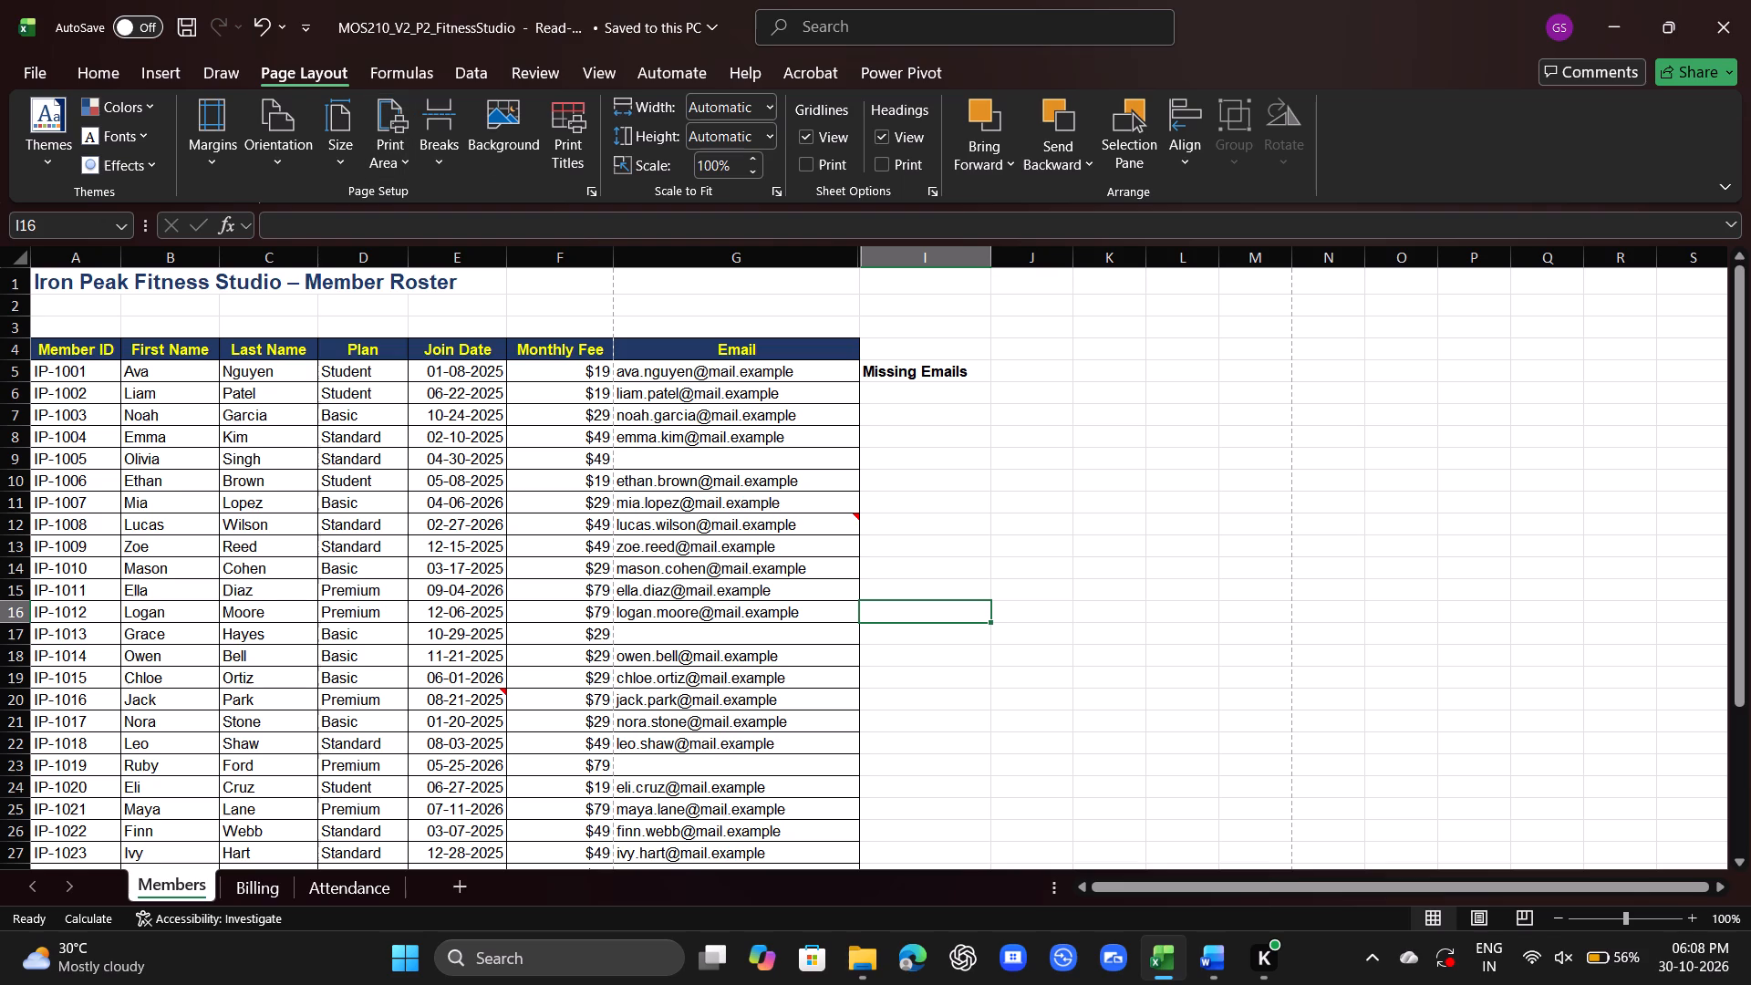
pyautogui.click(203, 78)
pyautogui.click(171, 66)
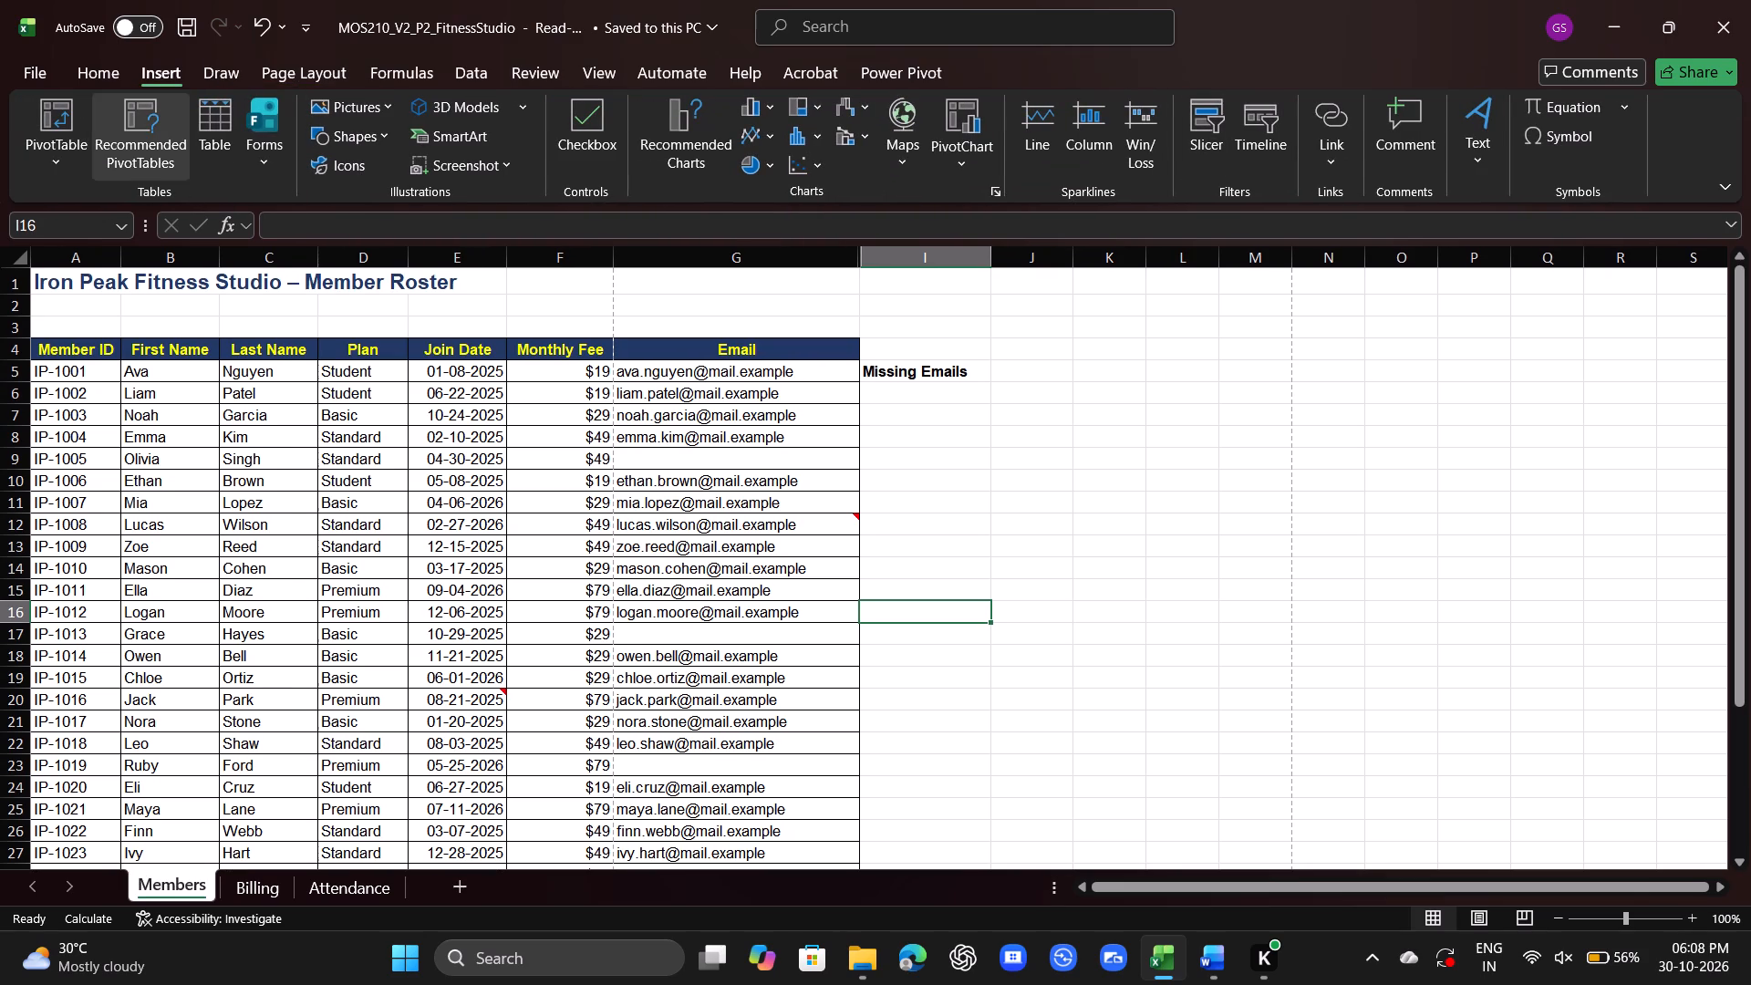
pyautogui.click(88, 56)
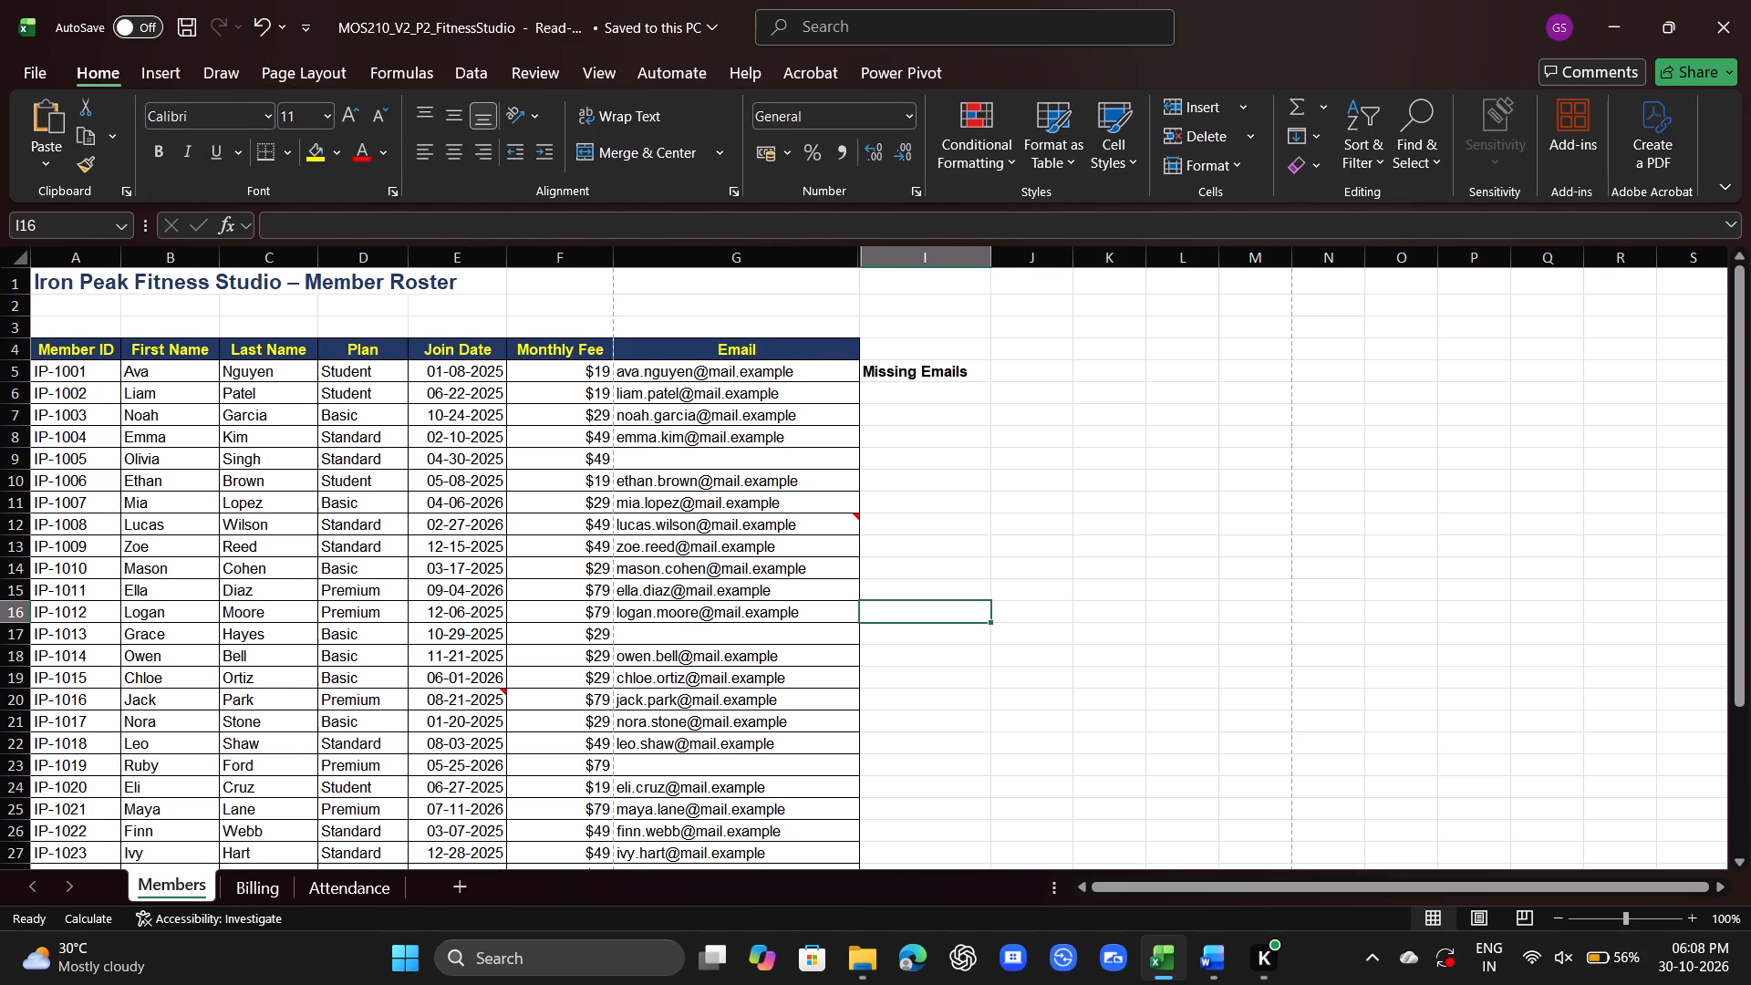
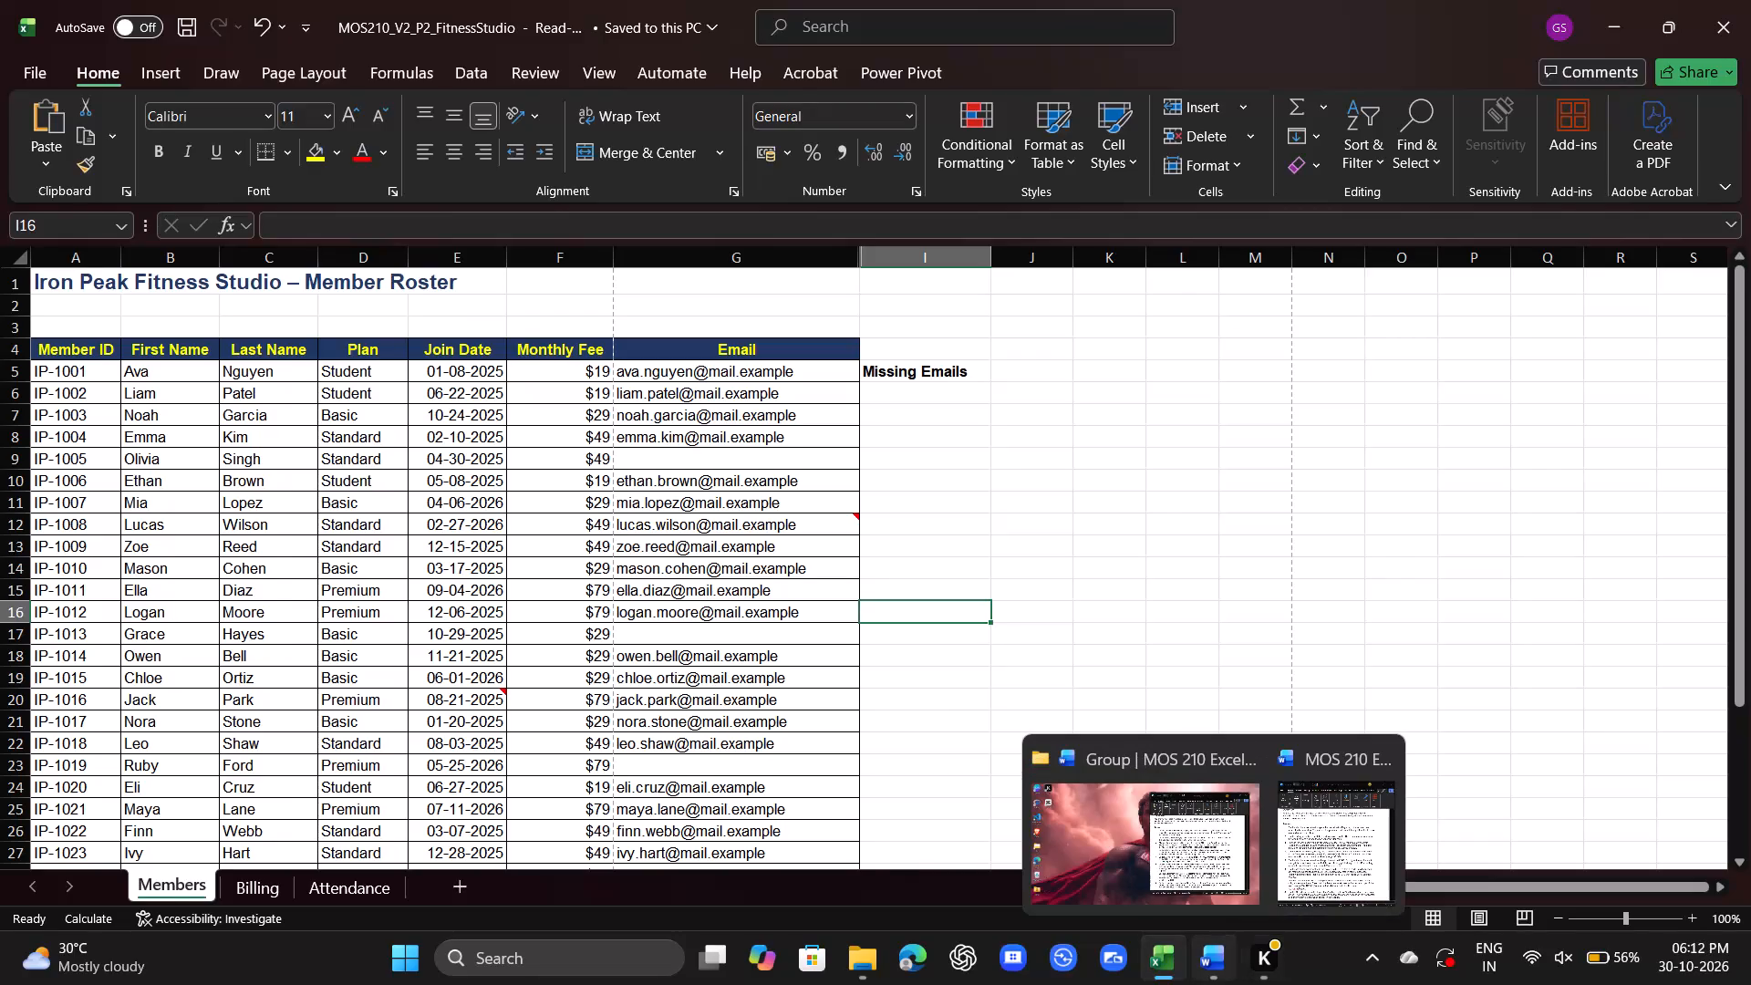
# Switch to the question document in Word and review the Project 2 task list.
pyautogui.click(1294, 847)
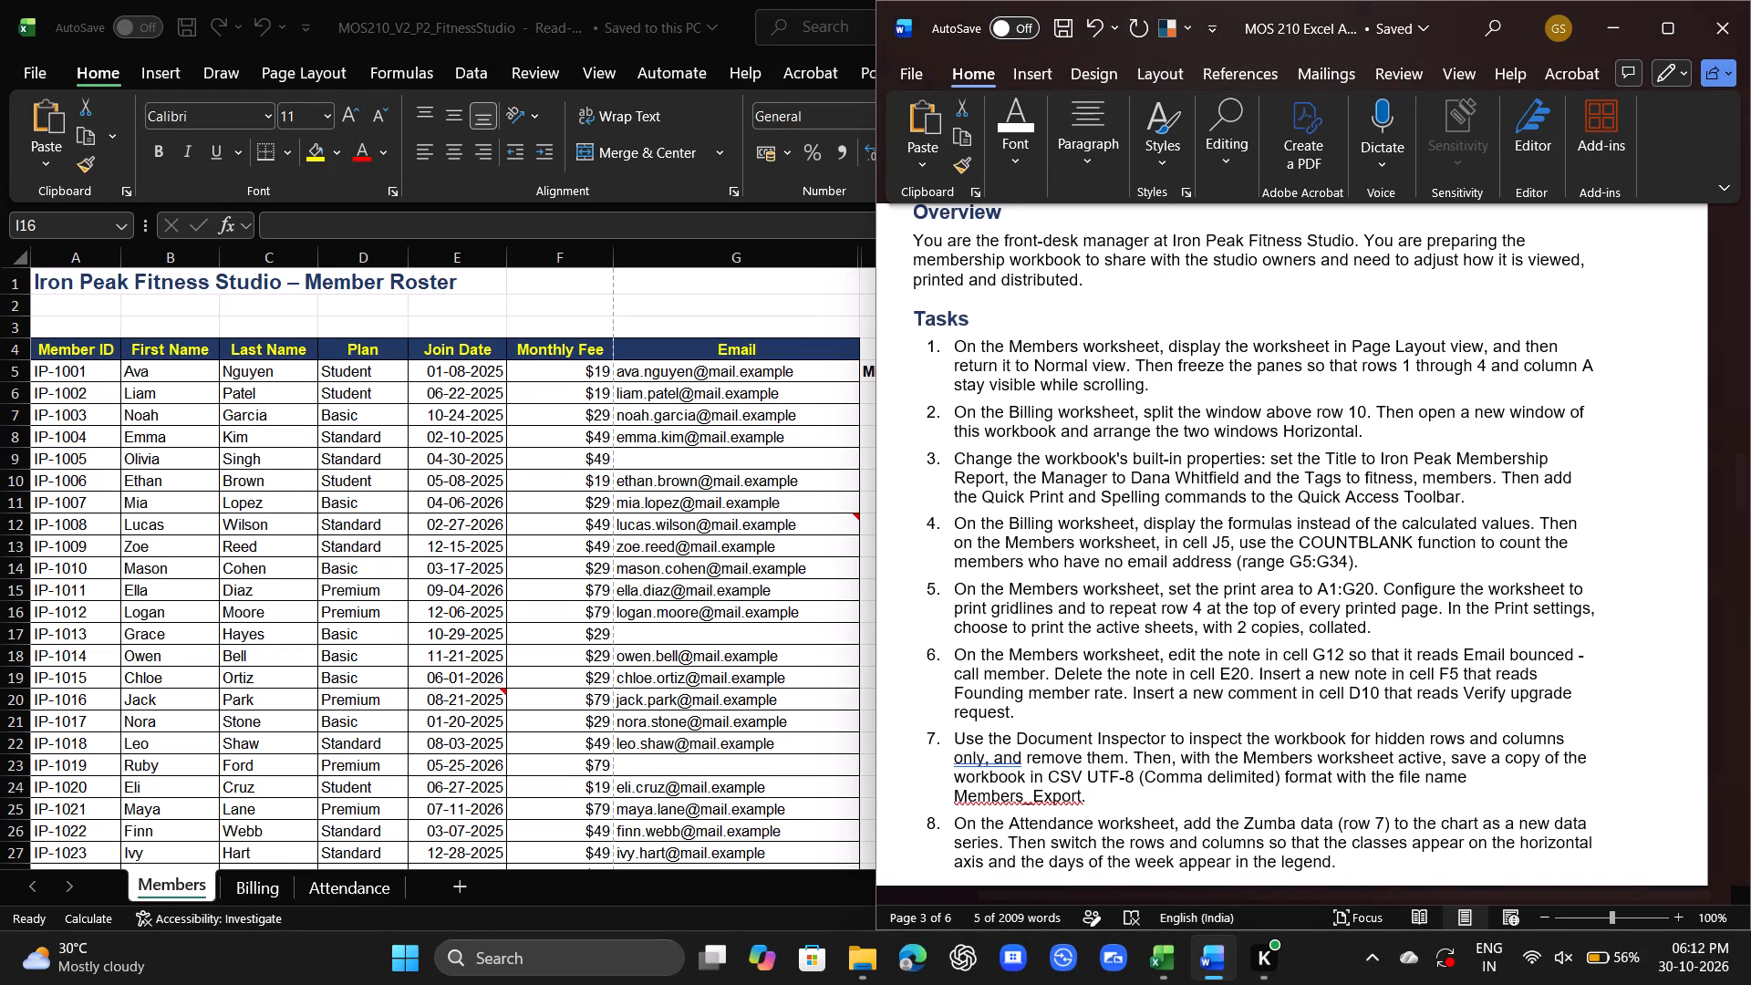
pyautogui.scroll(5, 687, 491)
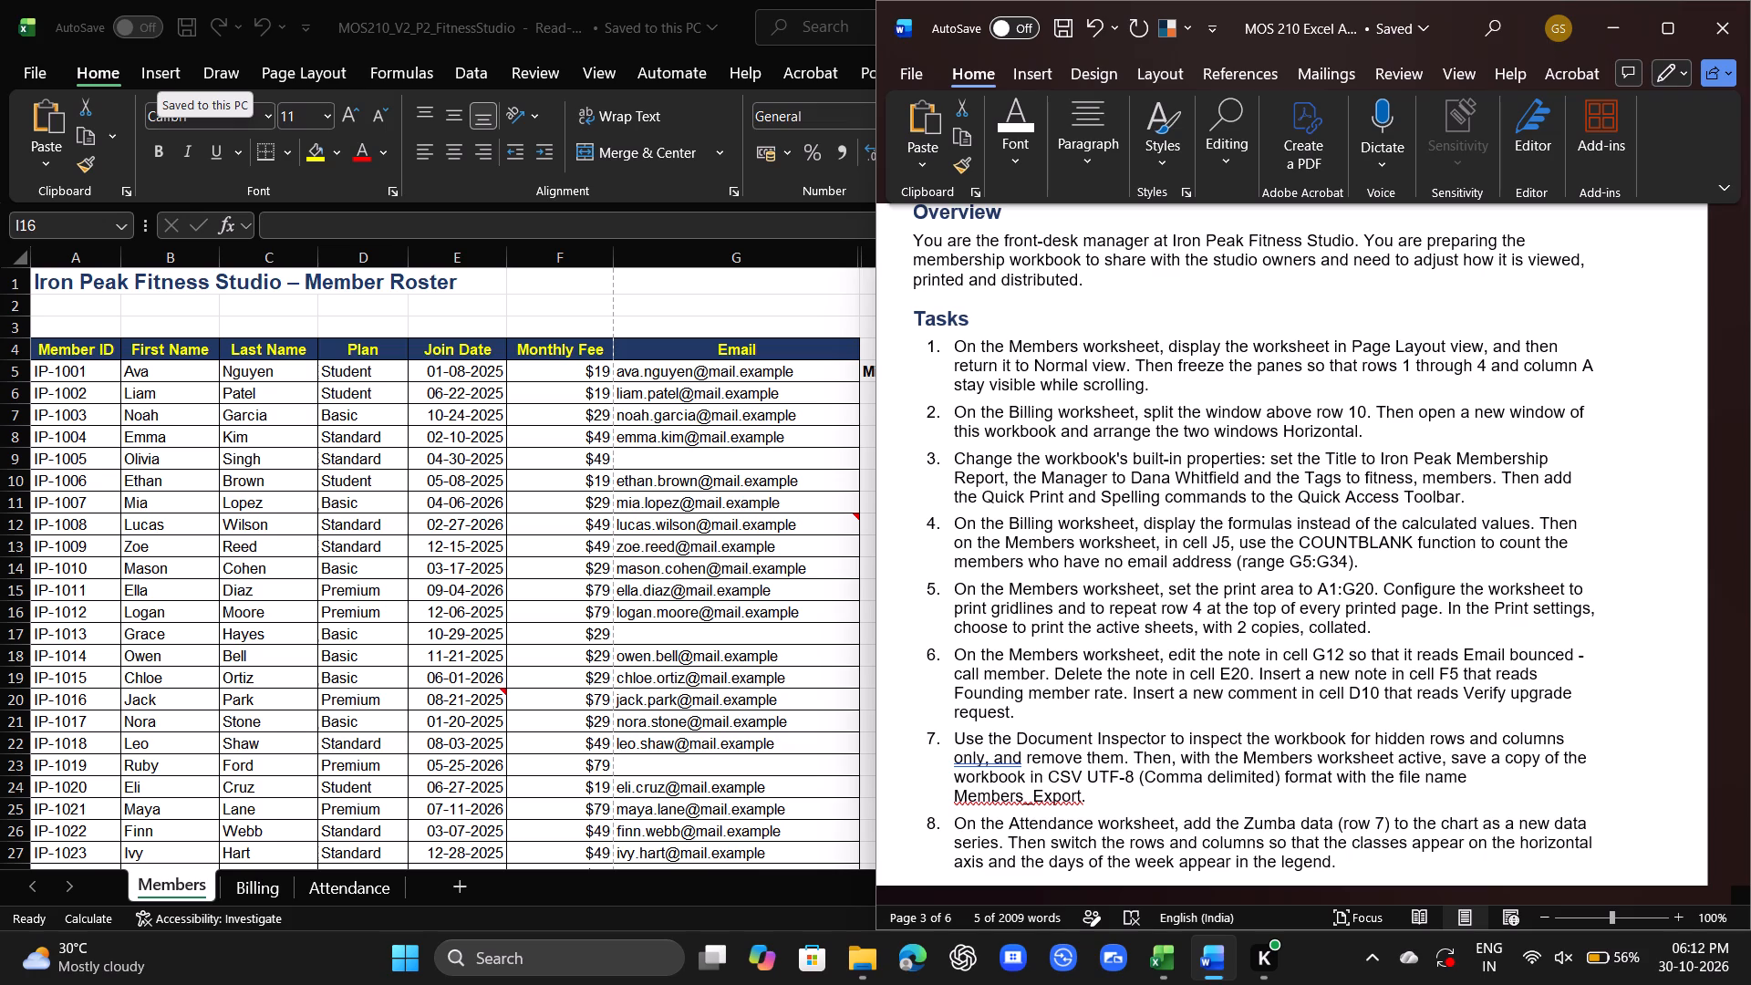
# Close the question document and restore the FitnessStudio workbook to a smaller floating window.
pyautogui.click(1744, 34)
pyautogui.click(1694, 17)
pyautogui.click(1701, 13)
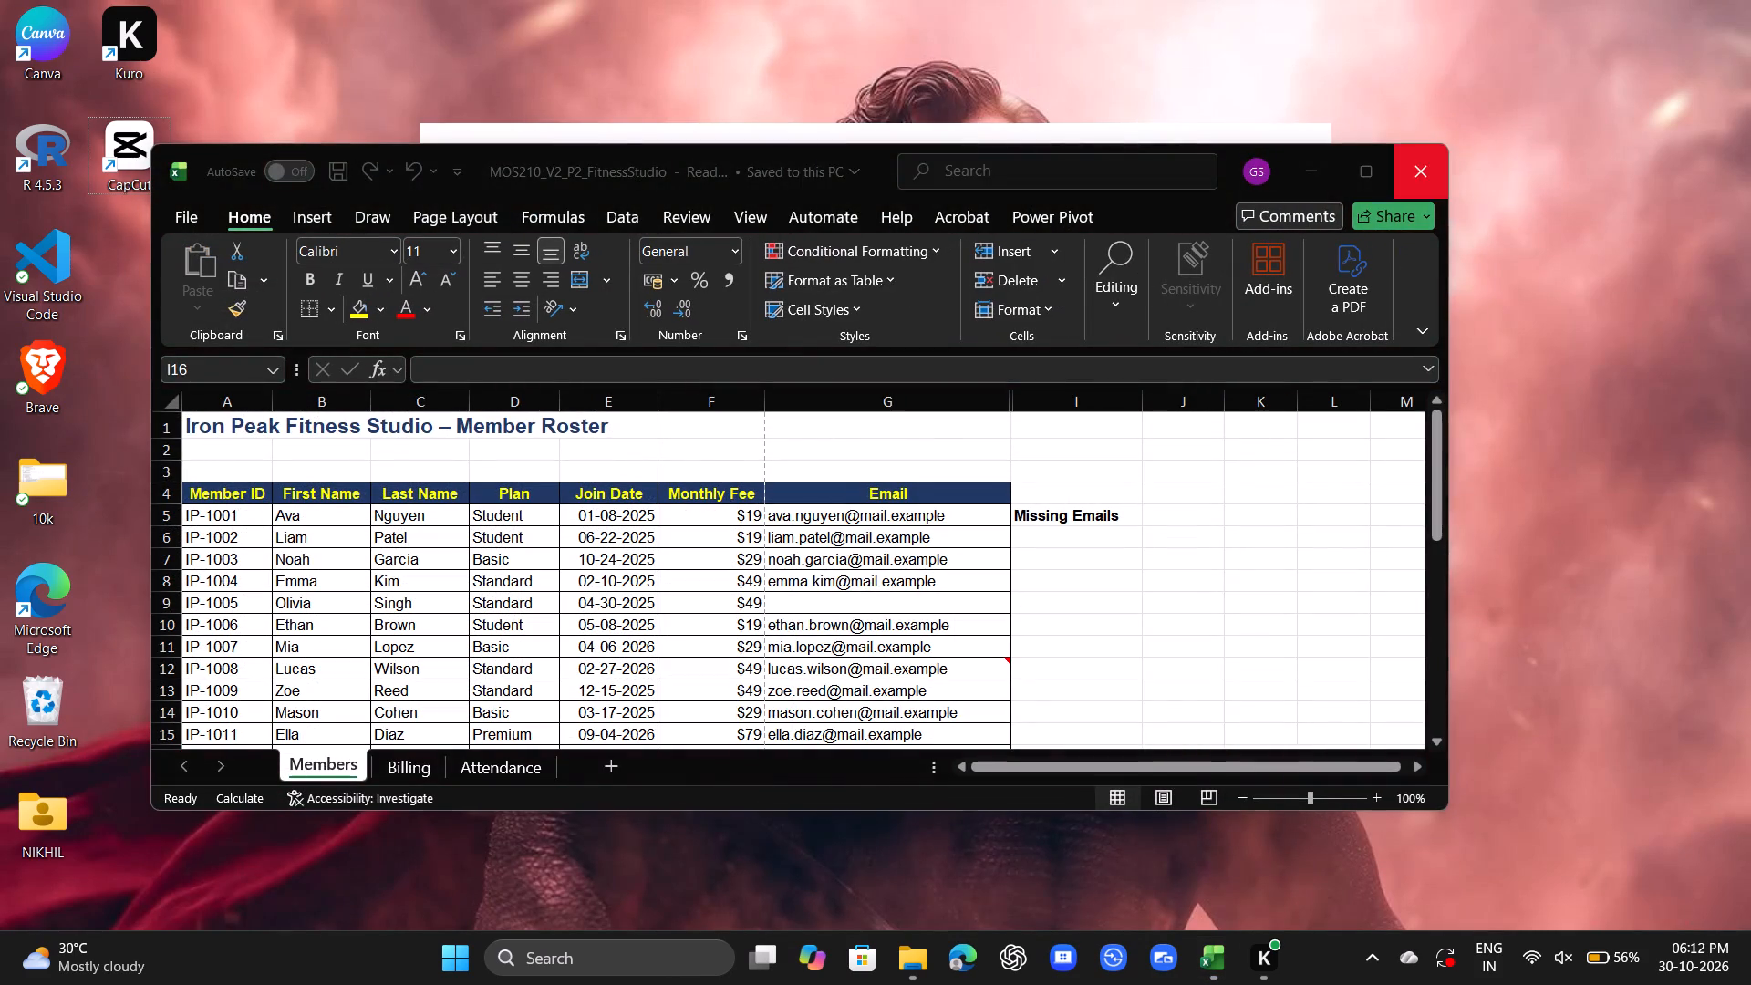